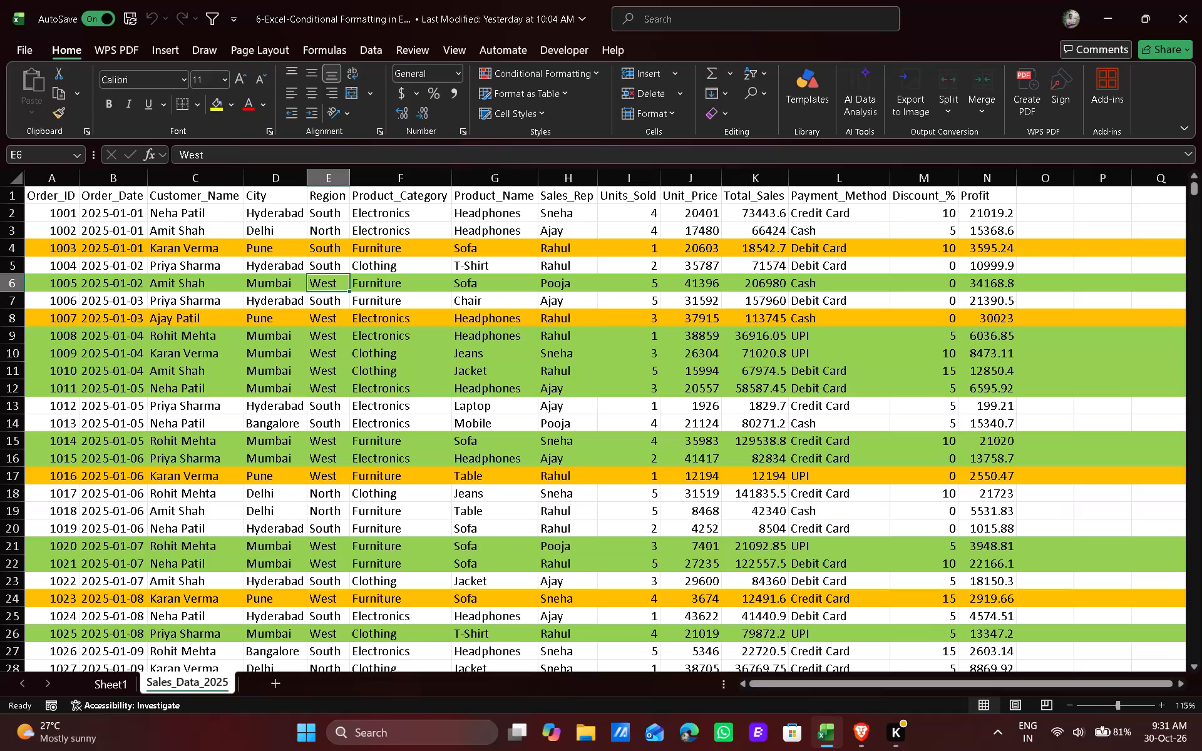
Clear all conditional formatting rules from the entire Sales_Data_2025 sheet.
click(364, 342)
click(517, 76)
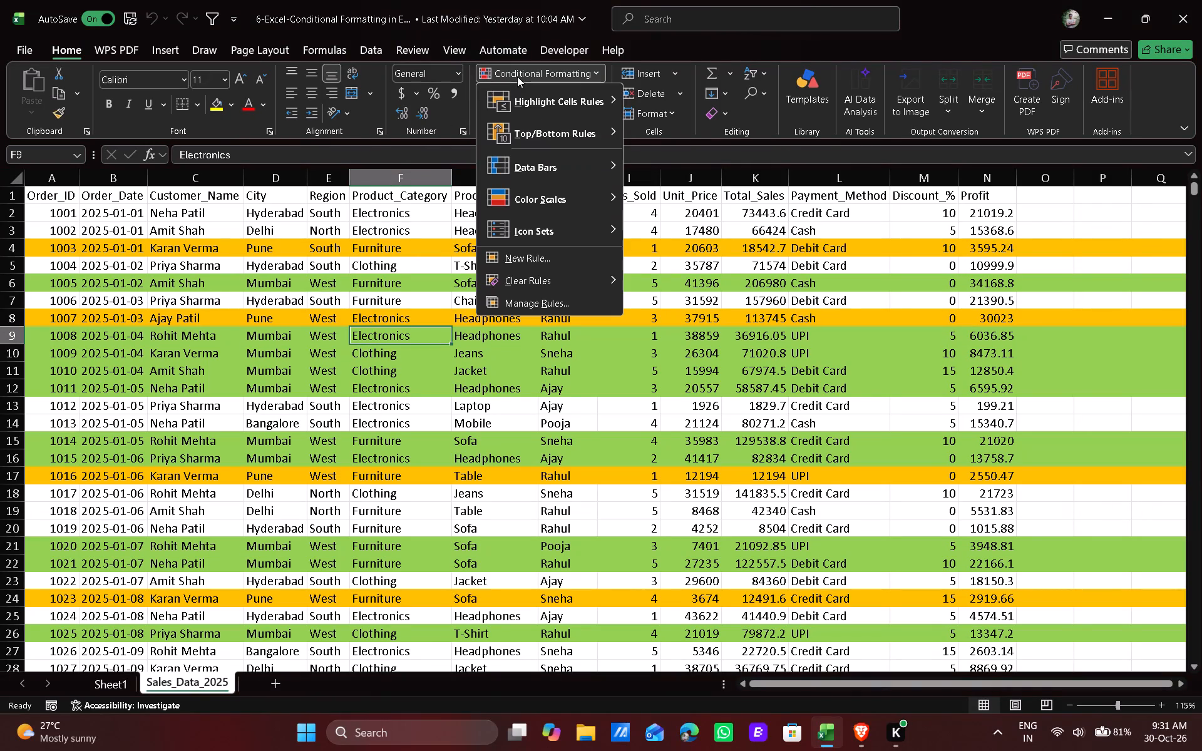
click(508, 282)
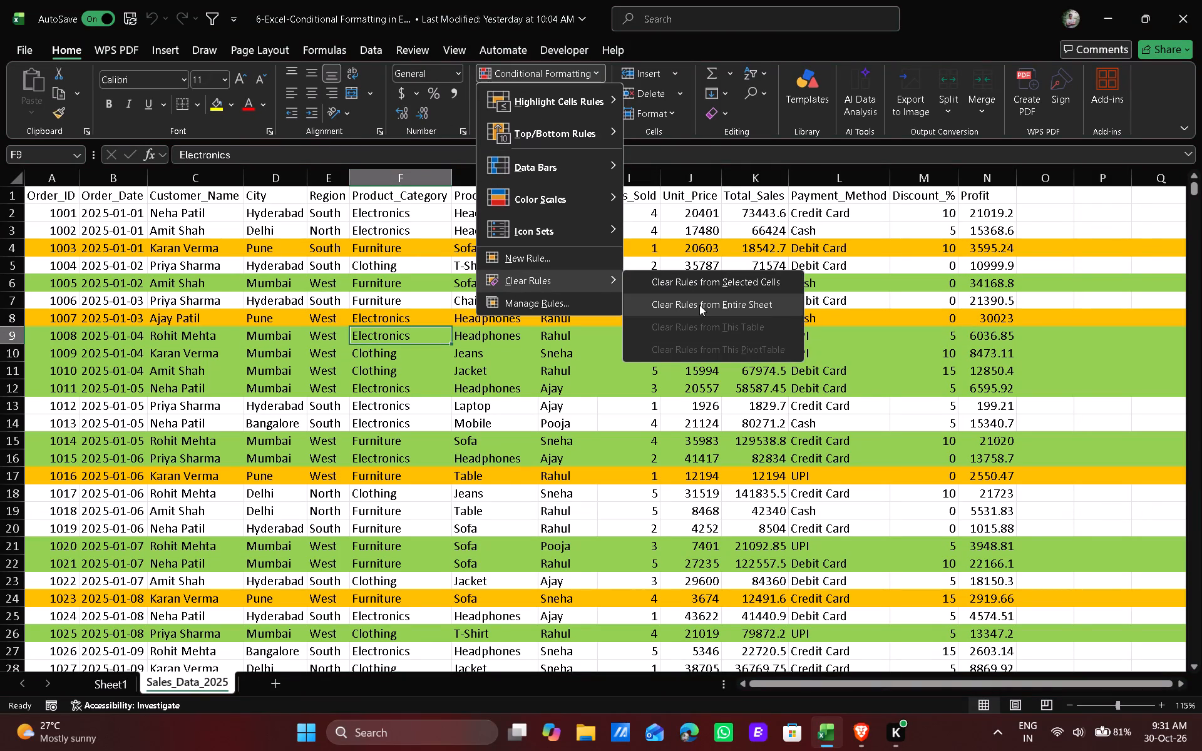
click(699, 305)
click(379, 416)
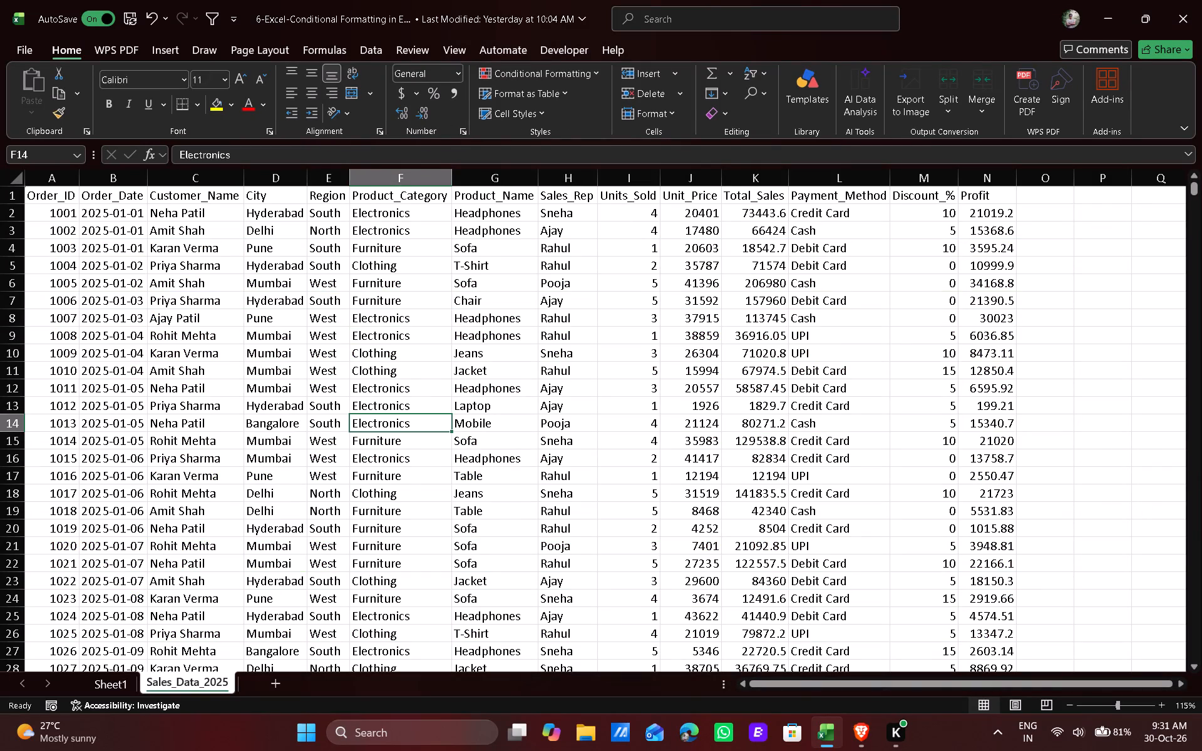
Look through the sales records to check their row highlighting after the rules are cleared.
scroll(270, 290, down, 9)
scroll(499, 332, down, 8)
scroll(903, 351, up, 9)
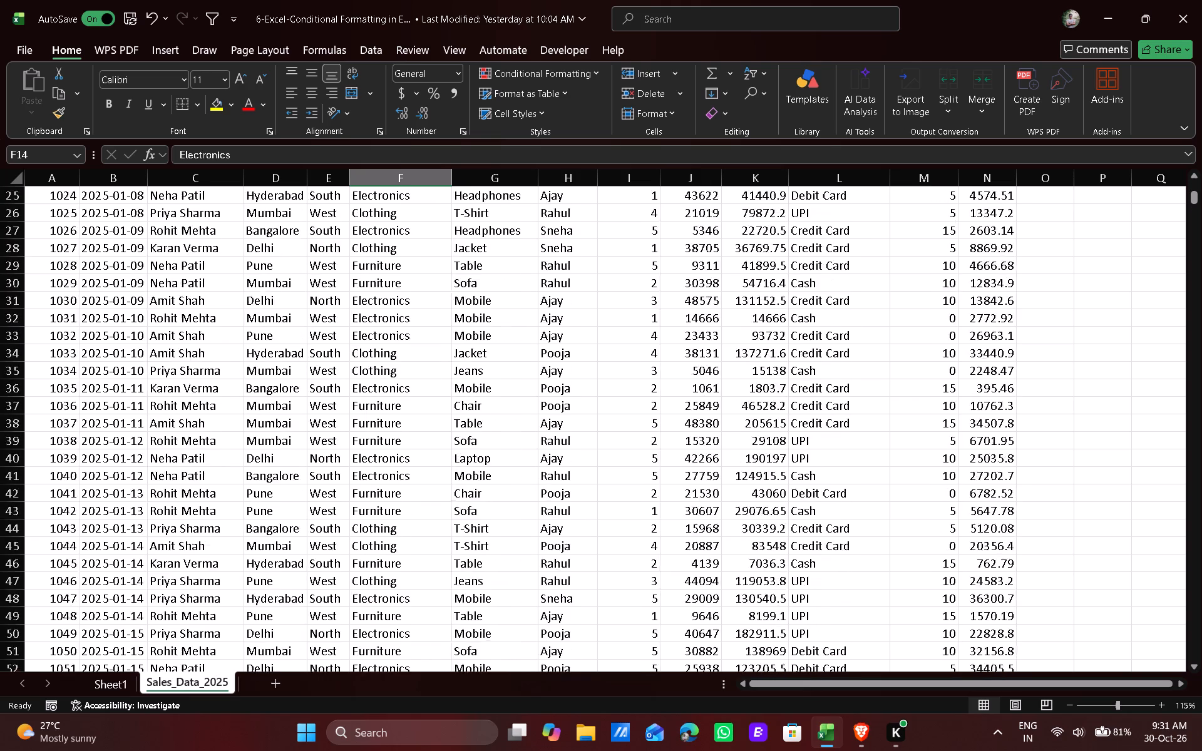
scroll(903, 351, down, 9)
scroll(896, 351, up, 1)
scroll(0, 551, down, 15)
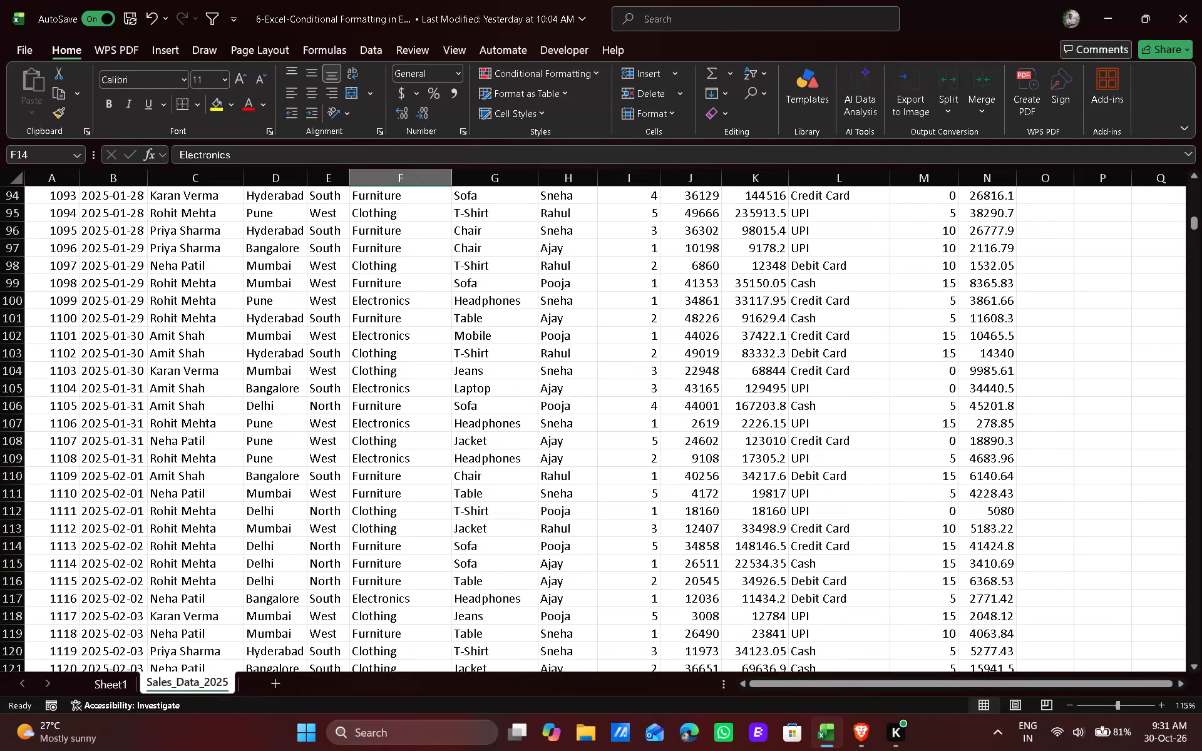
scroll(145, 541, up, 20)
scroll(145, 541, up, 14)
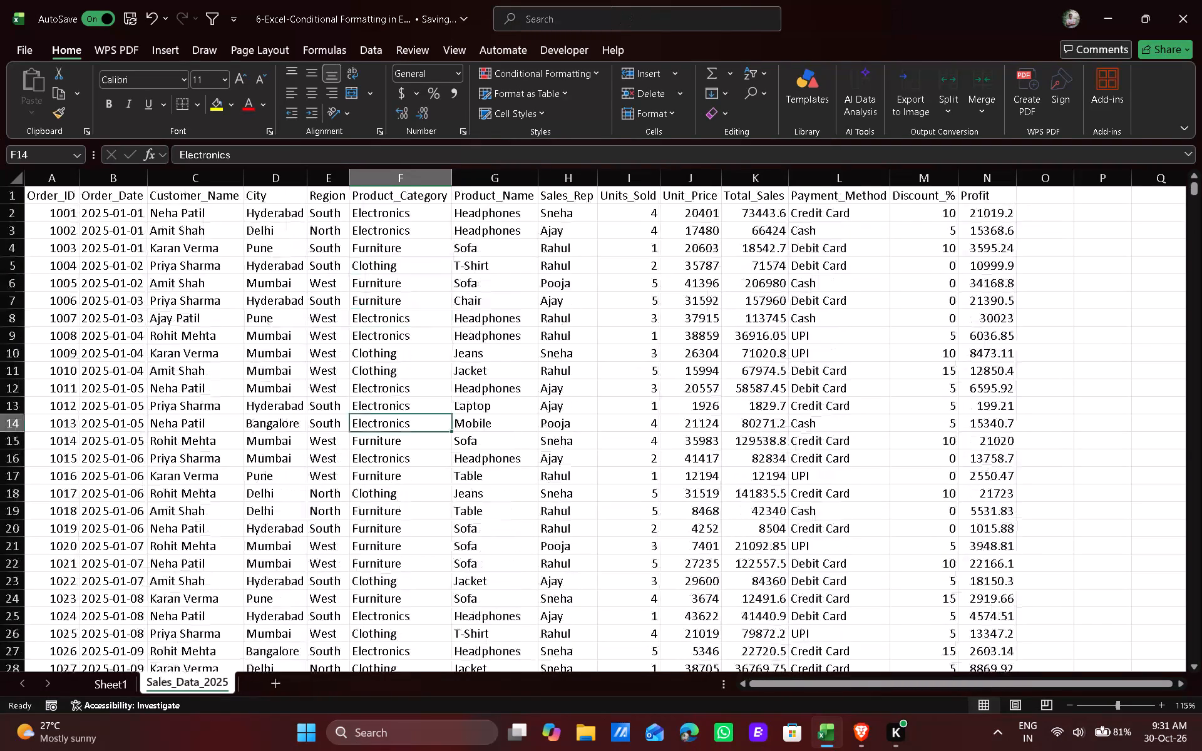
scroll(147, 540, up, 8)
Select the full-width rows from A2, the first order record, down to the last record in row 1288.
click(257, 503)
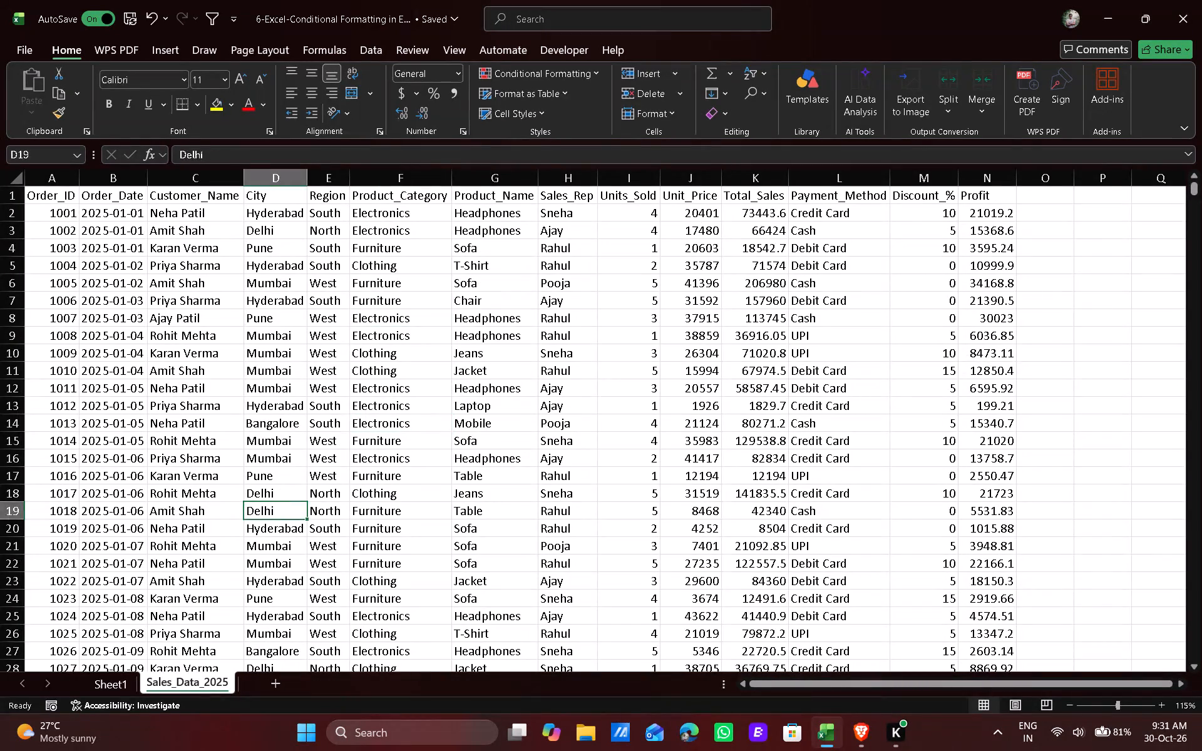
click(171, 251)
click(44, 213)
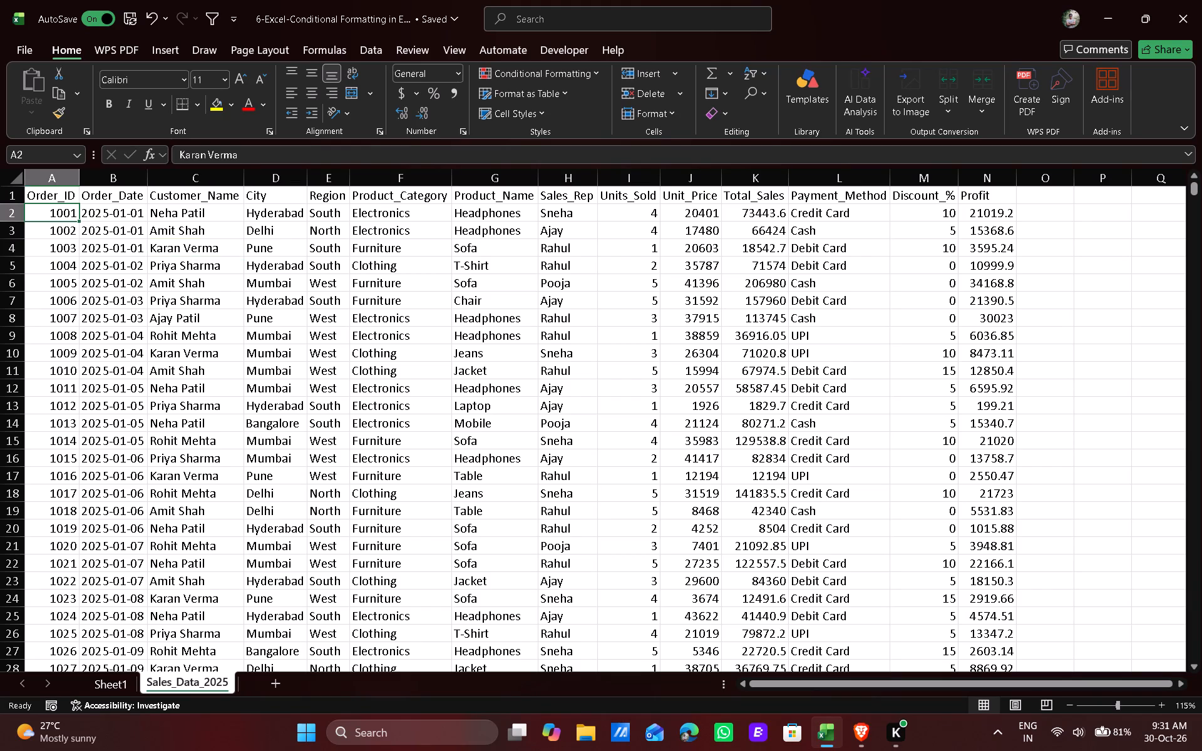
key(ctrl+Right)
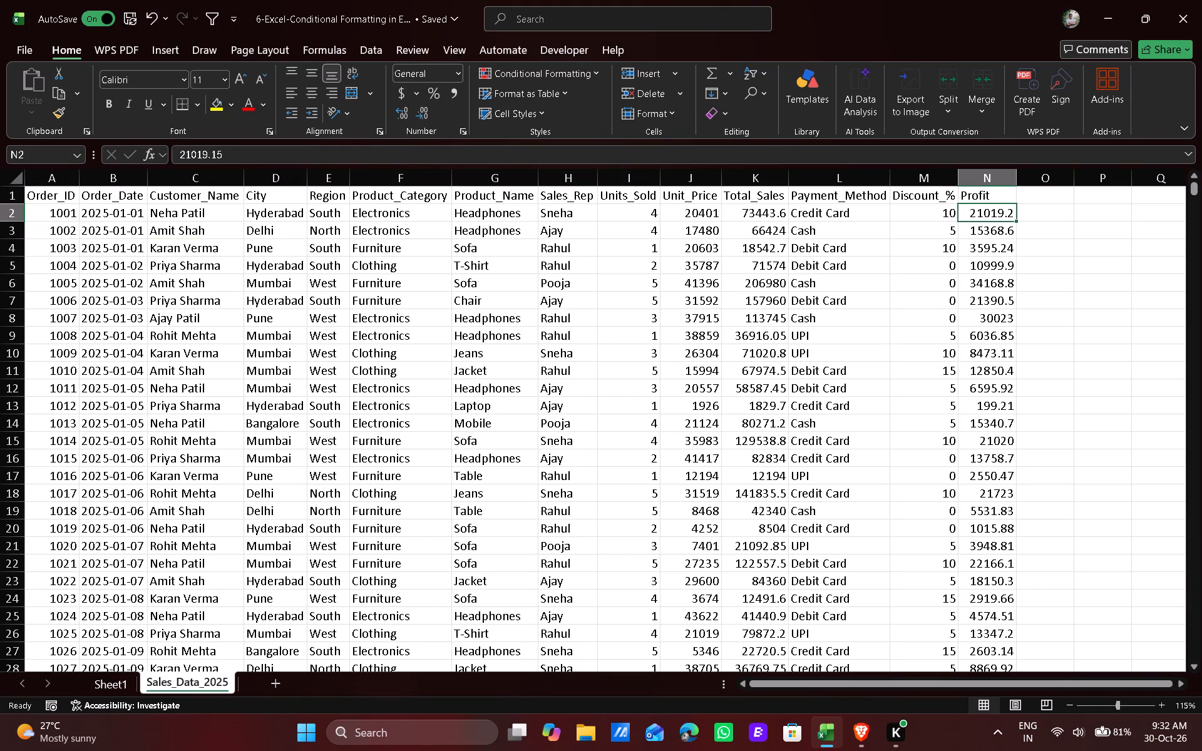
click(44, 213)
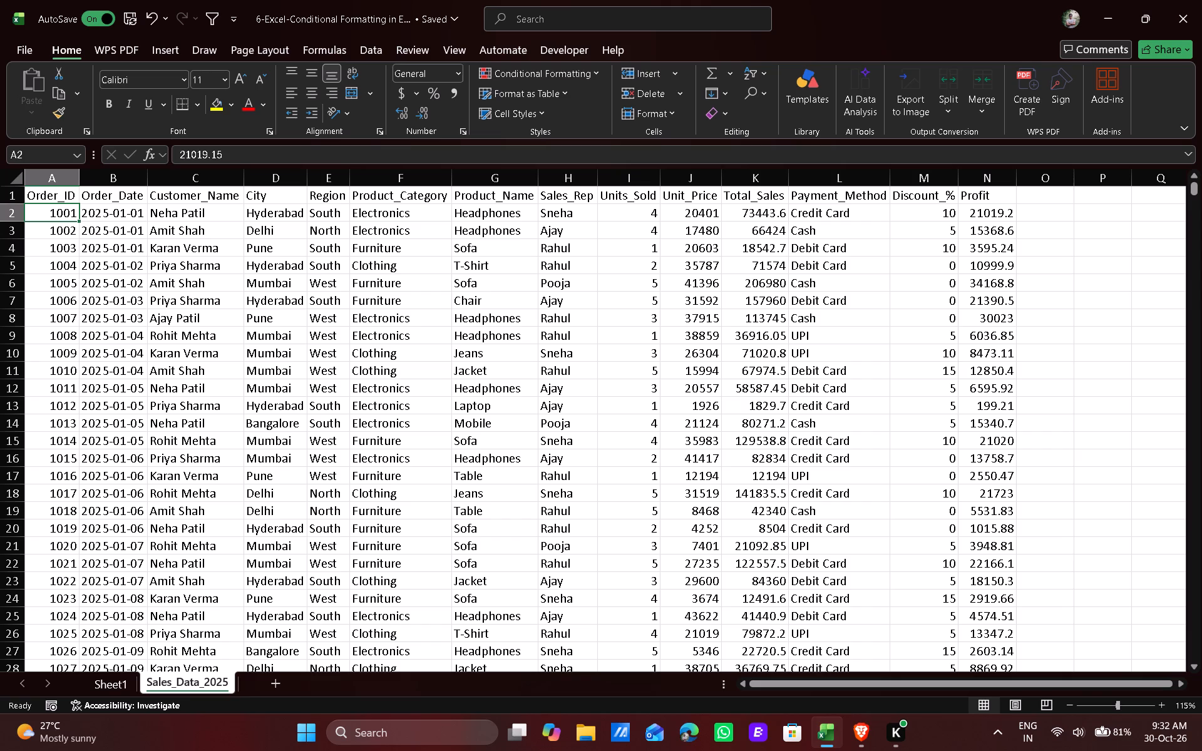
key(ctrl+shift+Right)
key(ctrl+shift+Right)
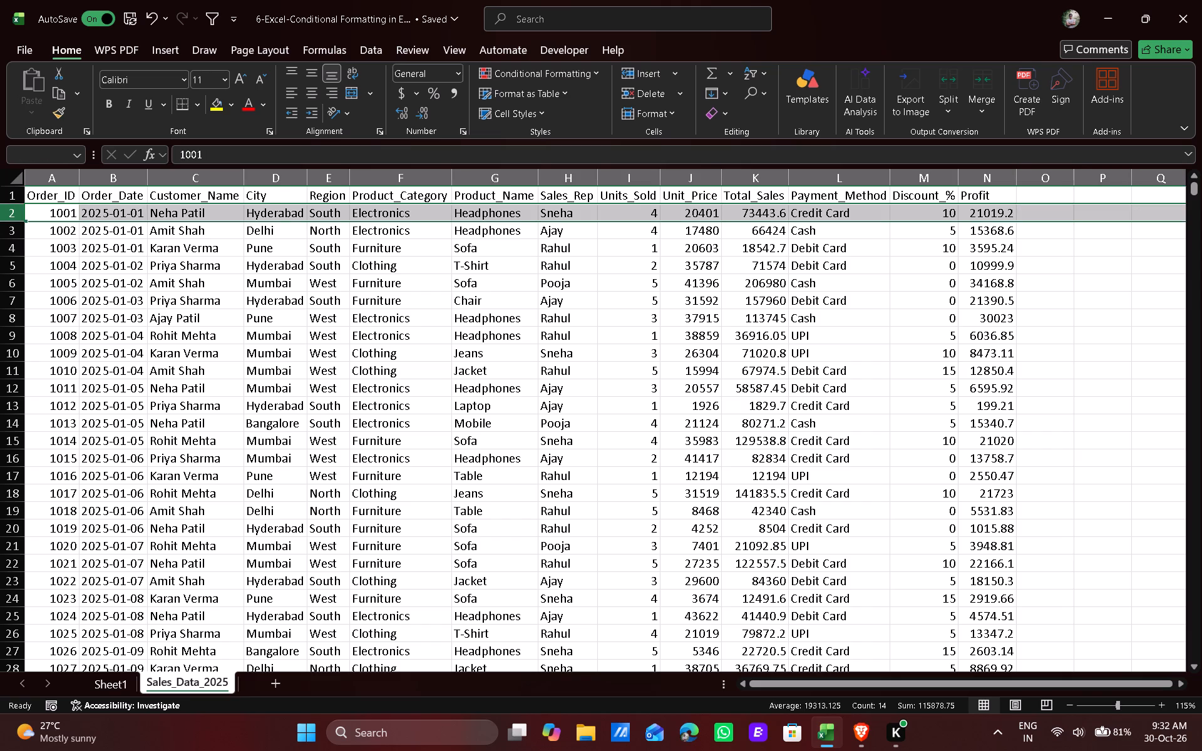
key(ctrl+shift+Down)
scroll(44, 213, down, 2)
scroll(44, 213, up, 3)
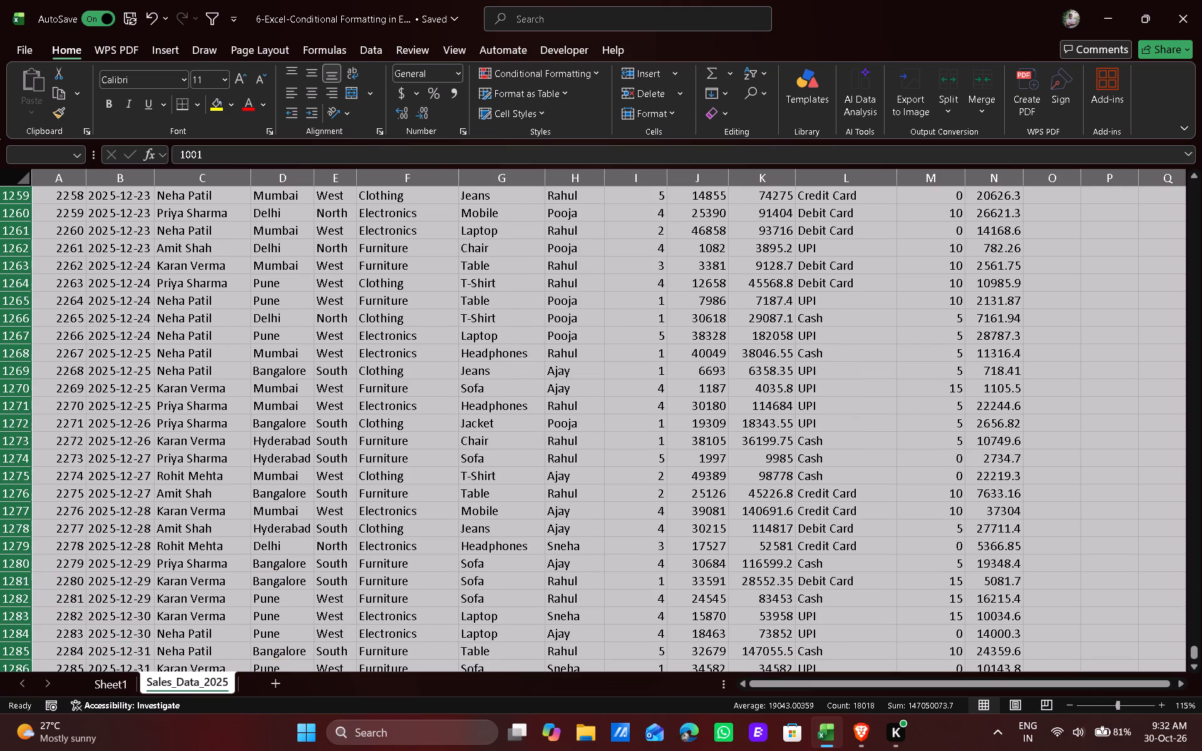
scroll(44, 213, up, 20)
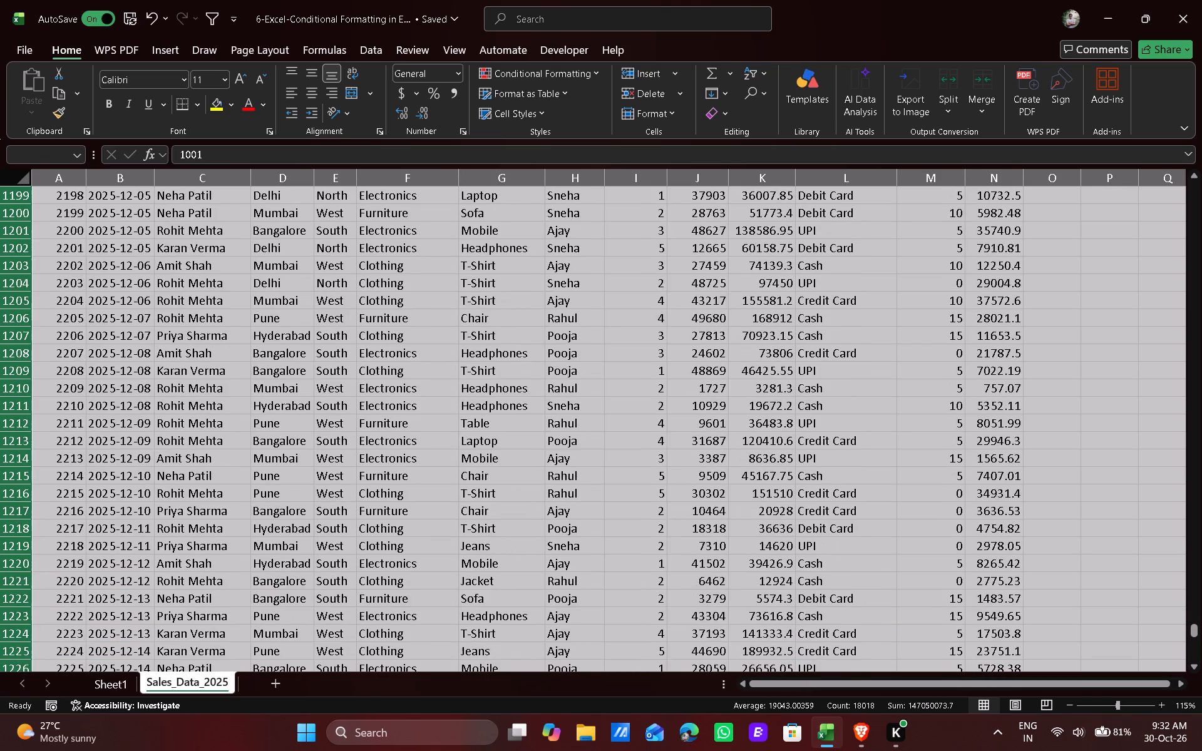
scroll(44, 213, up, 10)
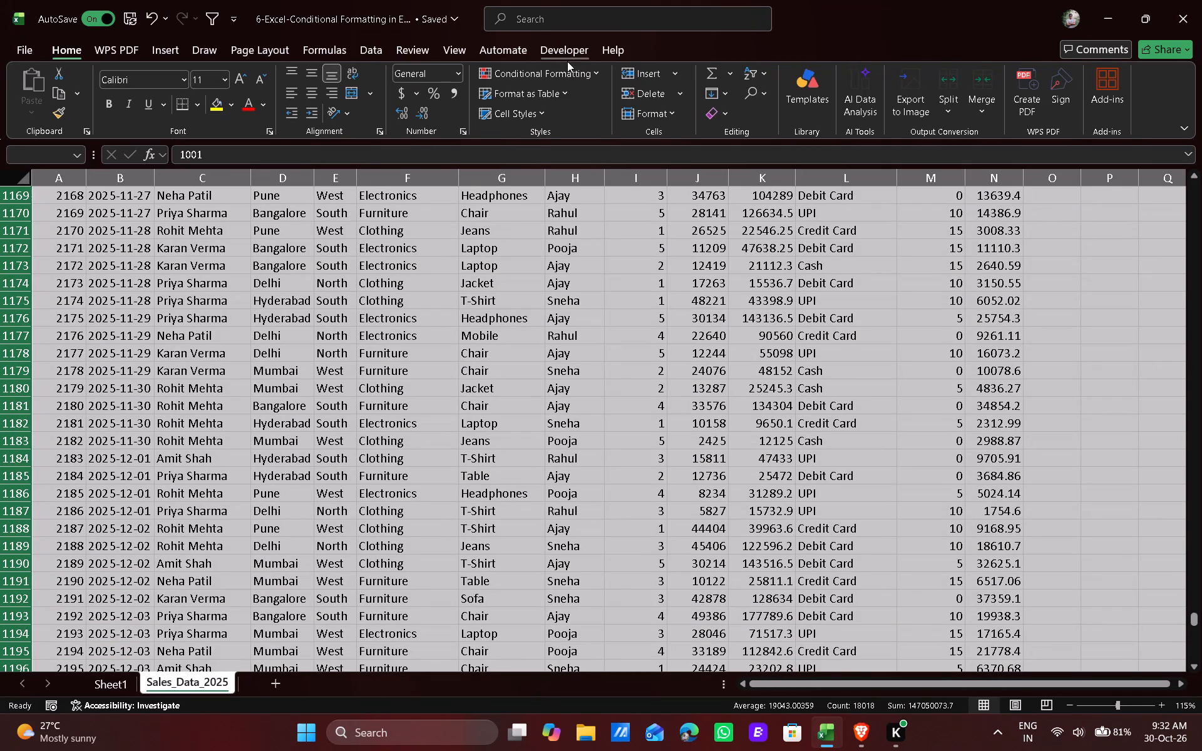
Start a new formula-based conditional formatting rule for the selection and reference the first Payment_Method cell, L2, in its formula.
click(571, 80)
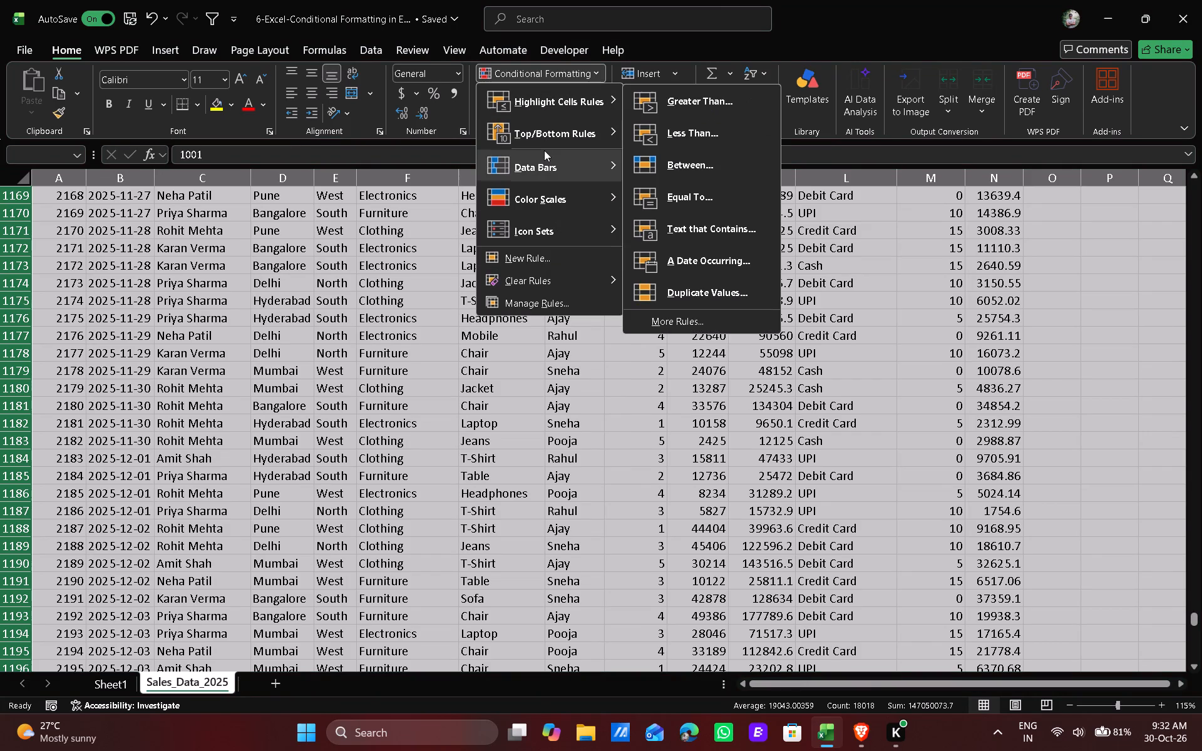
click(575, 252)
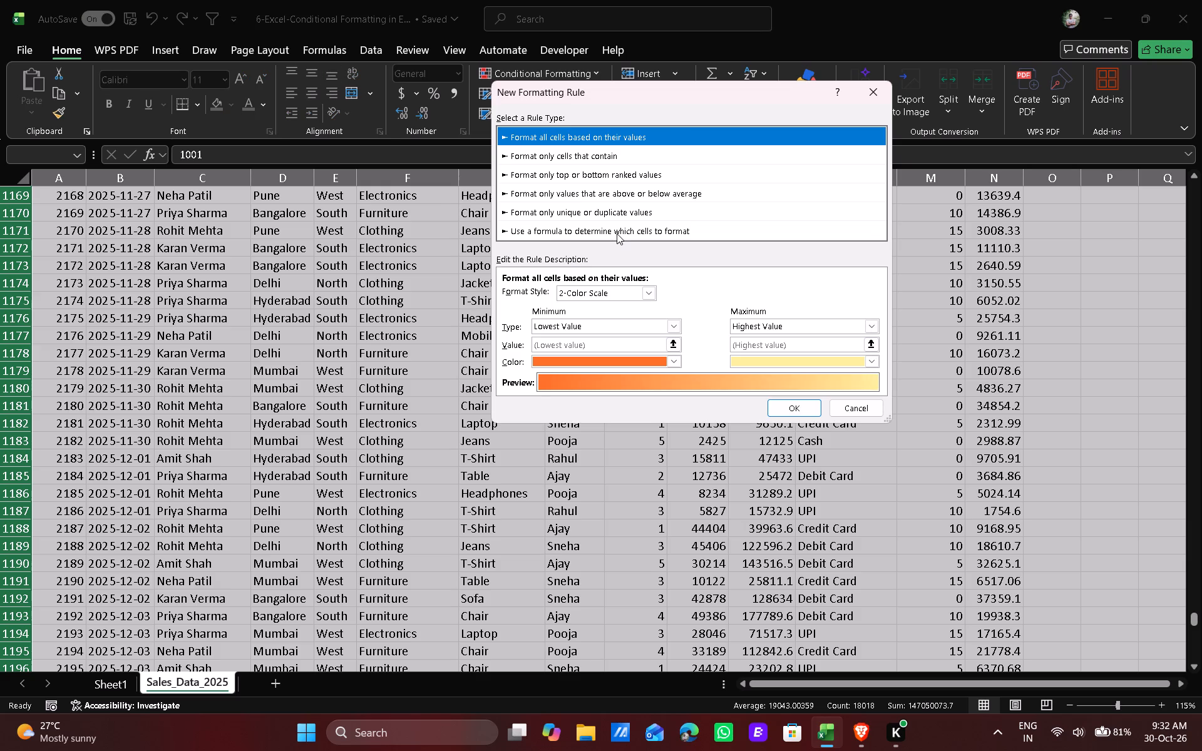
click(617, 233)
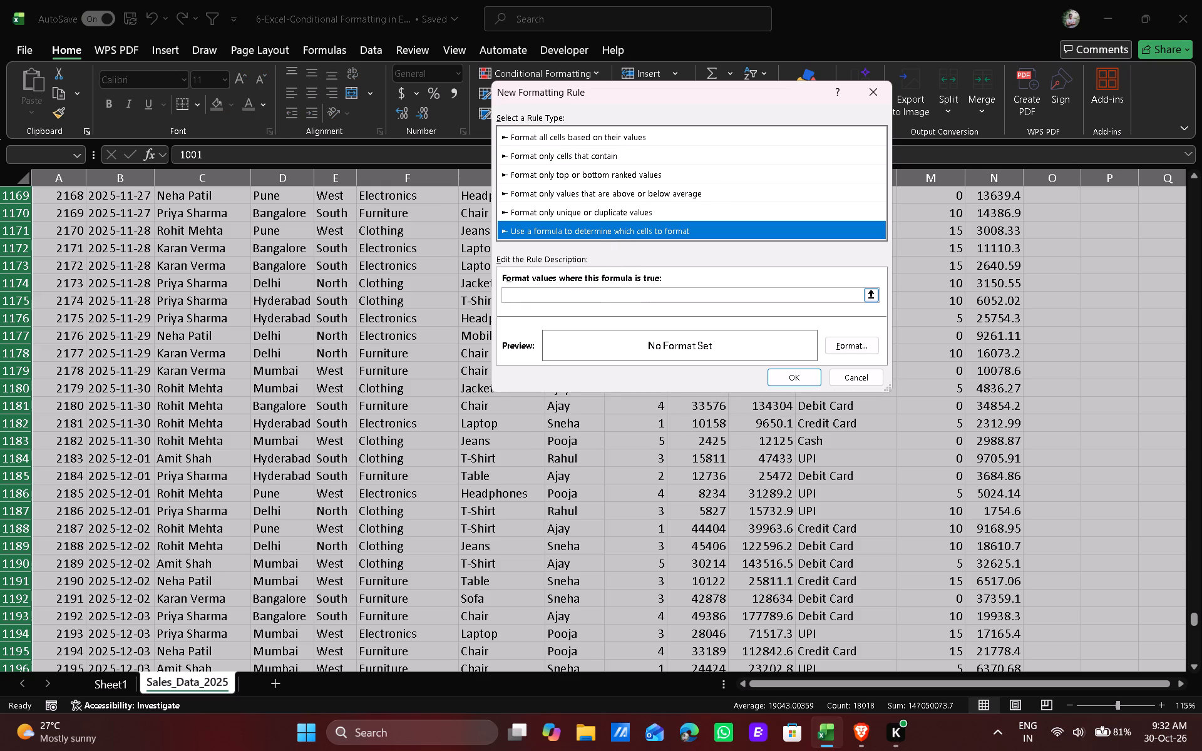
click(604, 296)
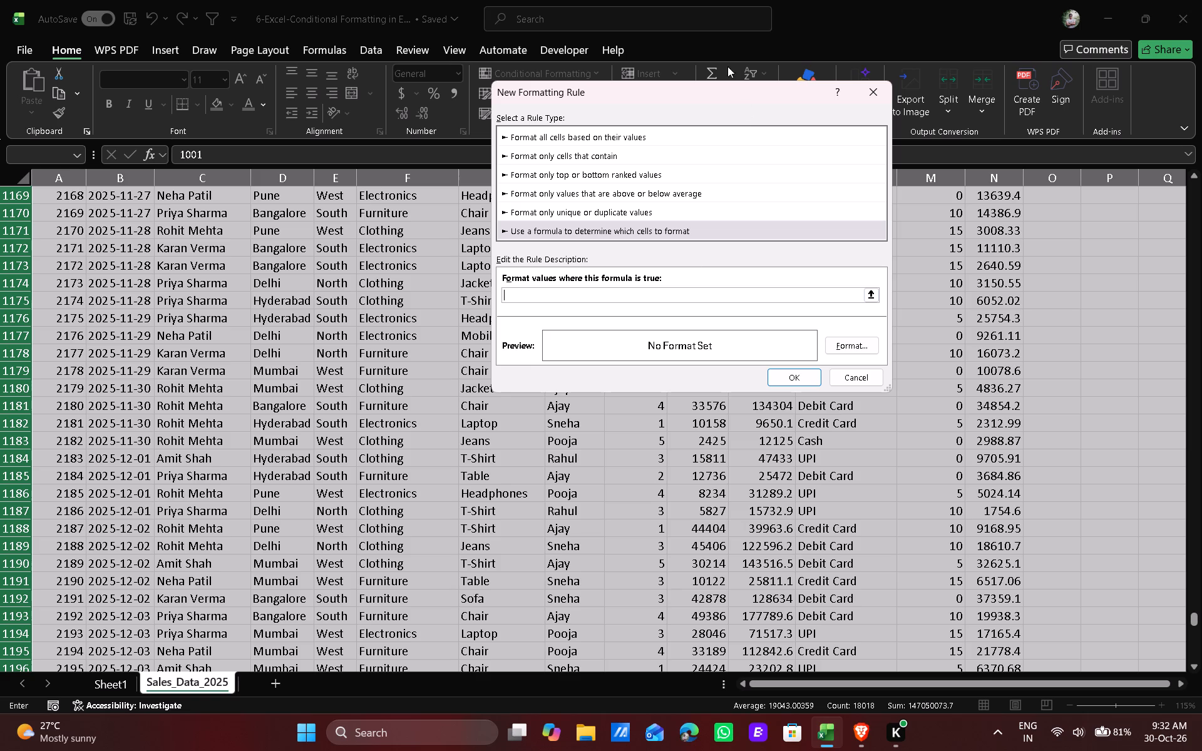
drag(717, 96, 473, 288)
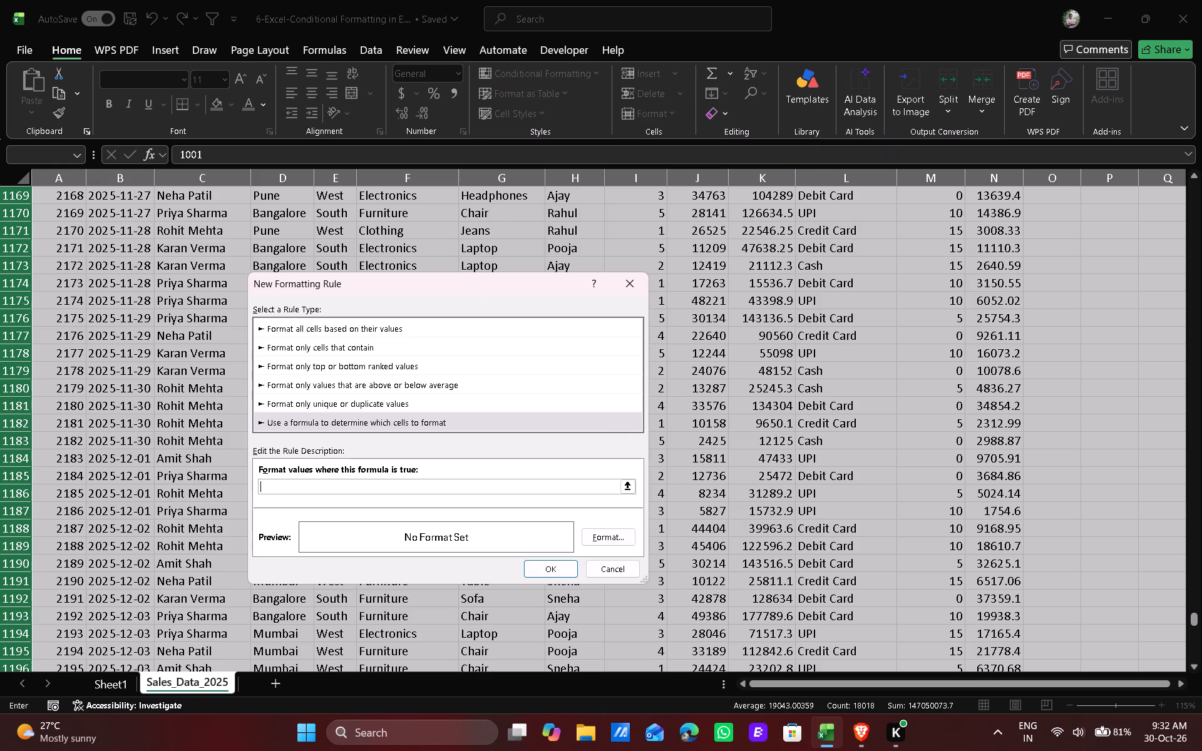
scroll(941, 362, up, 17)
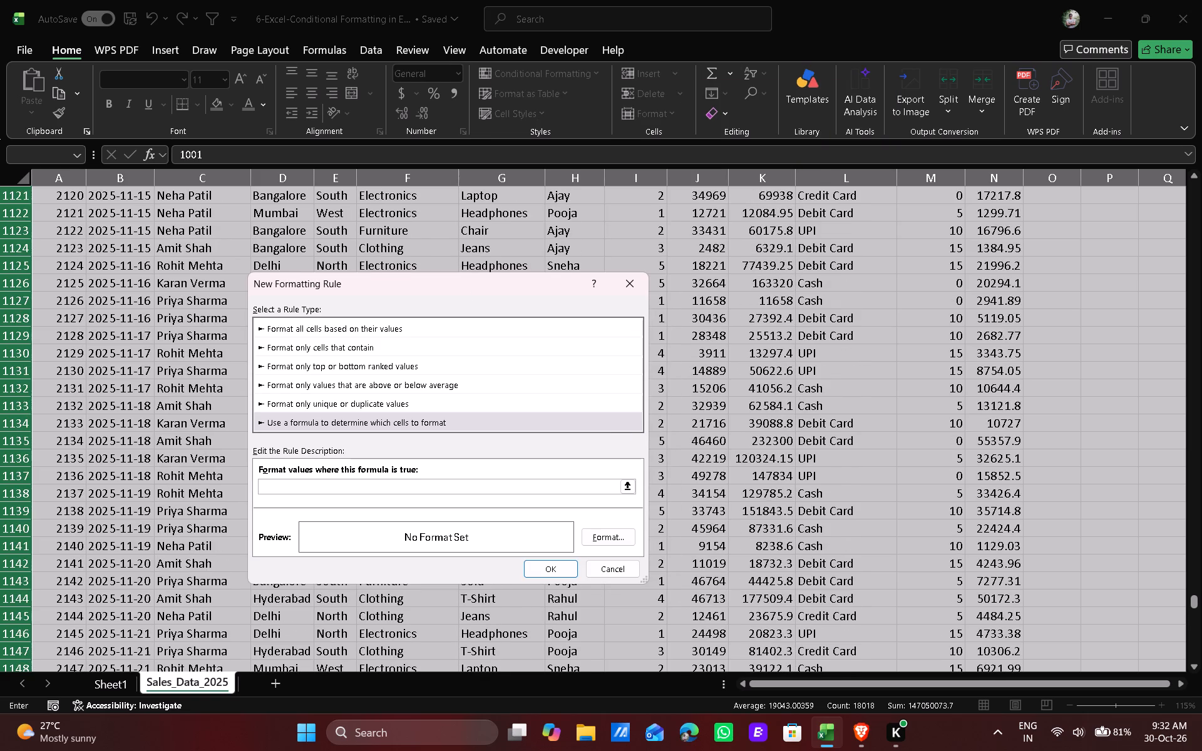
drag(1188, 597, 1171, 441)
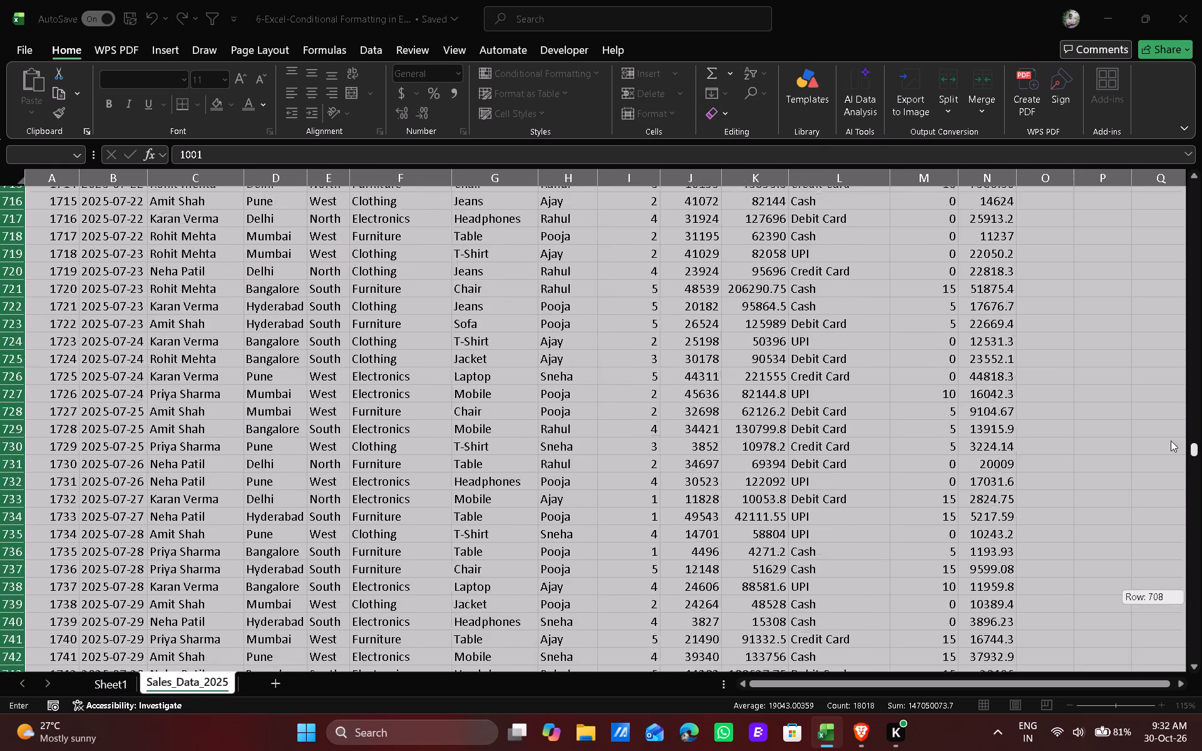
drag(1171, 441, 1154, 153)
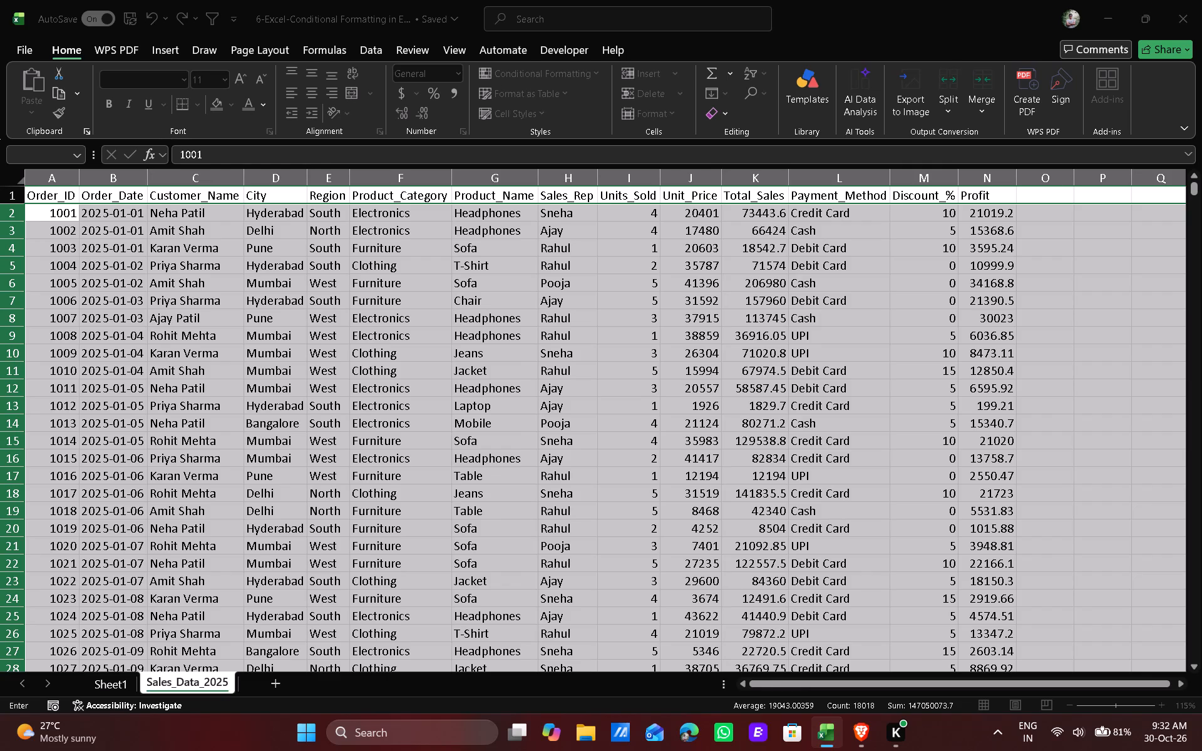
click(836, 210)
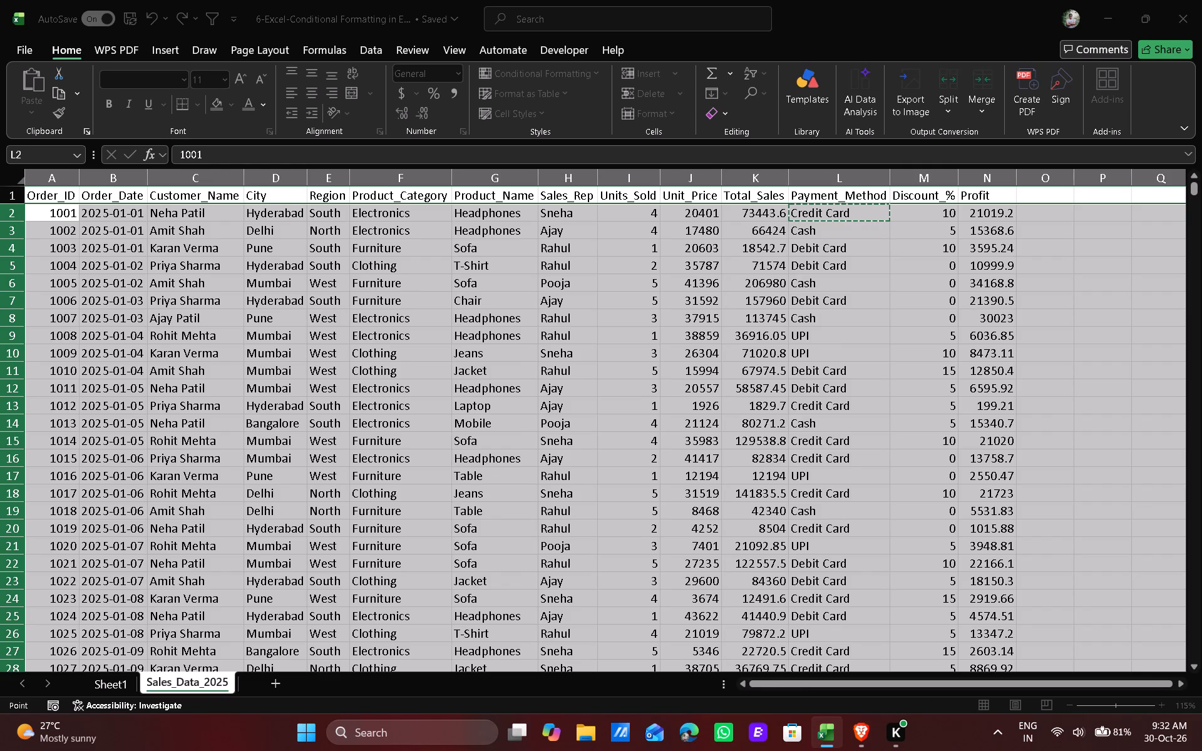
Examine the Payment_Method values from the first record through to the last one.
scroll(631, 412, down, 14)
scroll(631, 412, up, 1)
scroll(631, 412, down, 20)
scroll(631, 412, down, 3)
scroll(631, 412, up, 2)
scroll(631, 412, down, 4)
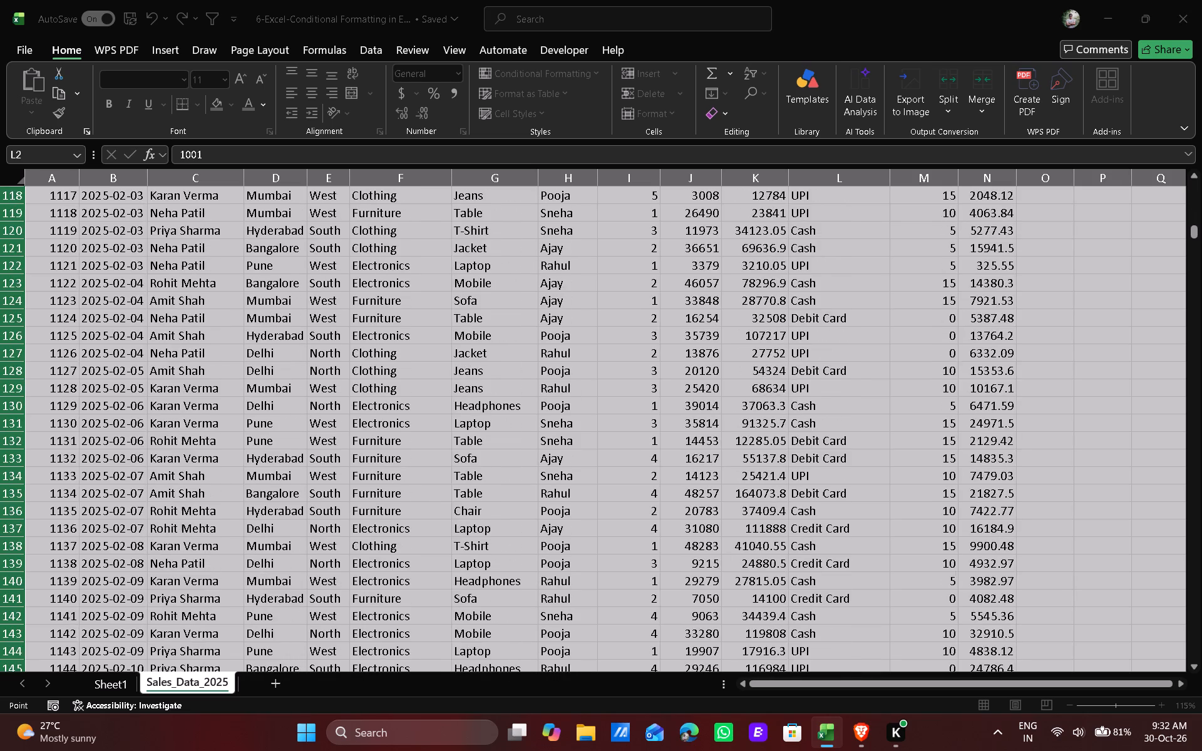
scroll(631, 412, down, 2)
scroll(631, 412, up, 1)
scroll(631, 412, down, 11)
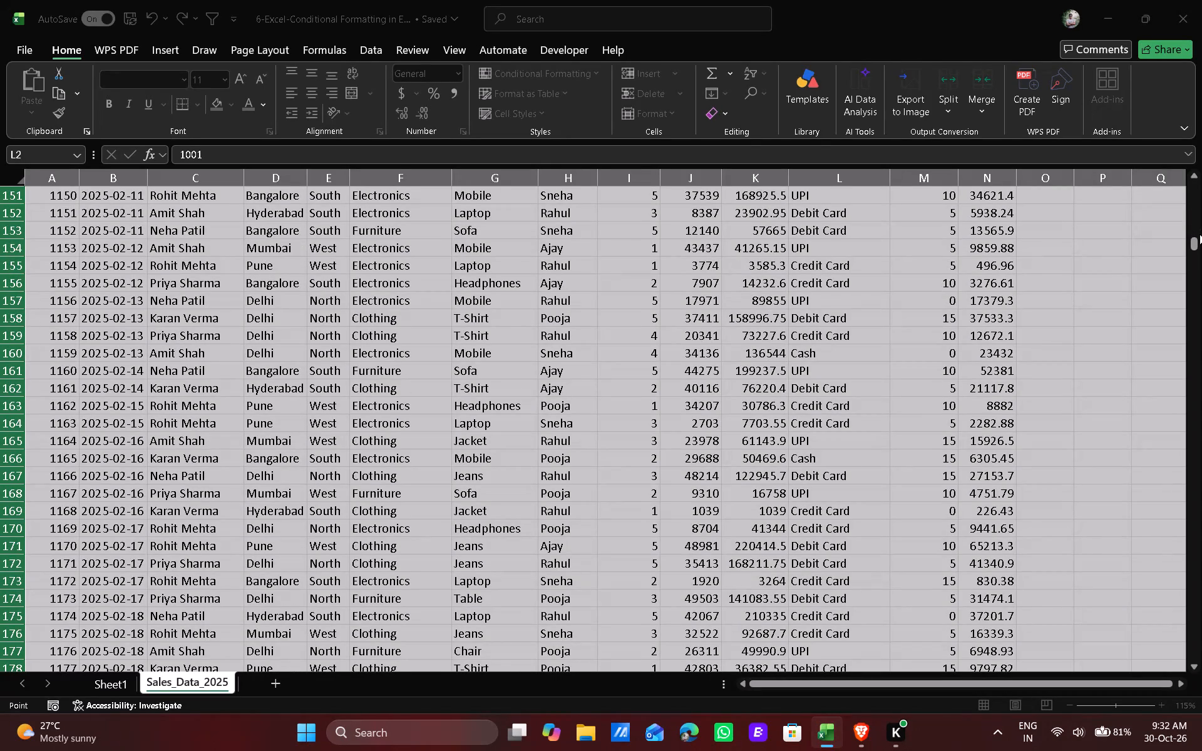
drag(1195, 246, 1198, 295)
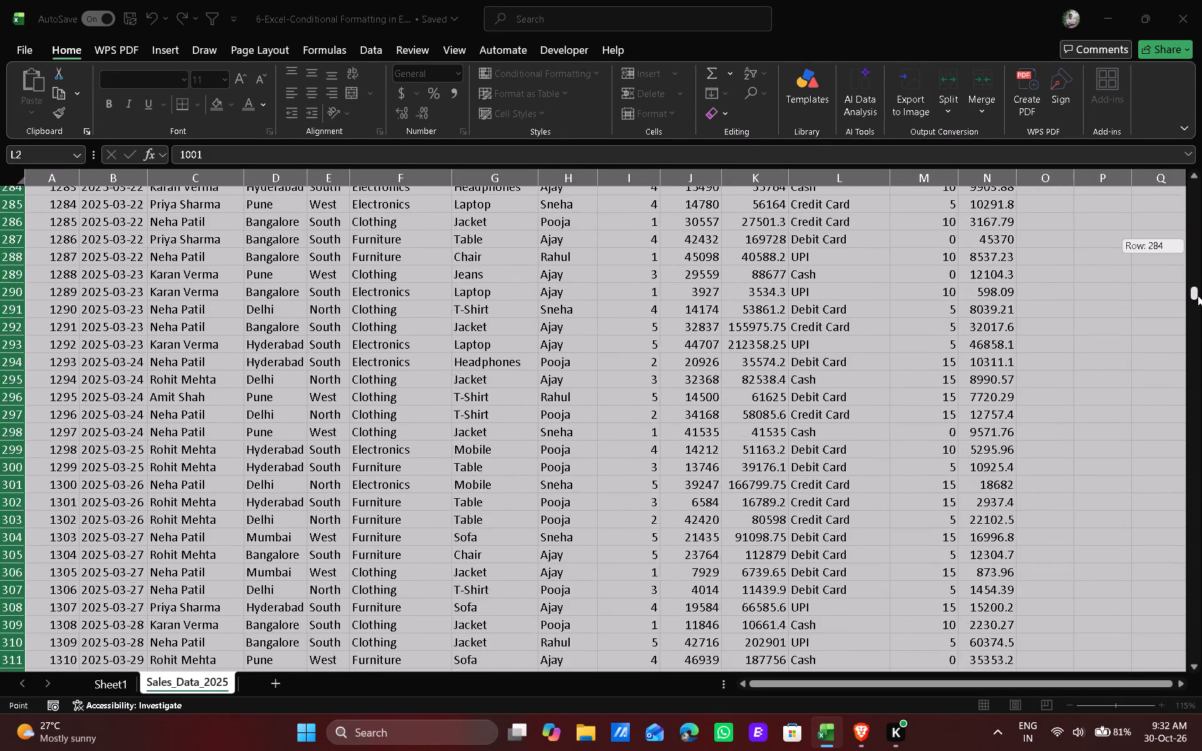
drag(1198, 295, 1201, 557)
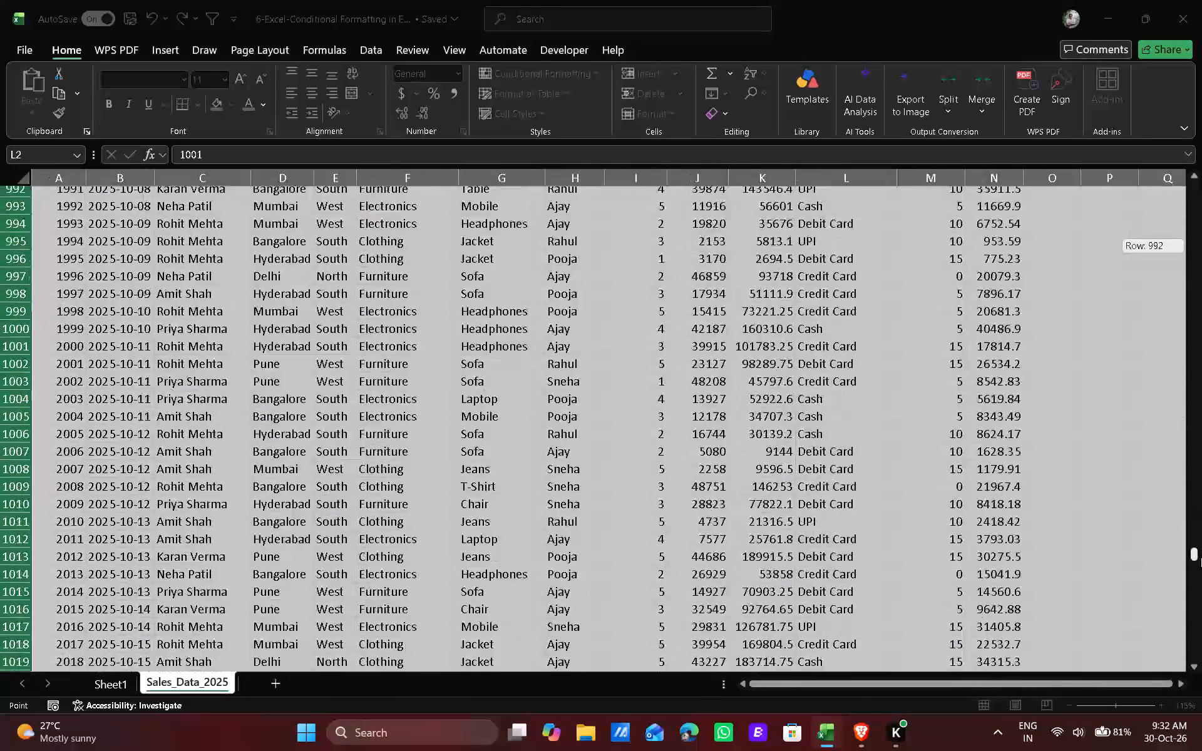
drag(1201, 557, 1201, 648)
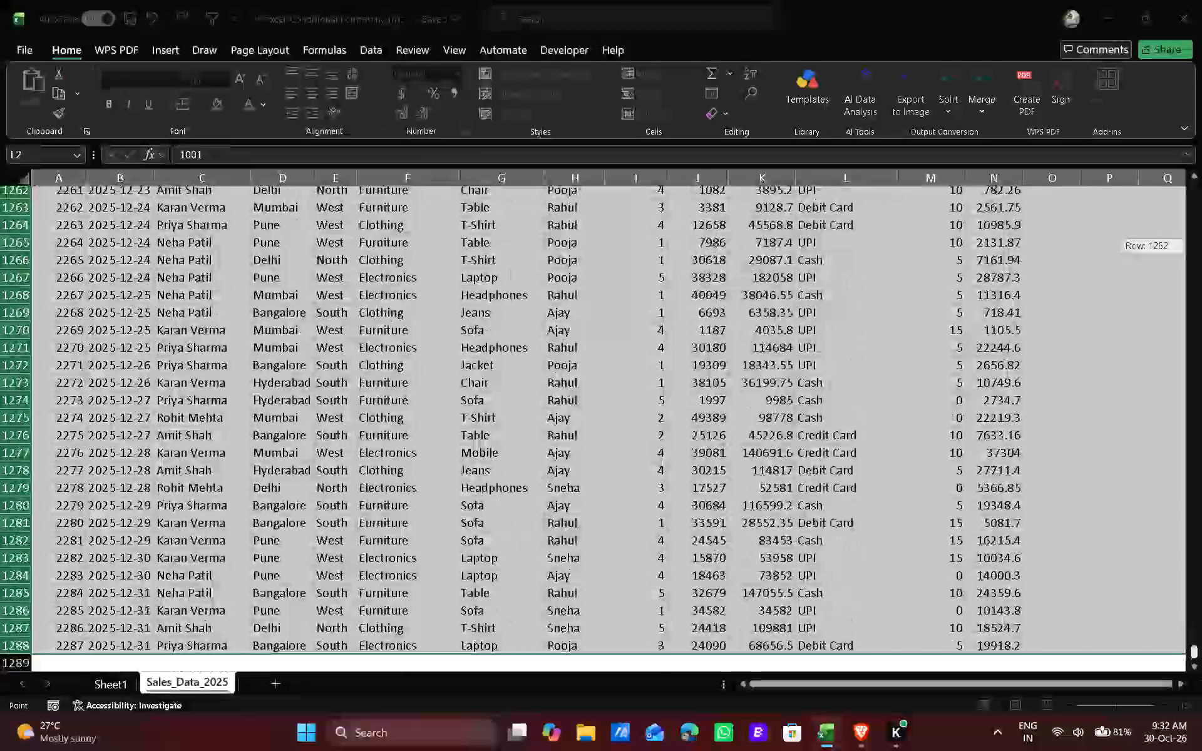
drag(1201, 648, 1136, 219)
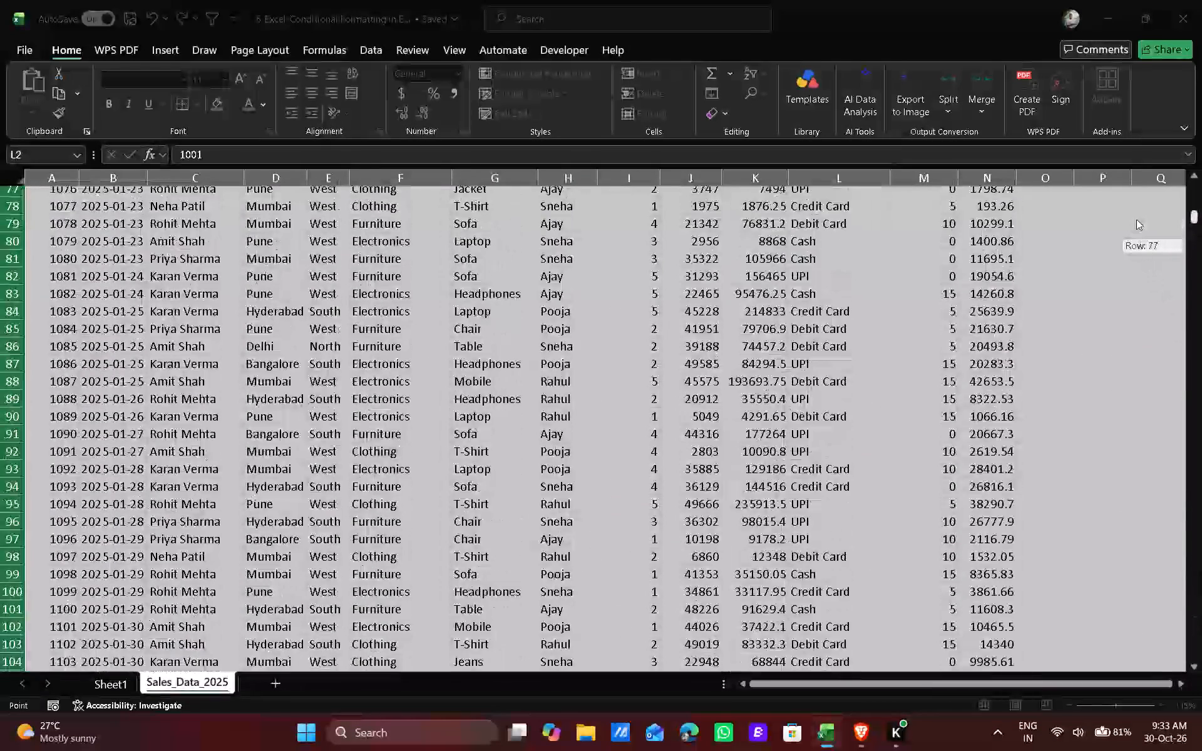
drag(1136, 219, 1122, 172)
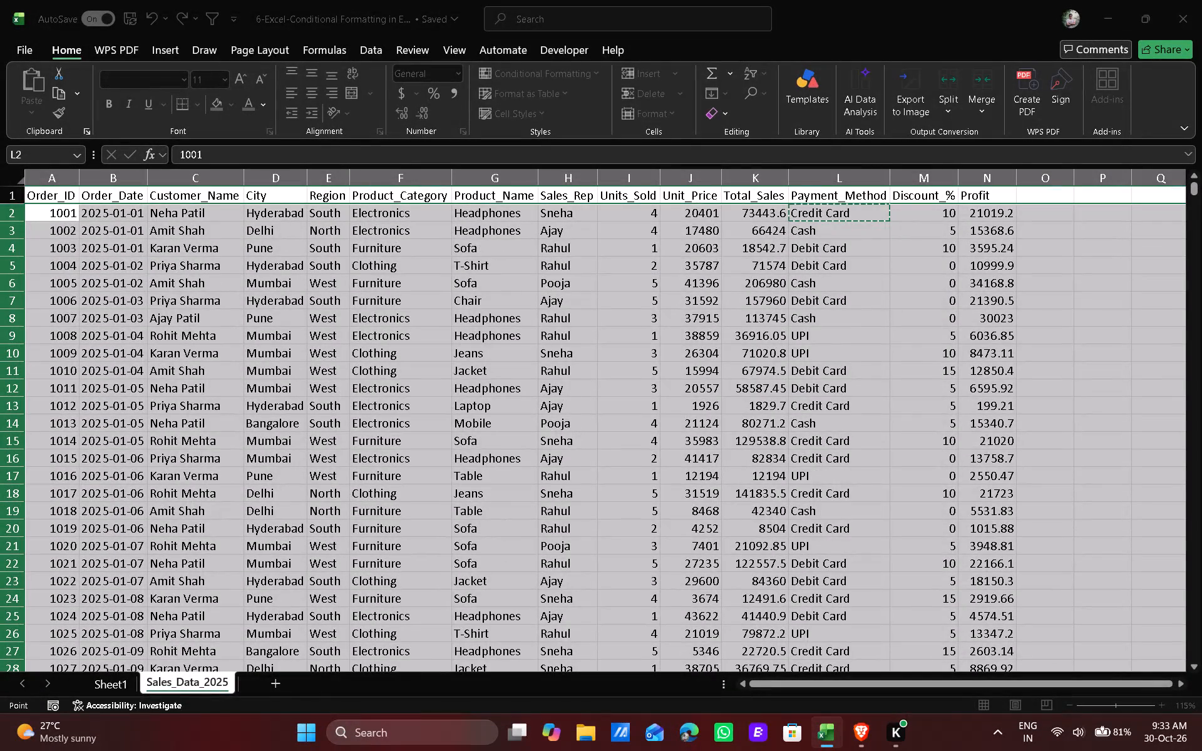
Point the rule's formula at the first Payment_Method cell with only its column locked, making it =$L2.
click(809, 216)
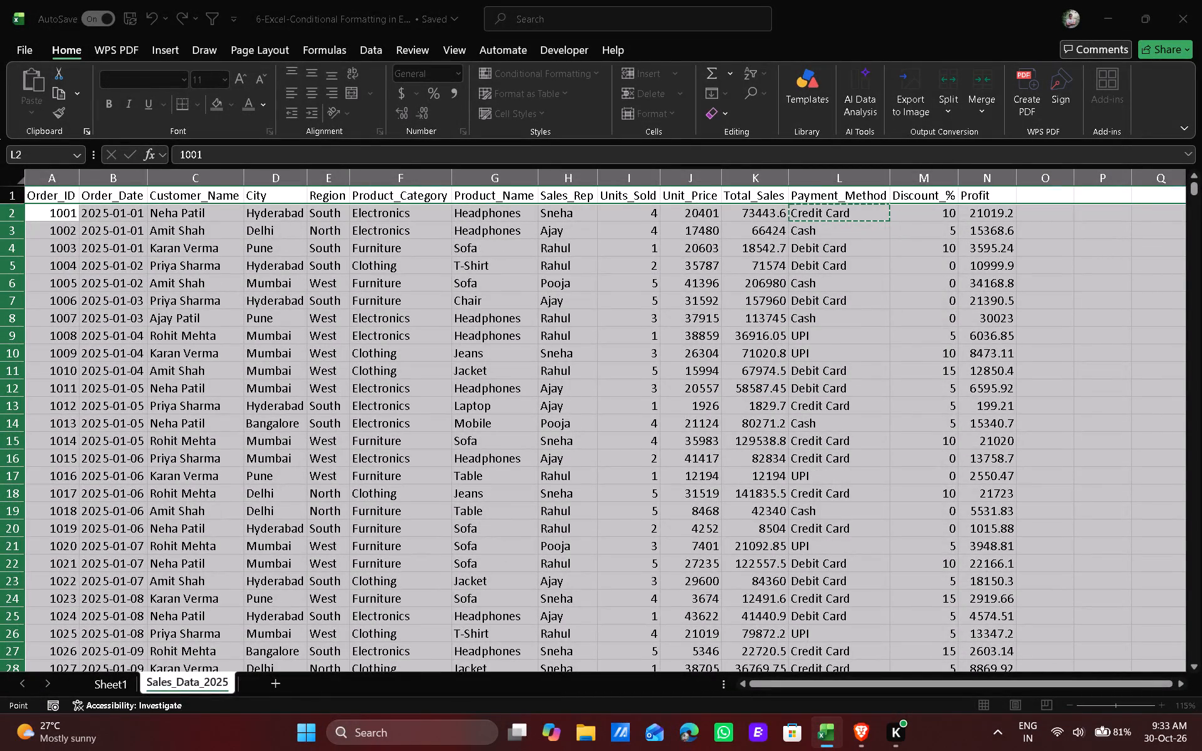
click(811, 232)
click(813, 215)
click(582, 67)
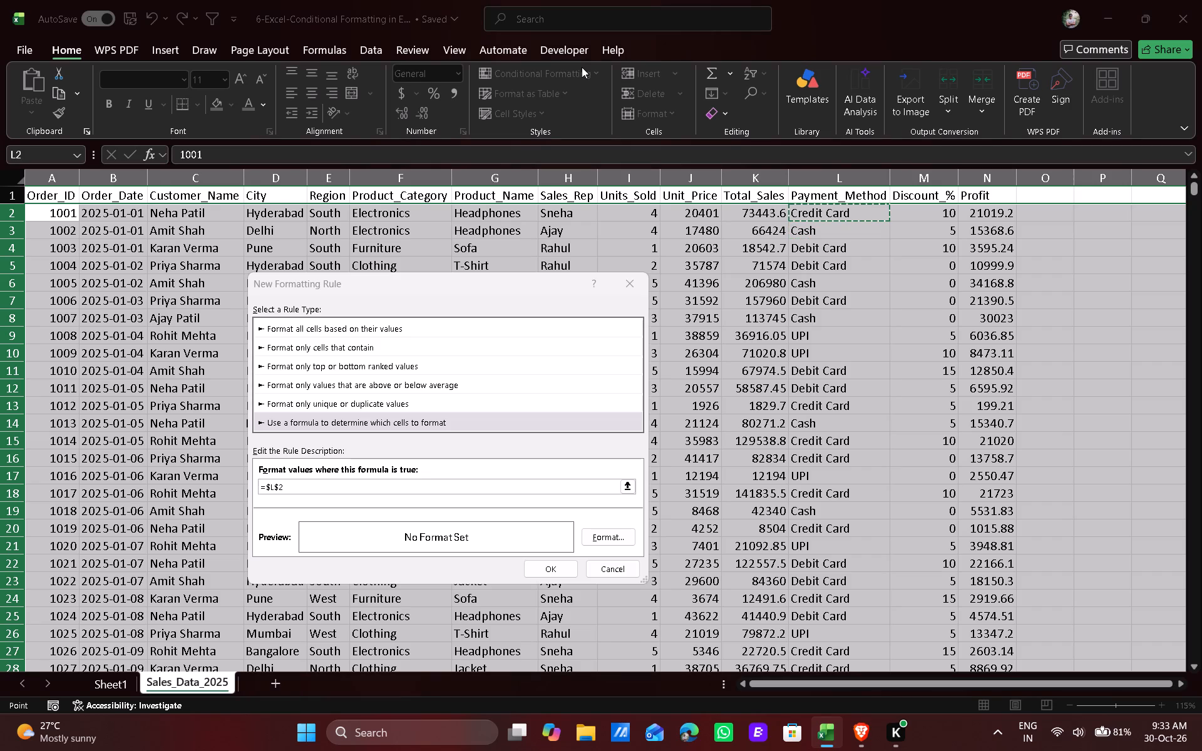
drag(450, 284, 471, 234)
click(460, 230)
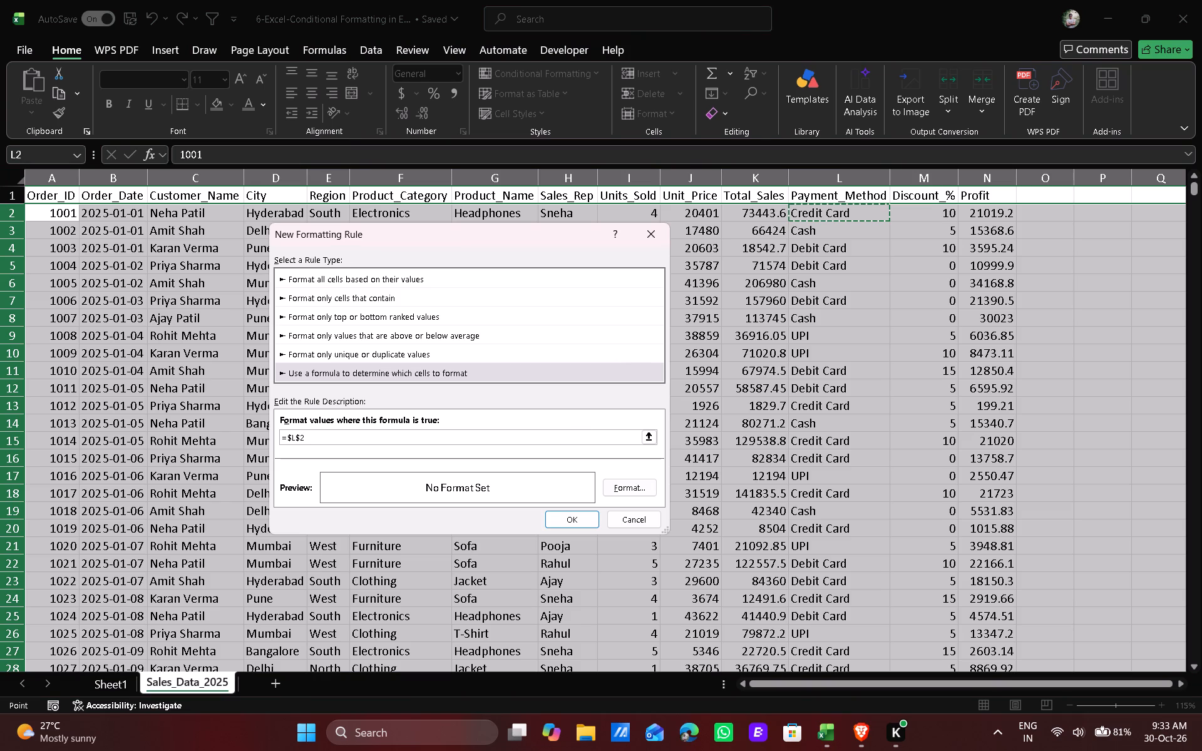
click(826, 232)
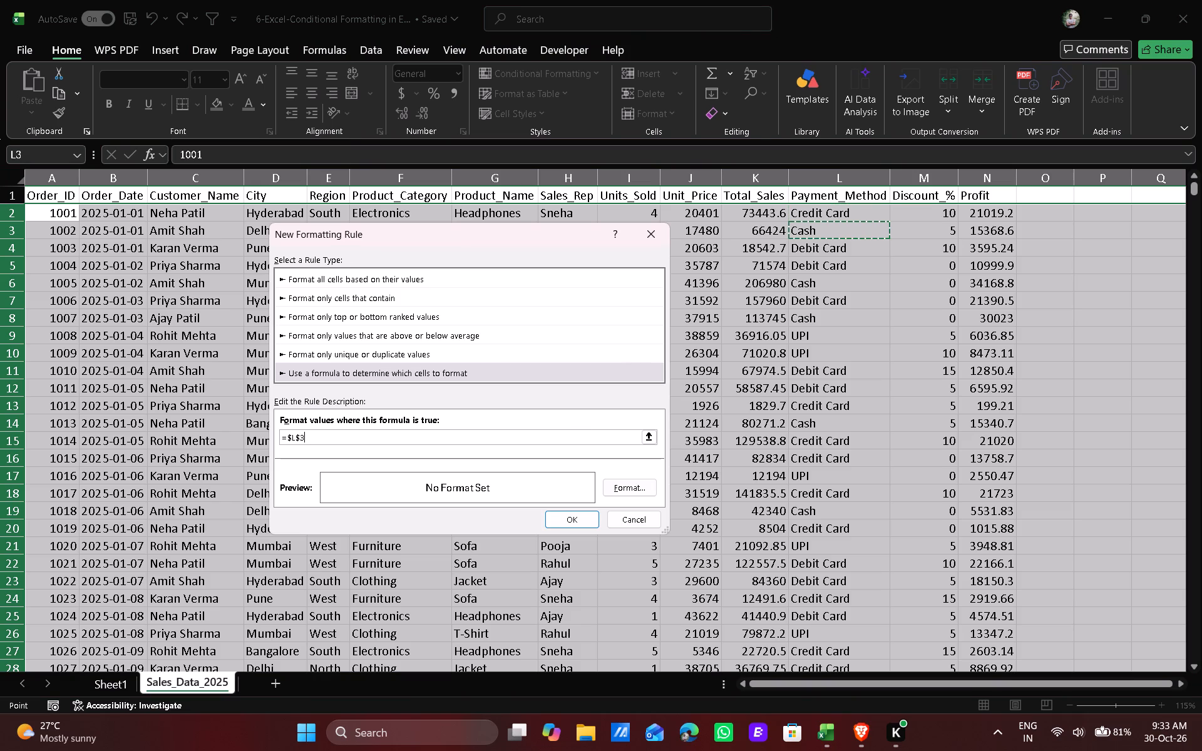
click(829, 215)
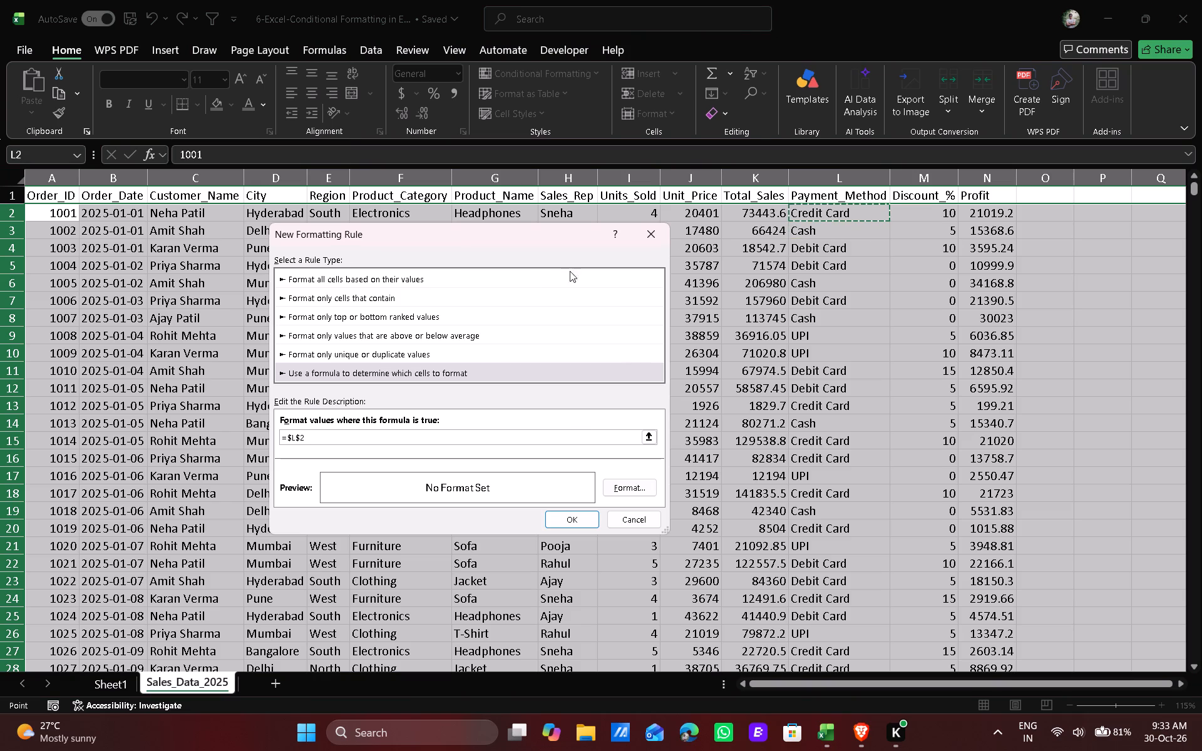
click(347, 438)
key(F2)
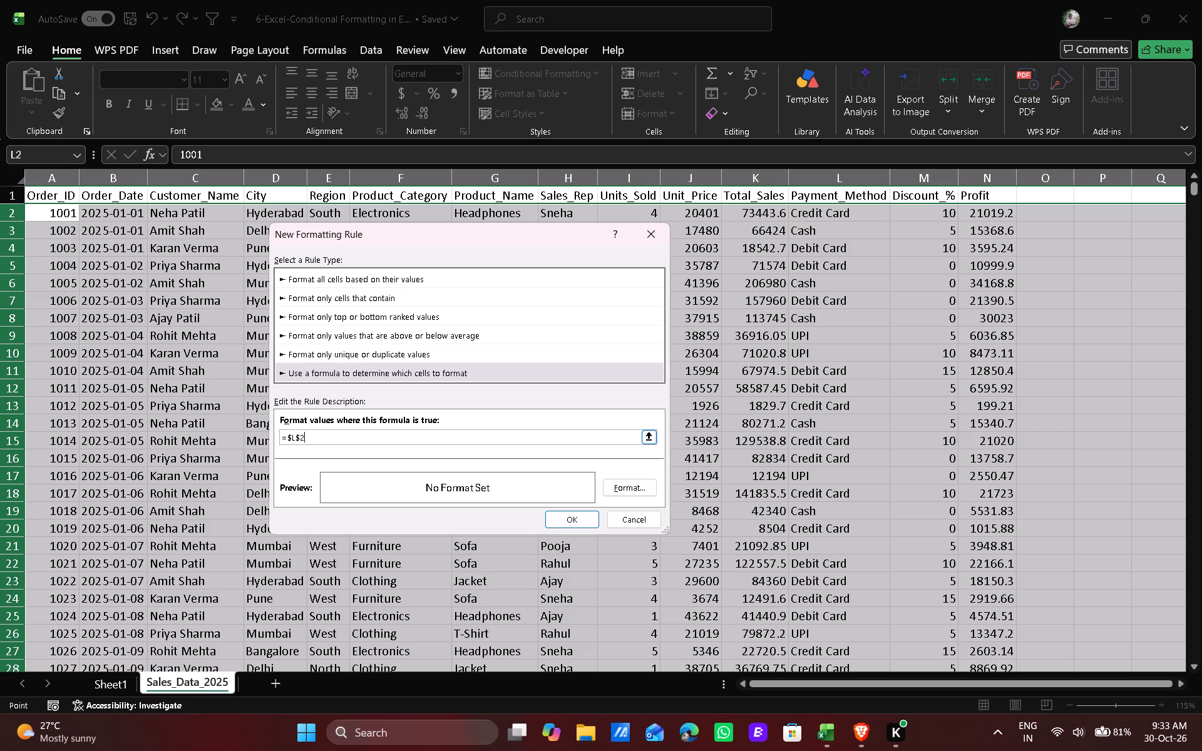
click(347, 438)
key(BackSpace)
key(BackSpace)
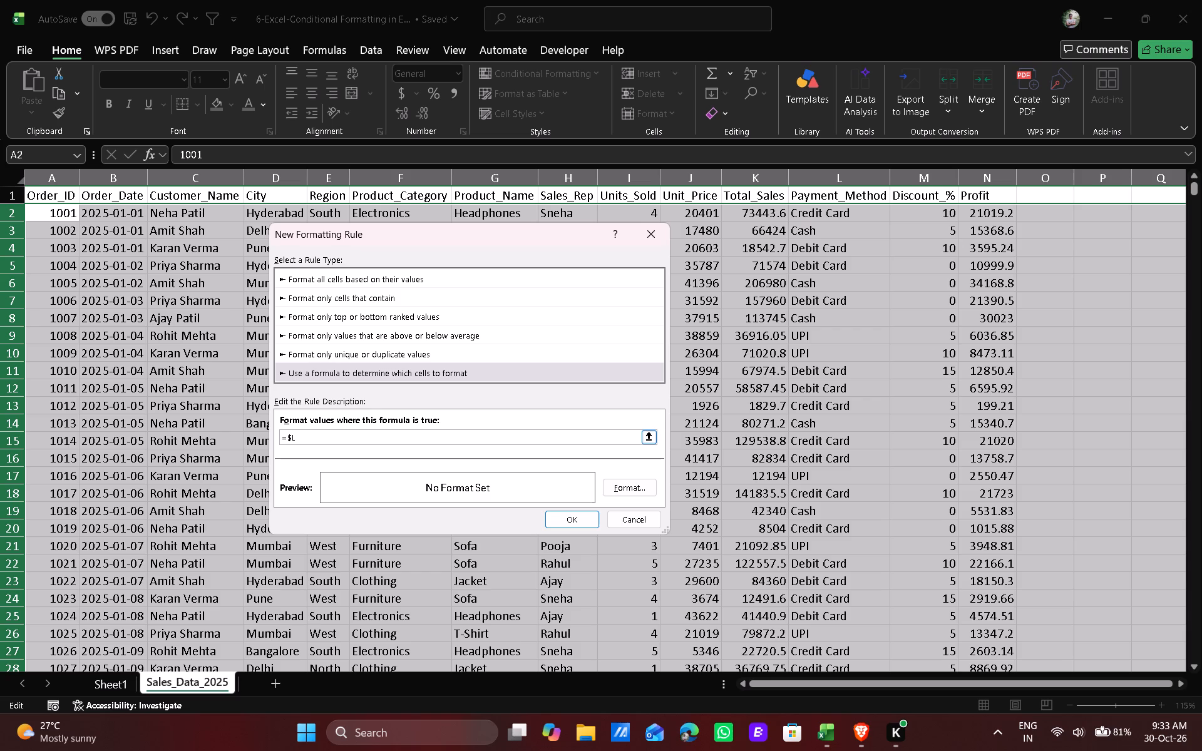
key(2)
Give the new rule a light blue background fill and apply it to the selected rows.
click(651, 485)
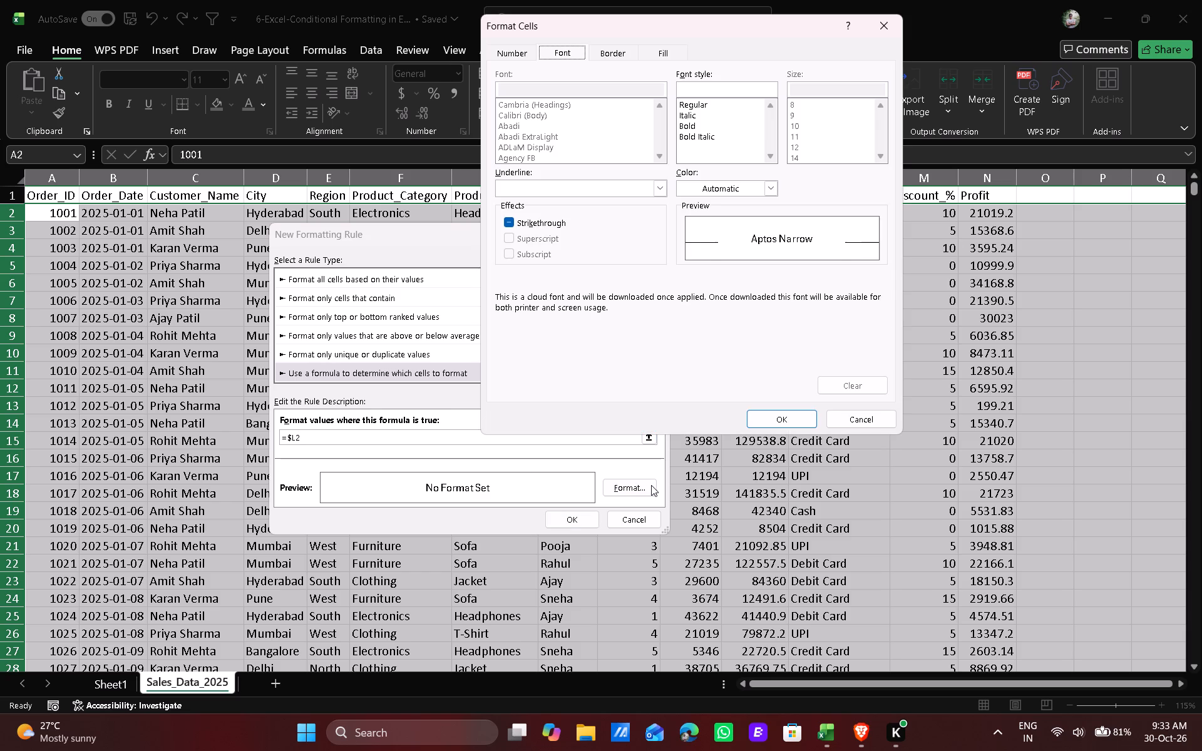
click(645, 52)
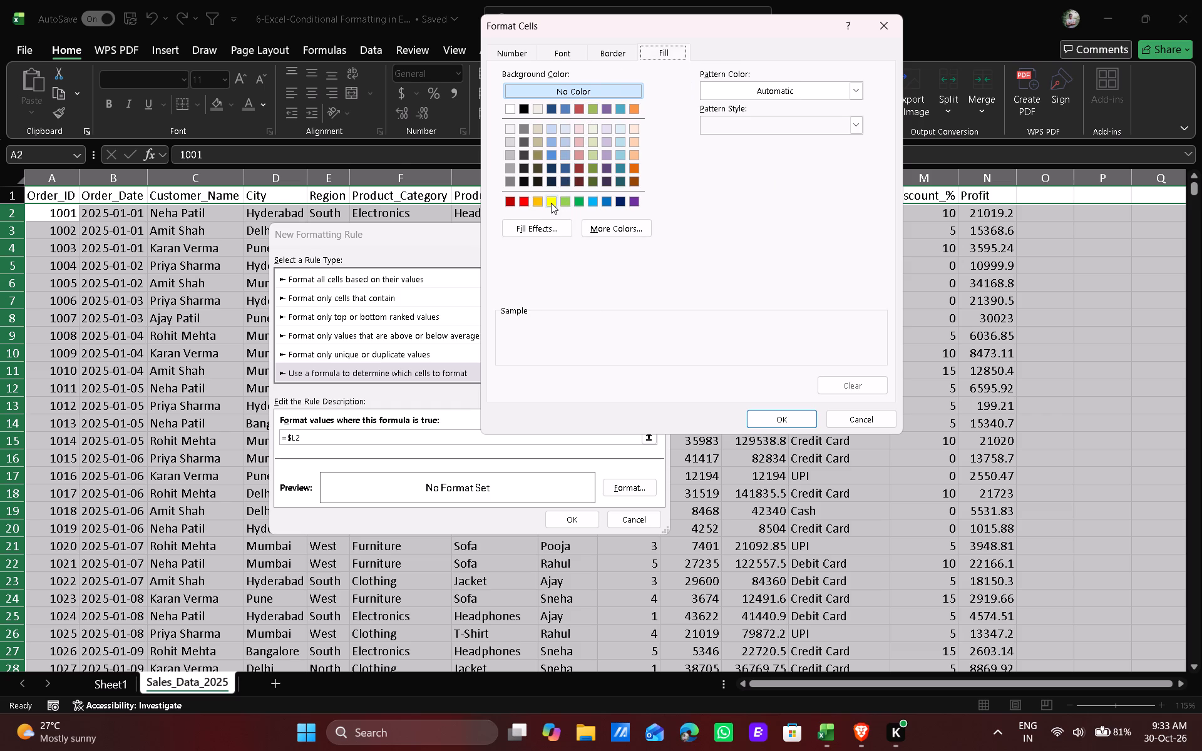
click(596, 200)
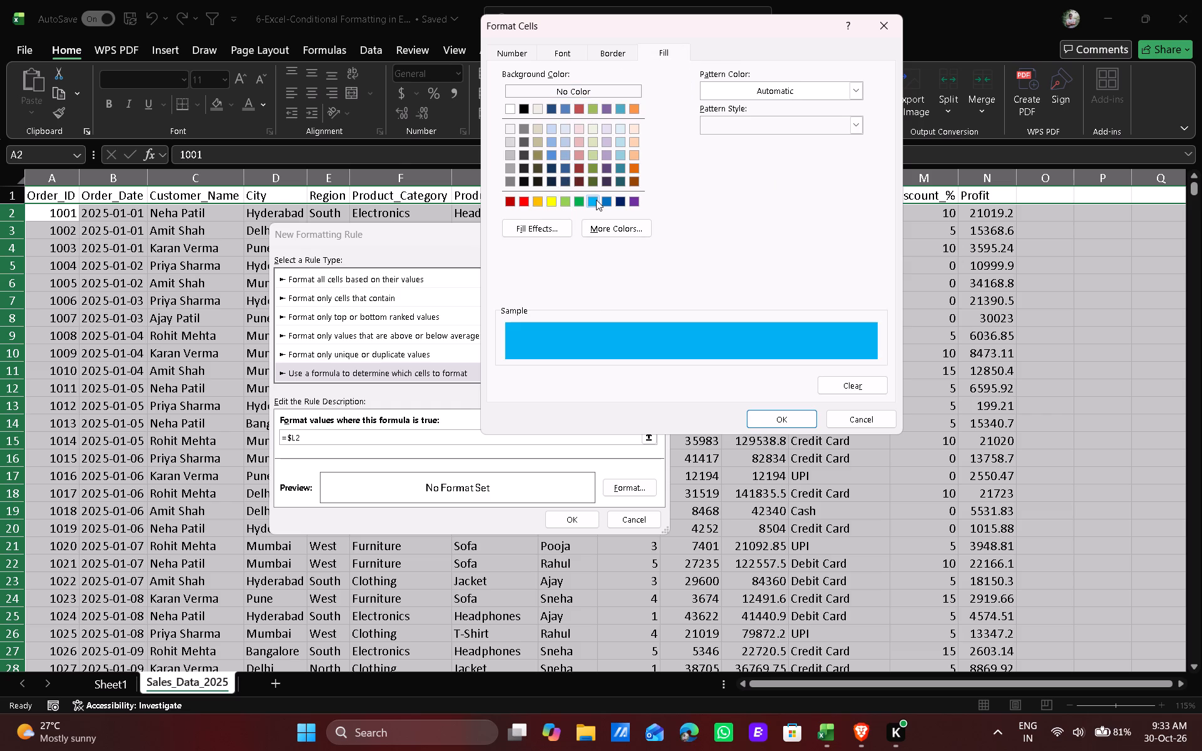
click(788, 422)
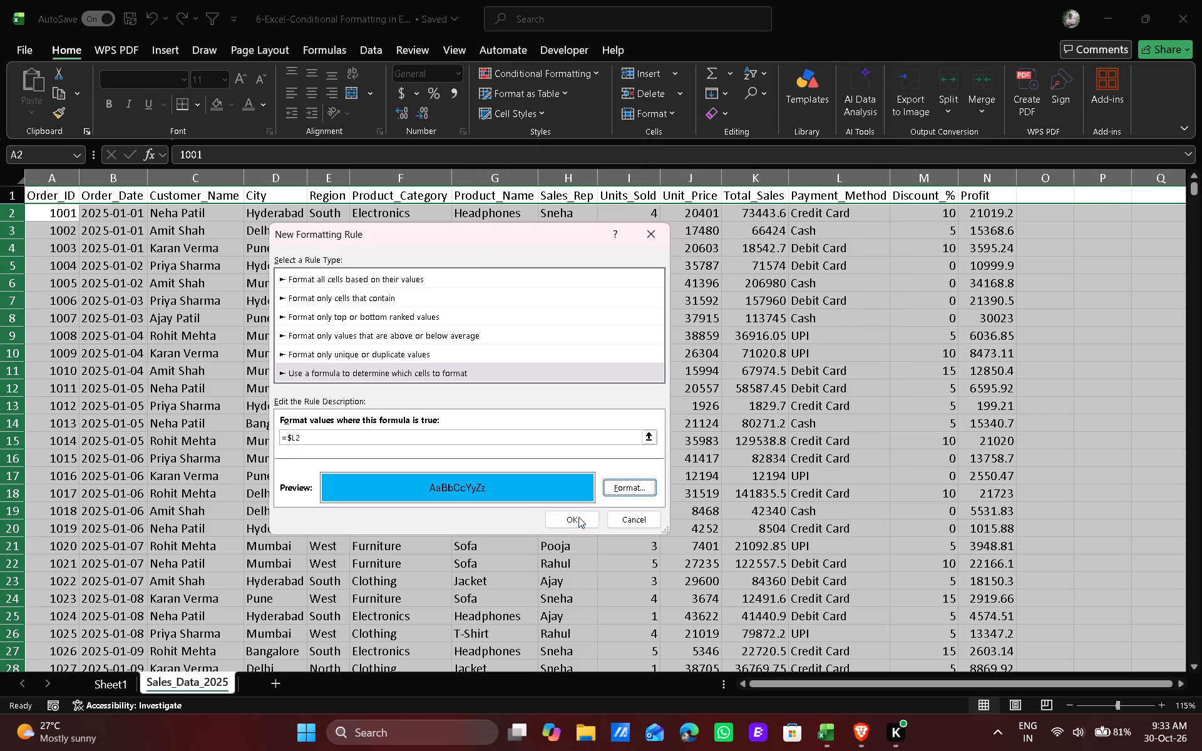
click(587, 521)
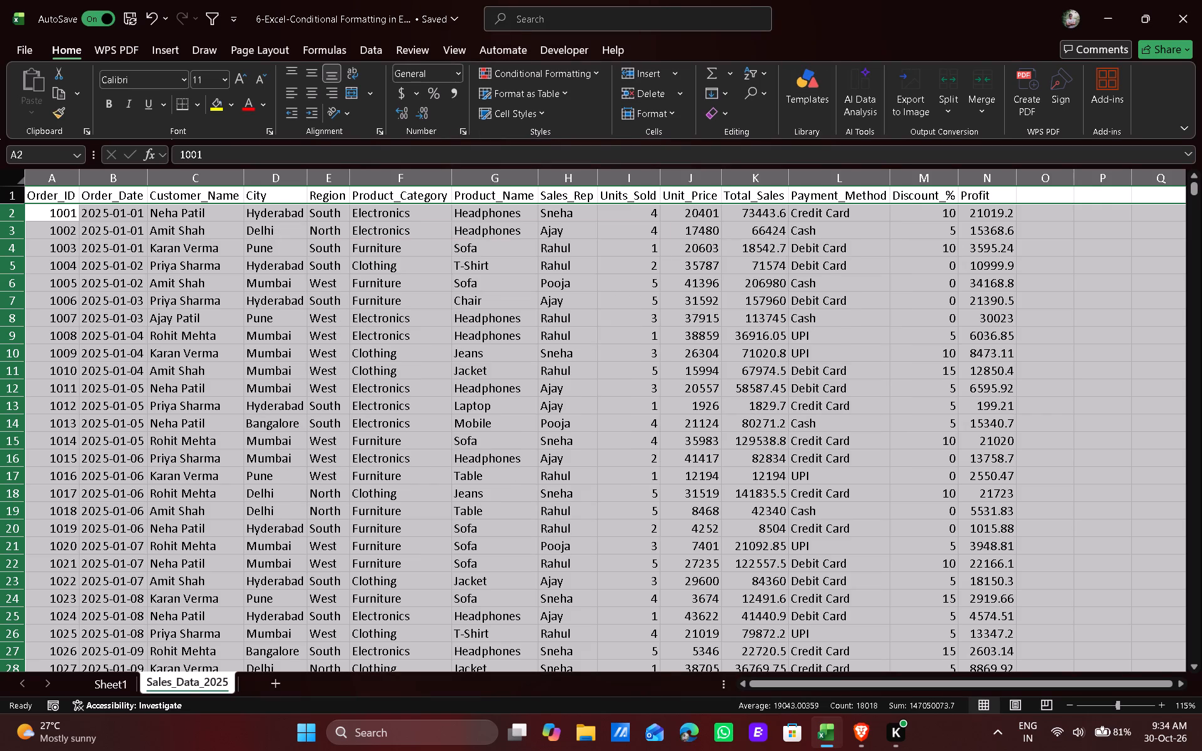
Look through the sales records from first to last to check how the new rule formats the rows.
scroll(697, 389, down, 6)
scroll(783, 387, down, 4)
scroll(341, 583, down, 5)
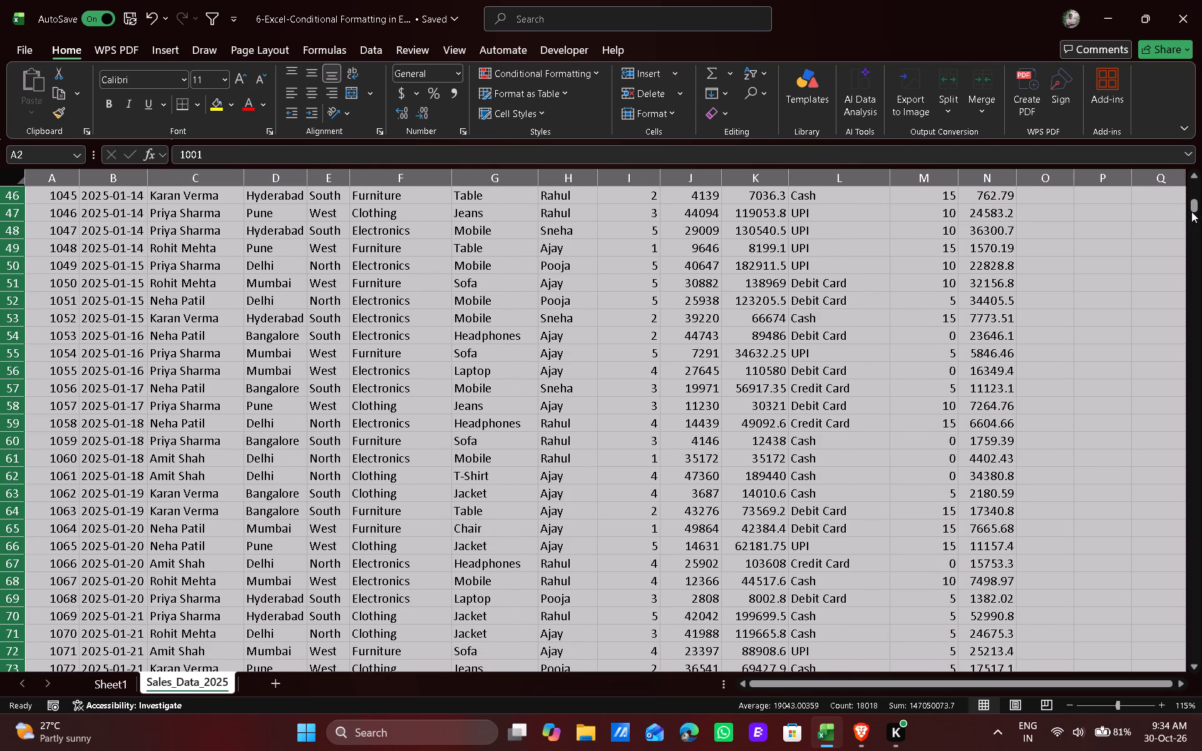
drag(1193, 210, 1164, 728)
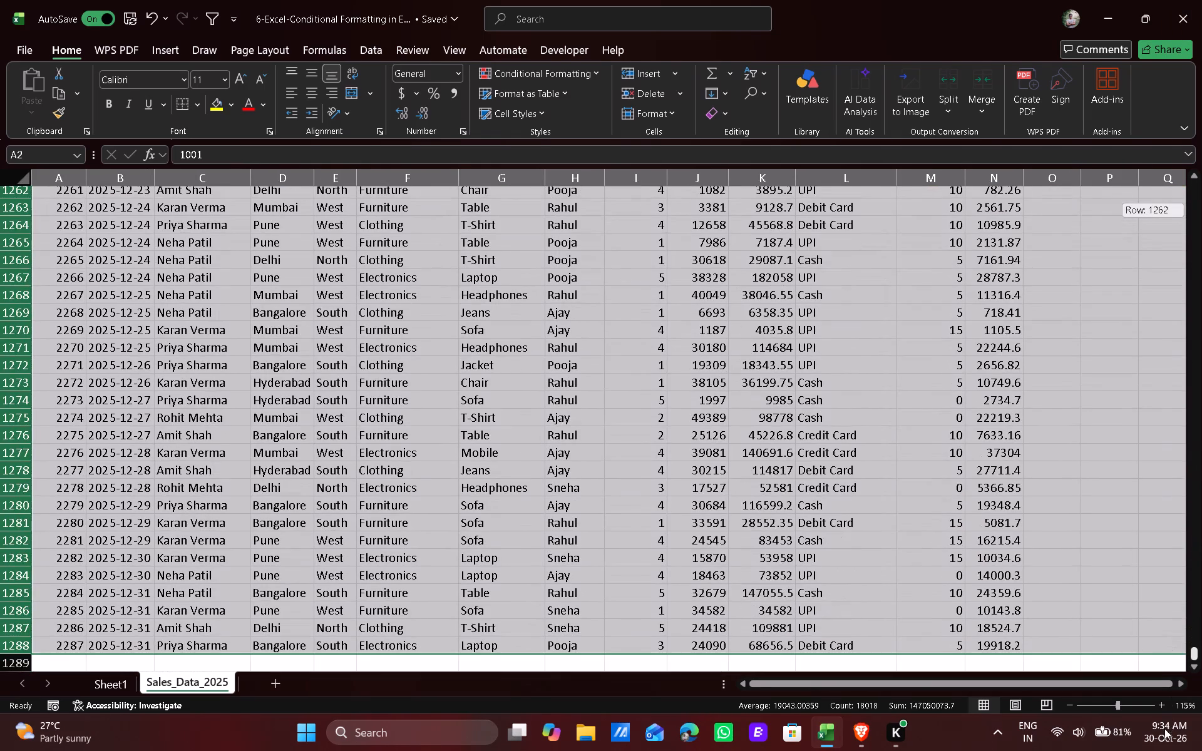
drag(1164, 728, 1139, 218)
click(997, 353)
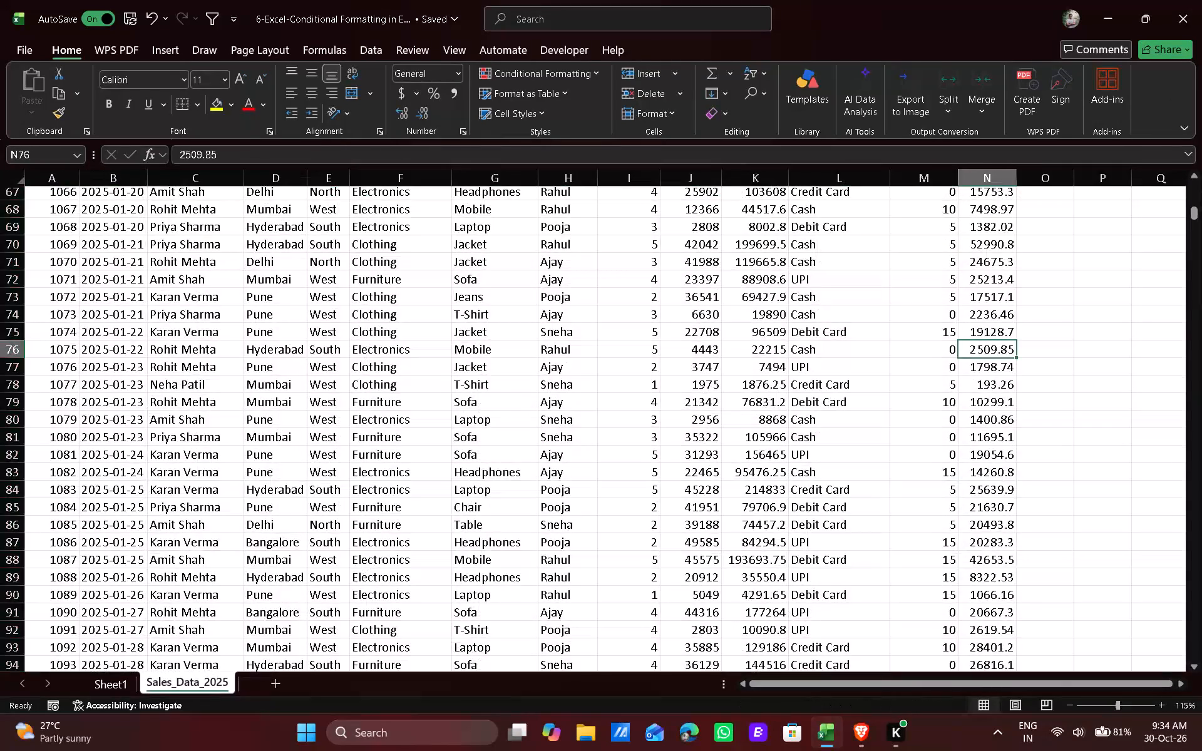
click(602, 369)
scroll(602, 369, up, 18)
scroll(602, 369, up, 3)
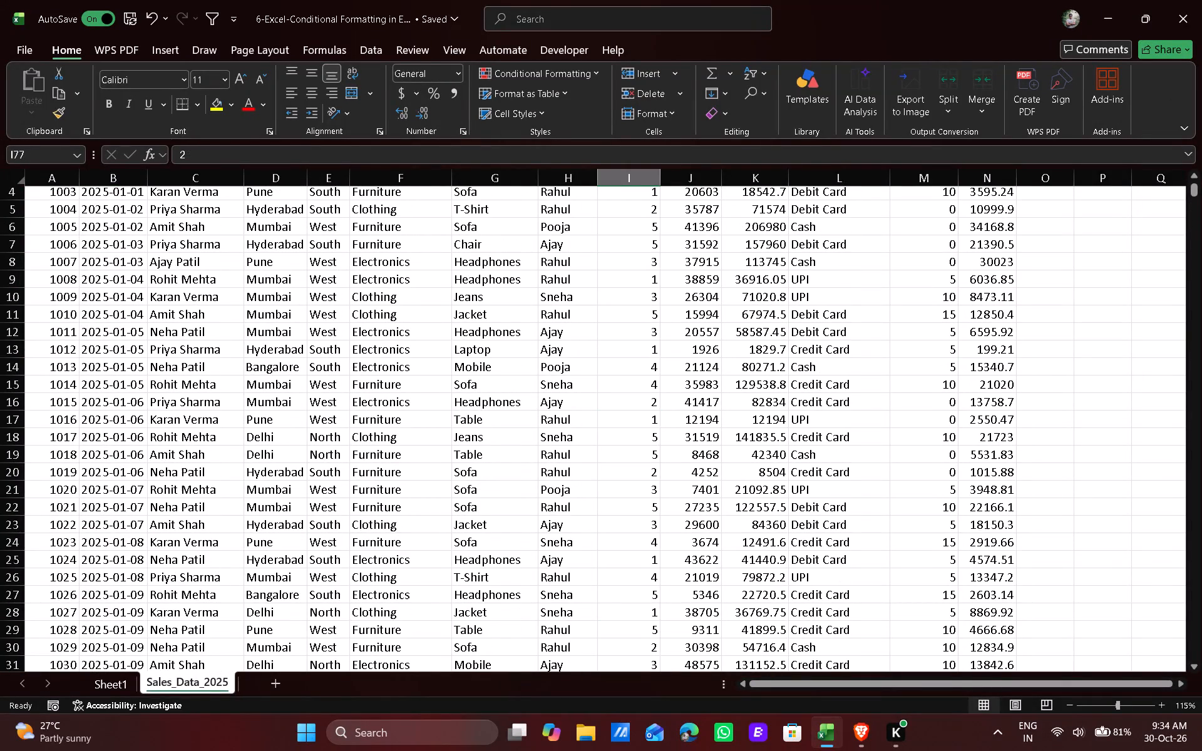
scroll(547, 397, up, 4)
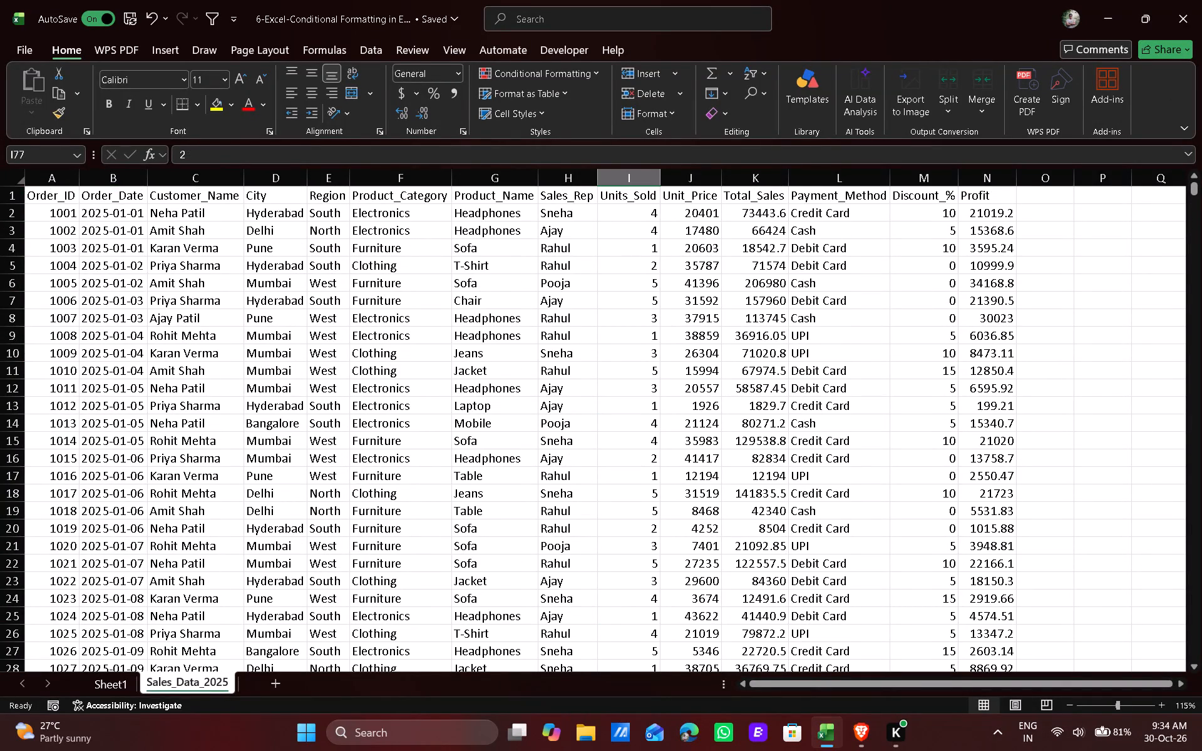
scroll(547, 397, up, 3)
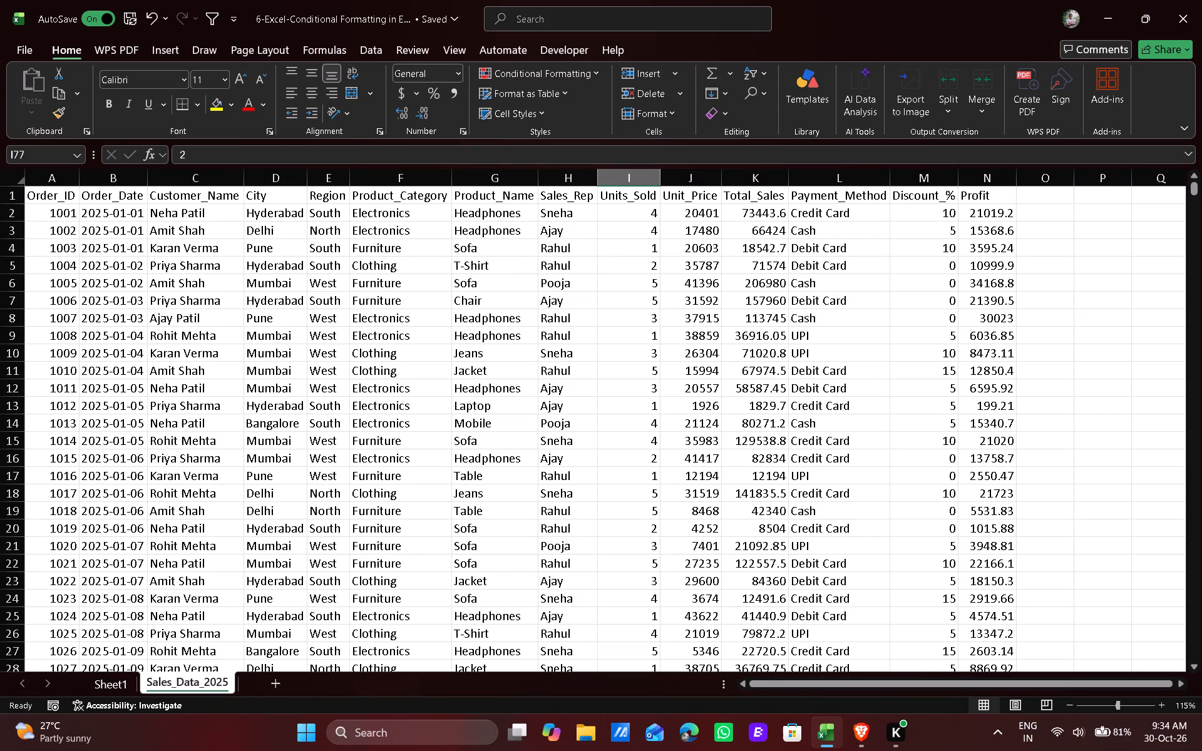
scroll(703, 359, up, 6)
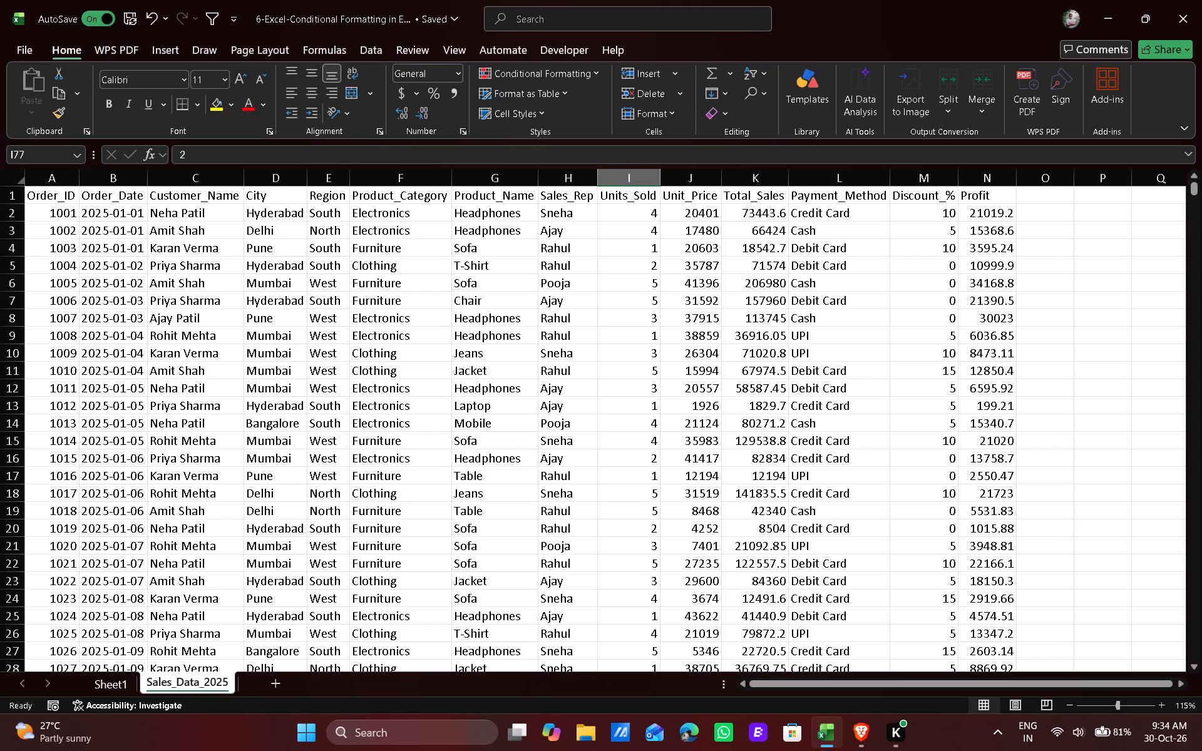
click(848, 263)
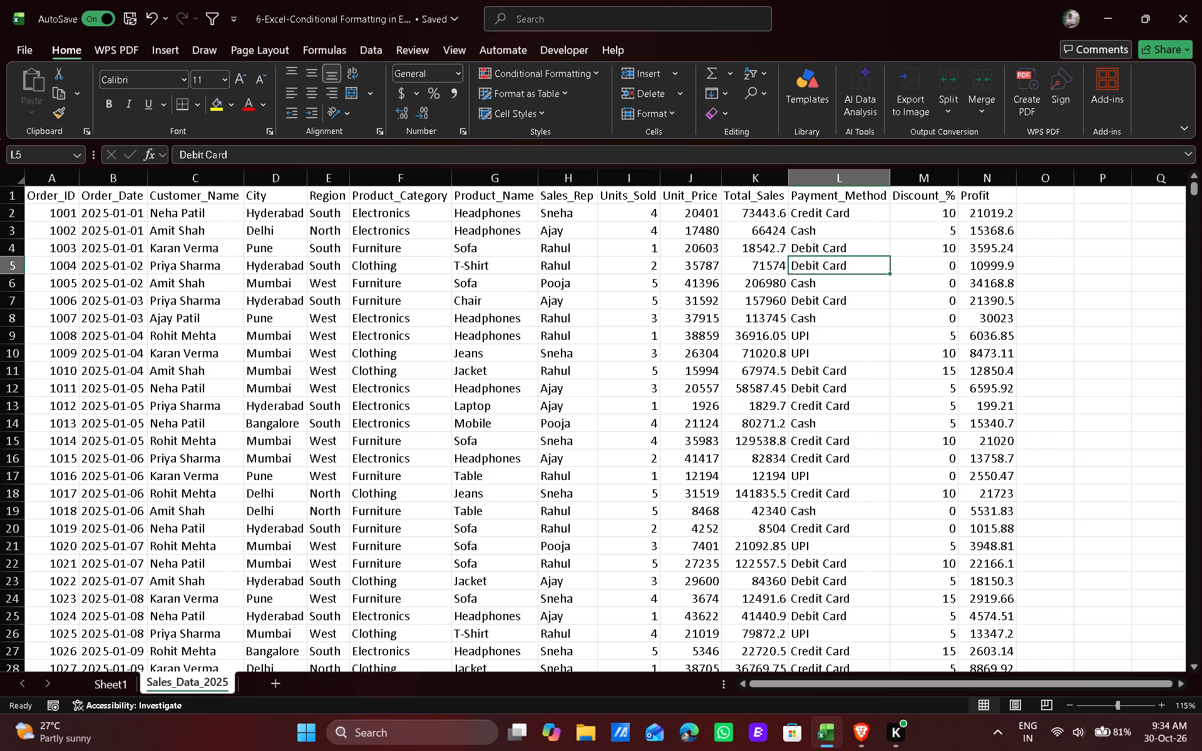
click(717, 260)
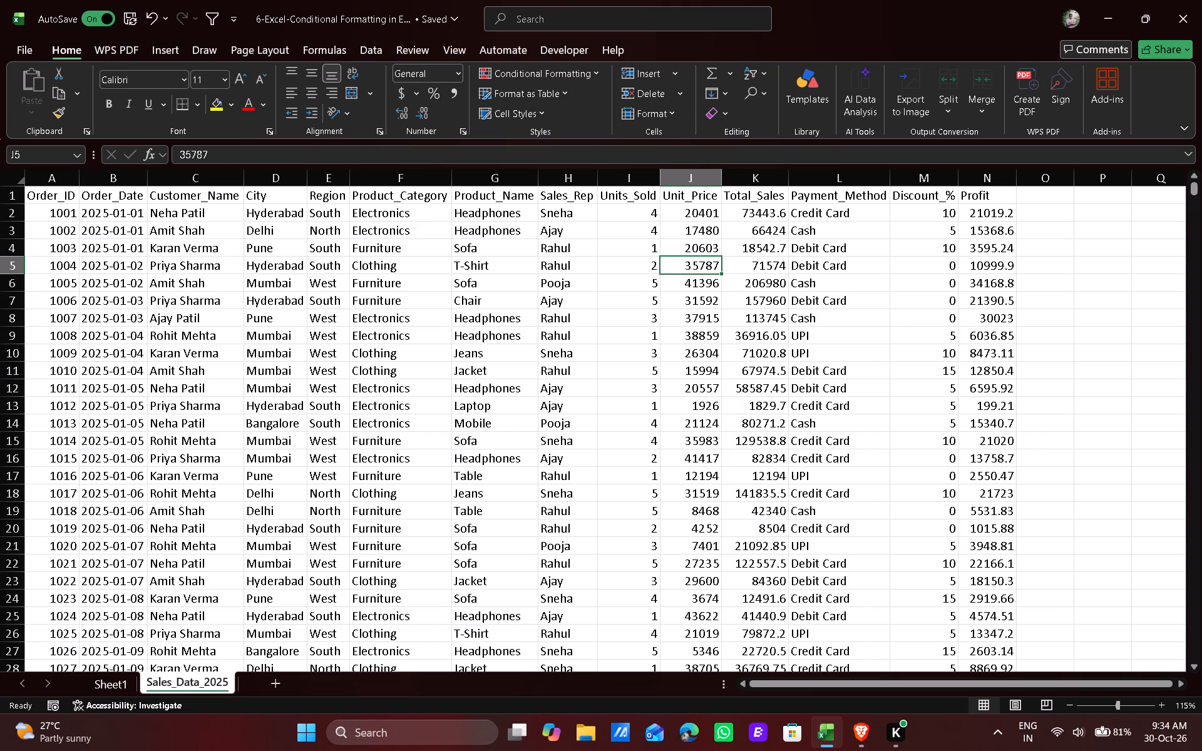
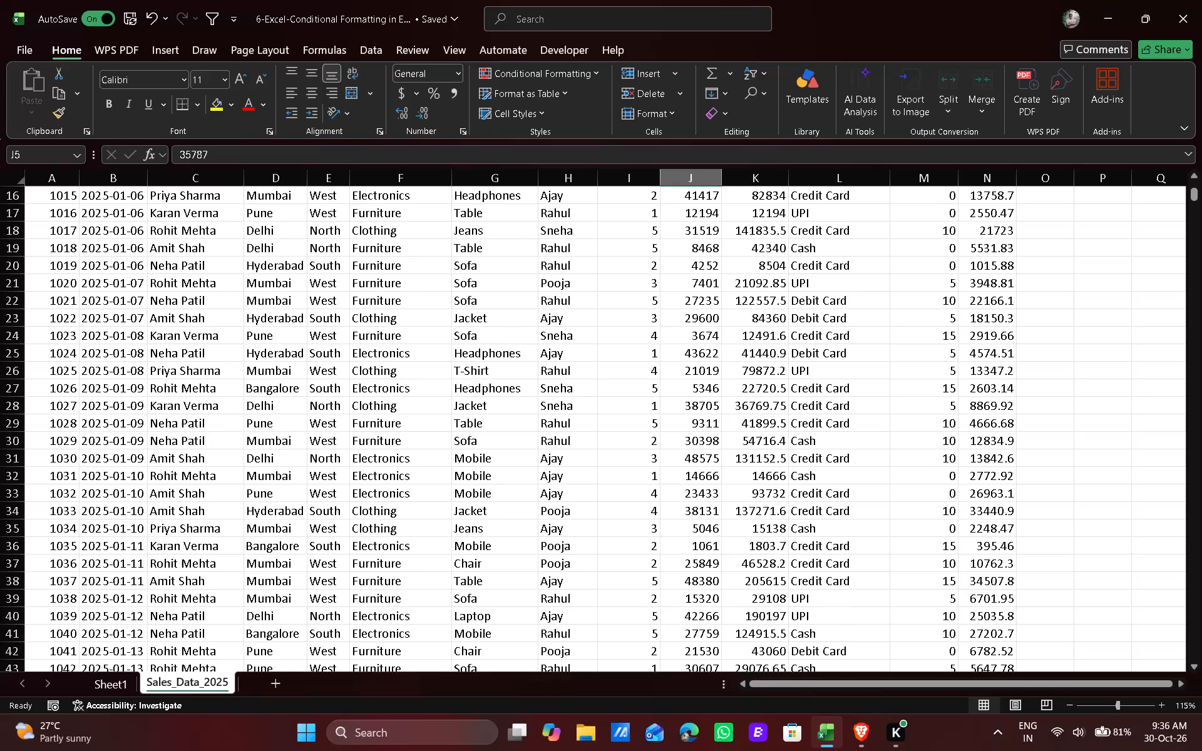
Select all the sales records across every column, from Order_ID to Profit, leaving out the header row.
scroll(729, 399, up, 5)
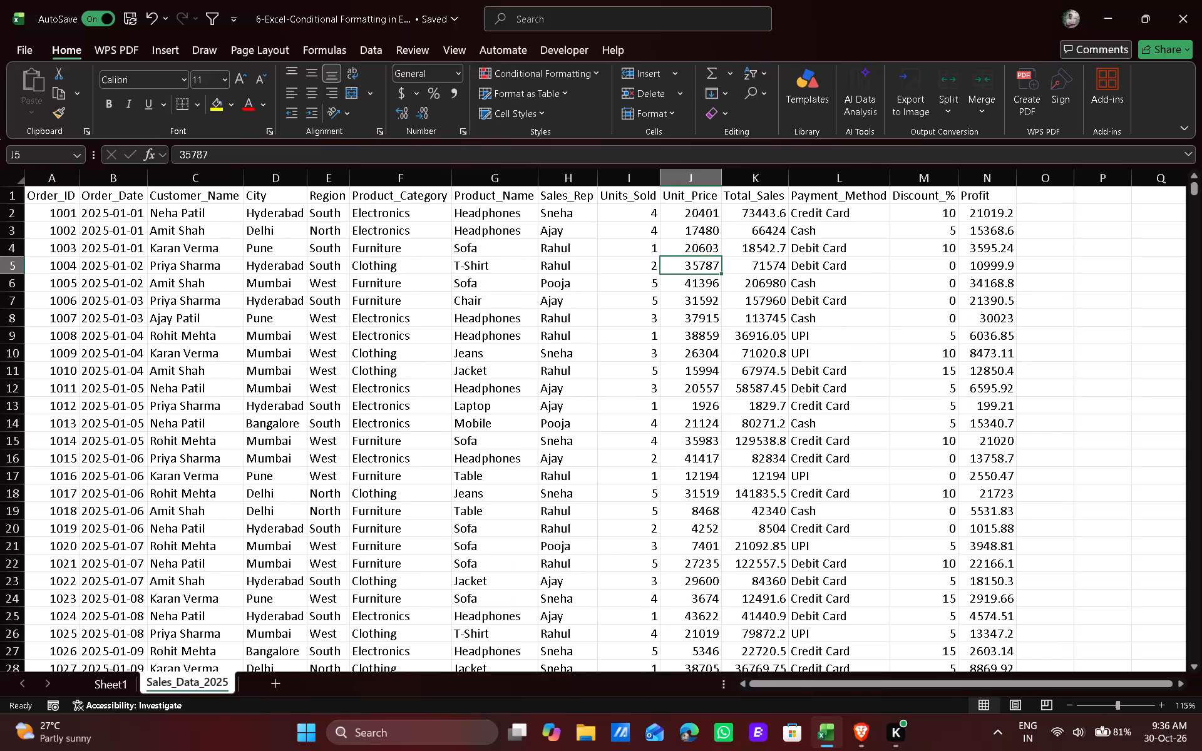
scroll(729, 399, up, 4)
click(87, 218)
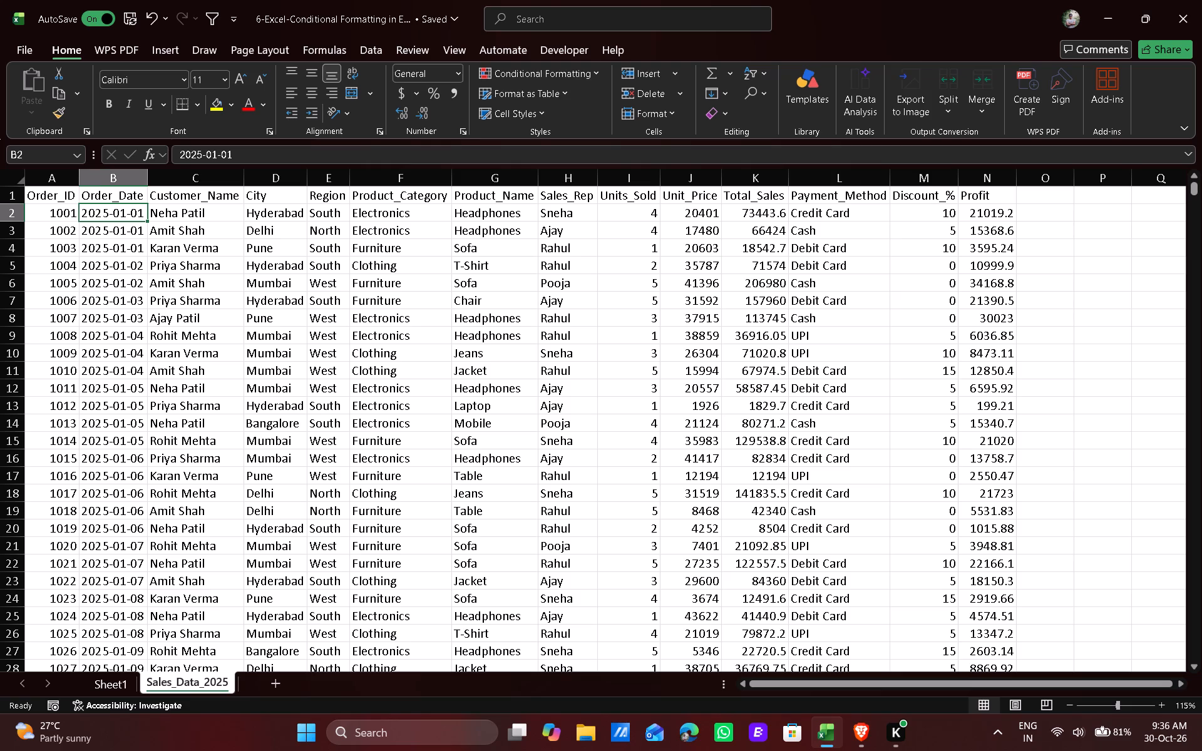
click(73, 213)
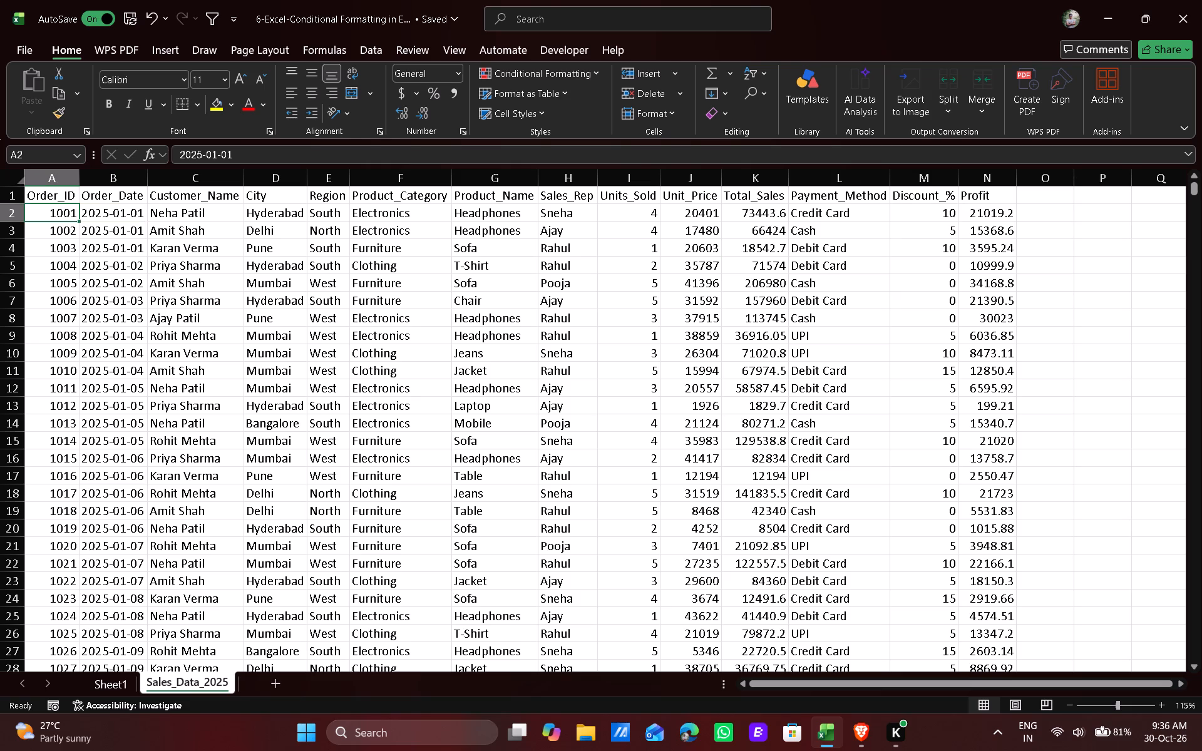
key(ctrl+shift+Right)
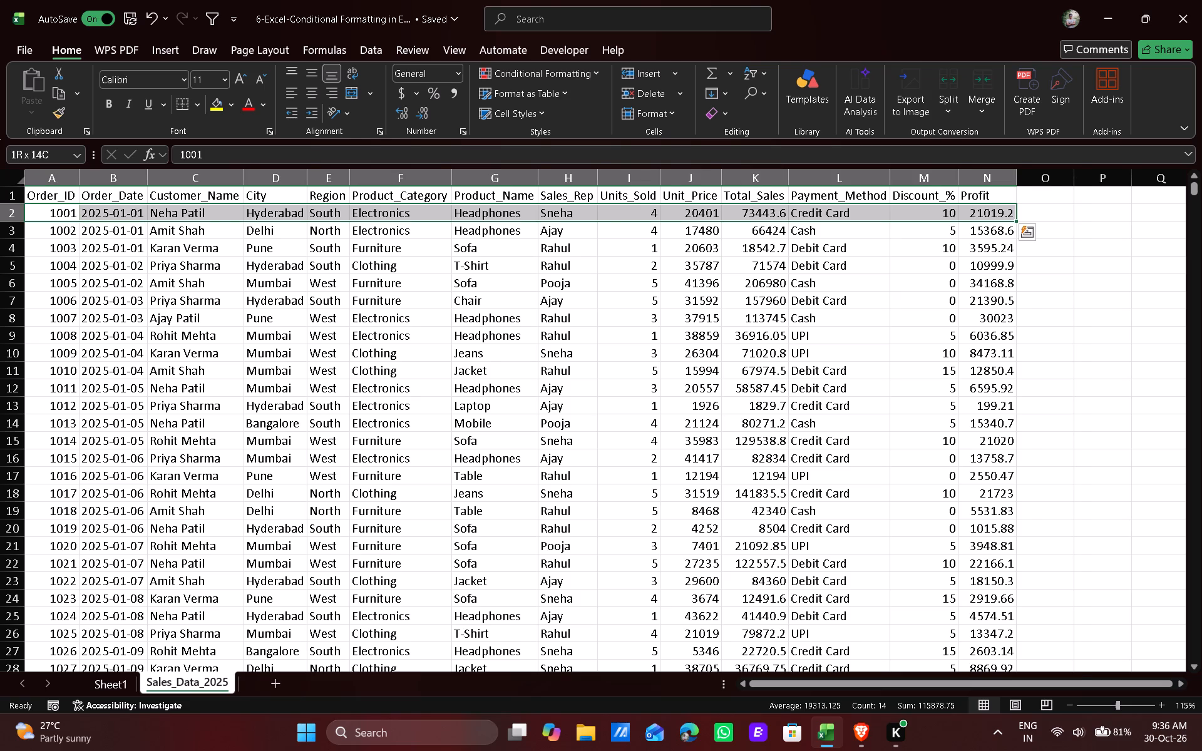
key(ctrl+shift+Down)
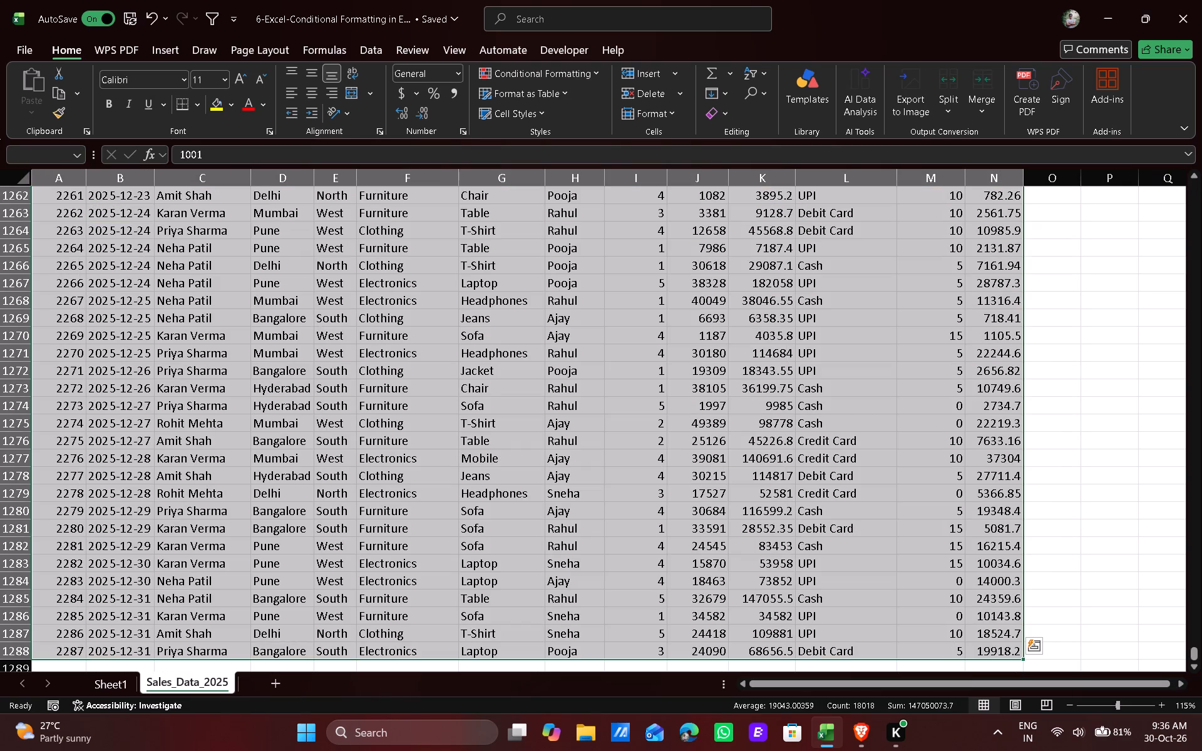
drag(1194, 651, 1128, 0)
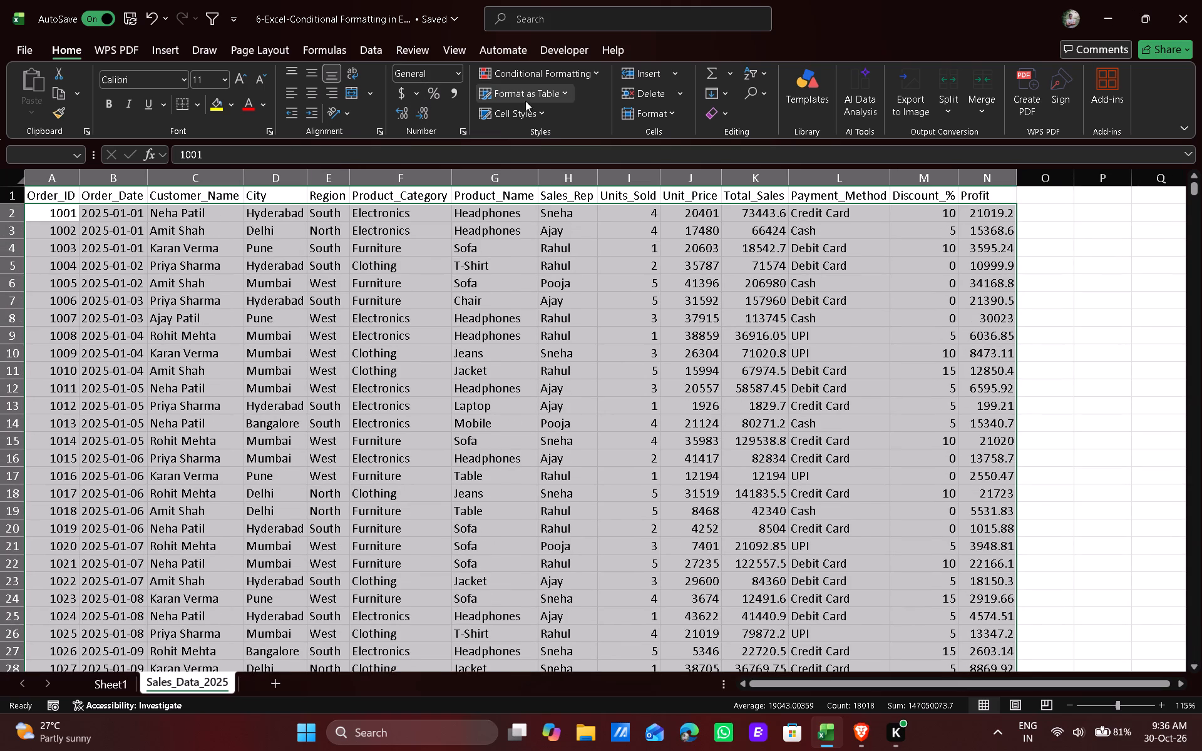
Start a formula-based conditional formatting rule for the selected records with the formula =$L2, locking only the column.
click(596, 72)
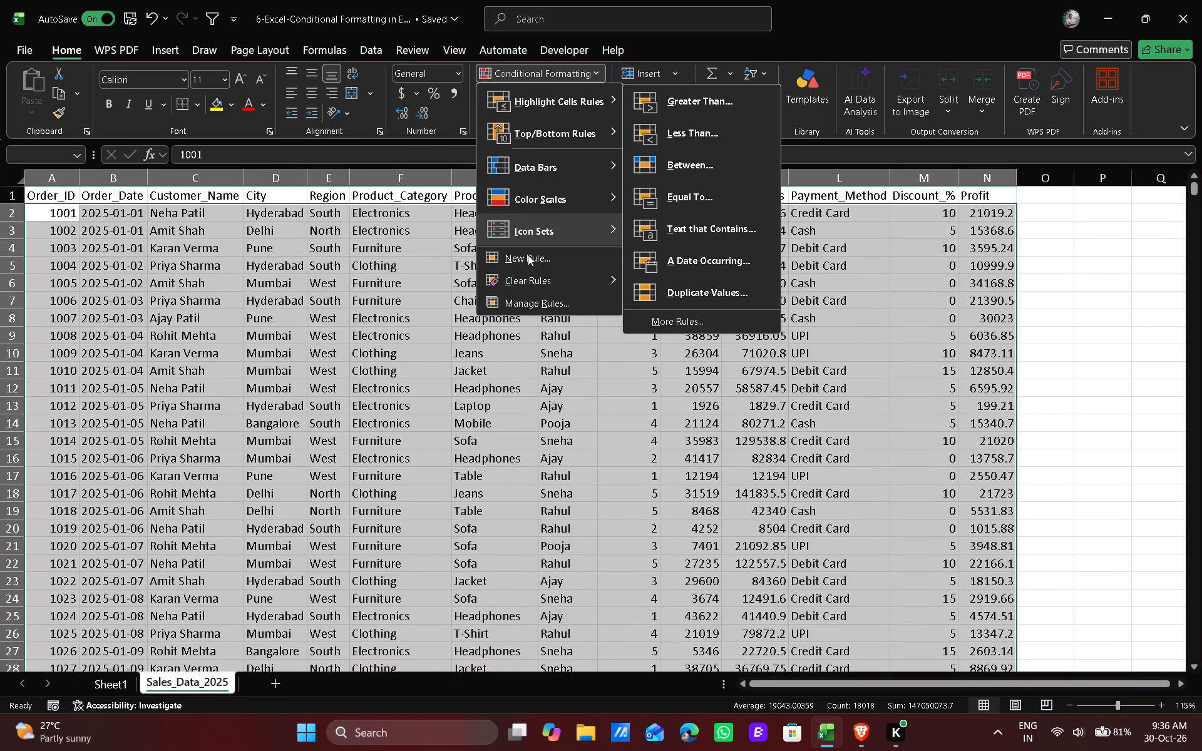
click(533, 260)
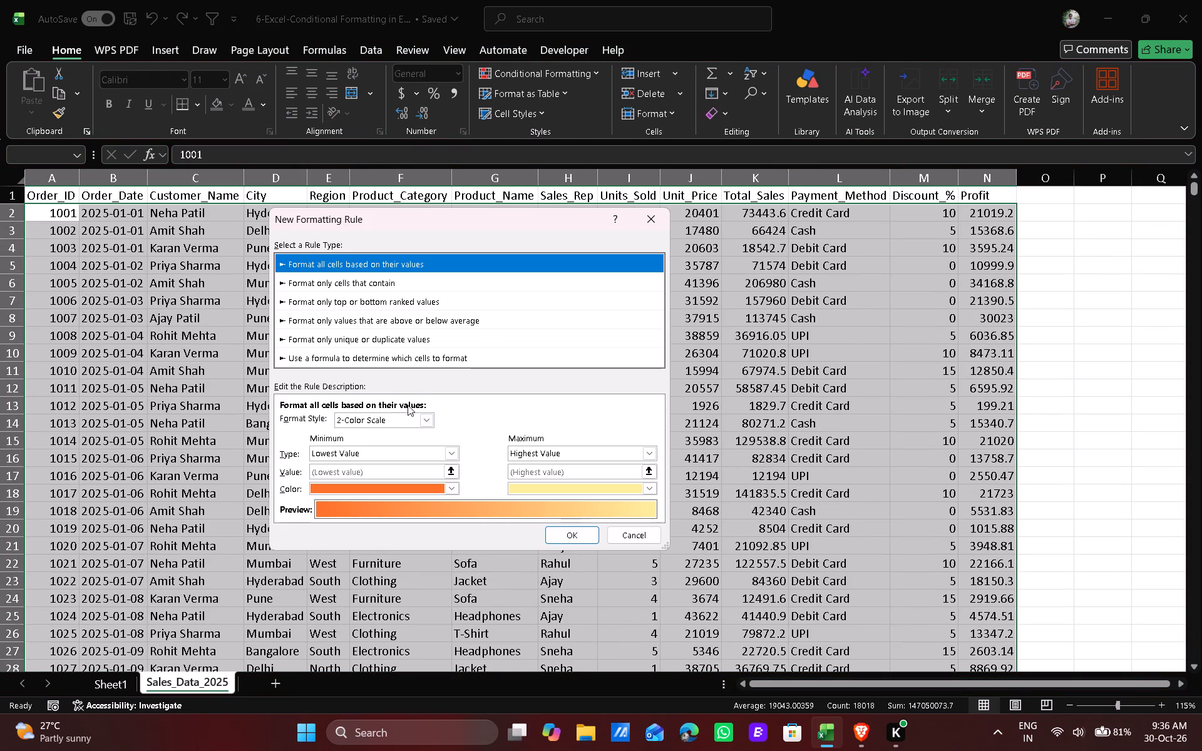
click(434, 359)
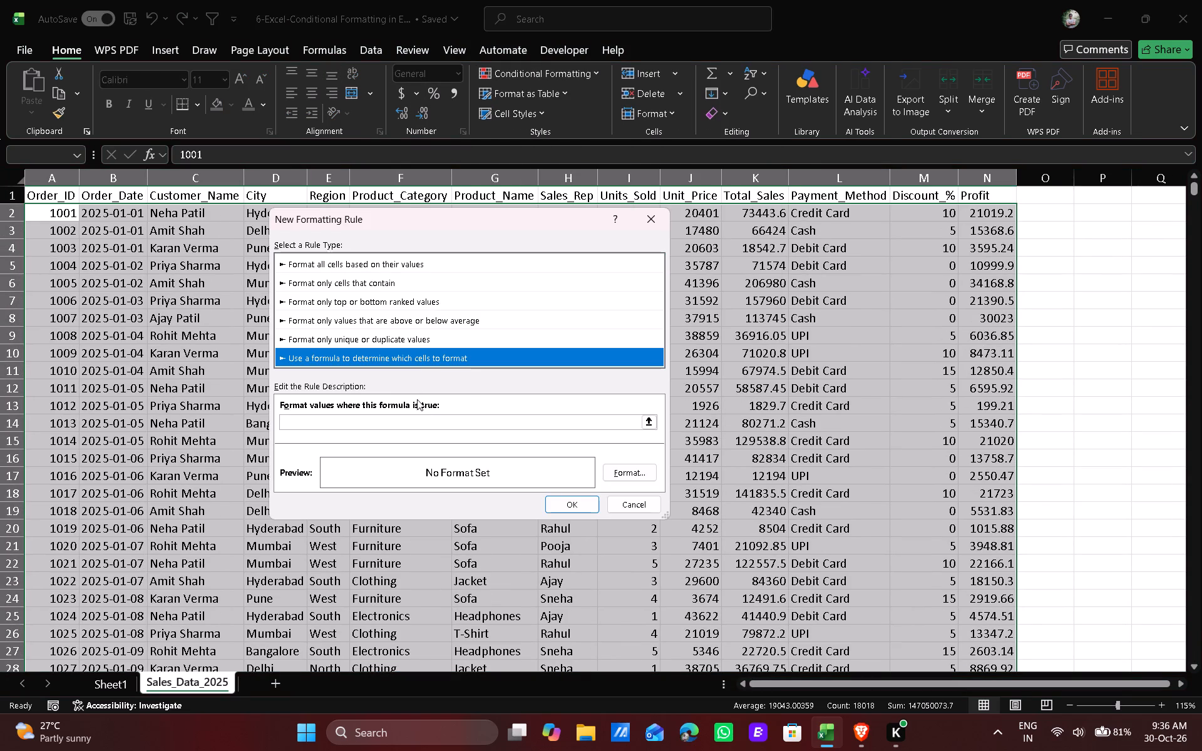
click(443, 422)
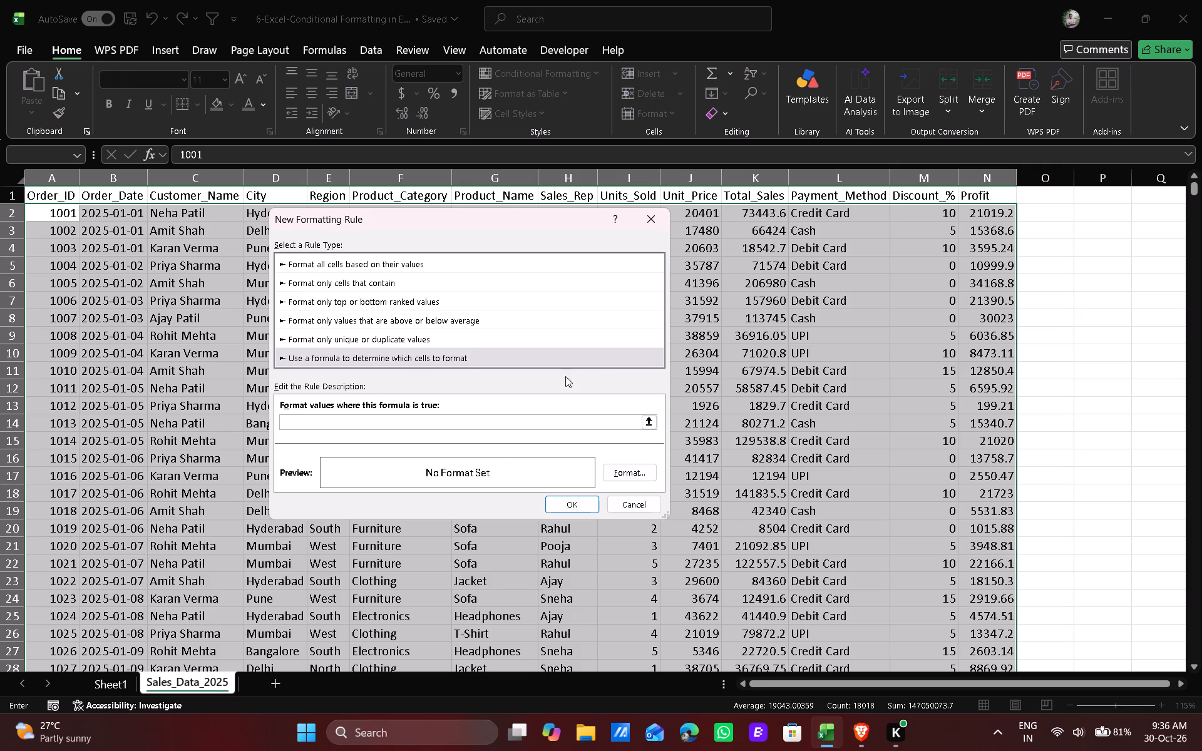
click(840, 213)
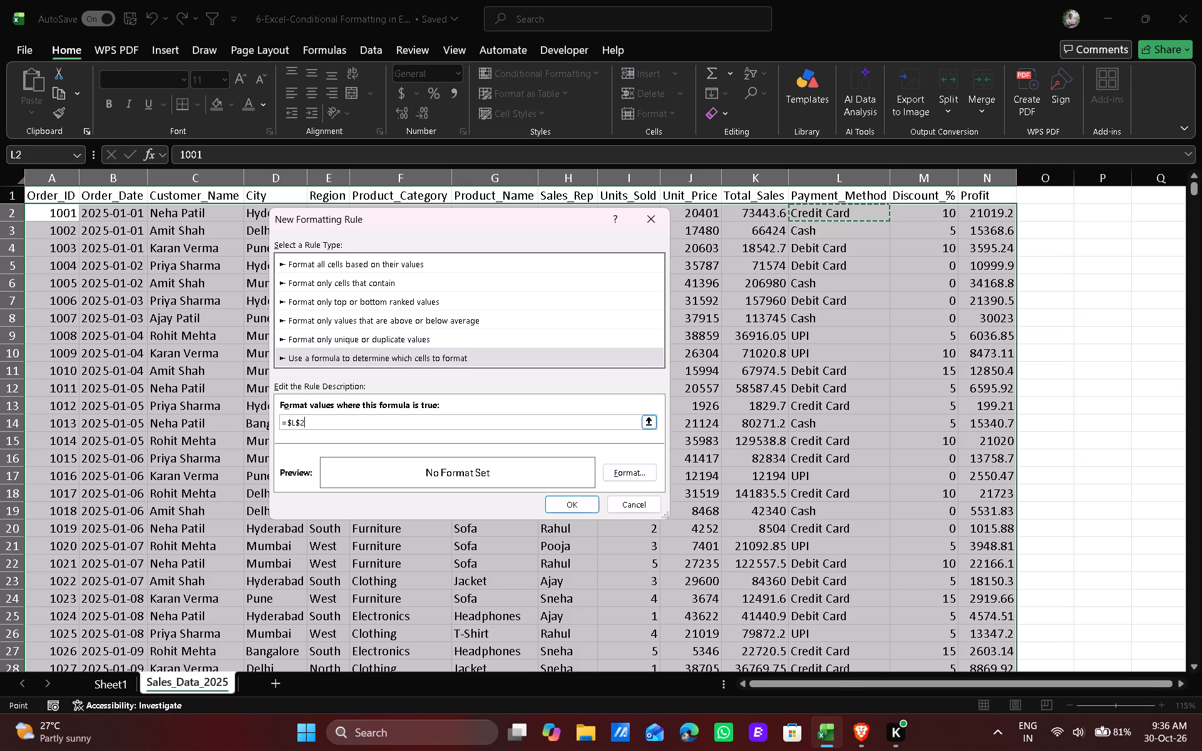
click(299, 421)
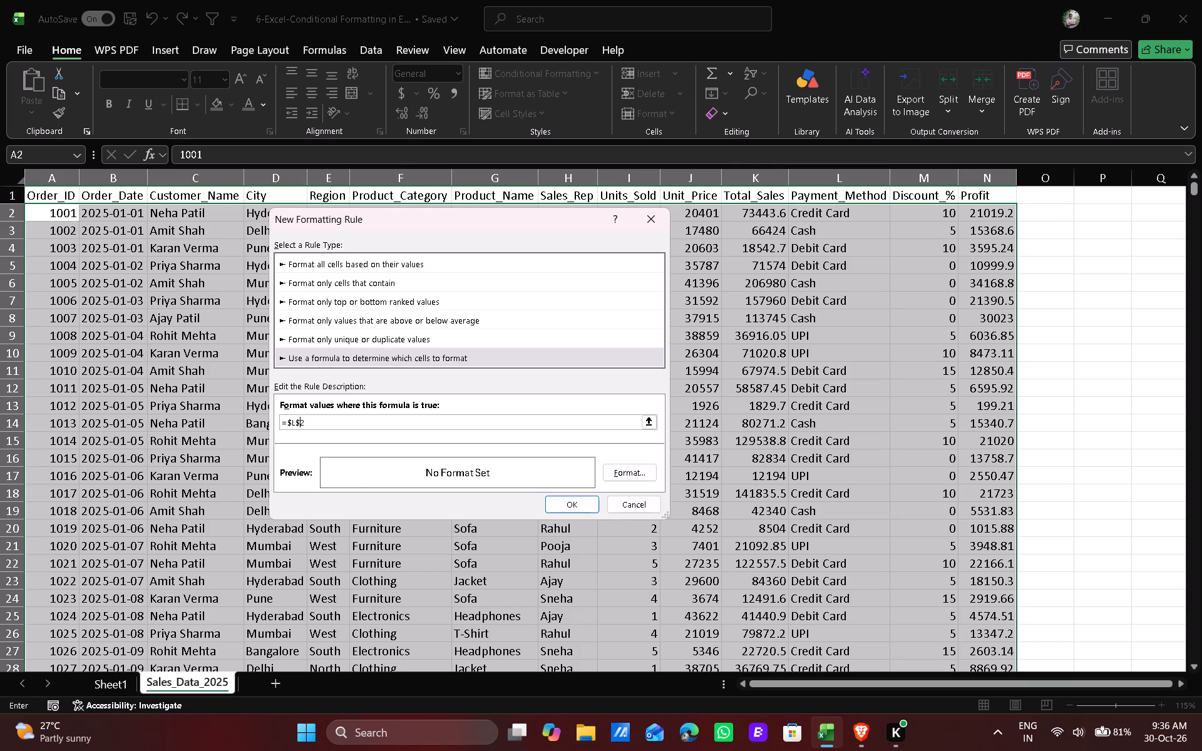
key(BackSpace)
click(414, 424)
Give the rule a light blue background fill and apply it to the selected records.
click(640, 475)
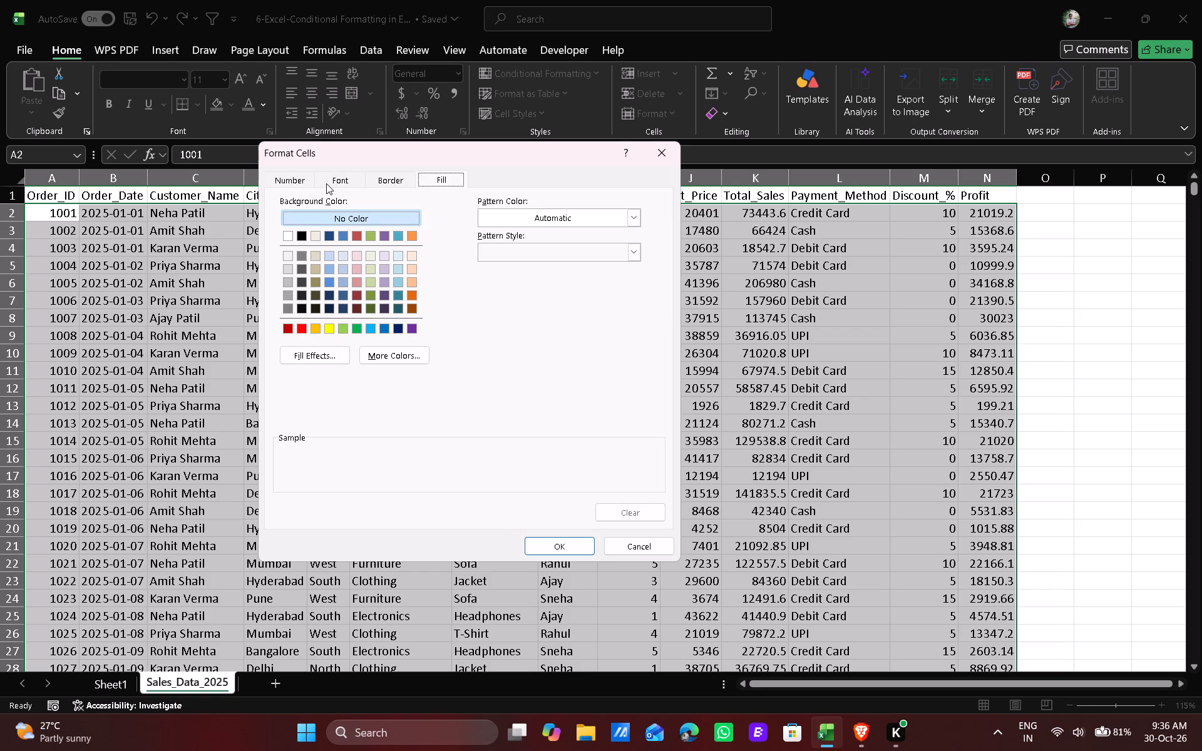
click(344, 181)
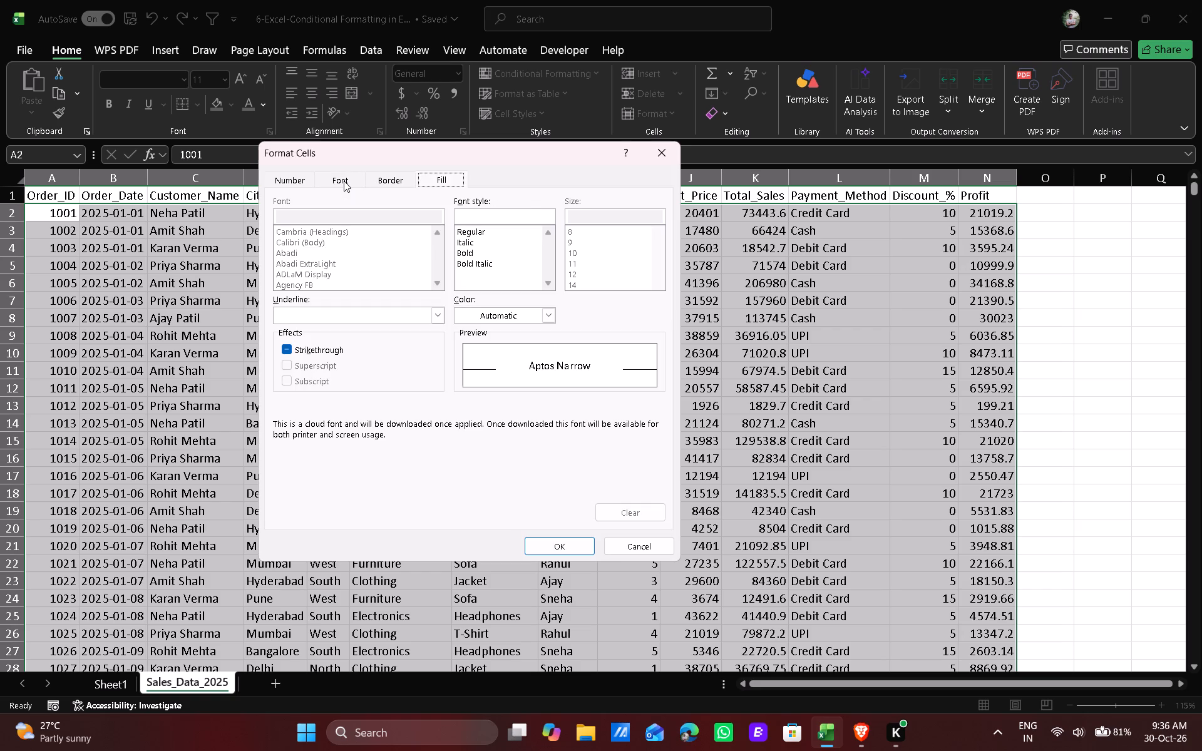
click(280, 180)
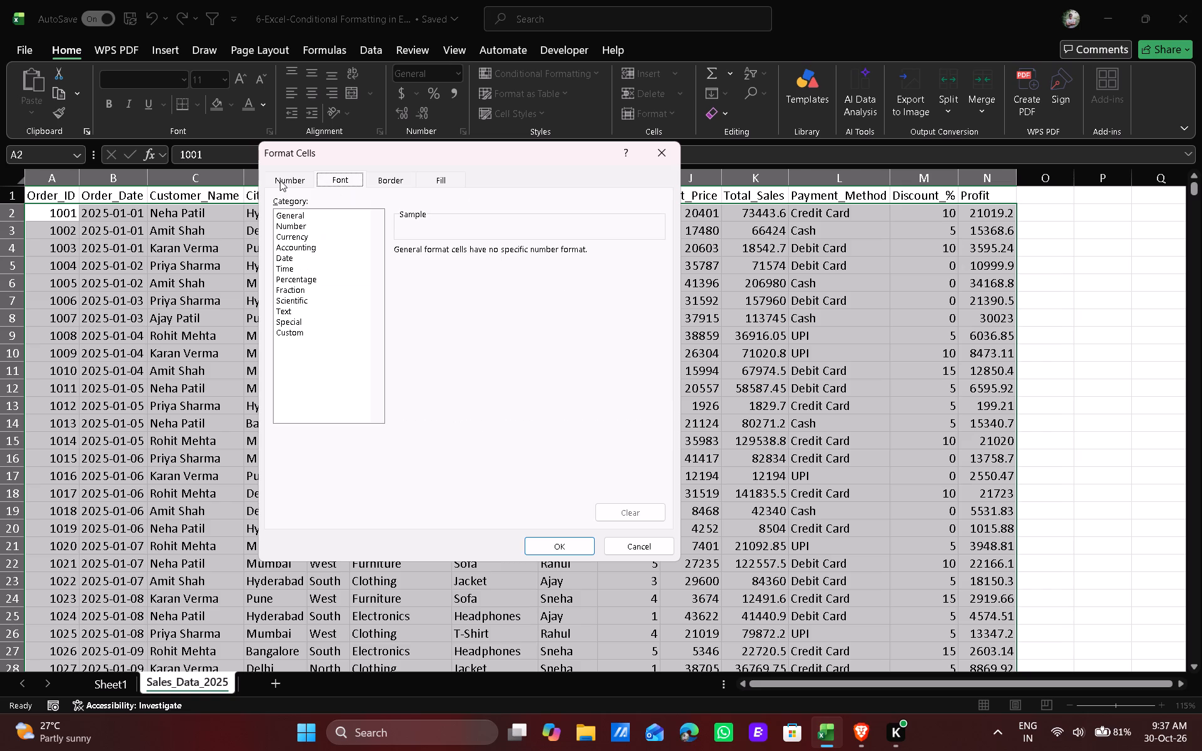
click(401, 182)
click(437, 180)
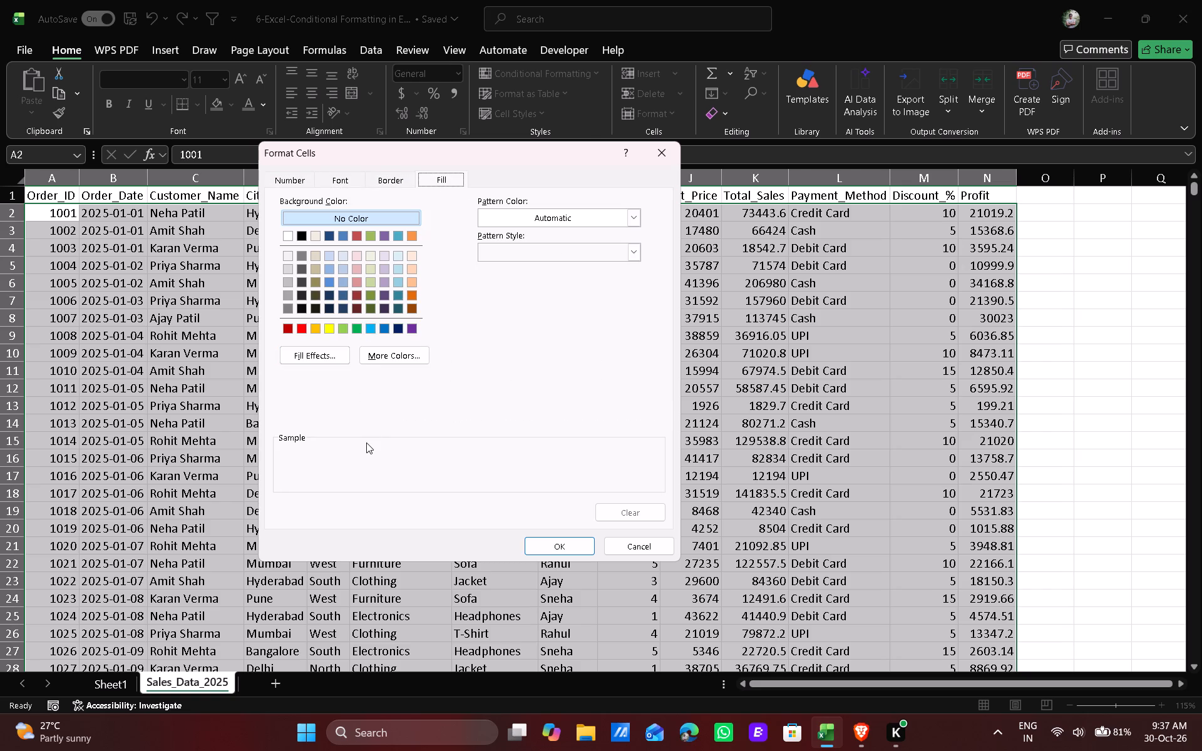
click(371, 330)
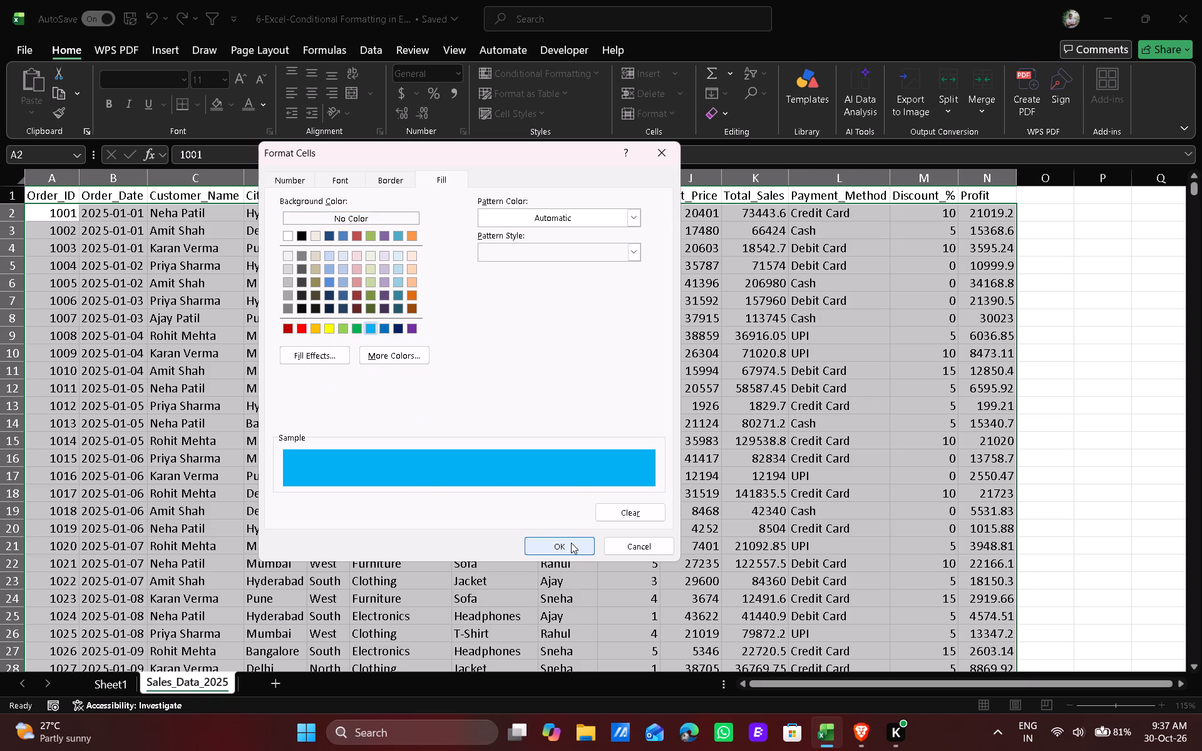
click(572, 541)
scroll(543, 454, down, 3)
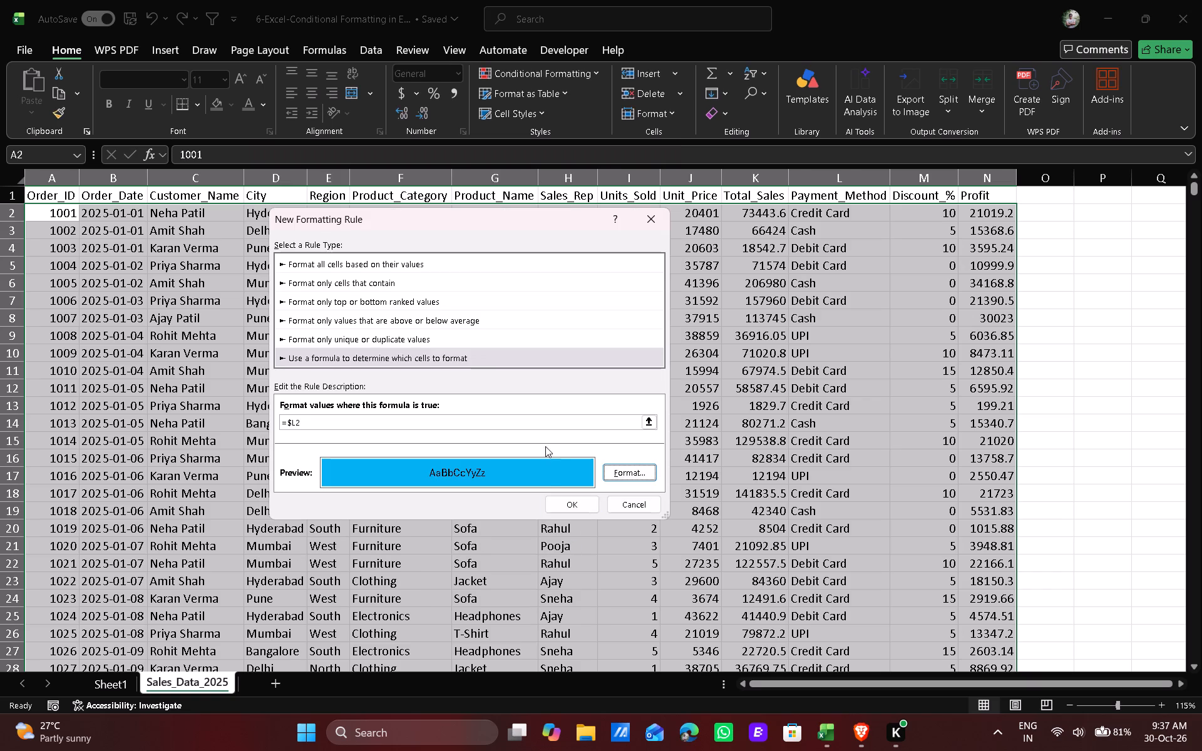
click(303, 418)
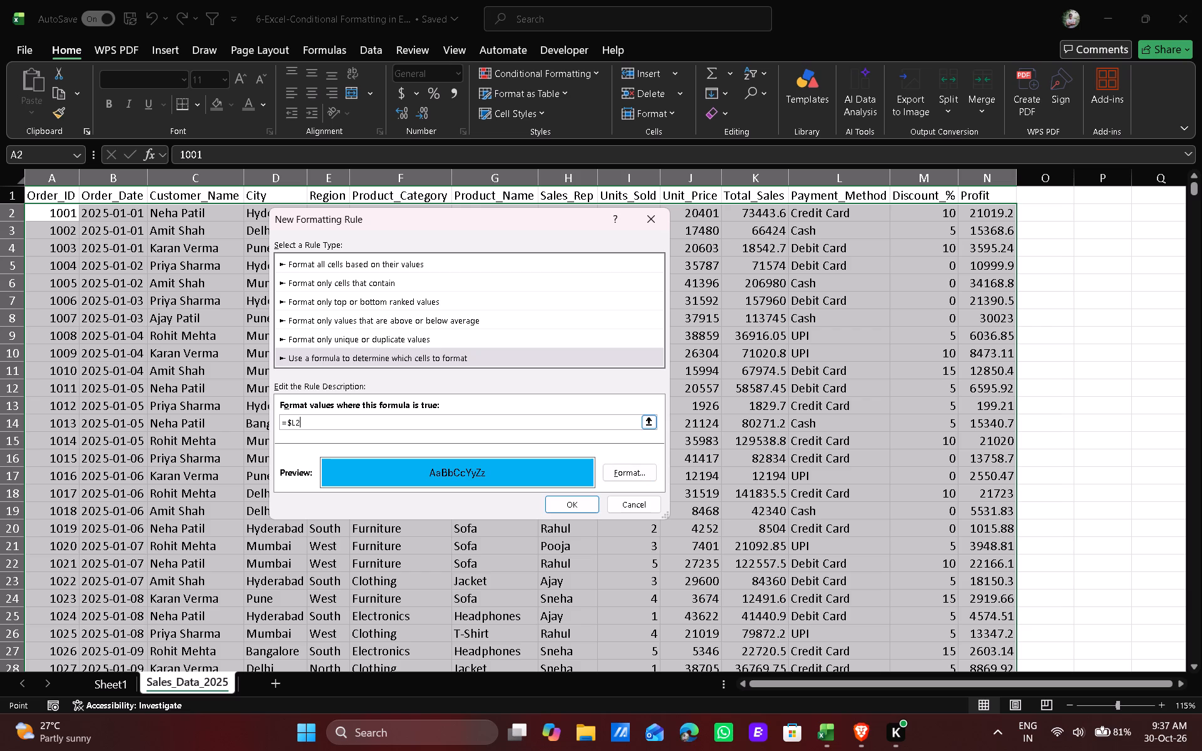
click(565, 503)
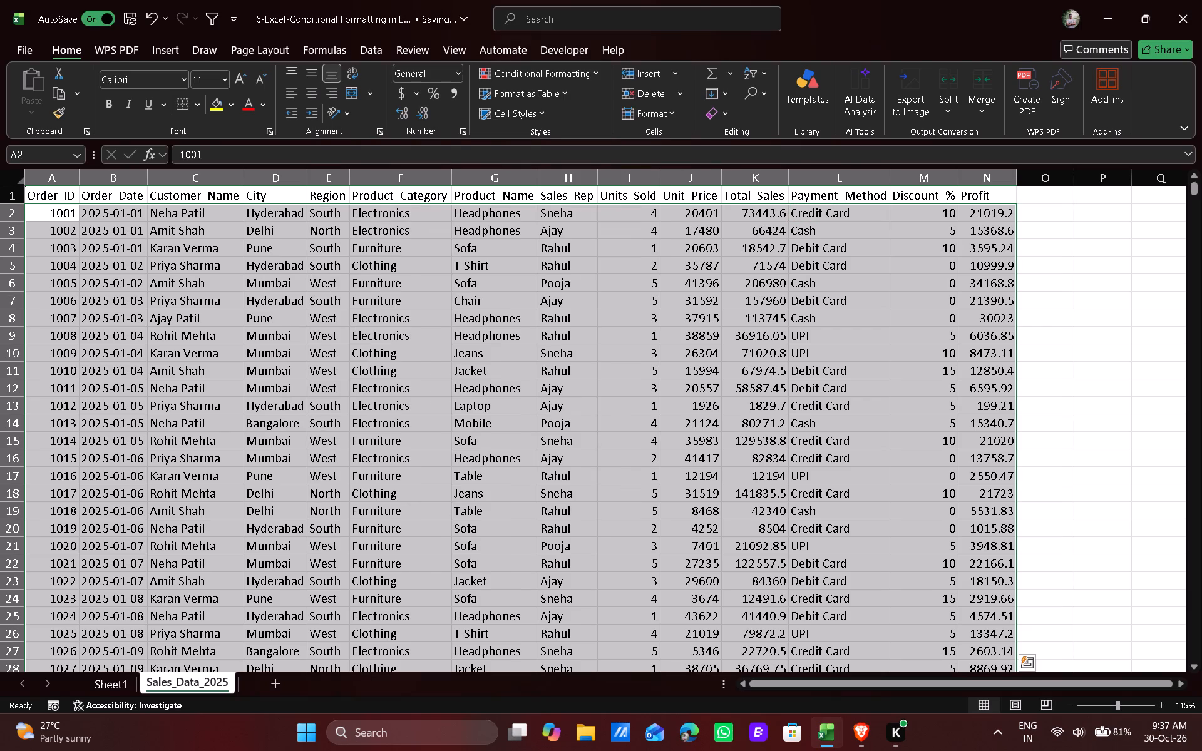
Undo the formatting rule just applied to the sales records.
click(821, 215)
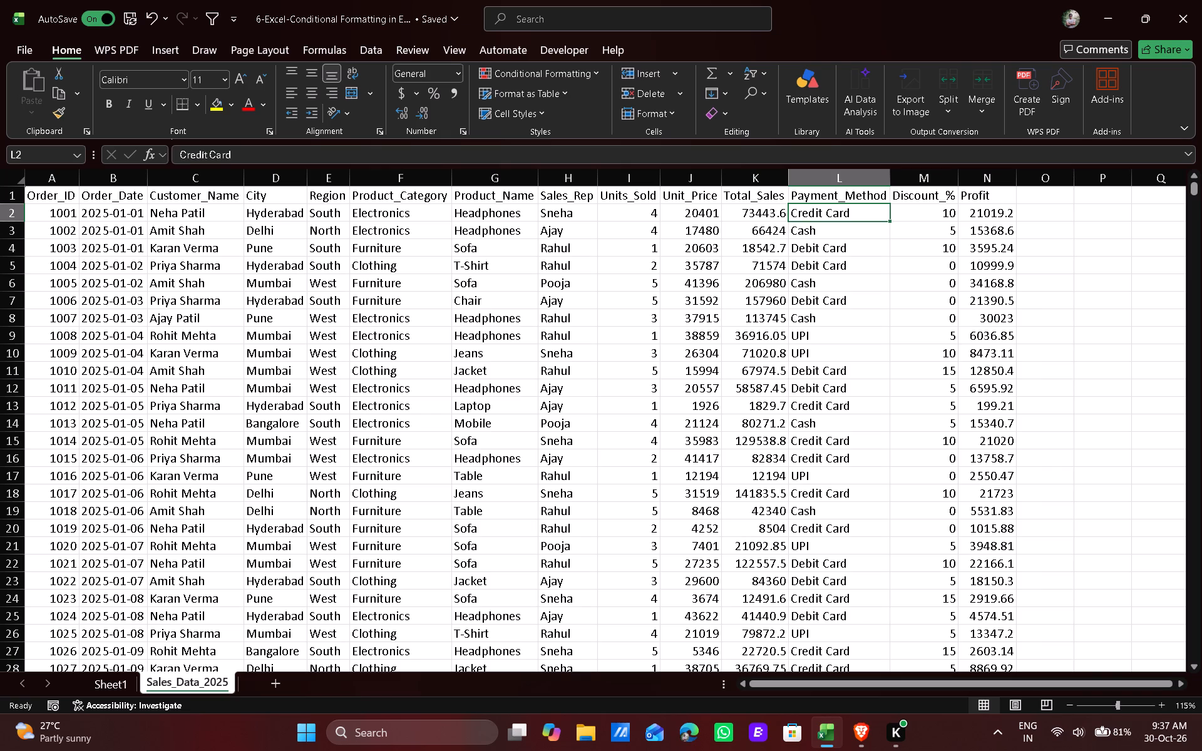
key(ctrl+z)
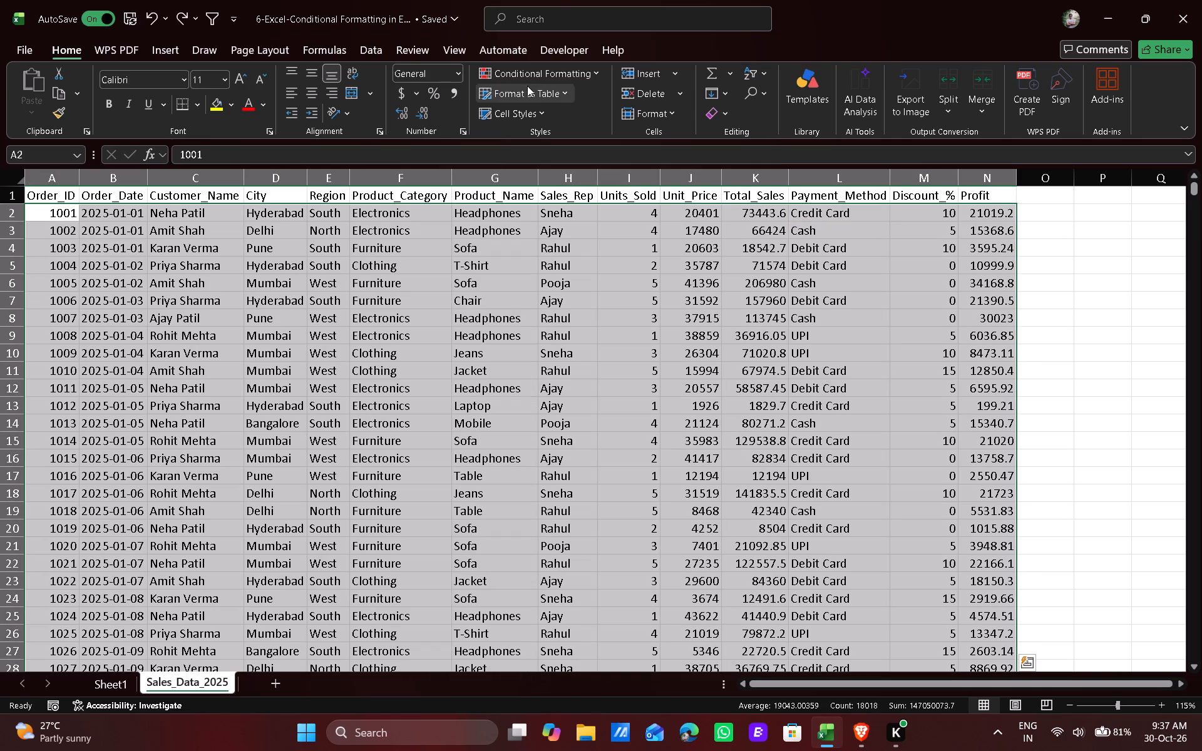
Start a new conditional formatting rule for the selected sales records that uses a formula to determine which cells to format.
click(545, 78)
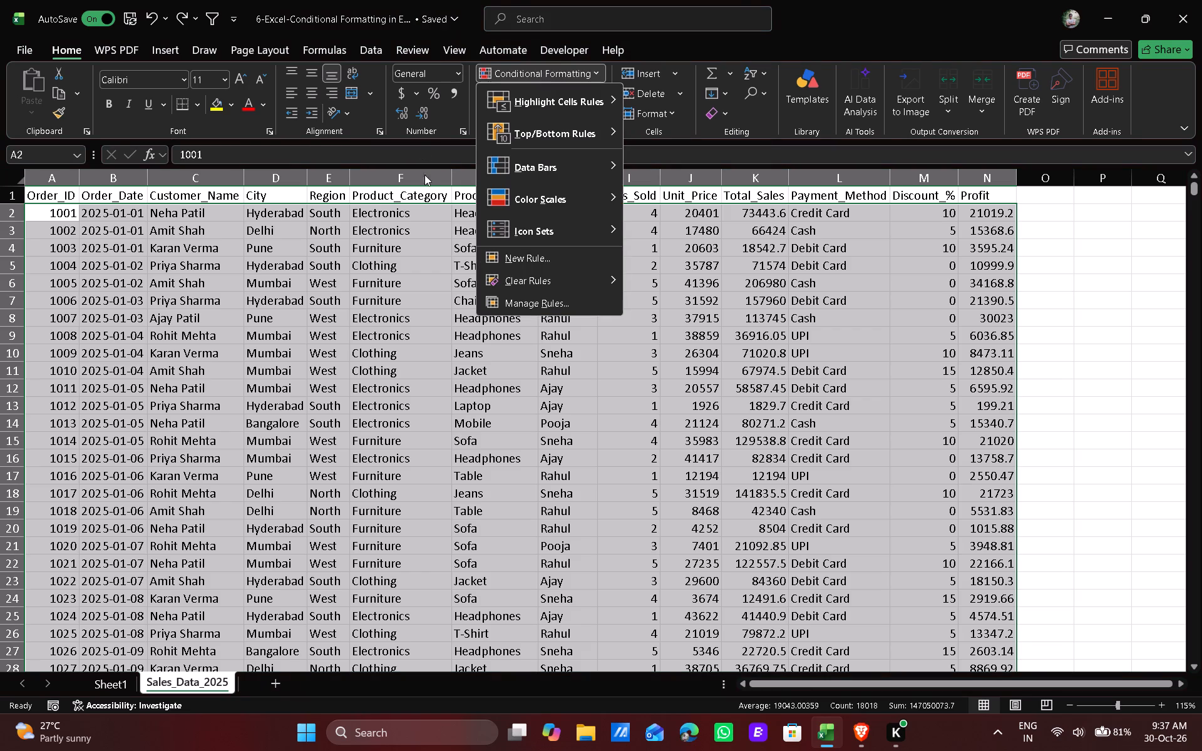
click(534, 255)
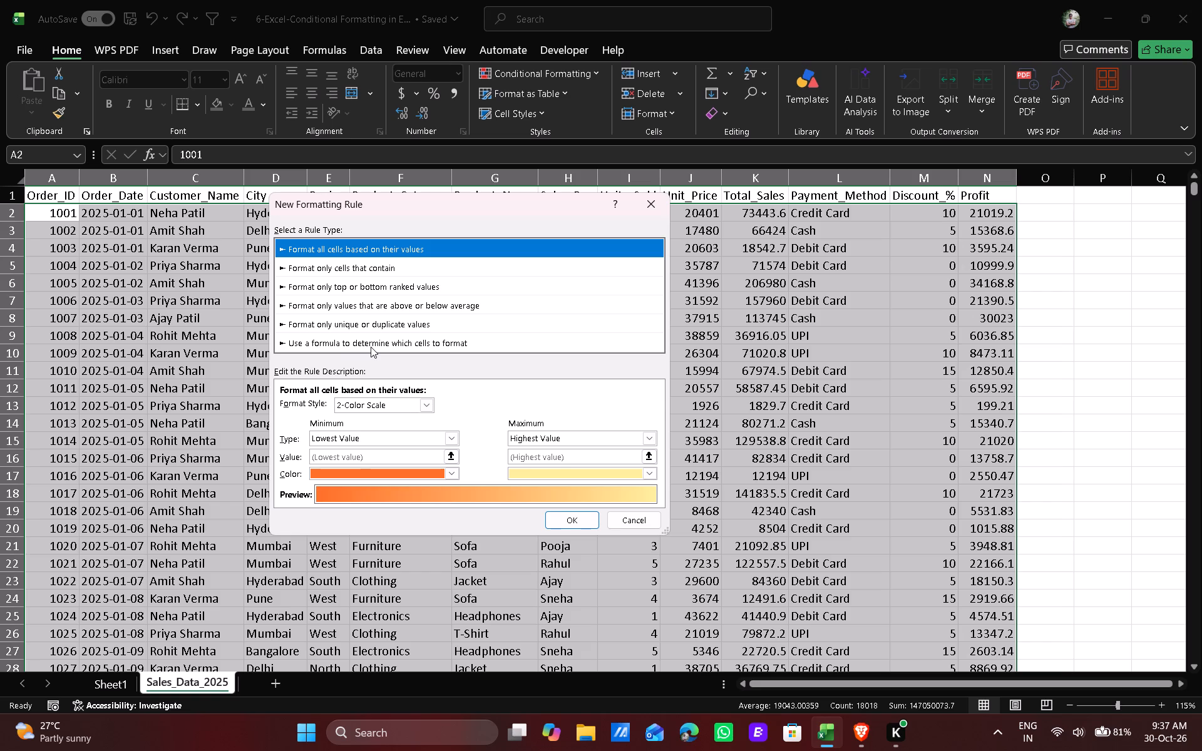
click(409, 348)
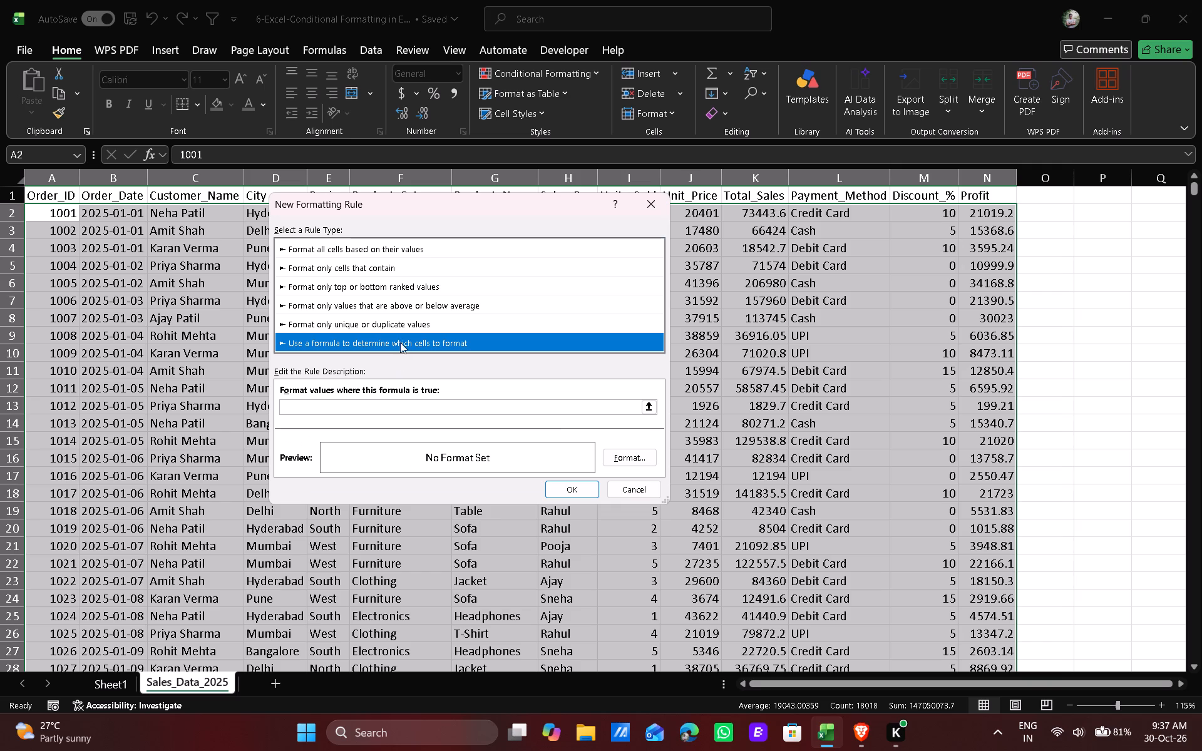
click(404, 323)
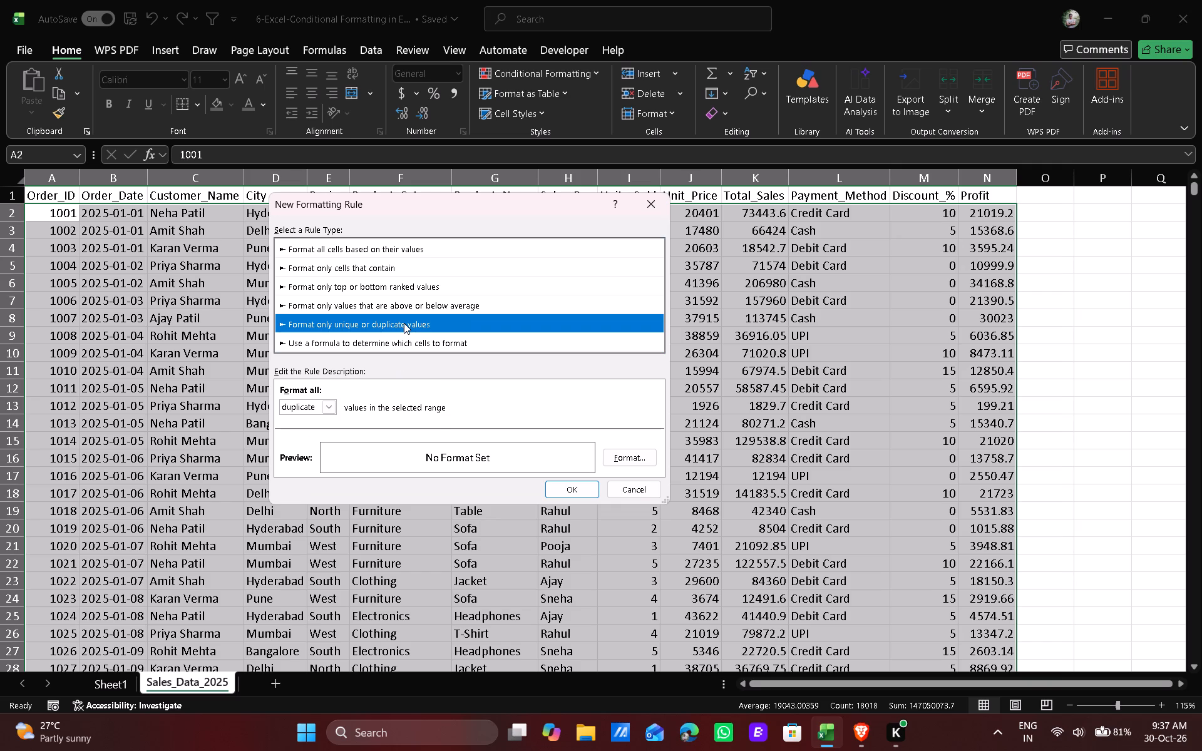
click(404, 345)
drag(401, 293, 406, 292)
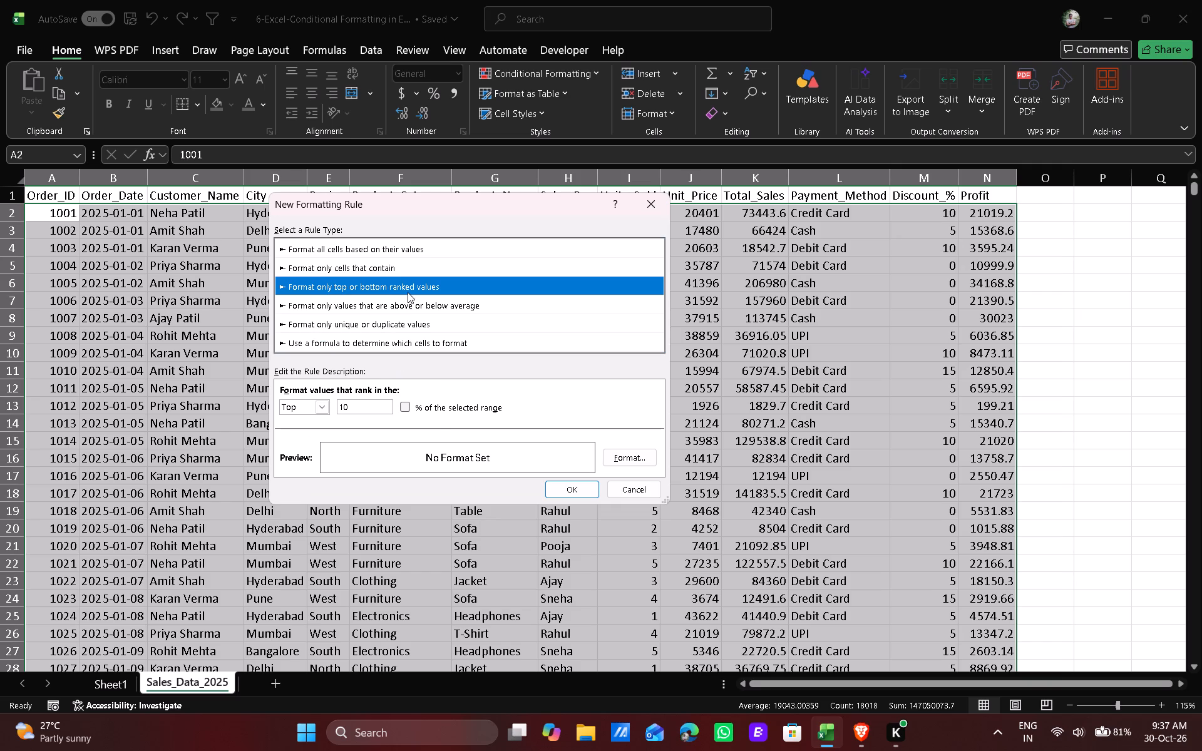
click(376, 273)
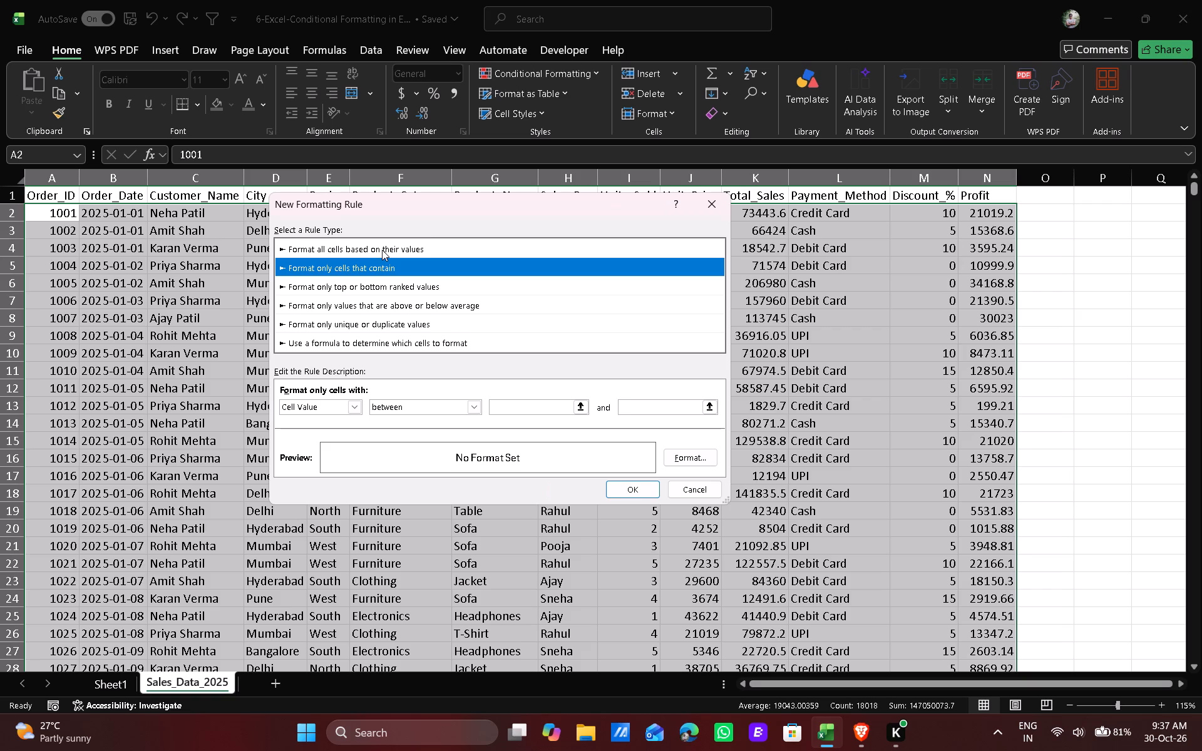
click(382, 250)
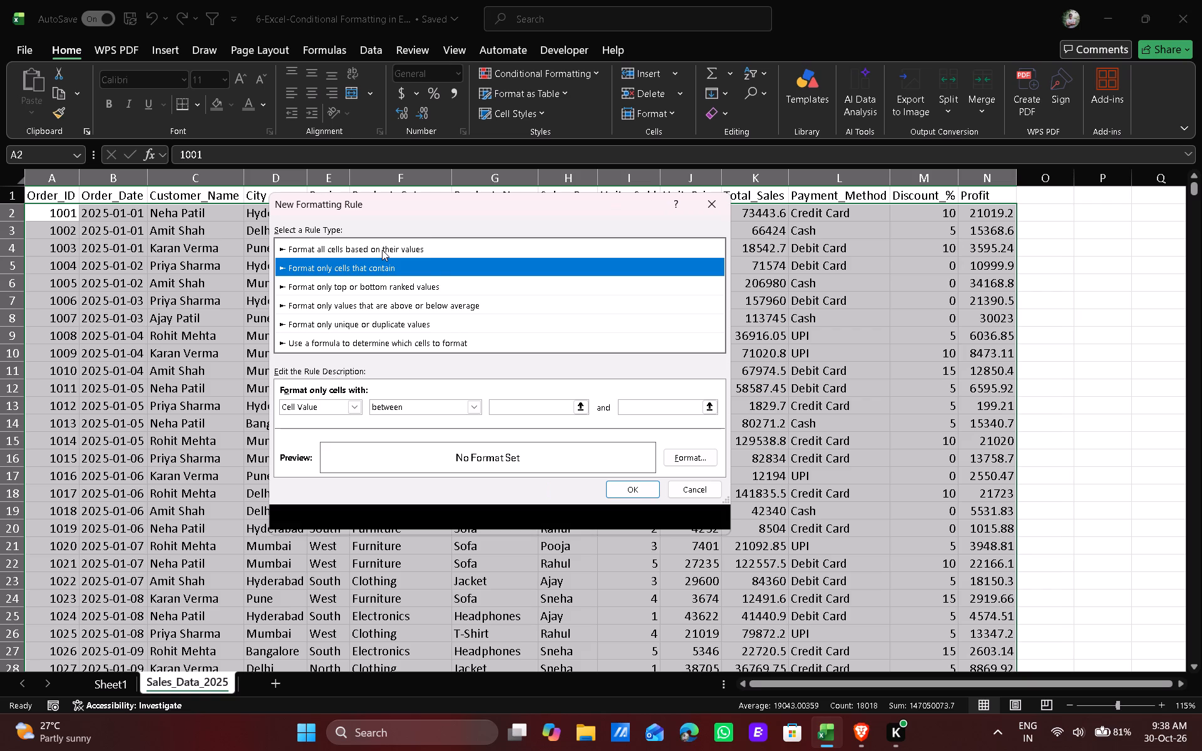
click(386, 340)
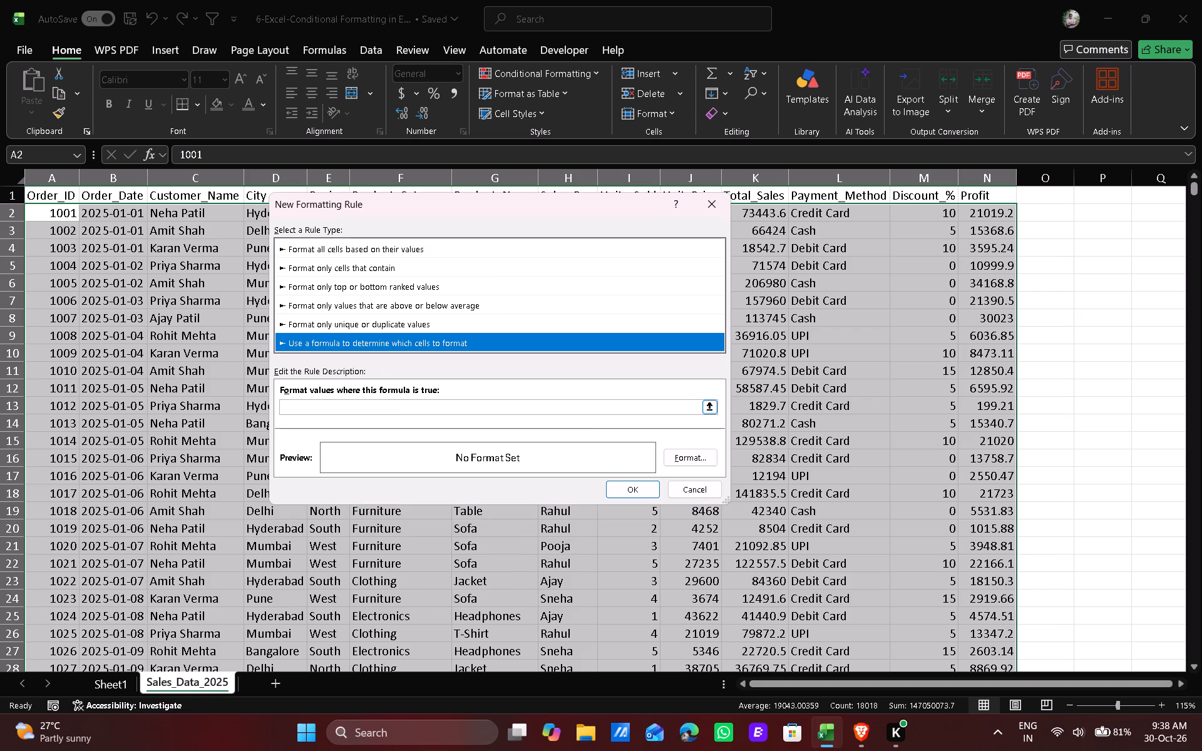
Enter =$L2="Cash" as the rule's formula, referencing the first Payment_Method cell with only the column locked.
click(389, 408)
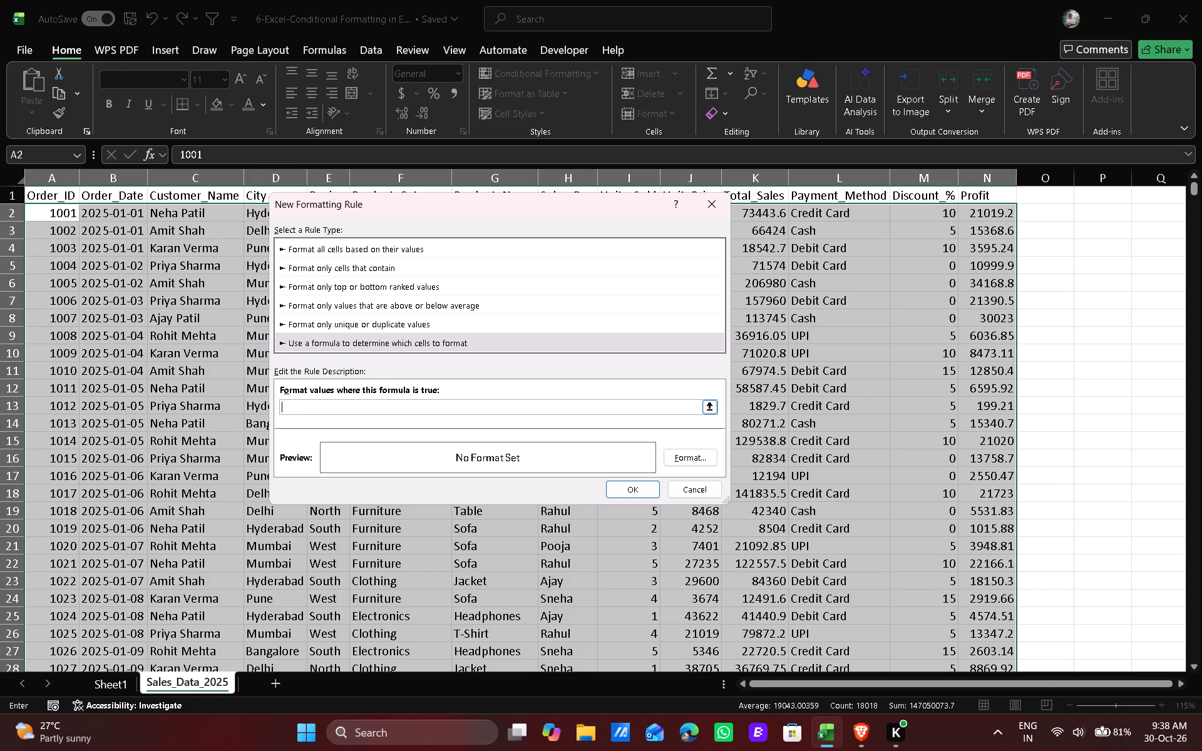
click(389, 408)
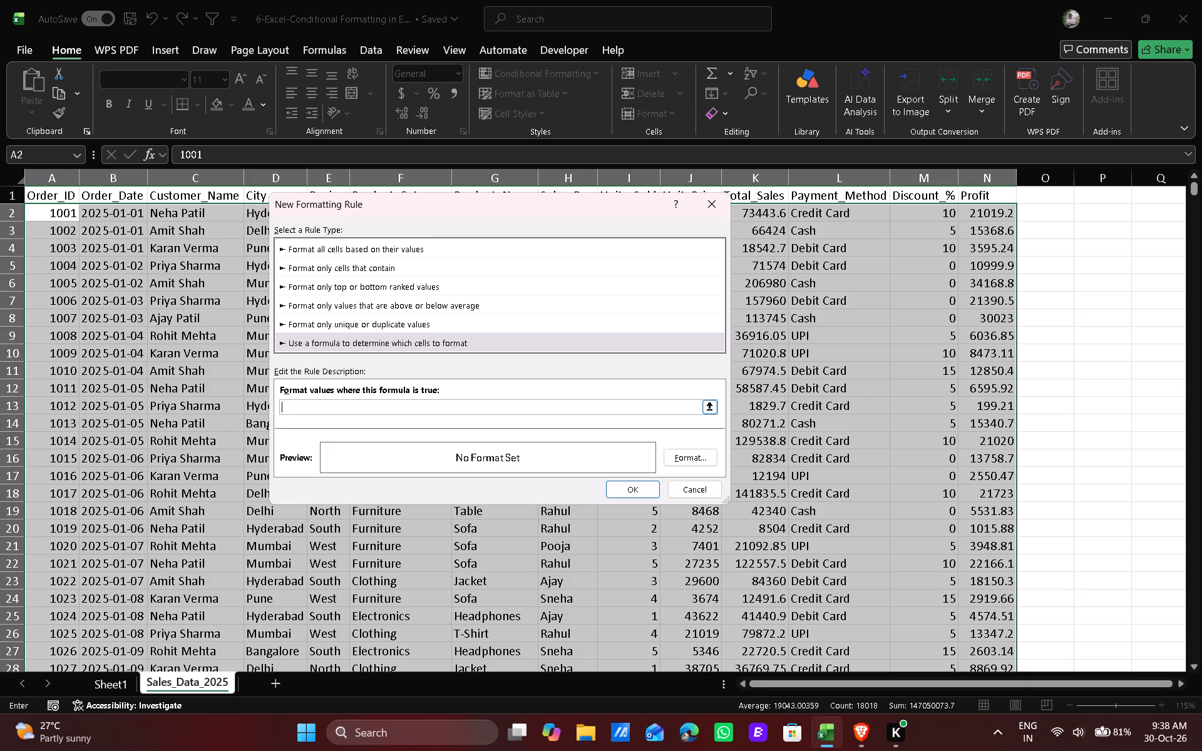
click(389, 408)
click(849, 216)
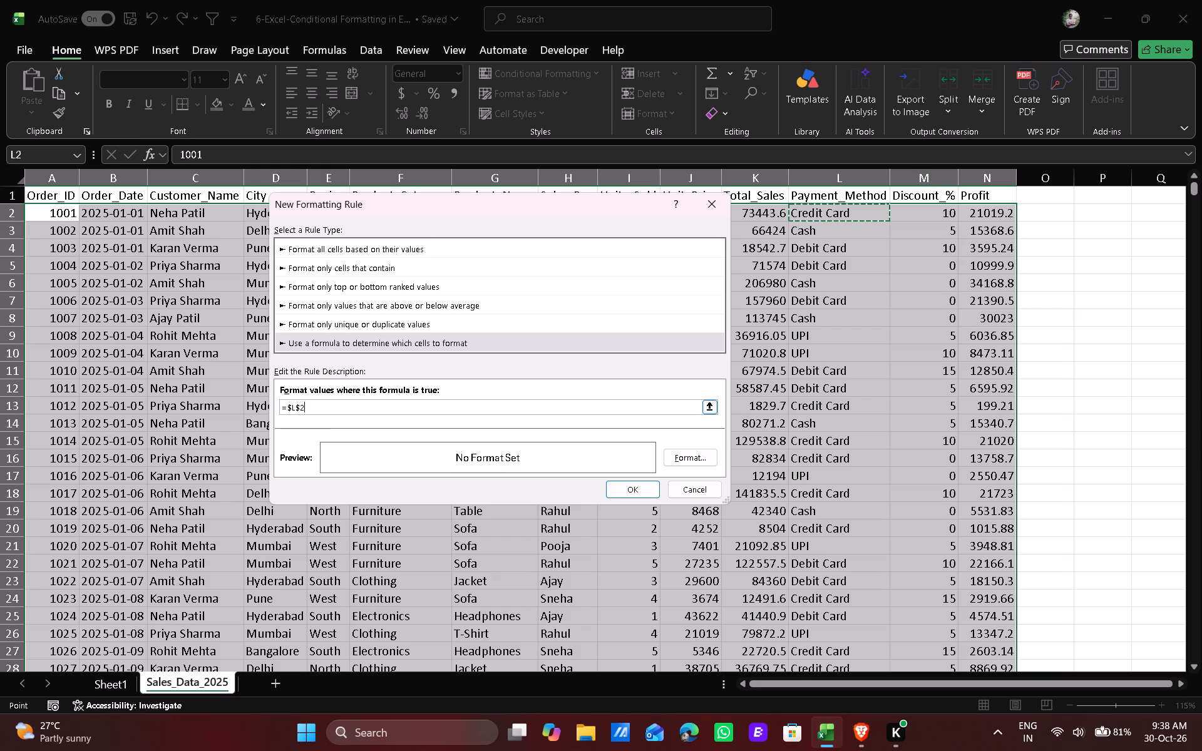
key(BackSpace)
key(BackSpace)
key(2)
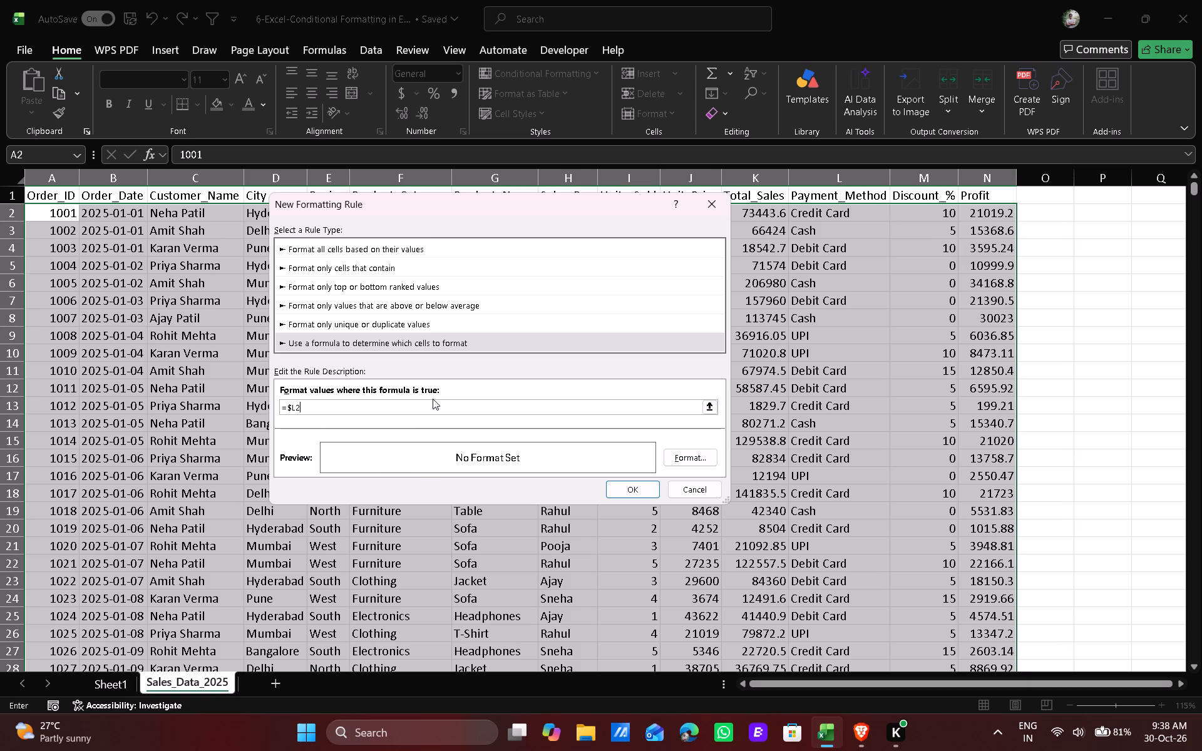
key(equal)
key(shift+quotedbl)
key(shift+c)
text(ash)
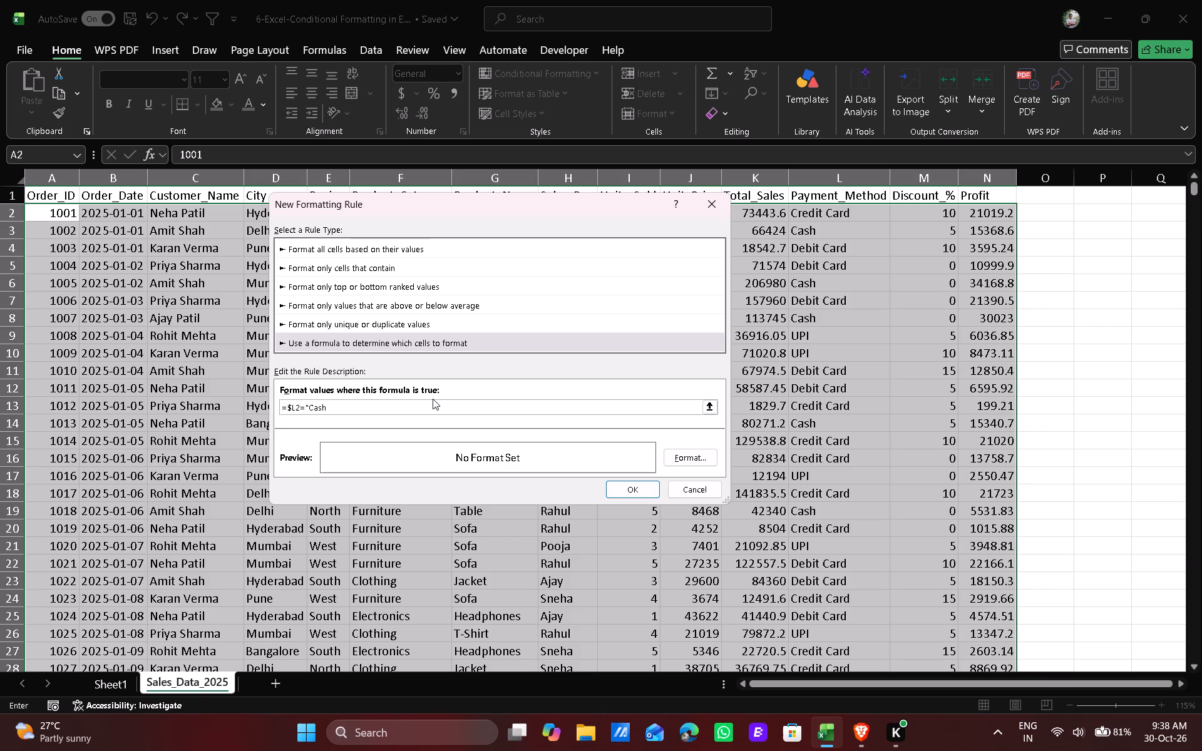
key(shift+colon)
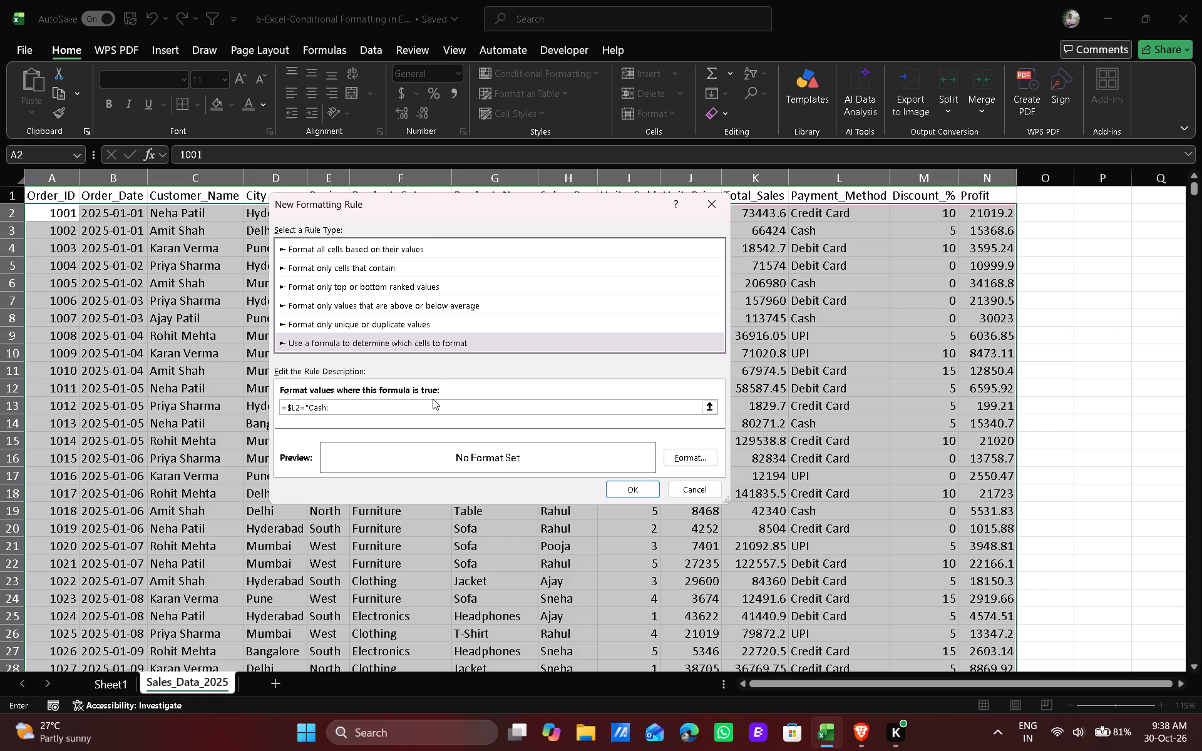
key(BackSpace)
key(shift+colon)
key(BackSpace)
key(apostrophe)
key(BackSpace)
key(shift+quotedbl)
Give the Cash rule a light blue background fill and apply it to the selected records.
click(709, 452)
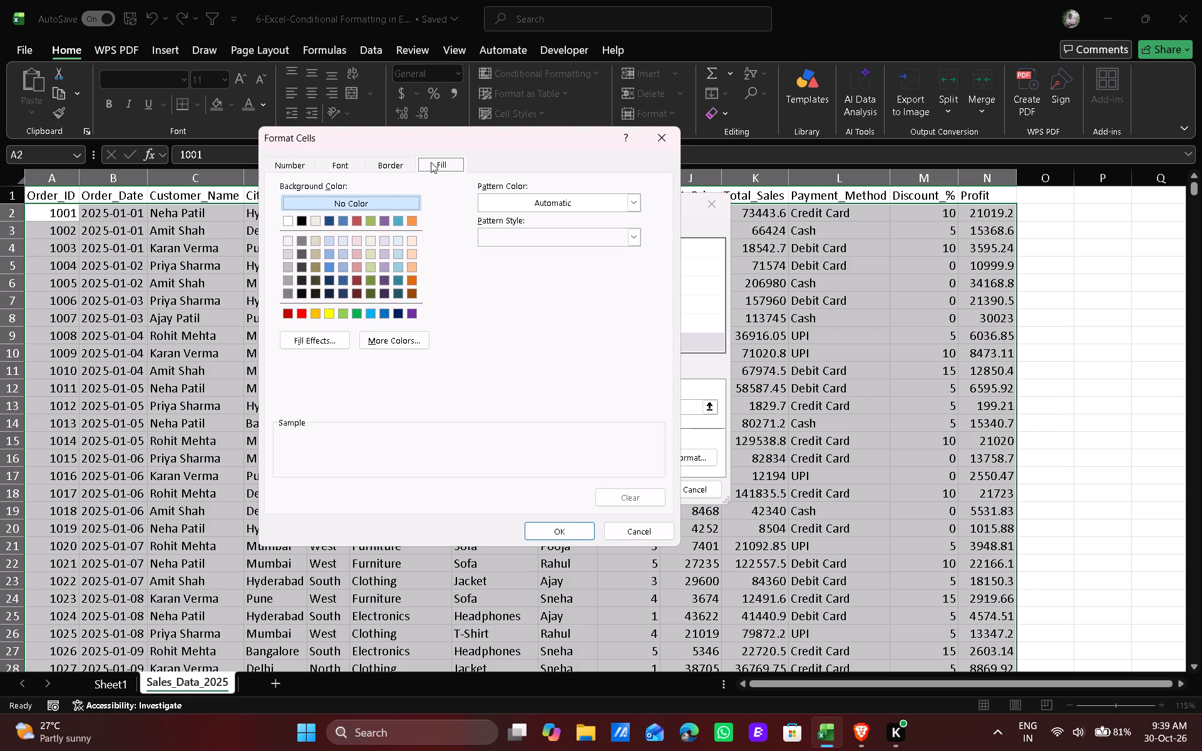
click(364, 310)
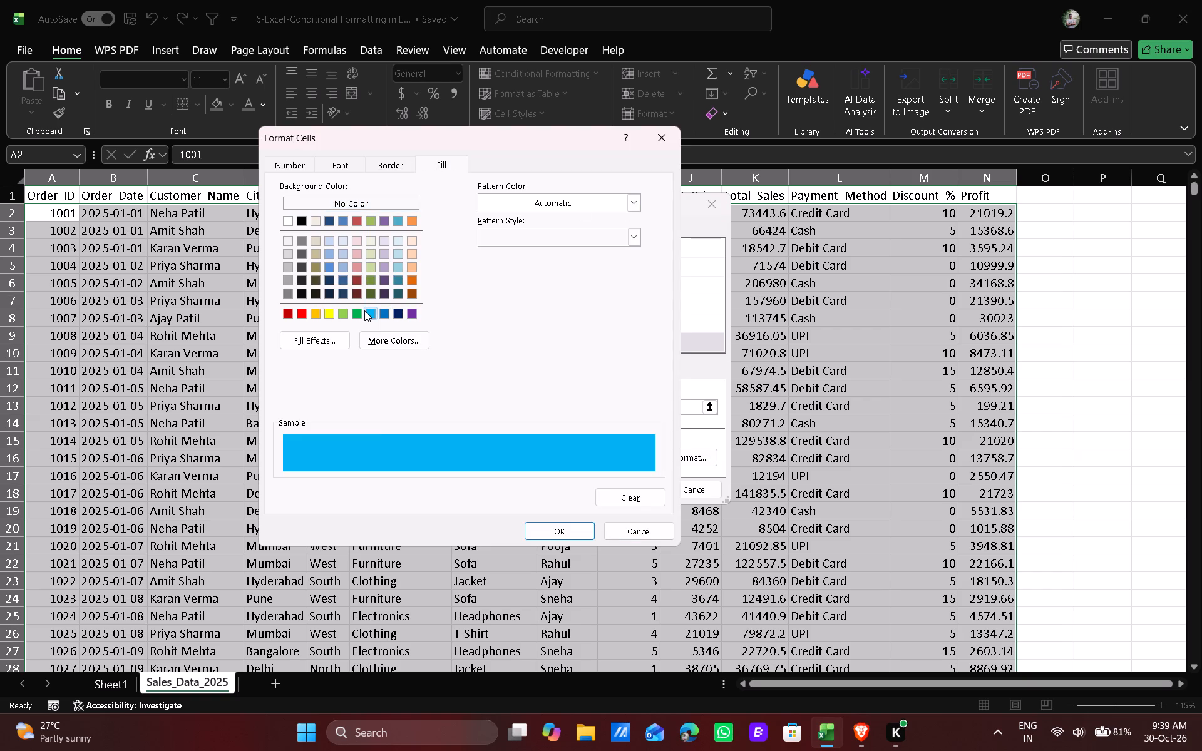
click(580, 533)
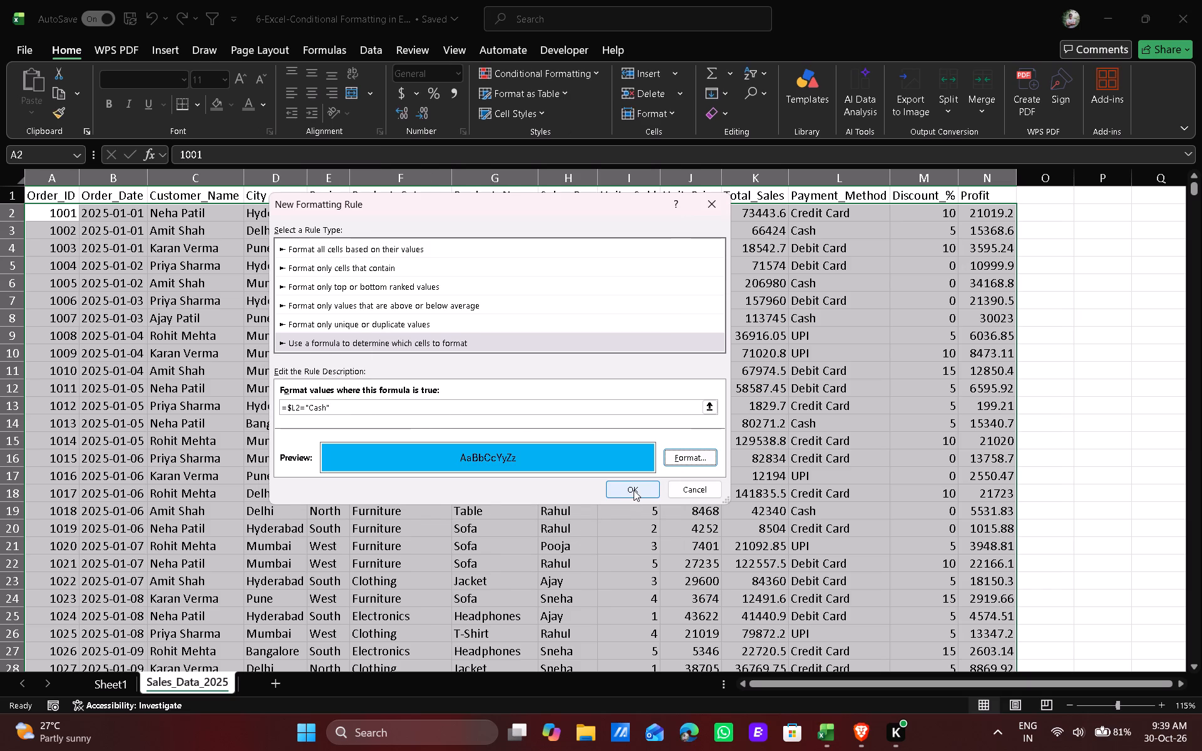
click(634, 490)
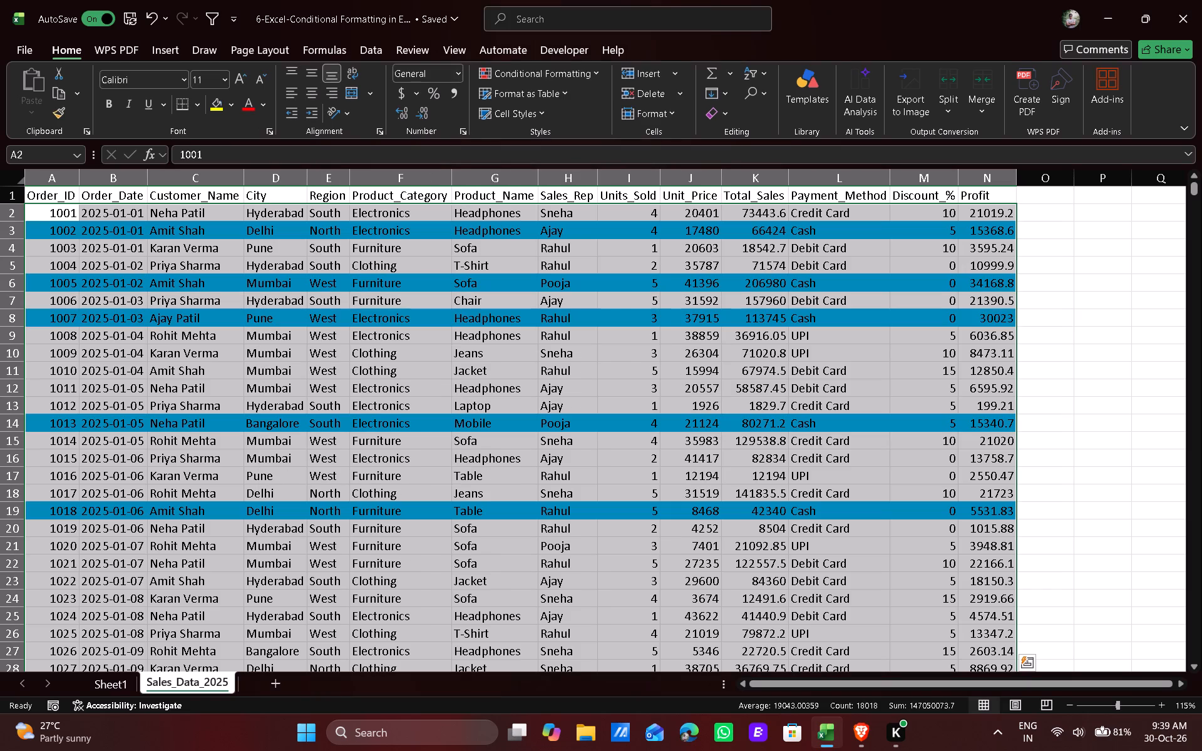
Look through the sales records to check which rows are highlighted against their Payment_Method values.
scroll(604, 319, down, 5)
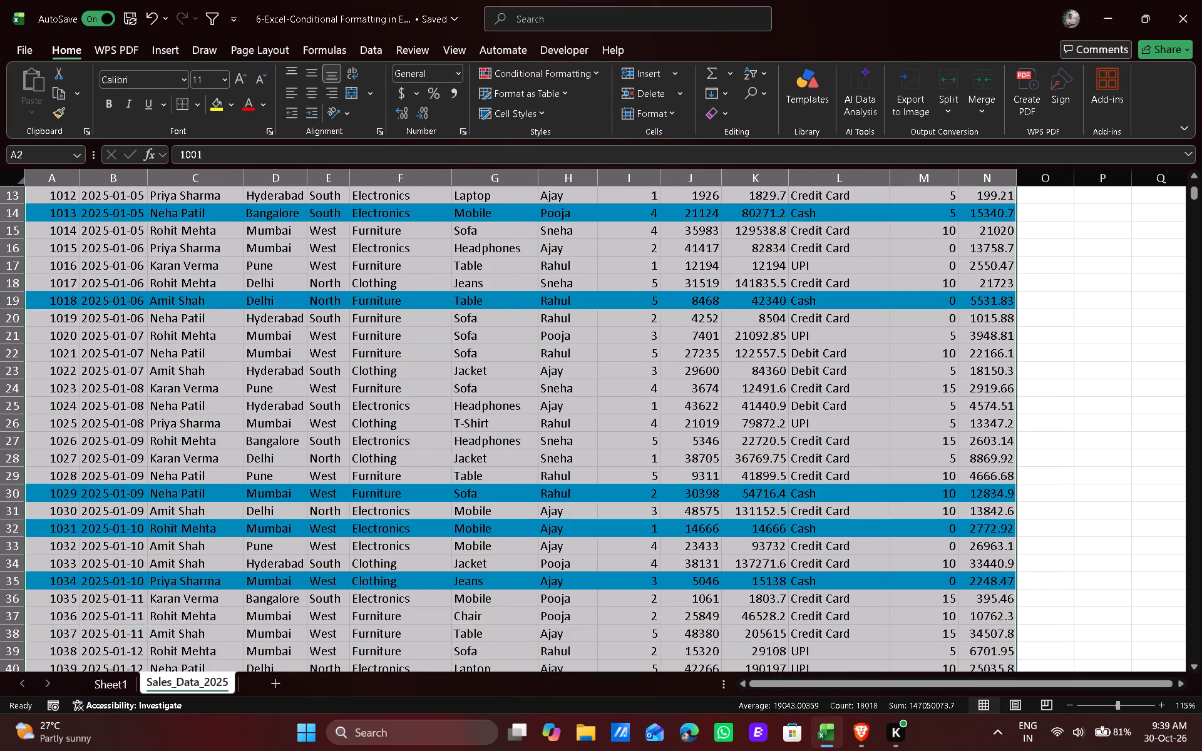
scroll(616, 323, down, 12)
scroll(760, 317, down, 4)
scroll(685, 355, down, 12)
scroll(694, 349, up, 17)
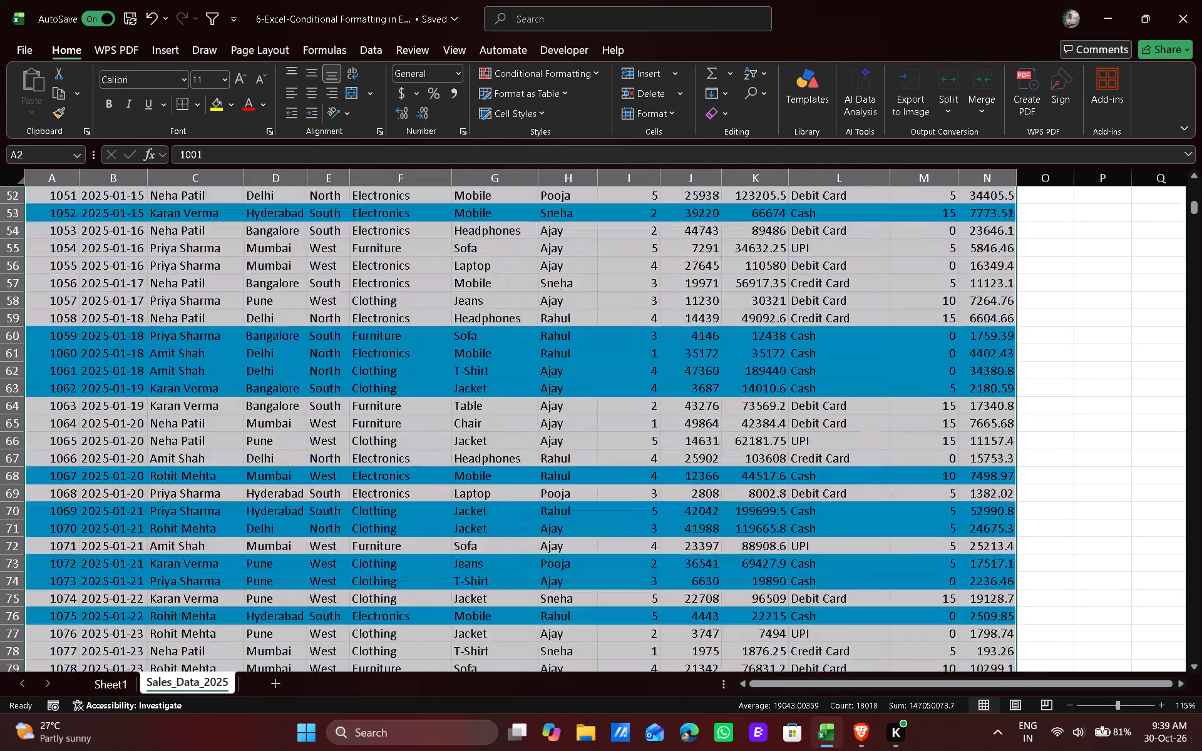
scroll(694, 347, up, 1)
scroll(394, 317, up, 19)
scroll(394, 317, up, 4)
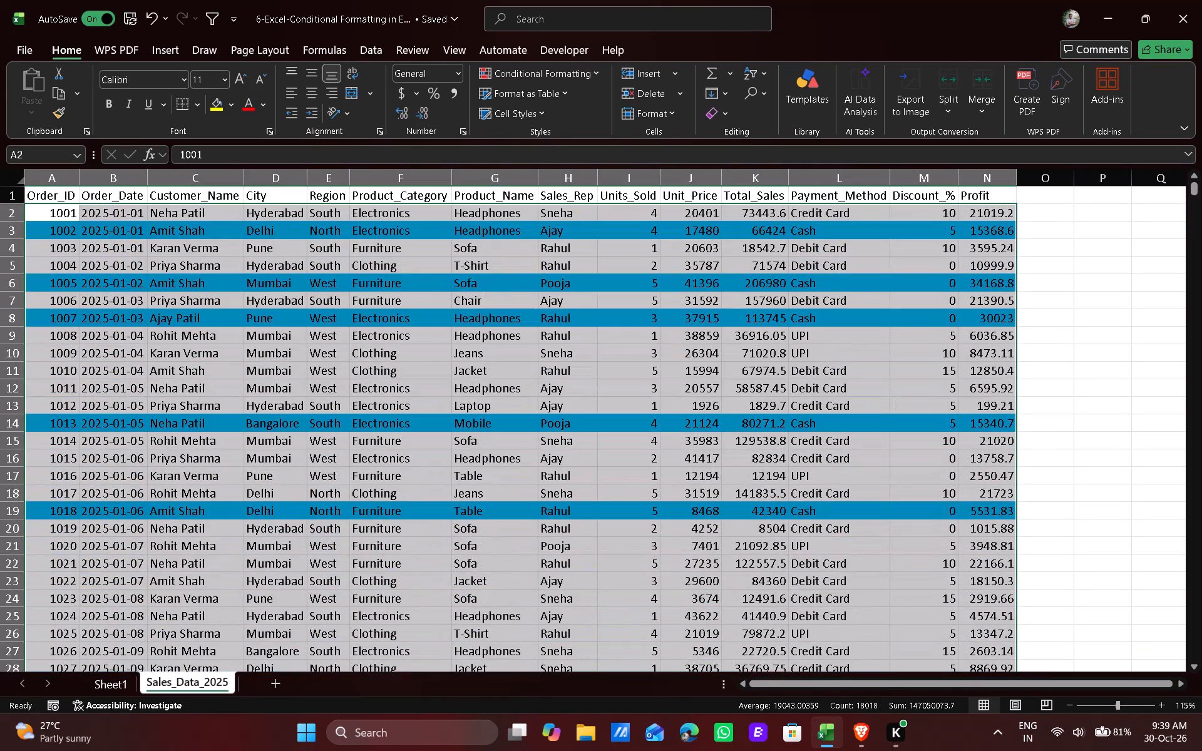
Look through the available rule types for a new conditional formatting rule, from cell-content rules to formula-based ones, without creating one.
click(575, 76)
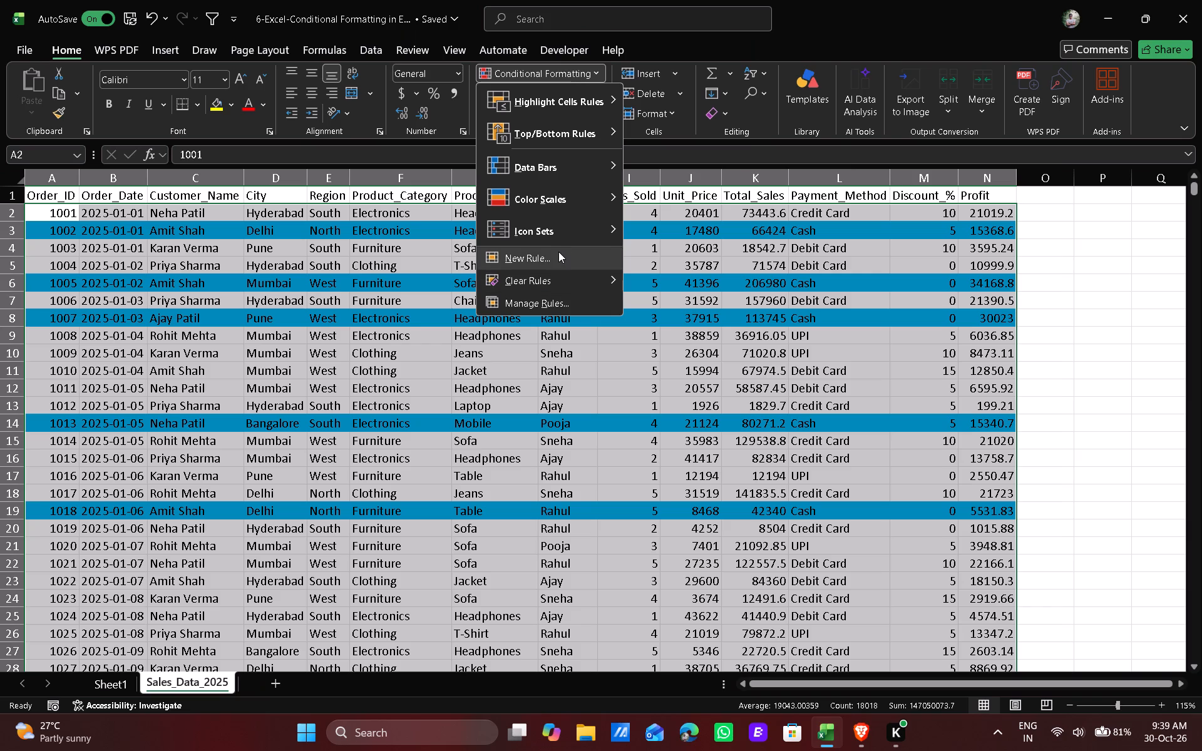
click(558, 259)
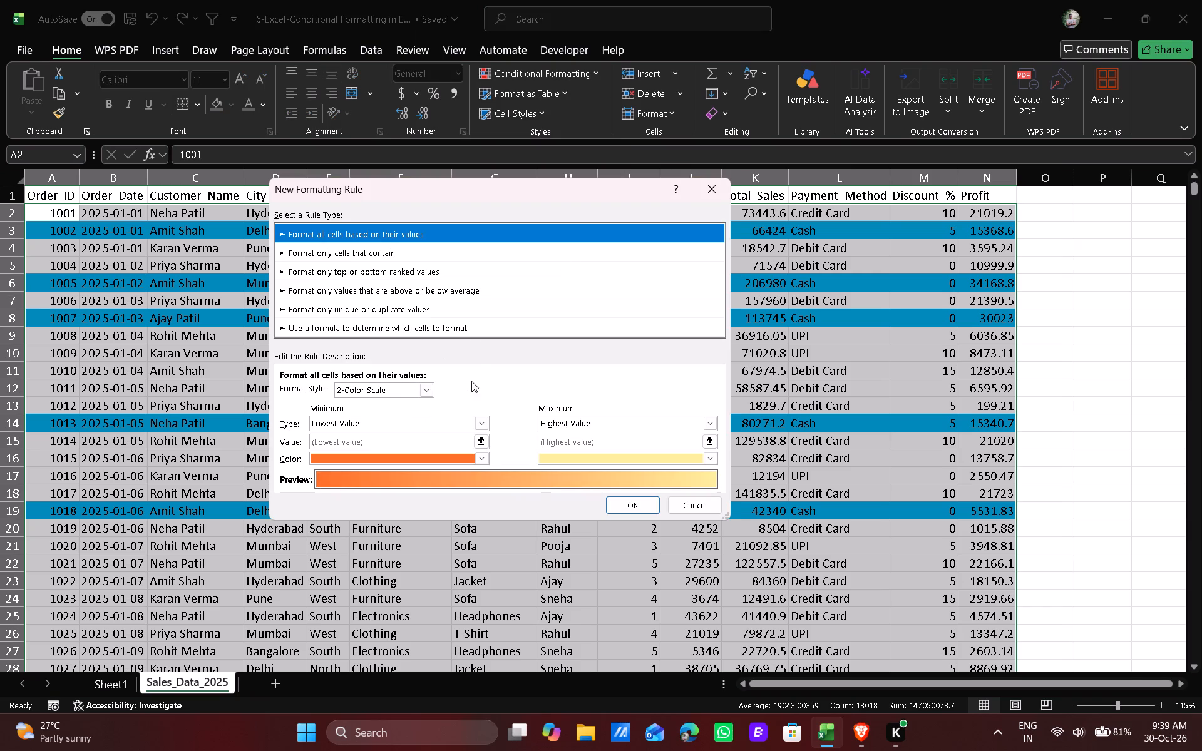
scroll(482, 370, down, 3)
scroll(528, 362, up, 2)
click(537, 255)
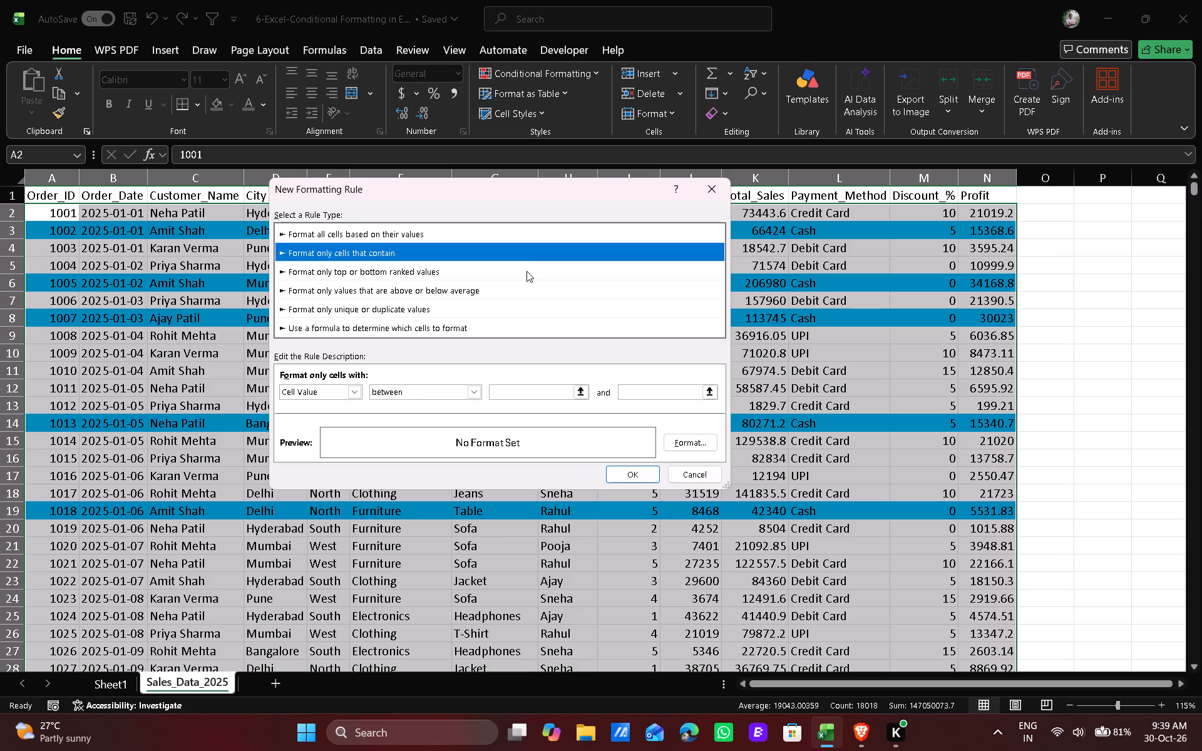
click(527, 271)
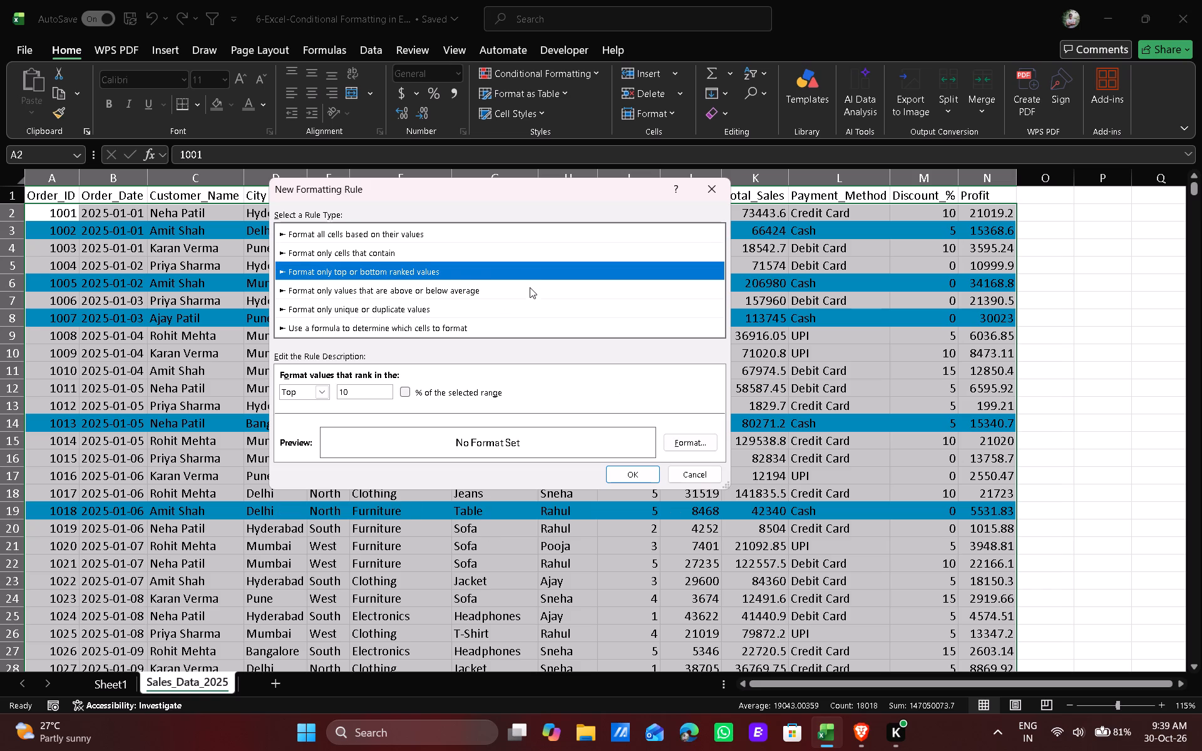
click(530, 299)
click(534, 309)
click(530, 330)
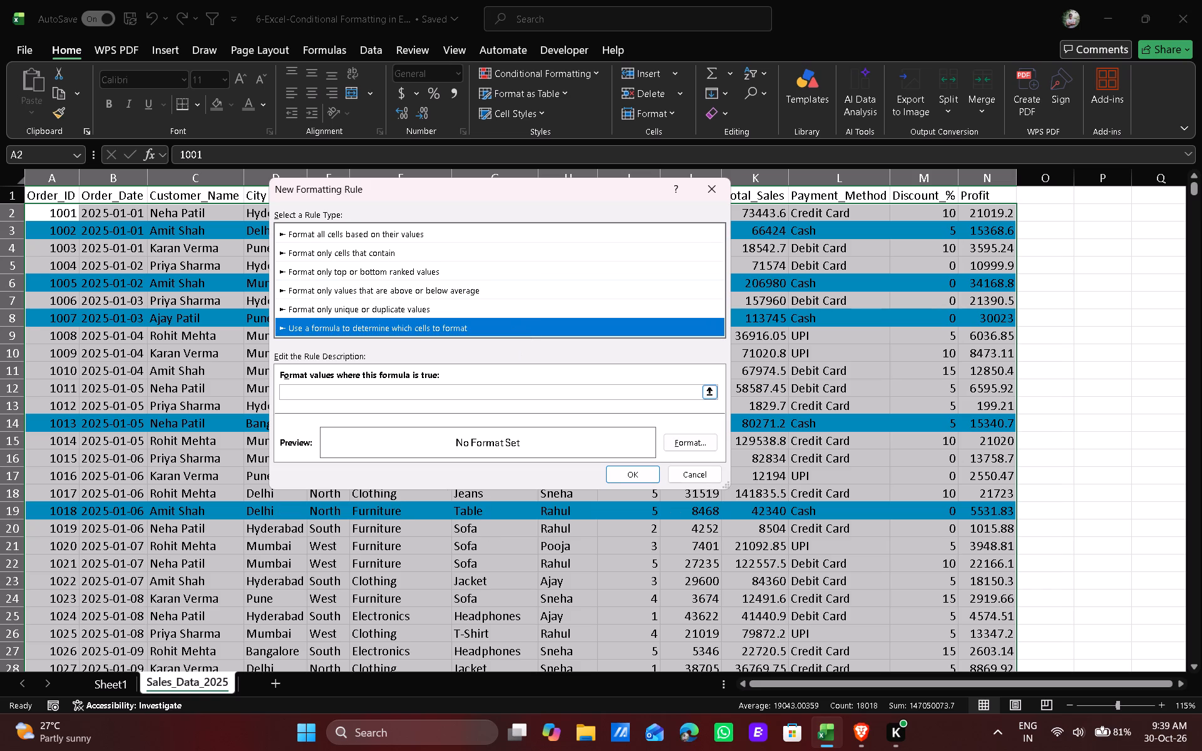
click(709, 471)
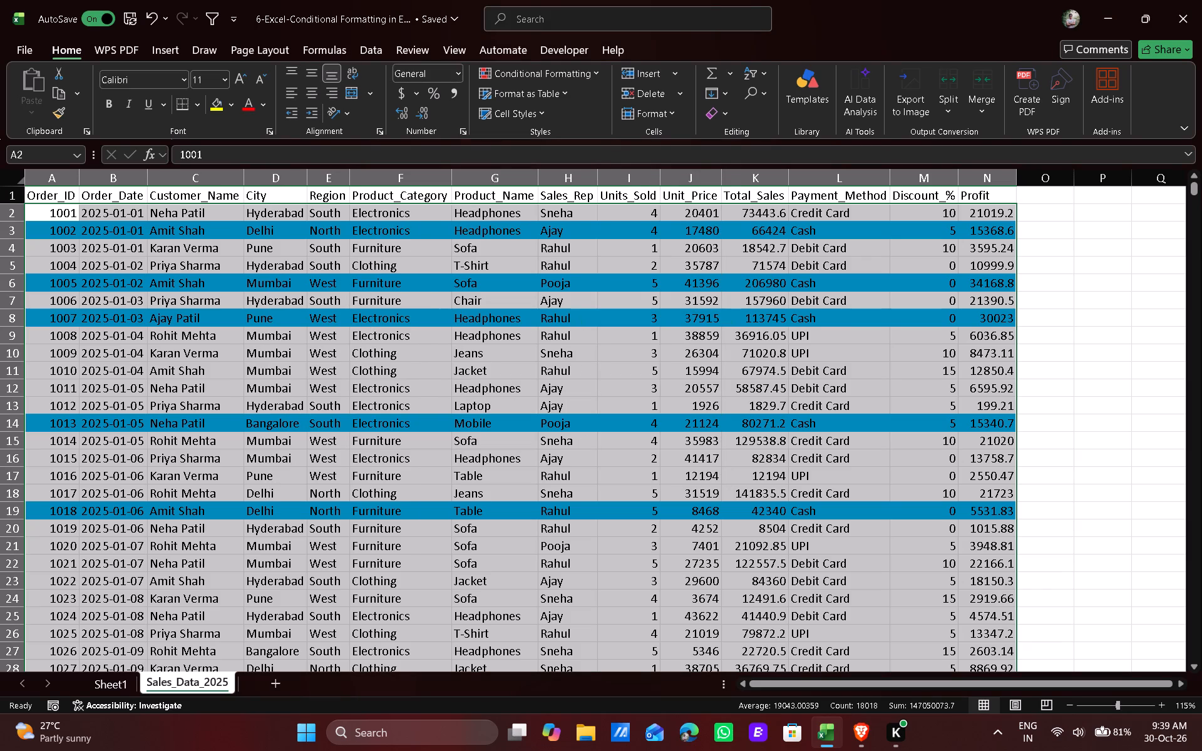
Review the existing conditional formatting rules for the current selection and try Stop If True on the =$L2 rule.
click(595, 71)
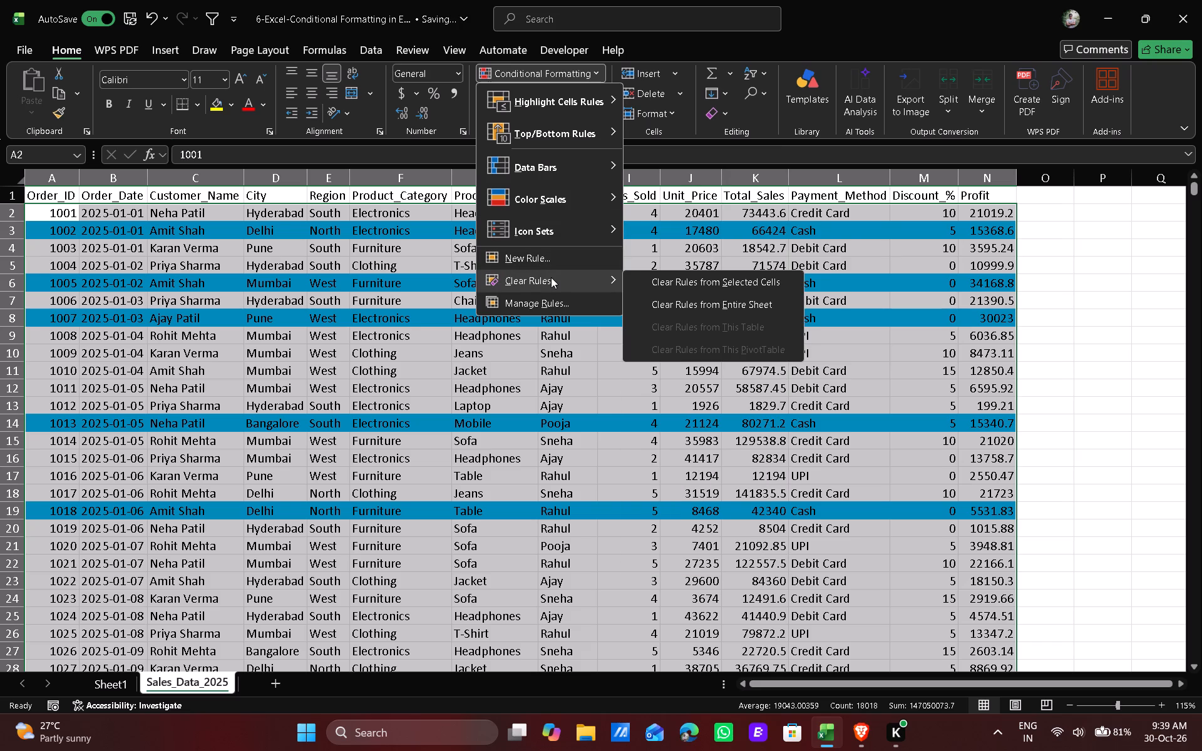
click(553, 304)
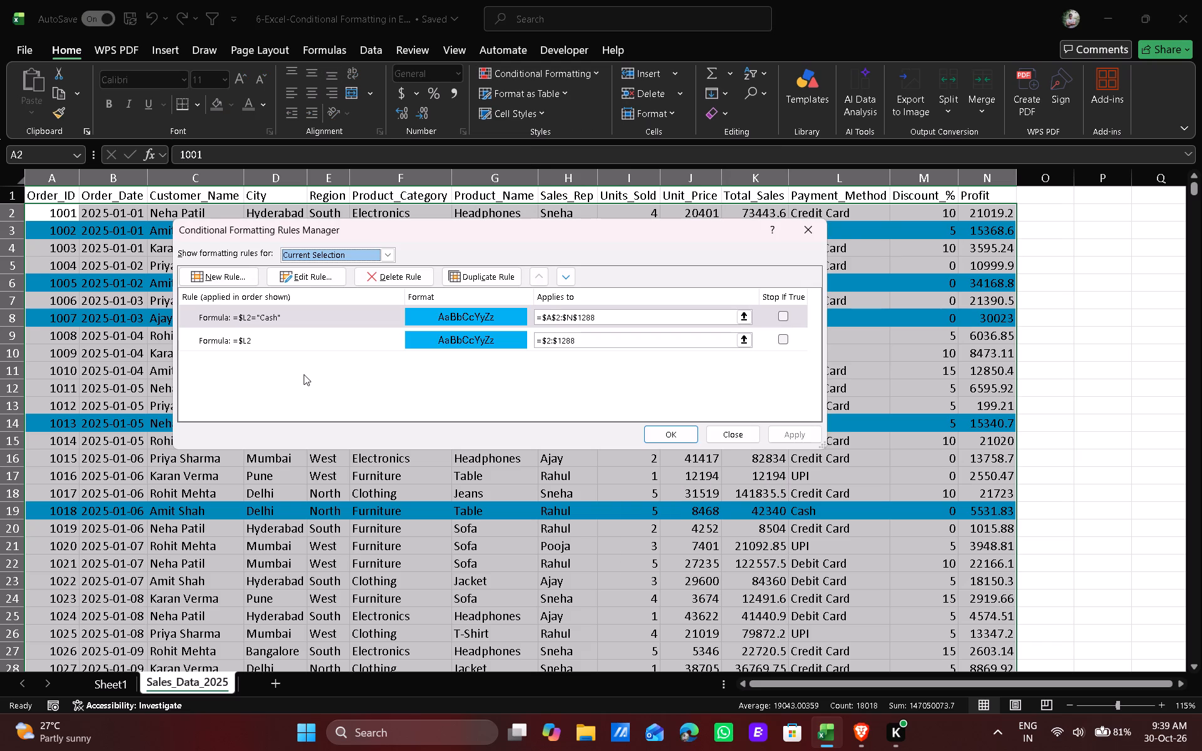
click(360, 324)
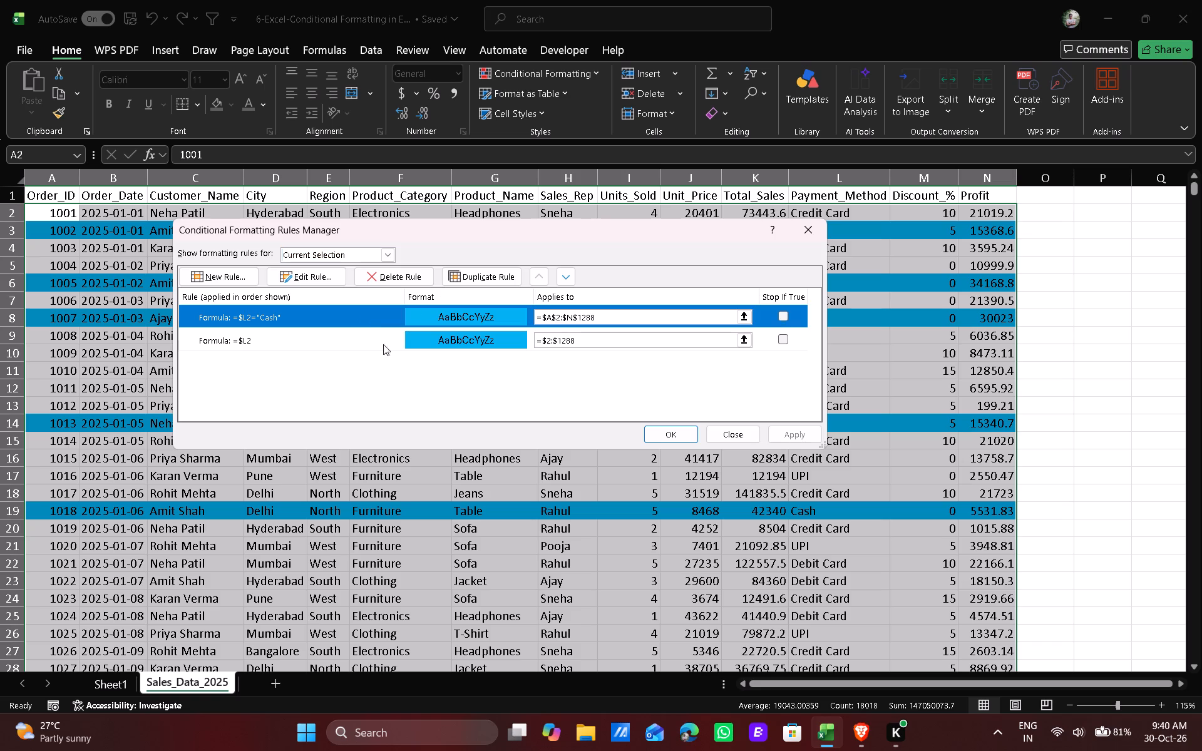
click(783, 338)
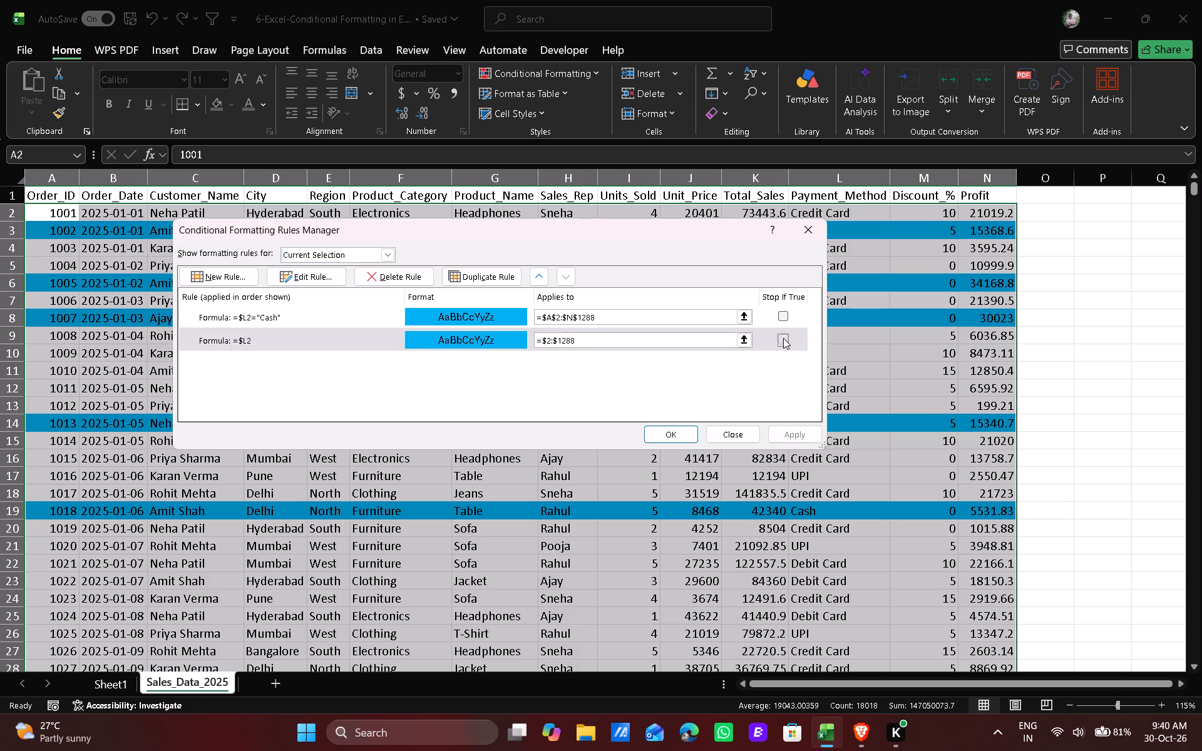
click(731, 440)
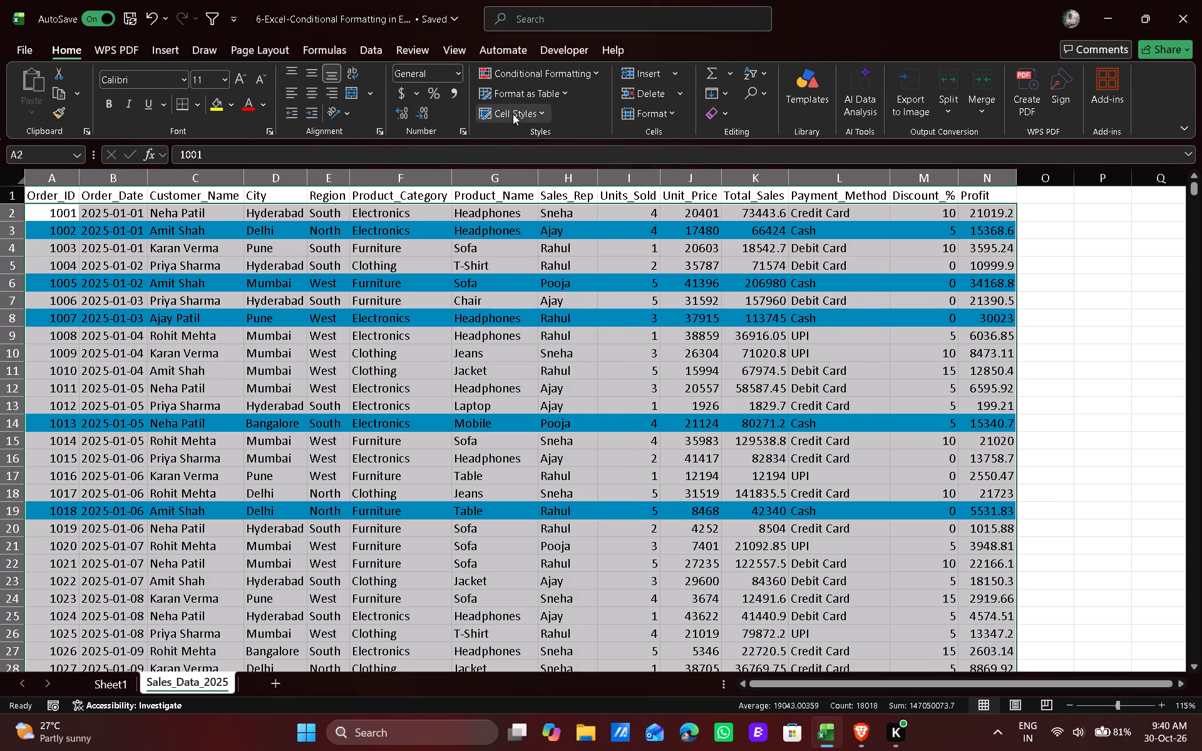
Duplicate the =$L2="Cash" rule in the Conditional Formatting Rules Manager.
click(550, 72)
click(546, 302)
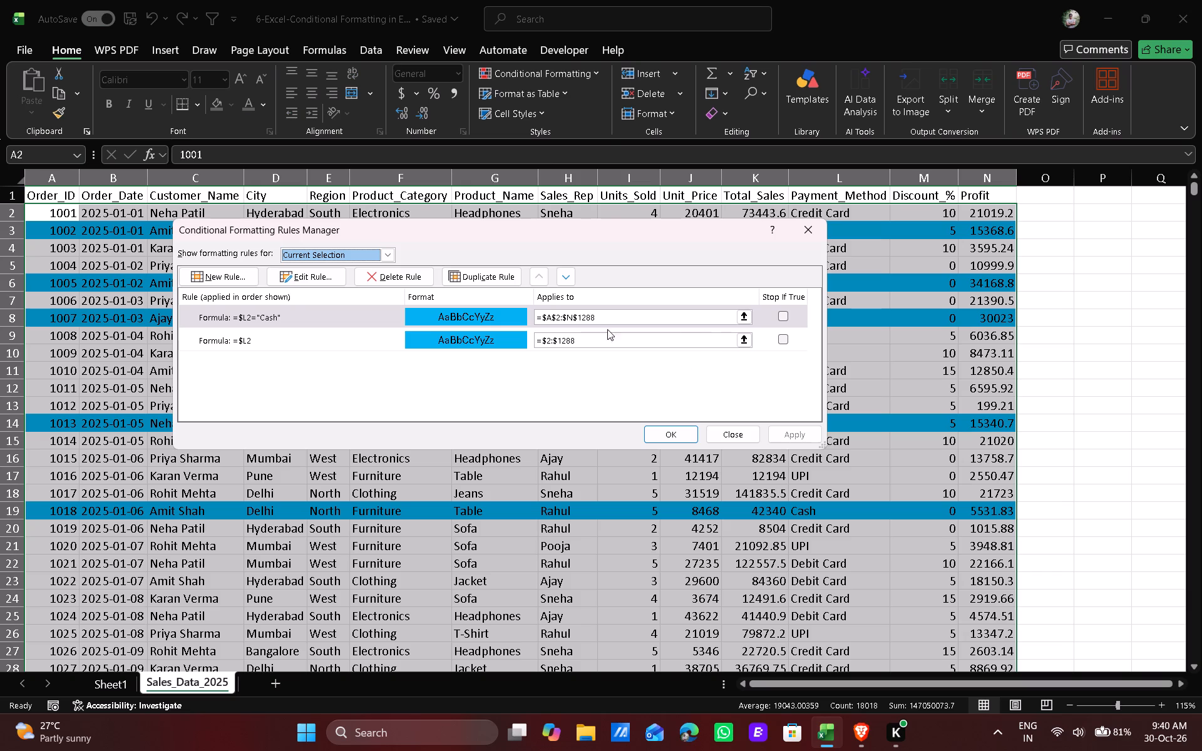
click(484, 313)
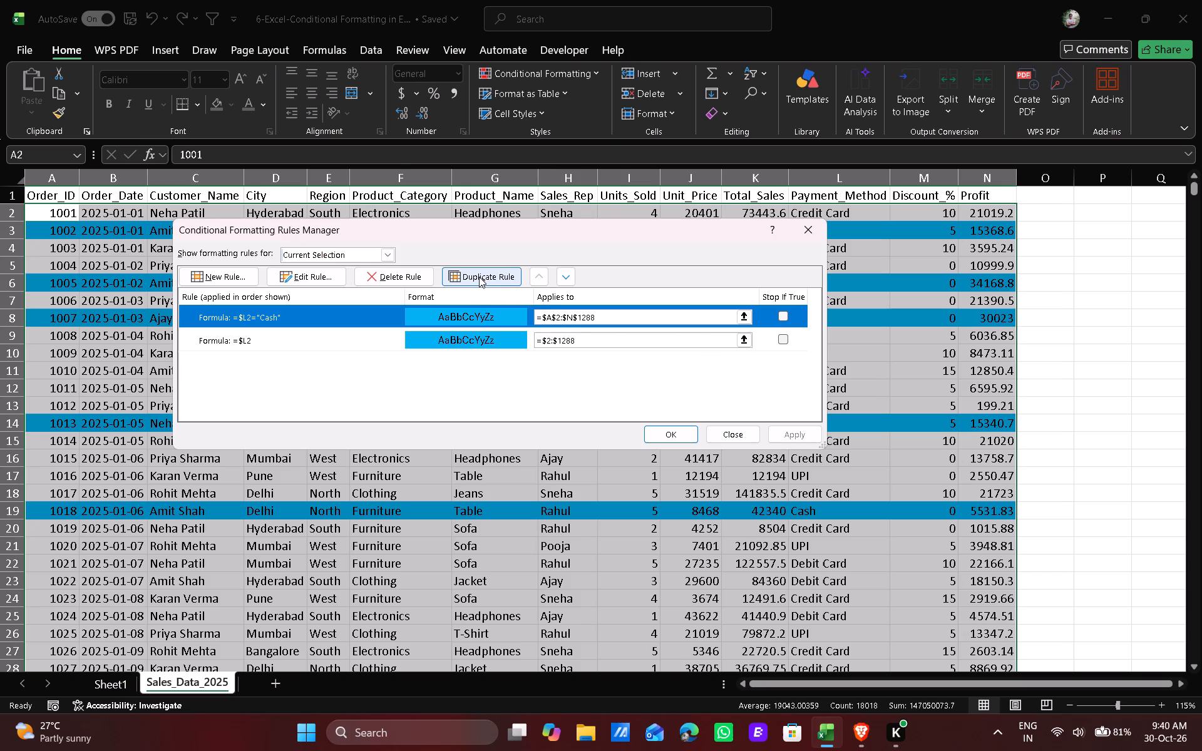
click(479, 276)
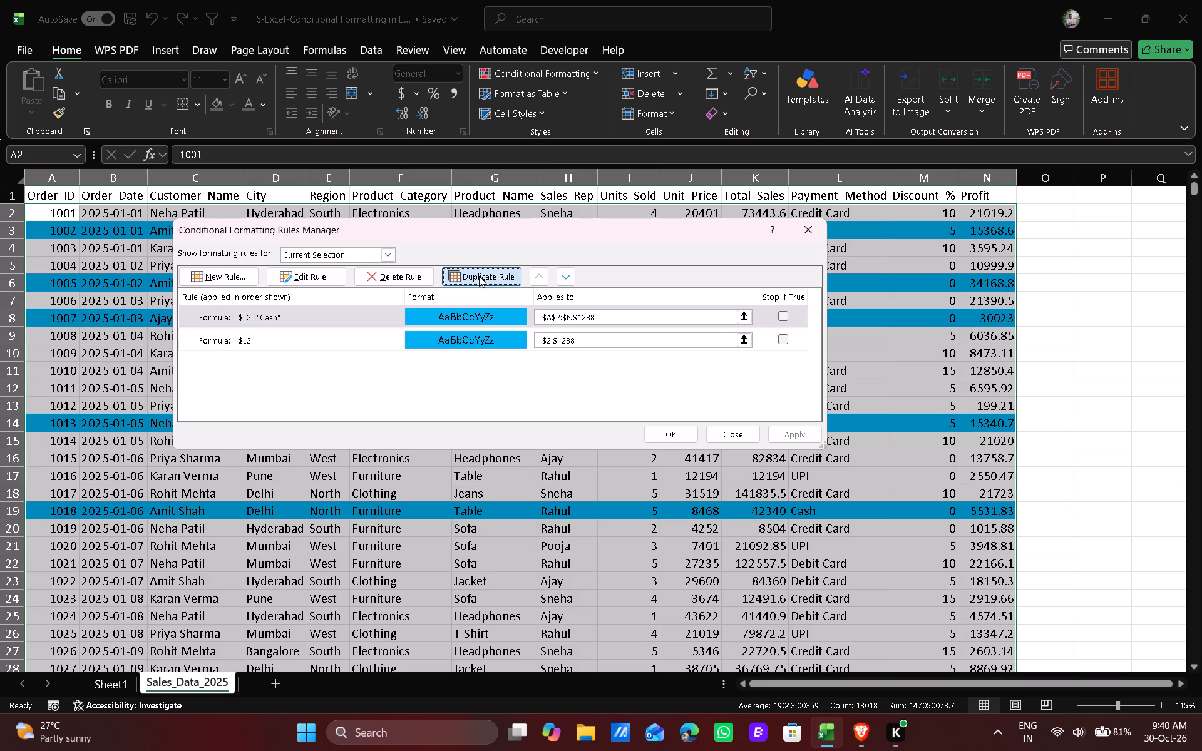
Examine the formula and format settings of the first Cash rule in the rule list without changing them.
click(296, 319)
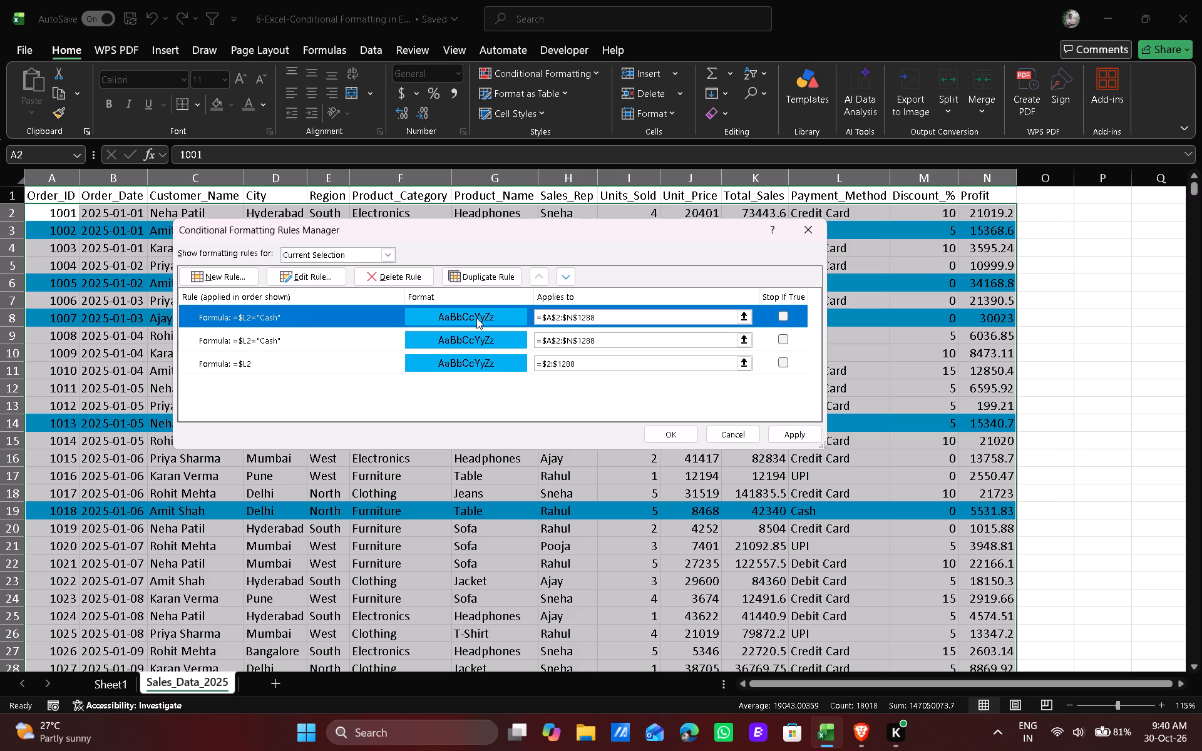
click(476, 318)
double_click(322, 320)
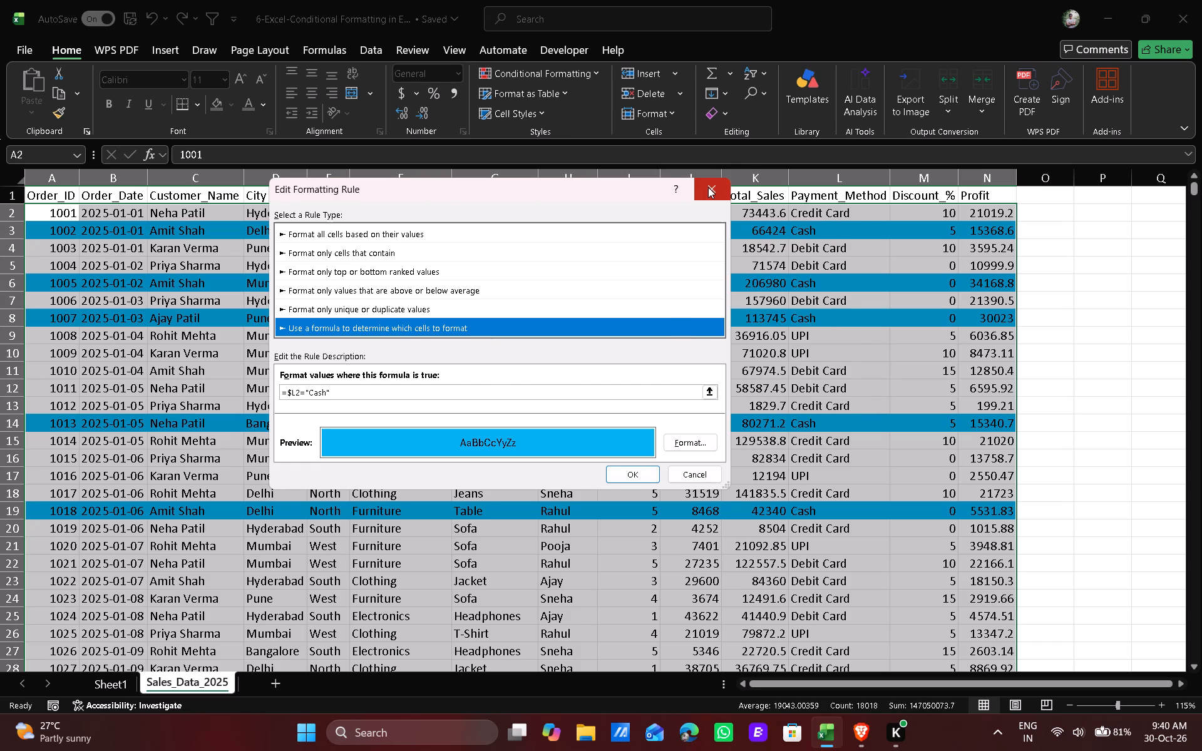
click(708, 187)
click(267, 323)
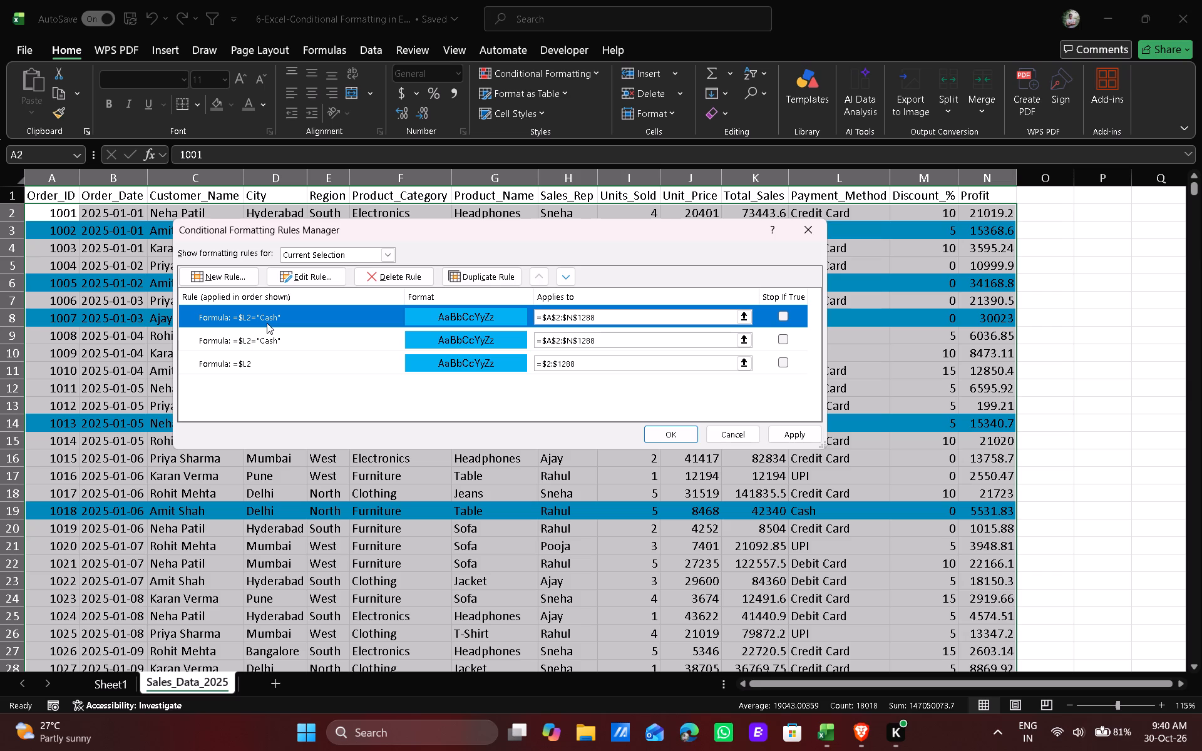
click(263, 388)
click(311, 277)
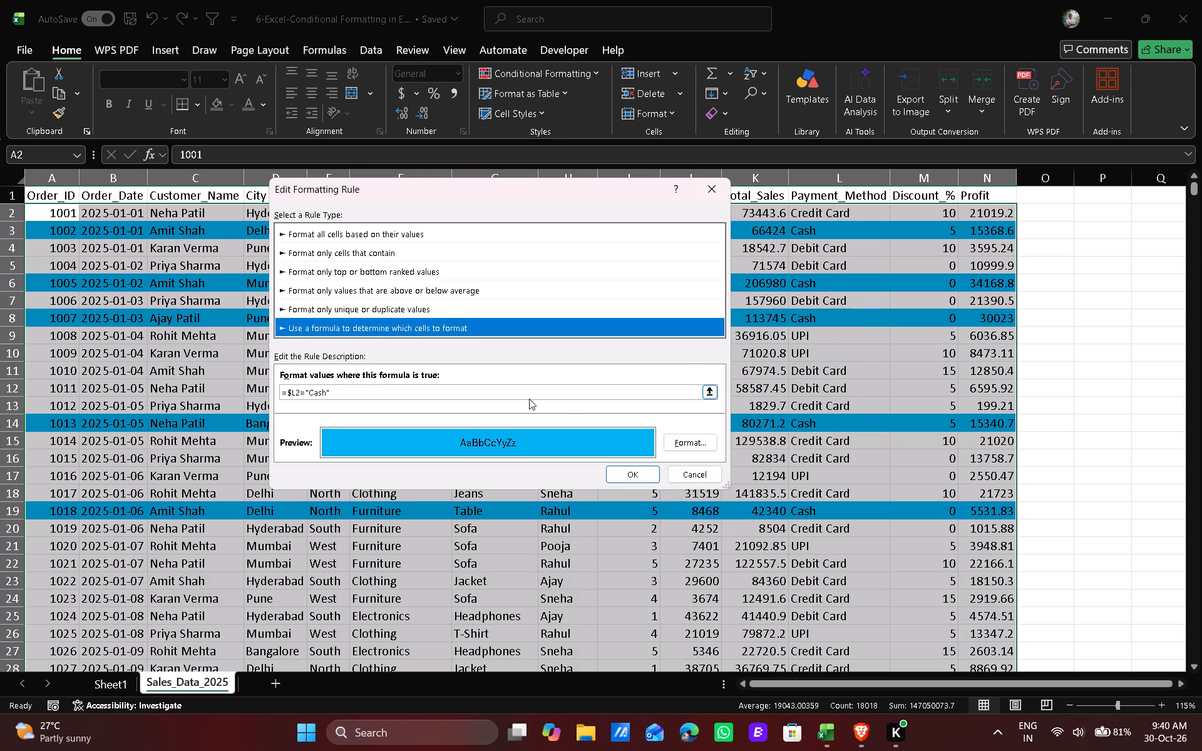
click(721, 191)
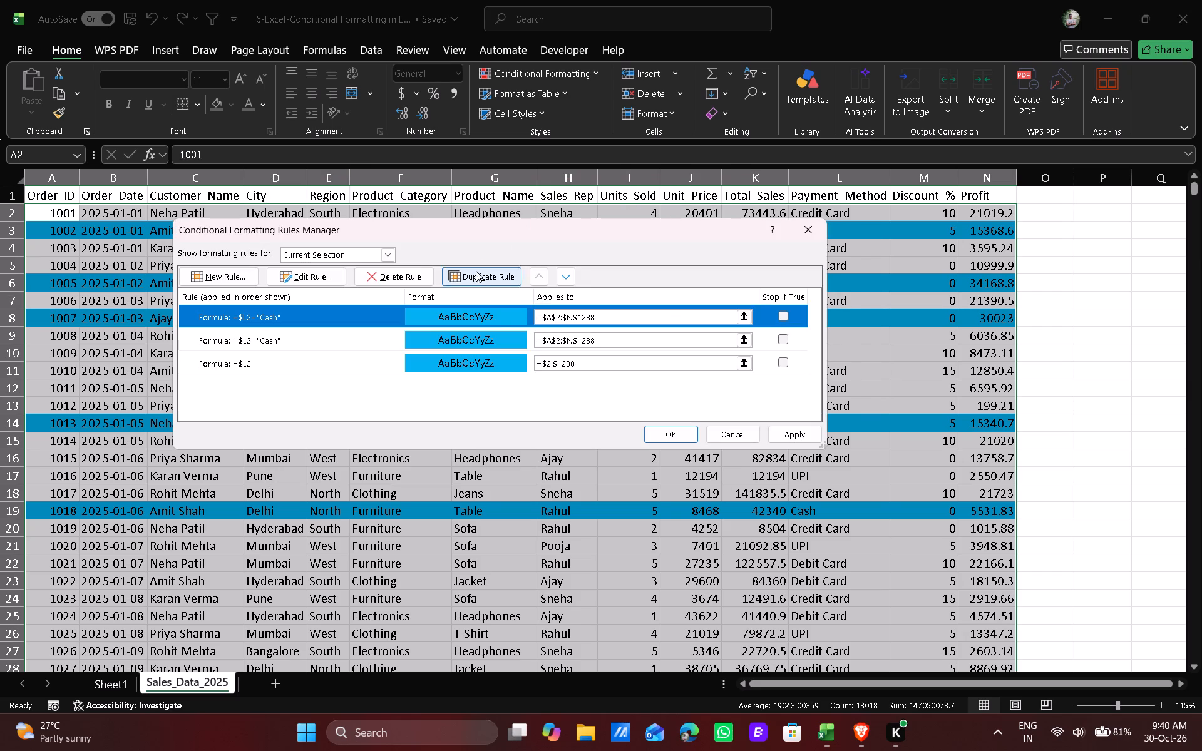
Turn on Stop If True for both =$L2="Cash" rules.
click(784, 315)
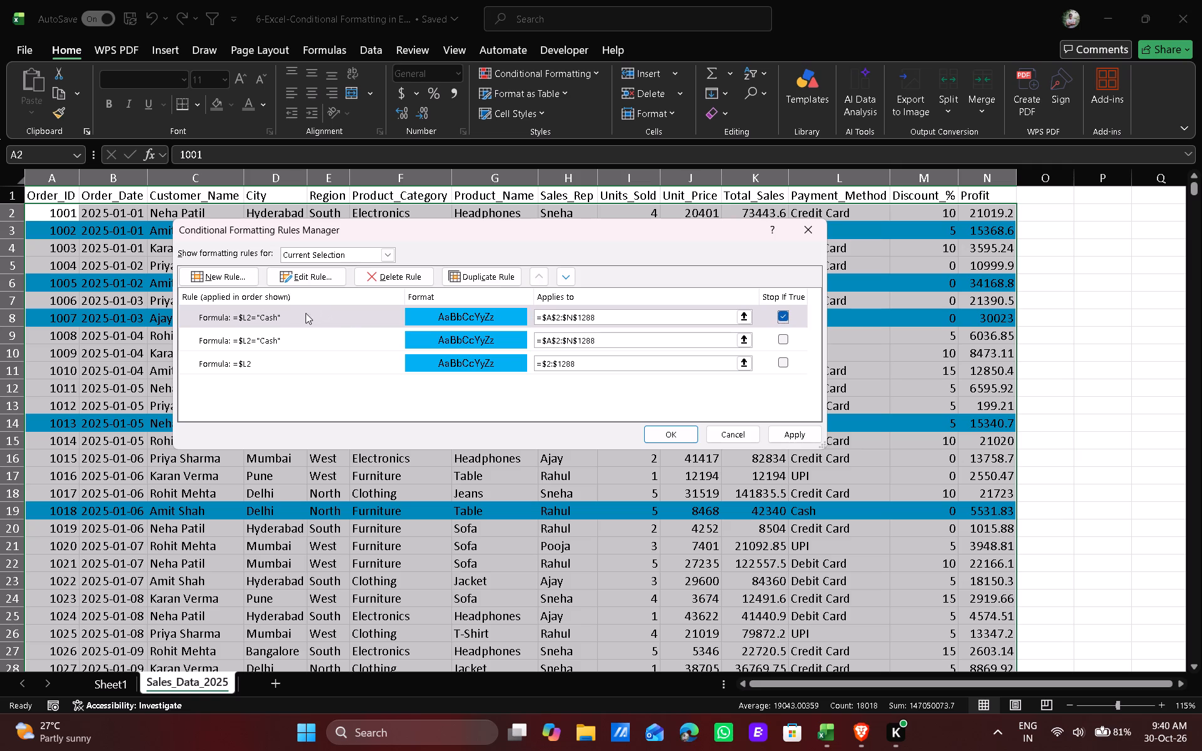
click(787, 339)
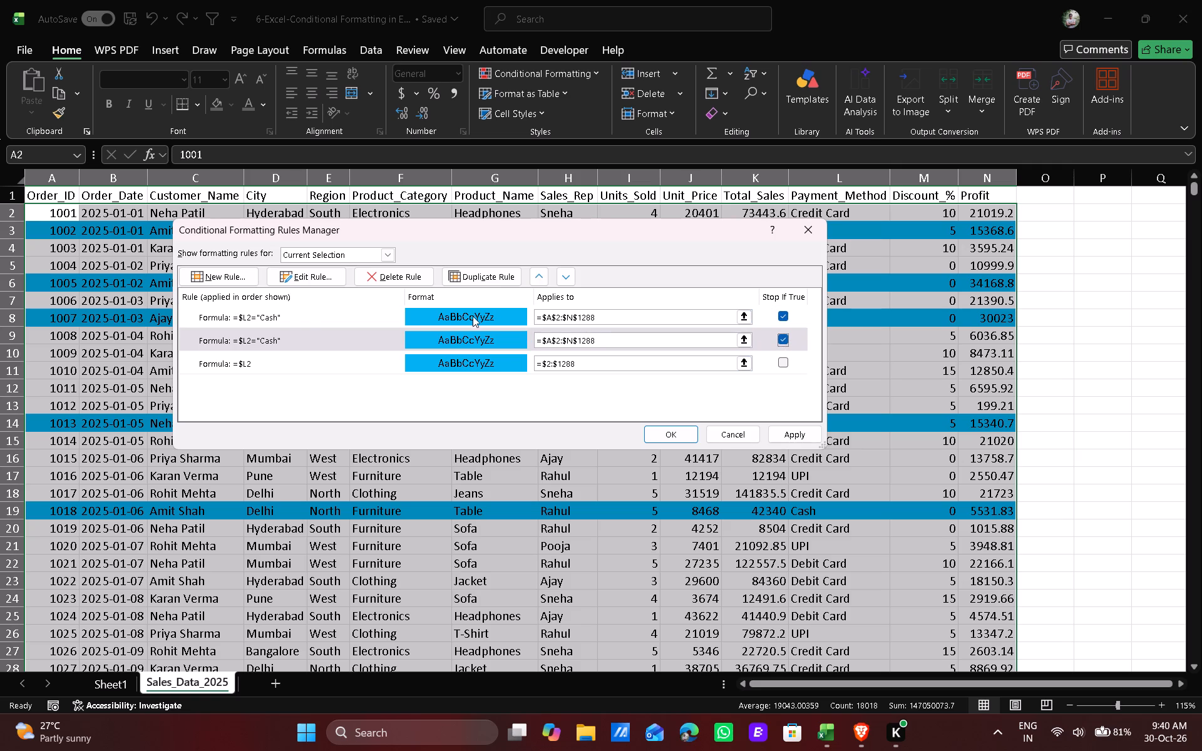
Change the first Cash rule's formula to =$L2="Credit Card".
double_click(290, 321)
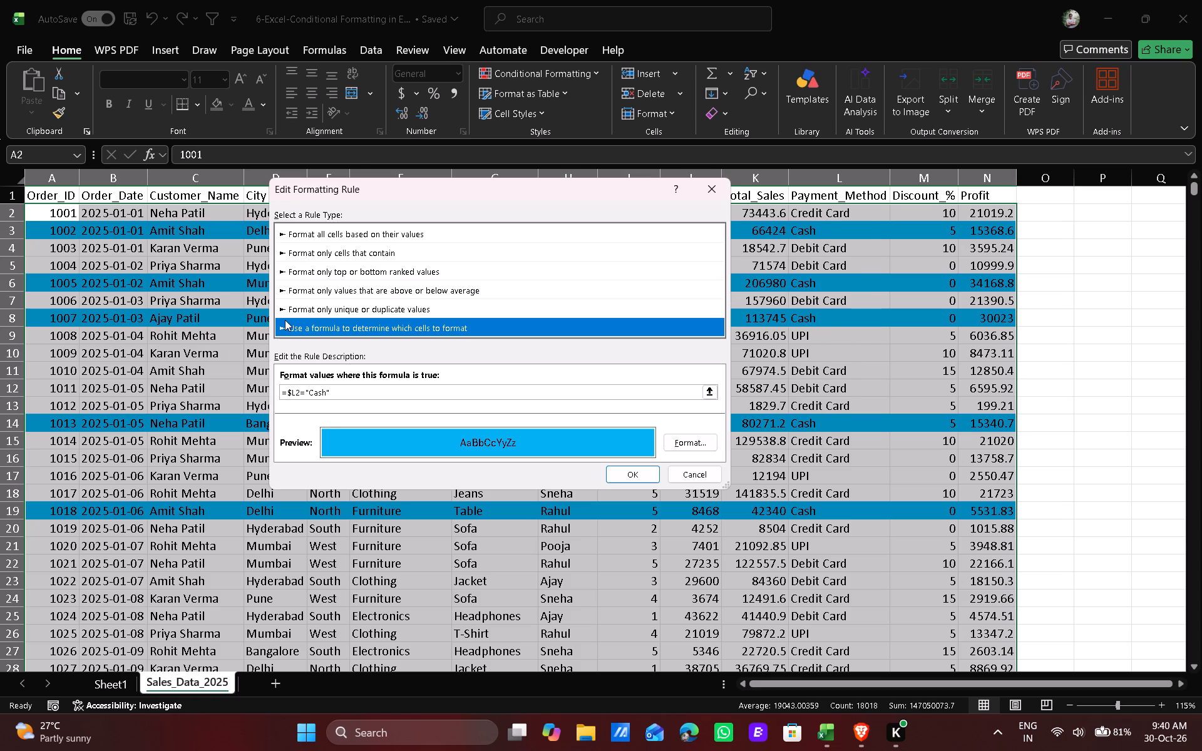
click(328, 394)
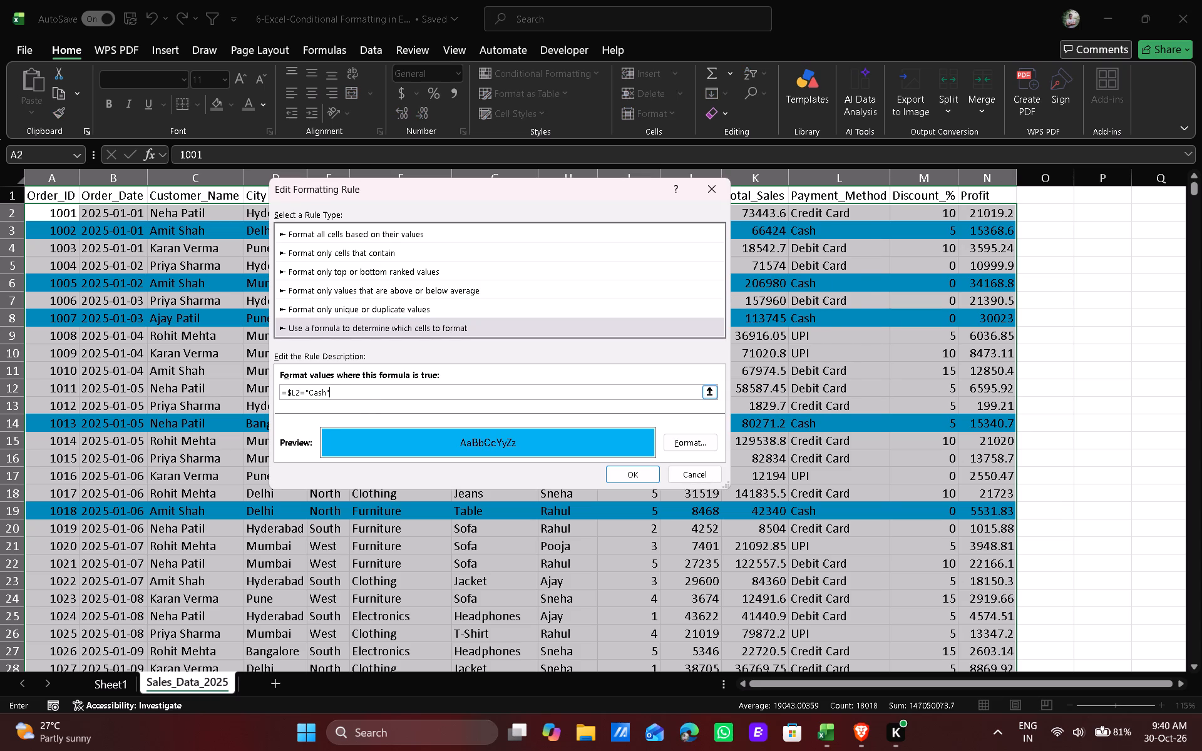
click(324, 392)
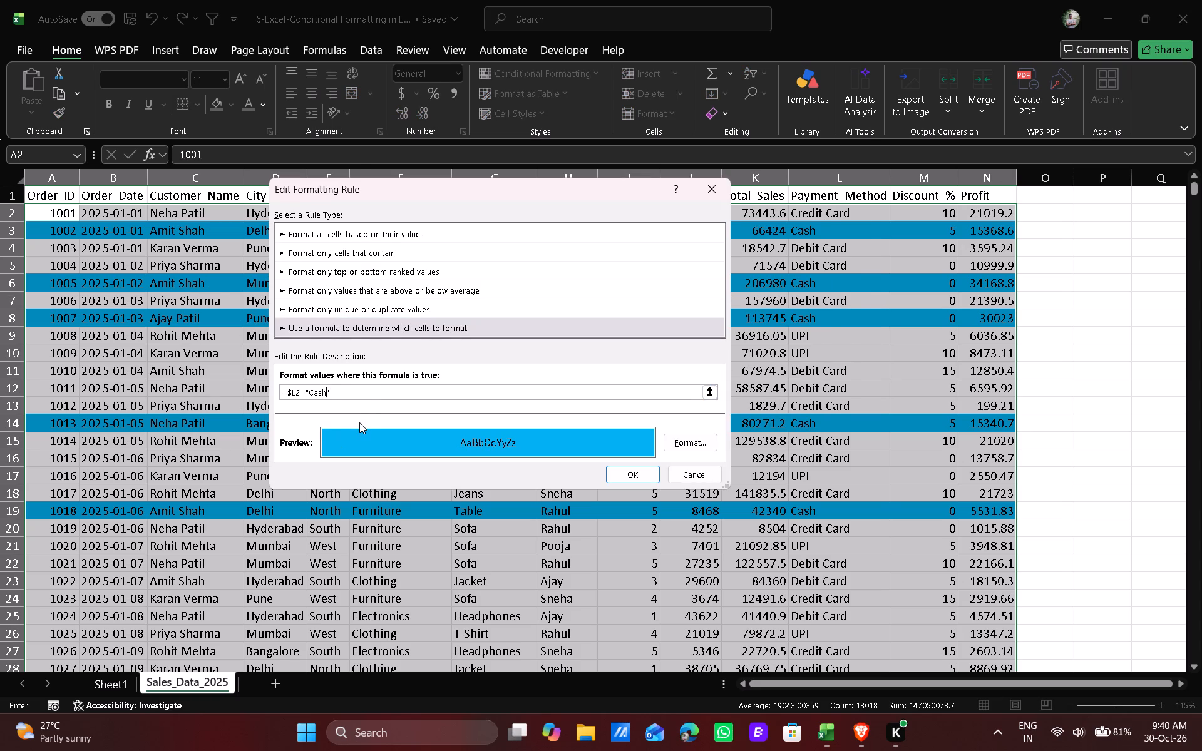
key(BackSpace)
key(BackSpace)
key(BackSpace)
key(BackSpace)
key(shift+c)
text(redit Card)
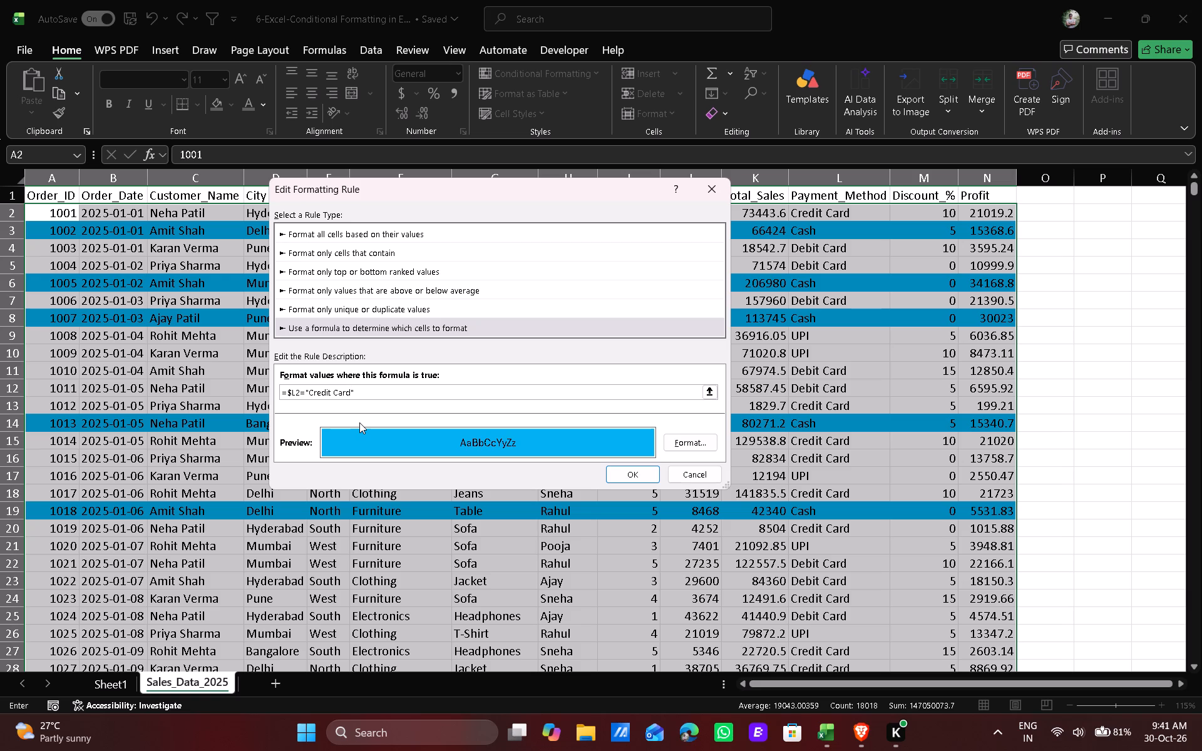
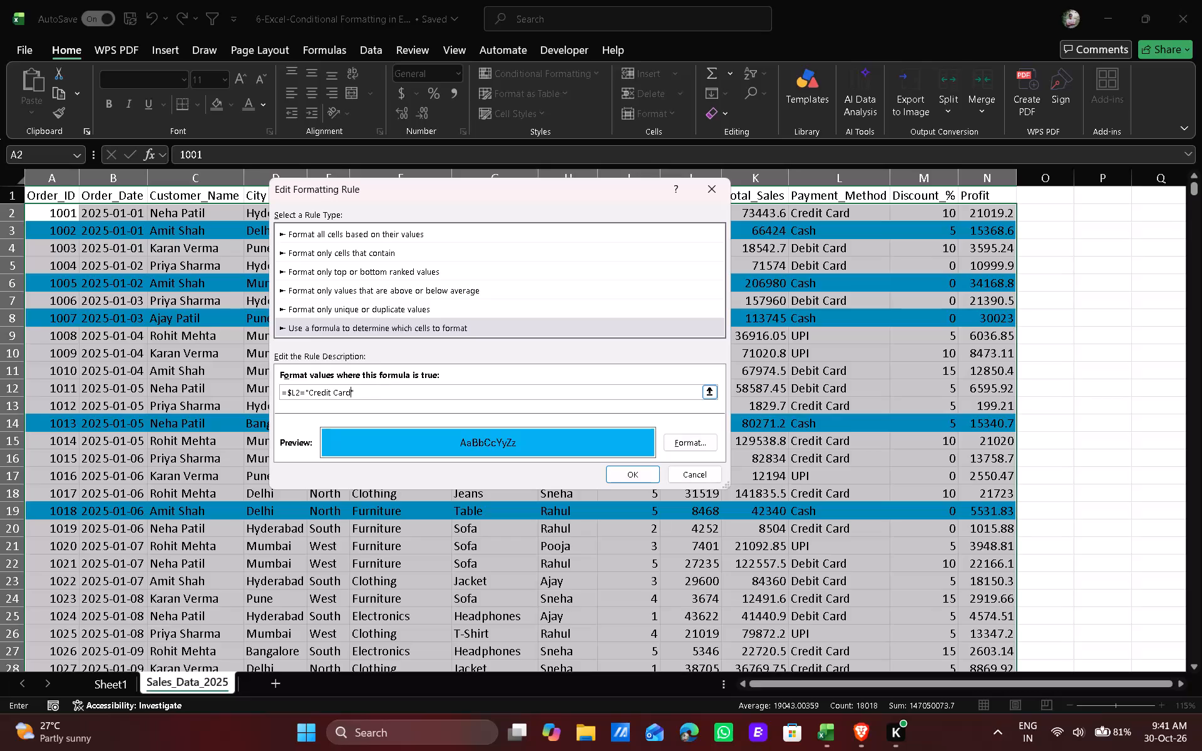
Set the background fill of the =$L2="Credit Card" rule to red.
click(379, 391)
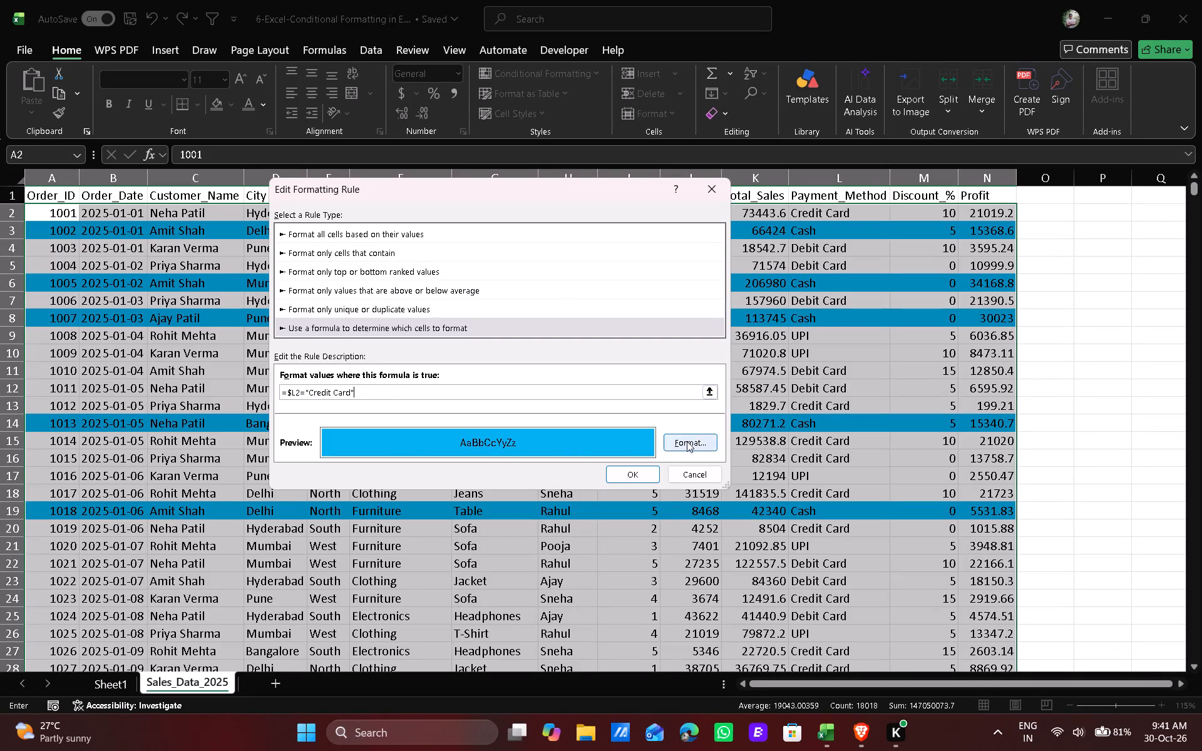
click(696, 444)
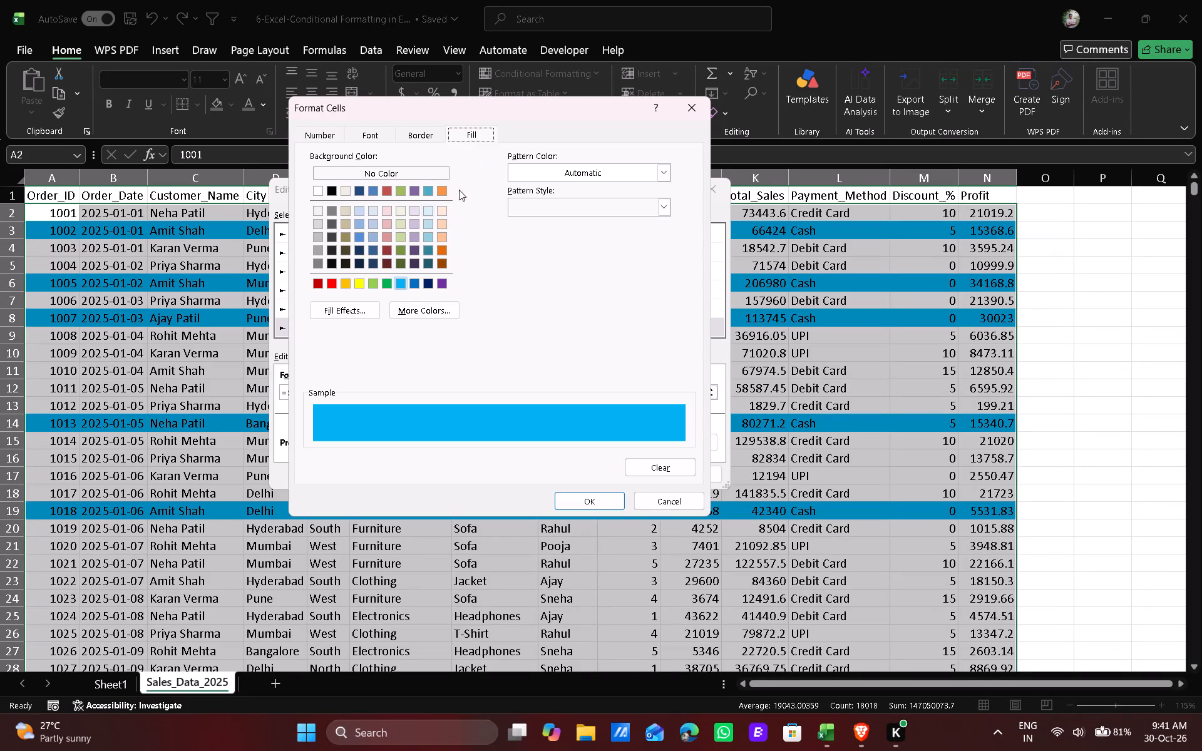
click(330, 283)
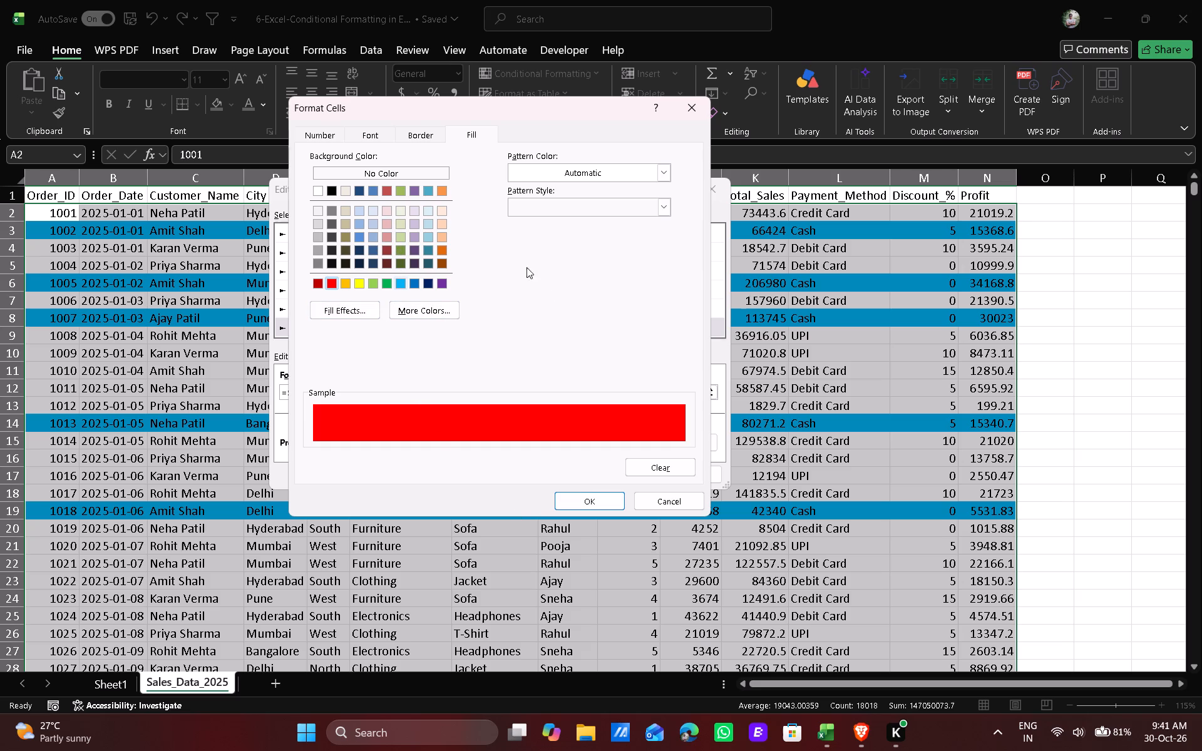
click(603, 504)
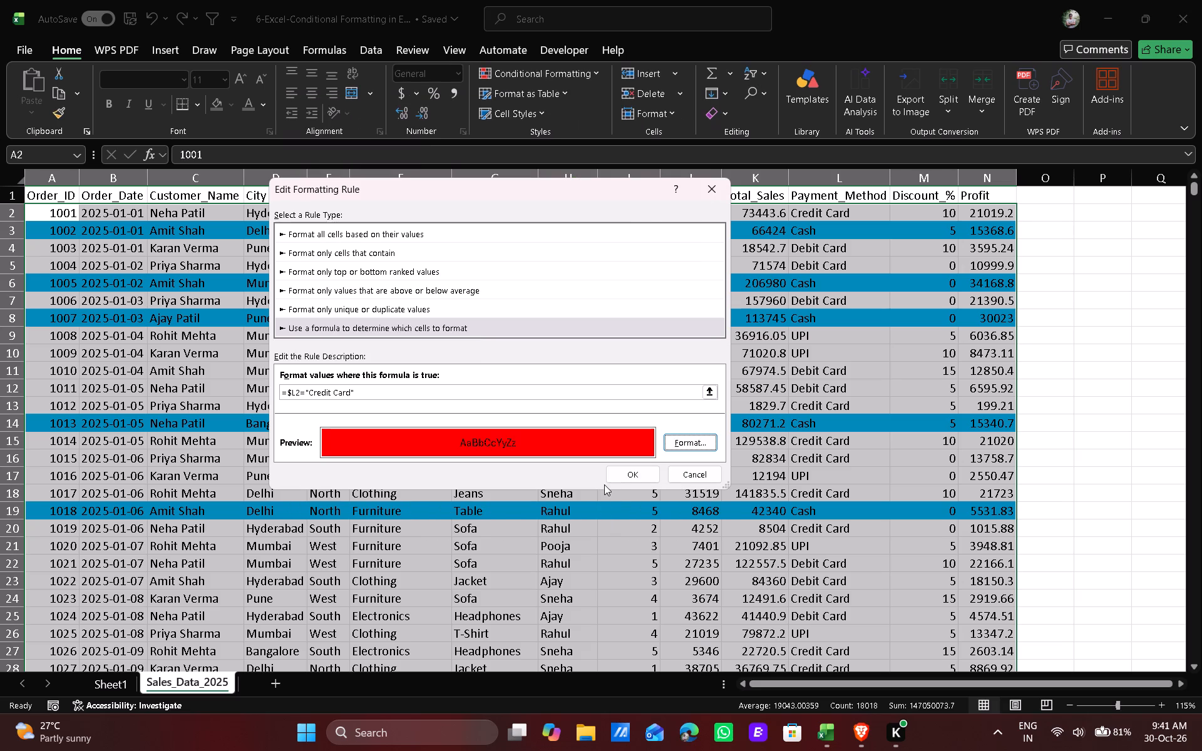
click(644, 479)
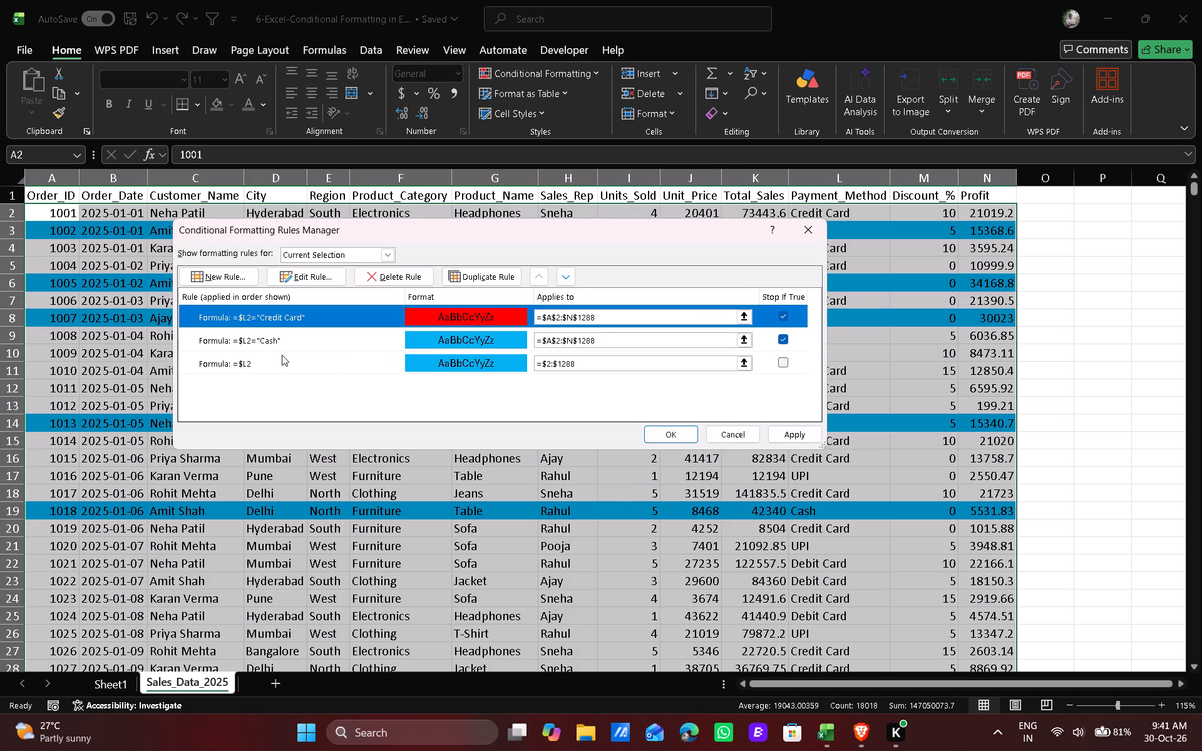
Duplicate the =$L2="Credit Card" rule and change the top copy's formula to =$L2="Debit Card".
click(491, 273)
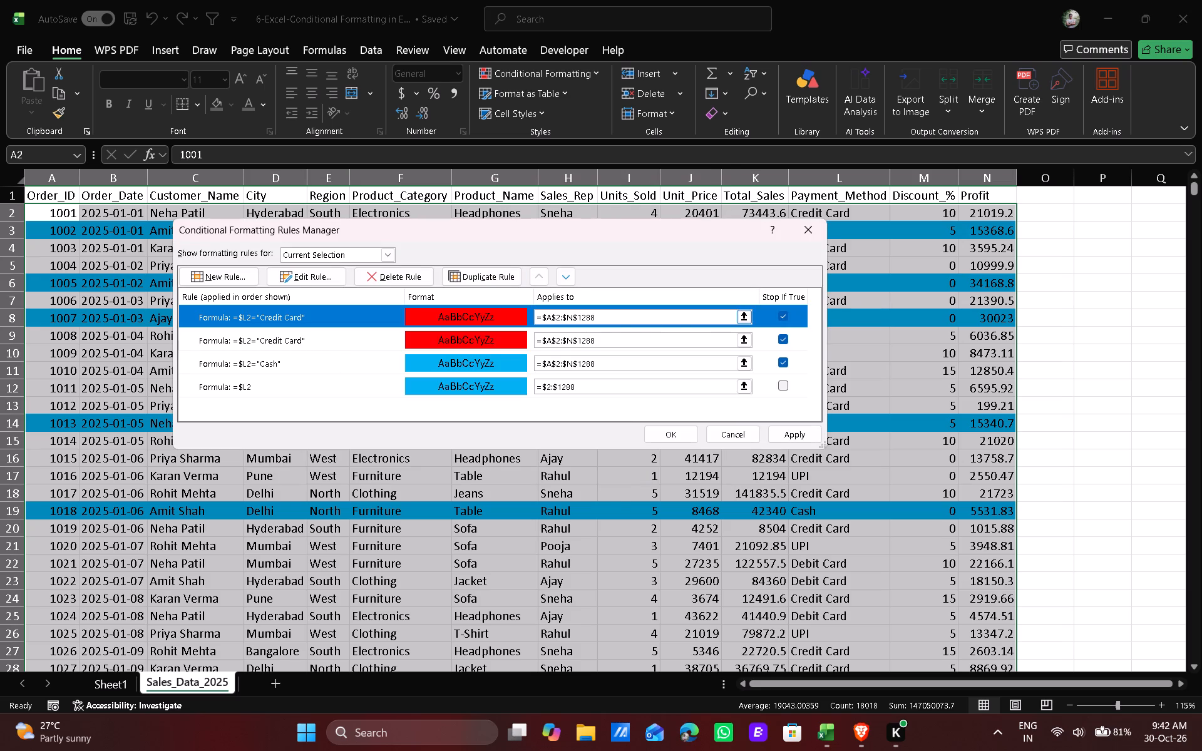
double_click(309, 314)
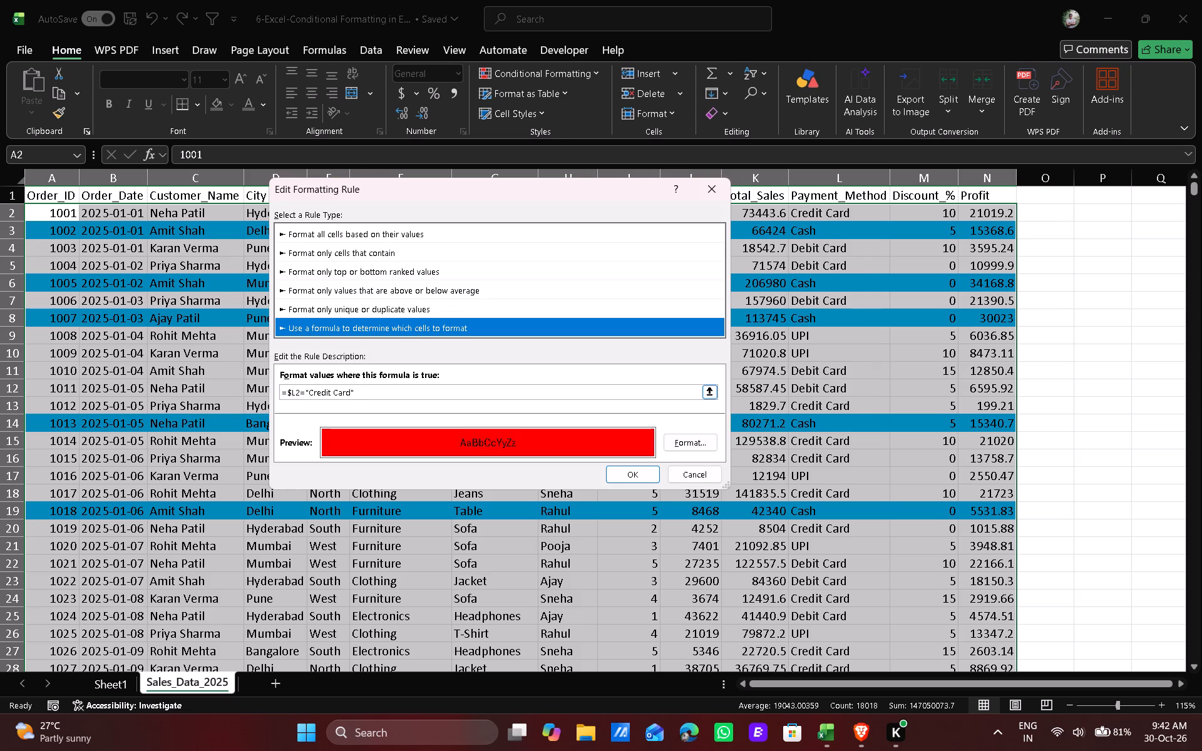
click(328, 391)
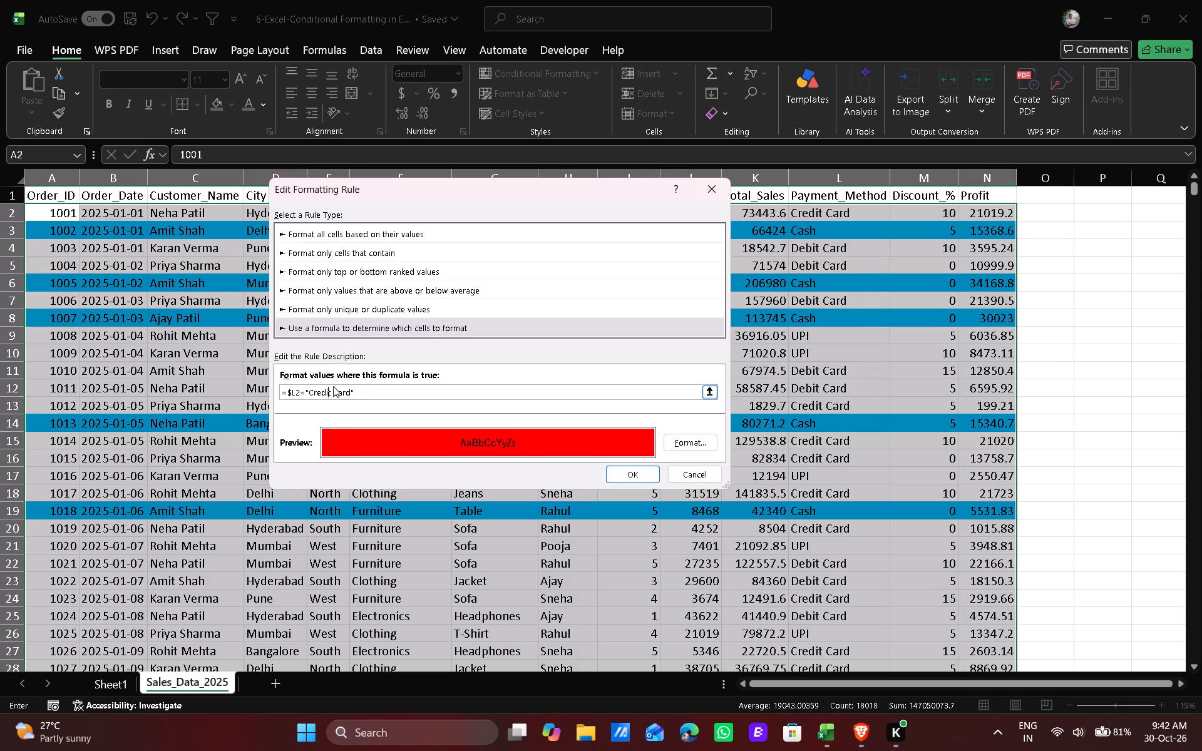
click(333, 386)
click(327, 392)
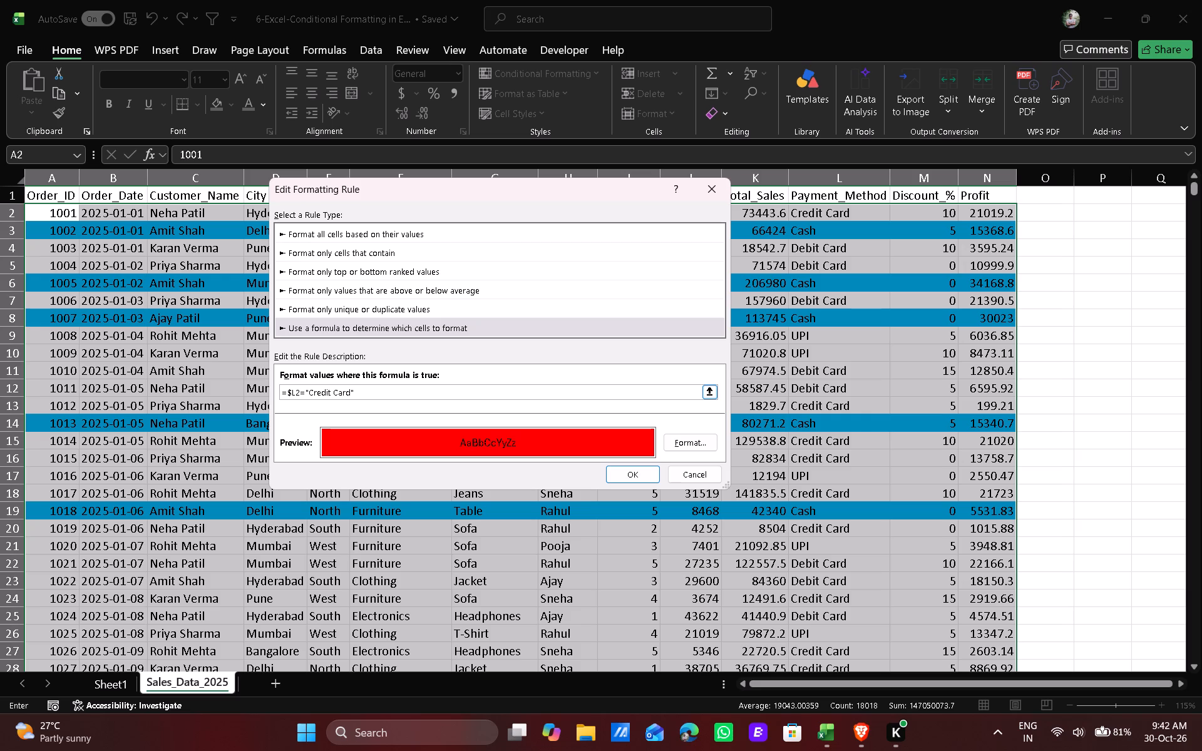
click(329, 395)
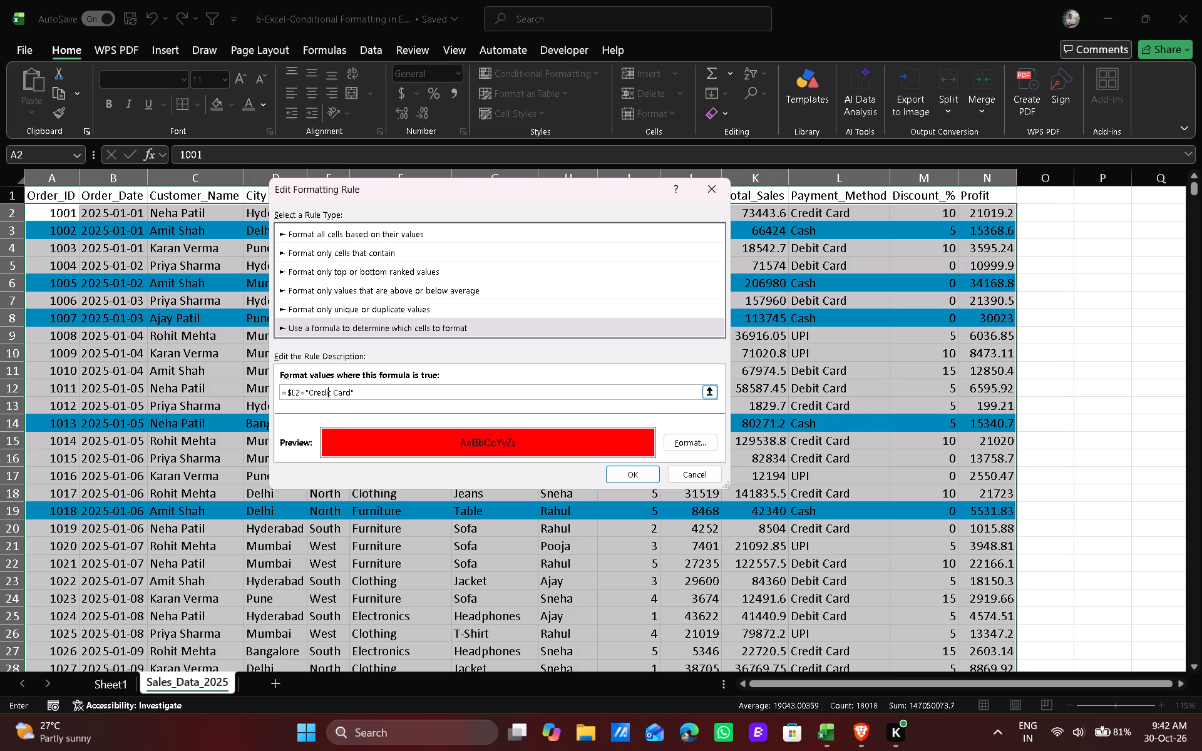
click(336, 390)
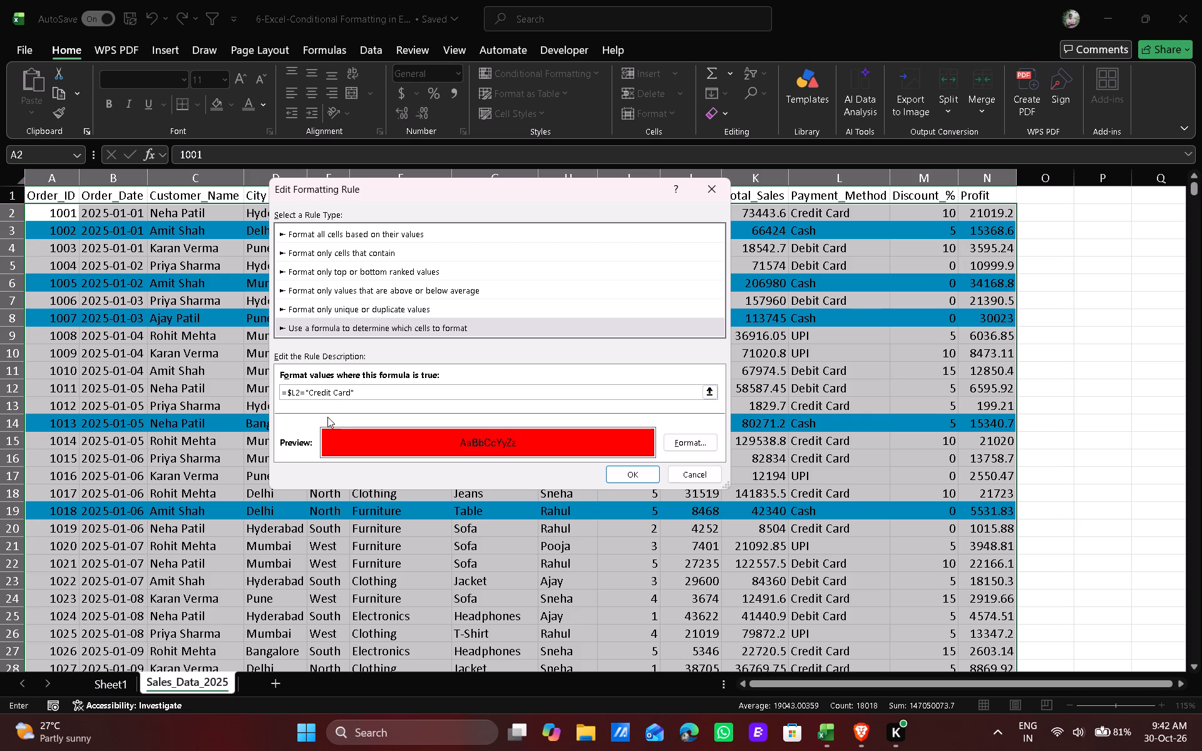
key(BackSpace)
key(BackSpace)
key(BackSpace)
key(BackSpace)
key(BackSpace)
key(BackSpace)
key(BackSpace)
key(shift+d)
text(ebit)
key(space)
Set the background fill of the =$L2="Debit Card" rule to purple.
click(706, 437)
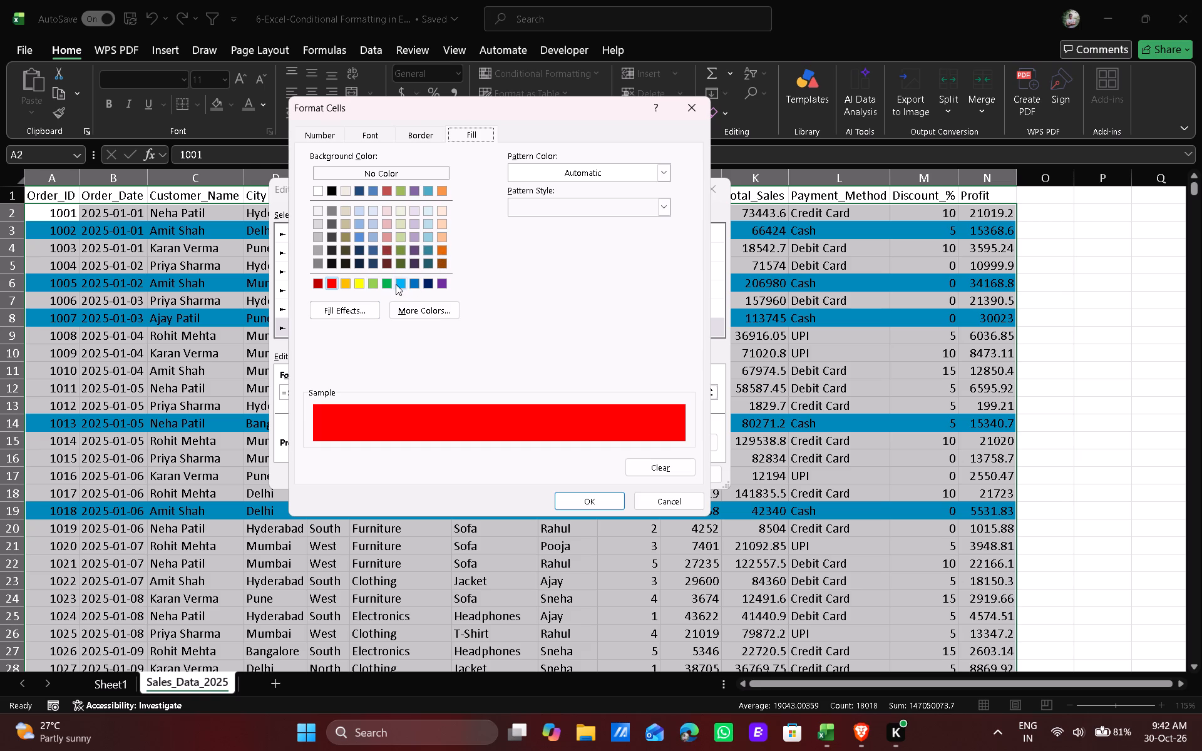
click(444, 282)
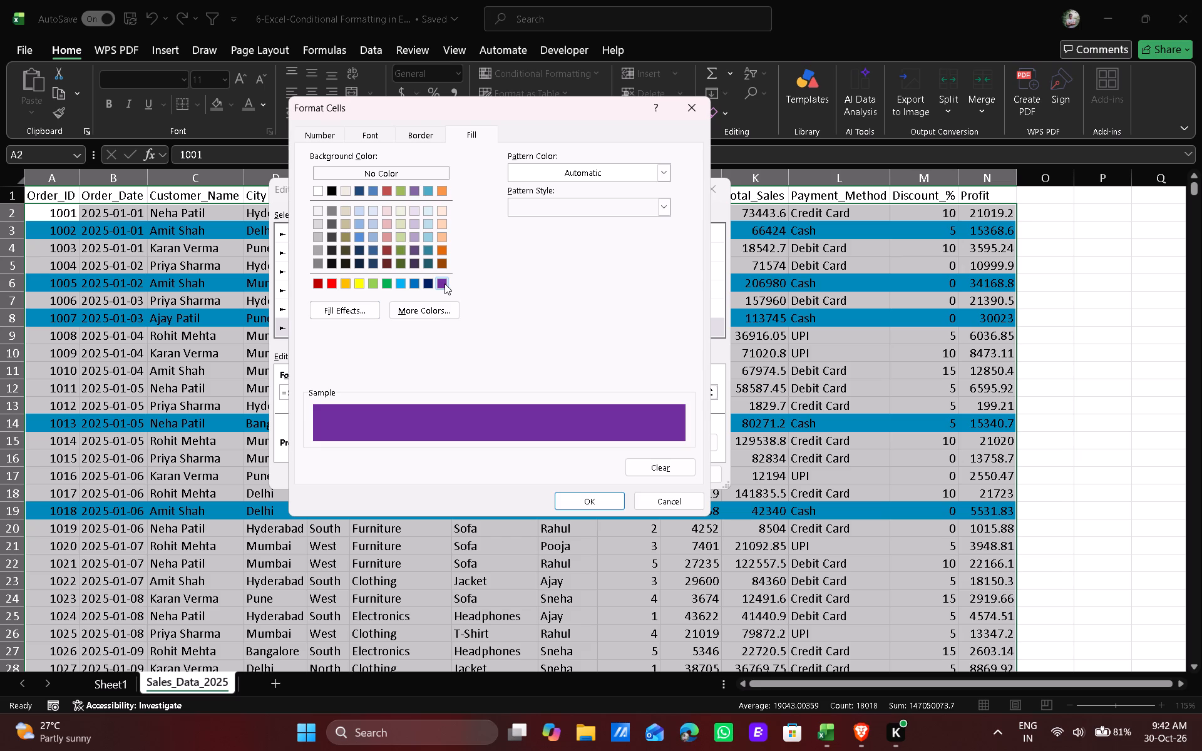
click(440, 284)
click(585, 505)
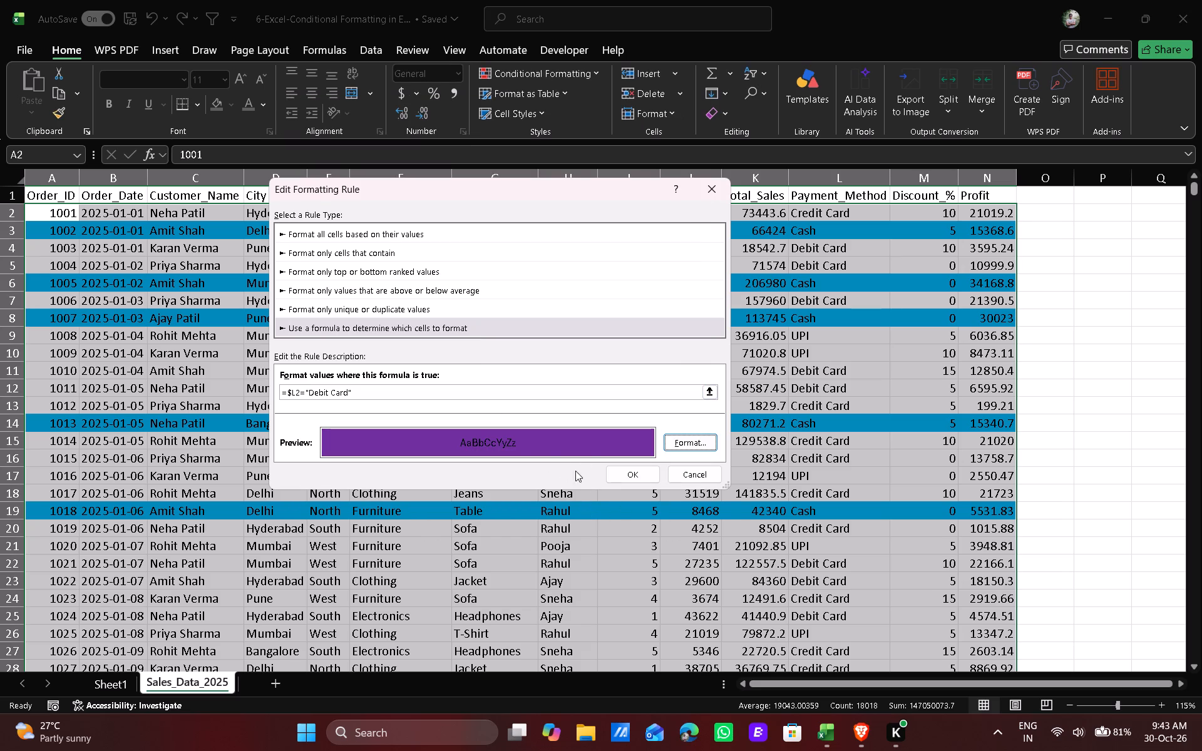
click(613, 474)
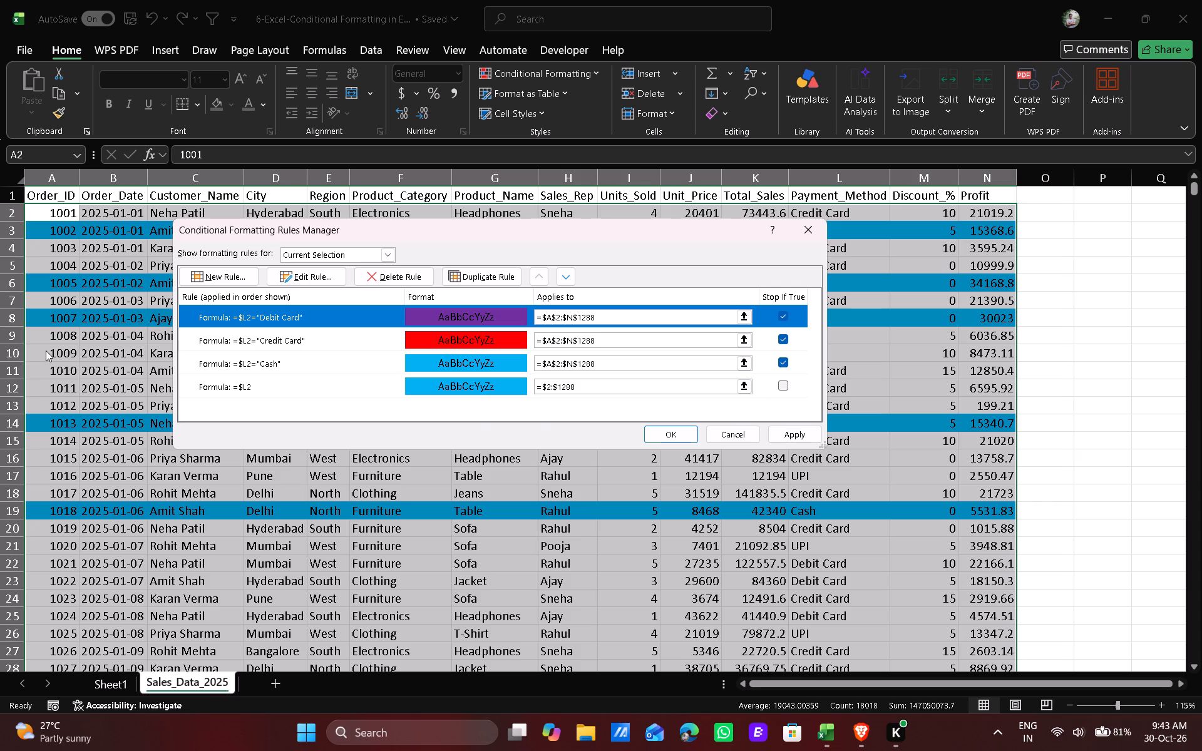
Duplicate the =$L2="Debit Card" rule and change the top copy's formula to =$L2="UPI".
click(495, 272)
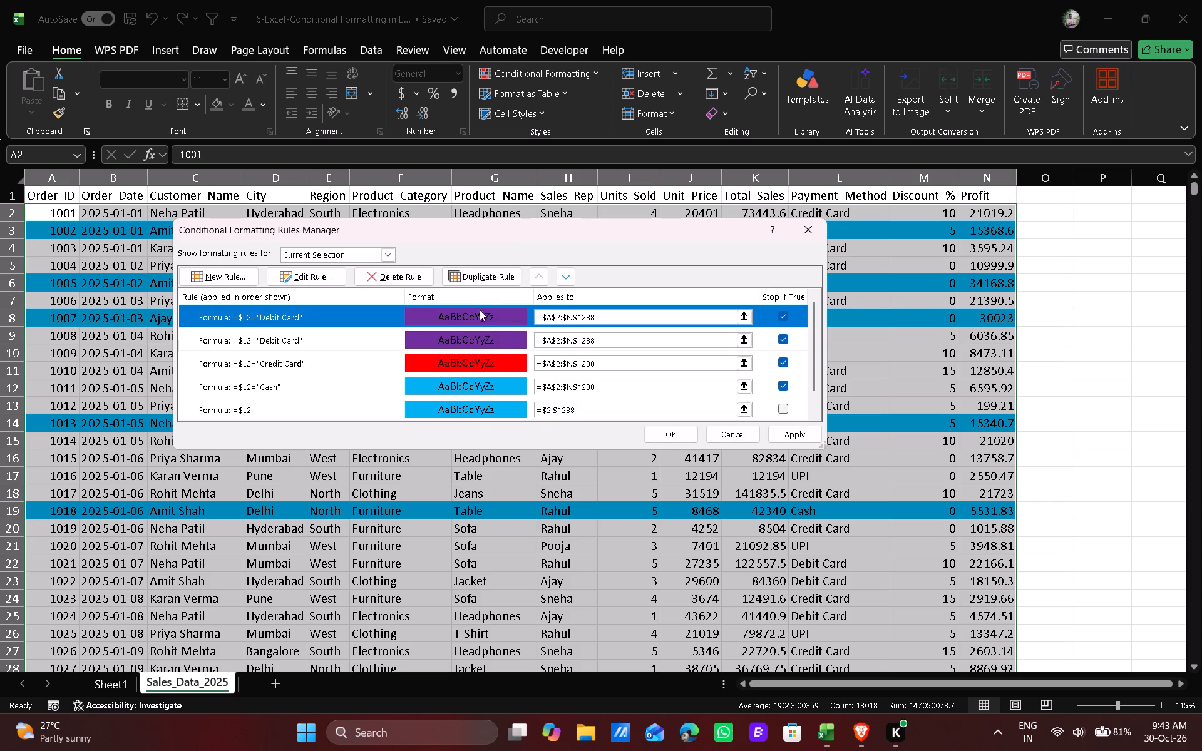
click(295, 310)
click(292, 312)
double_click(311, 322)
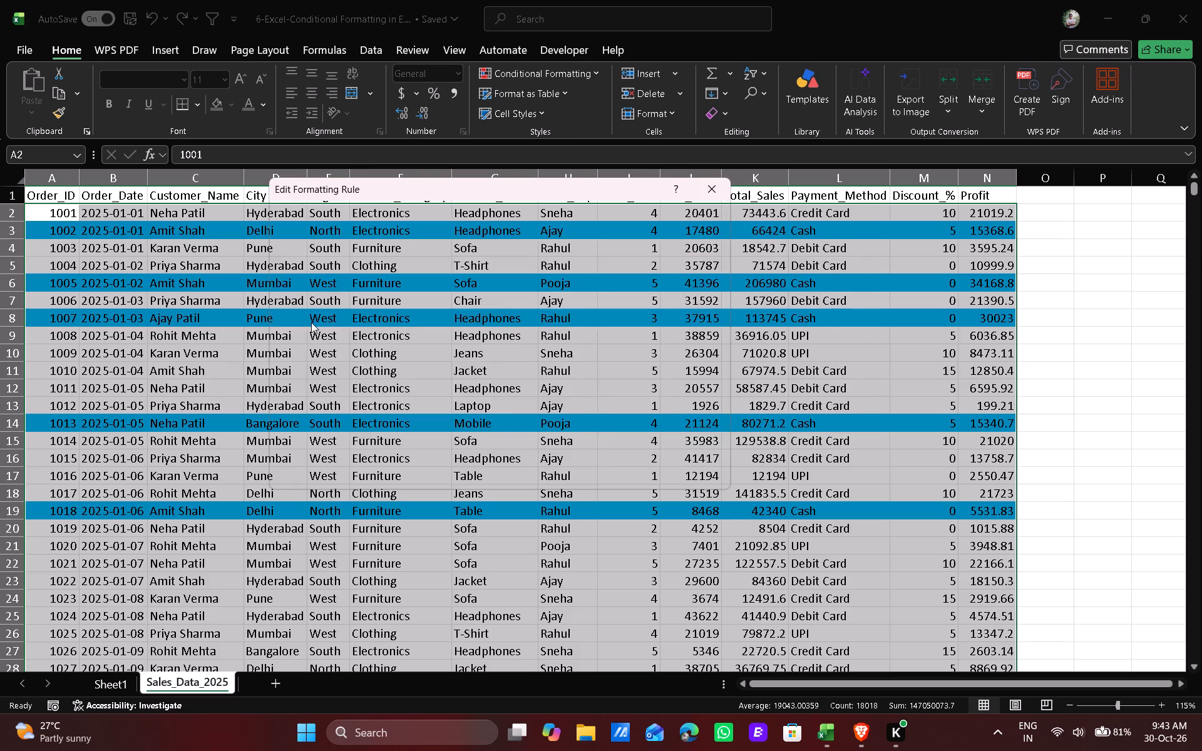
click(345, 389)
click(346, 389)
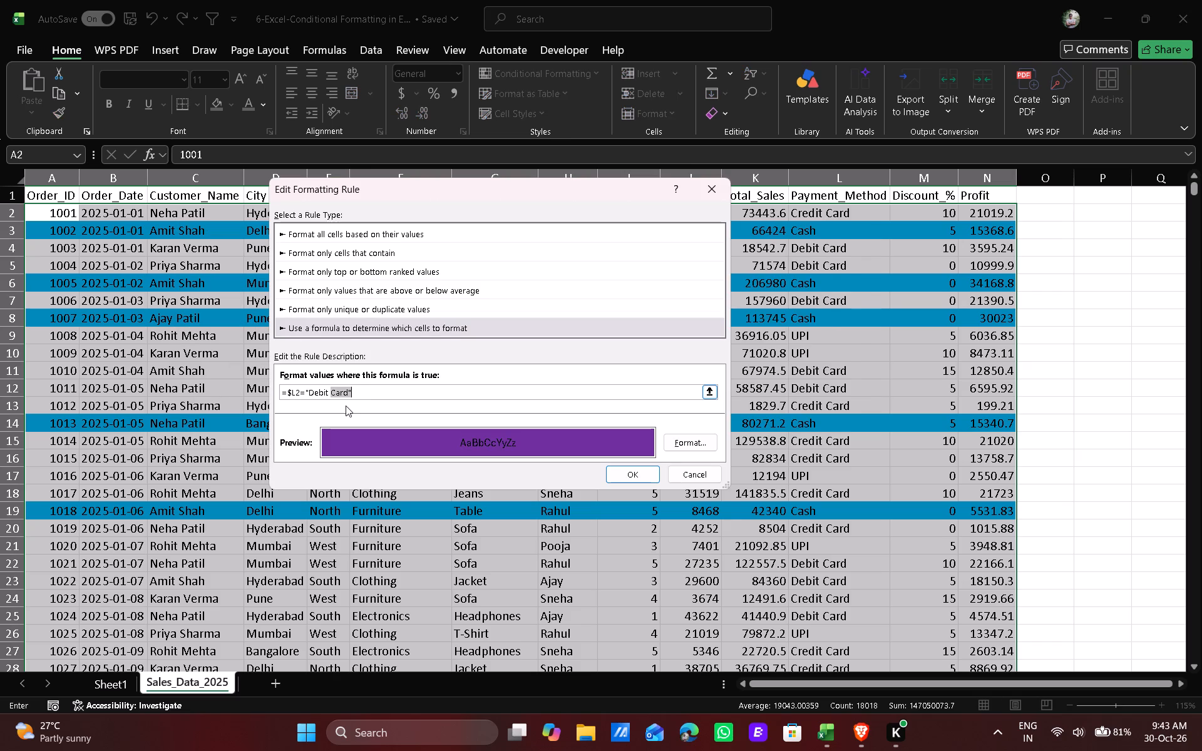
click(354, 387)
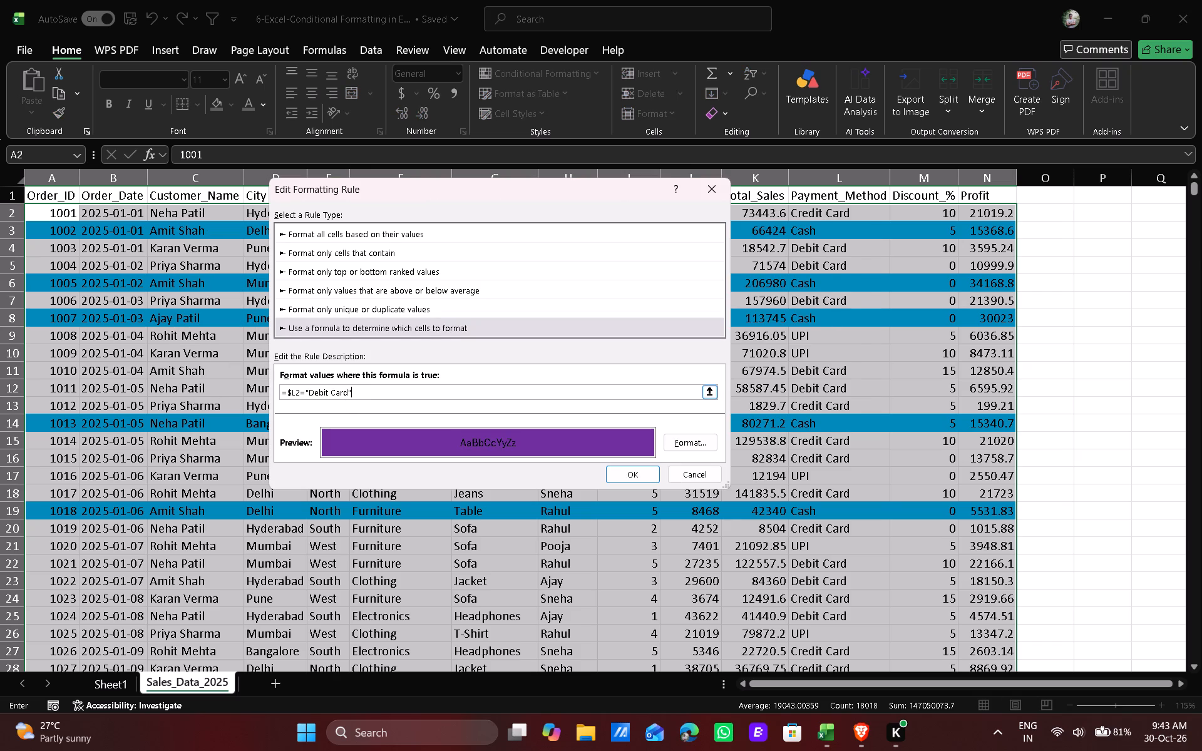
double_click(354, 387)
drag(354, 393, 270, 402)
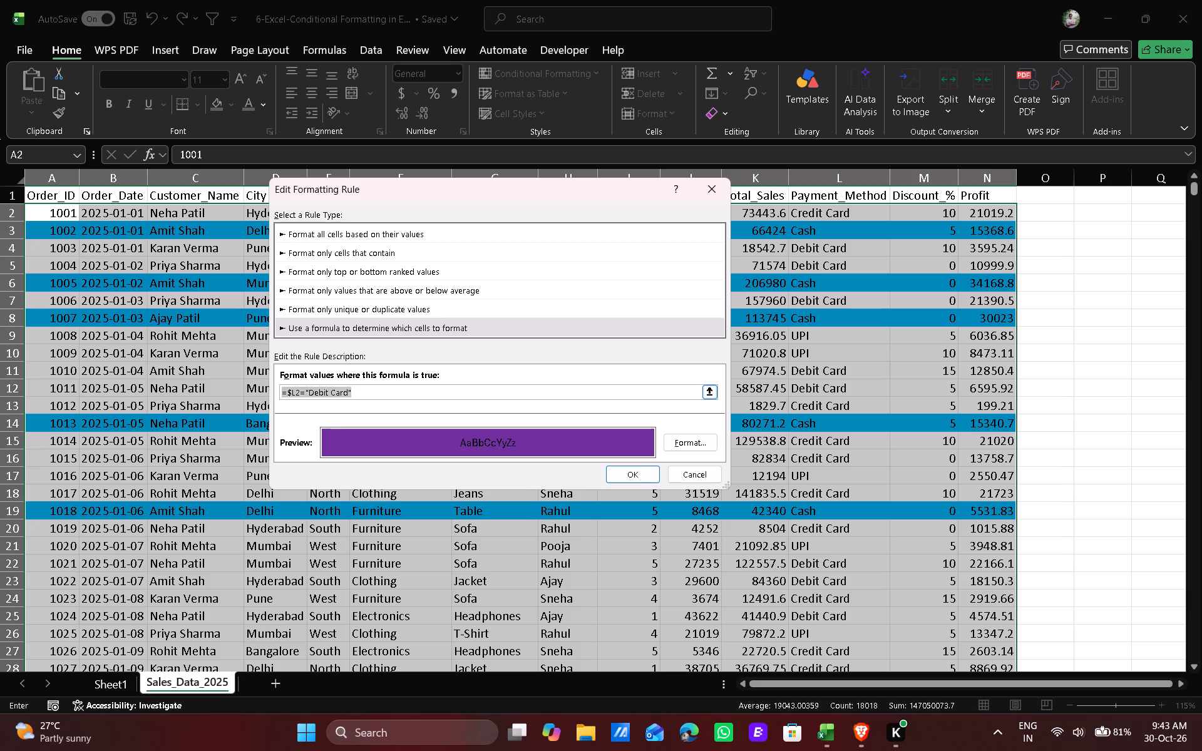
drag(270, 402, 309, 393)
drag(309, 393, 307, 397)
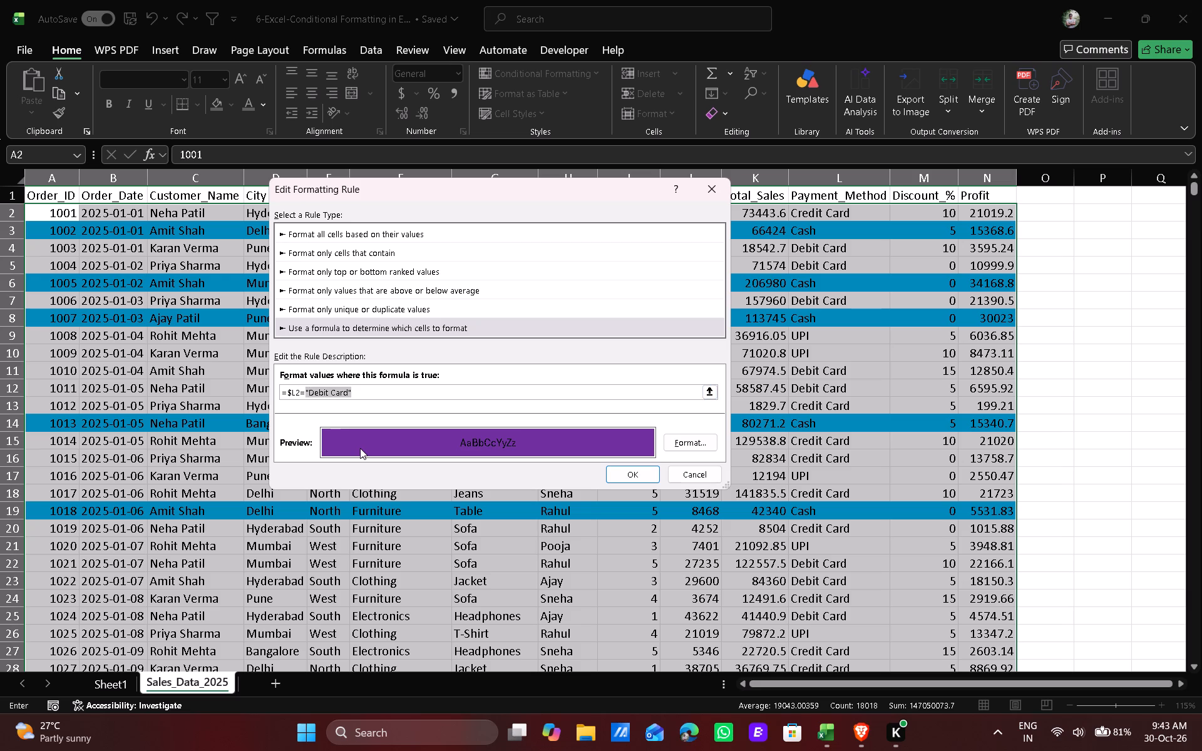
key(BackSpace)
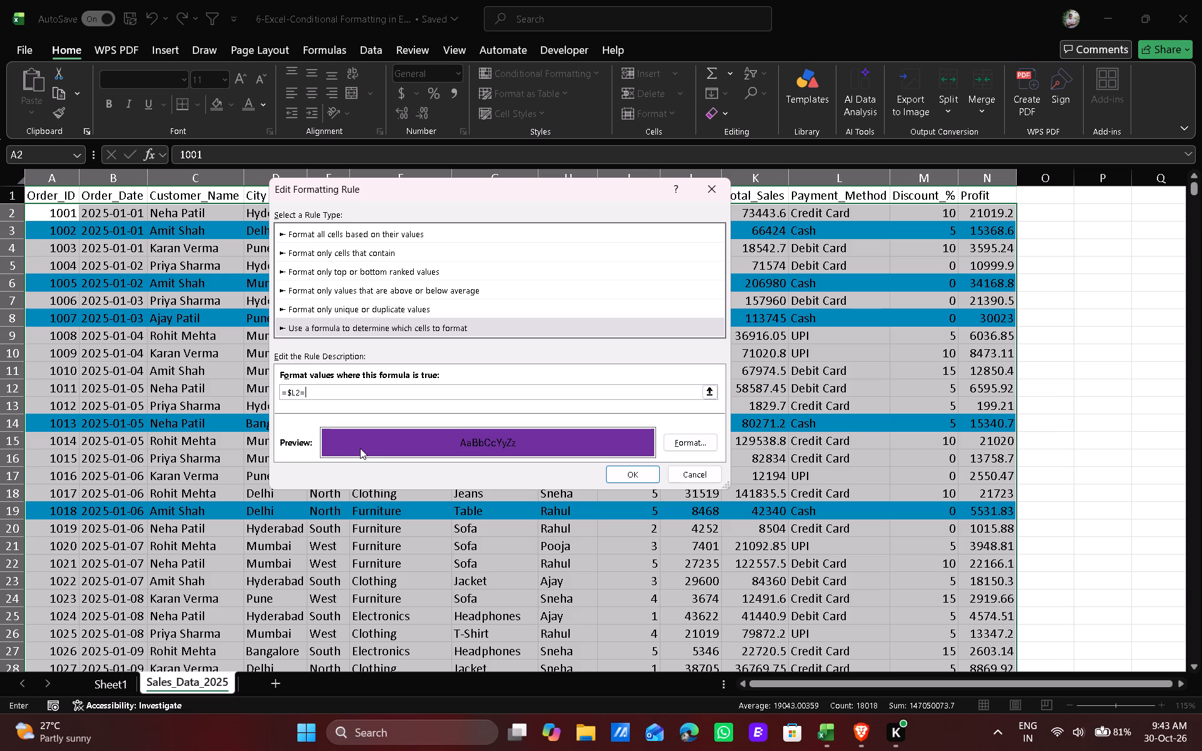
key(shift+quotedbl)
text(UPI)
key(shift+colon)
key(BackSpace)
key(shift+quotedbl)
Set the background fill of the =$L2="UPI" rule to light green.
click(690, 442)
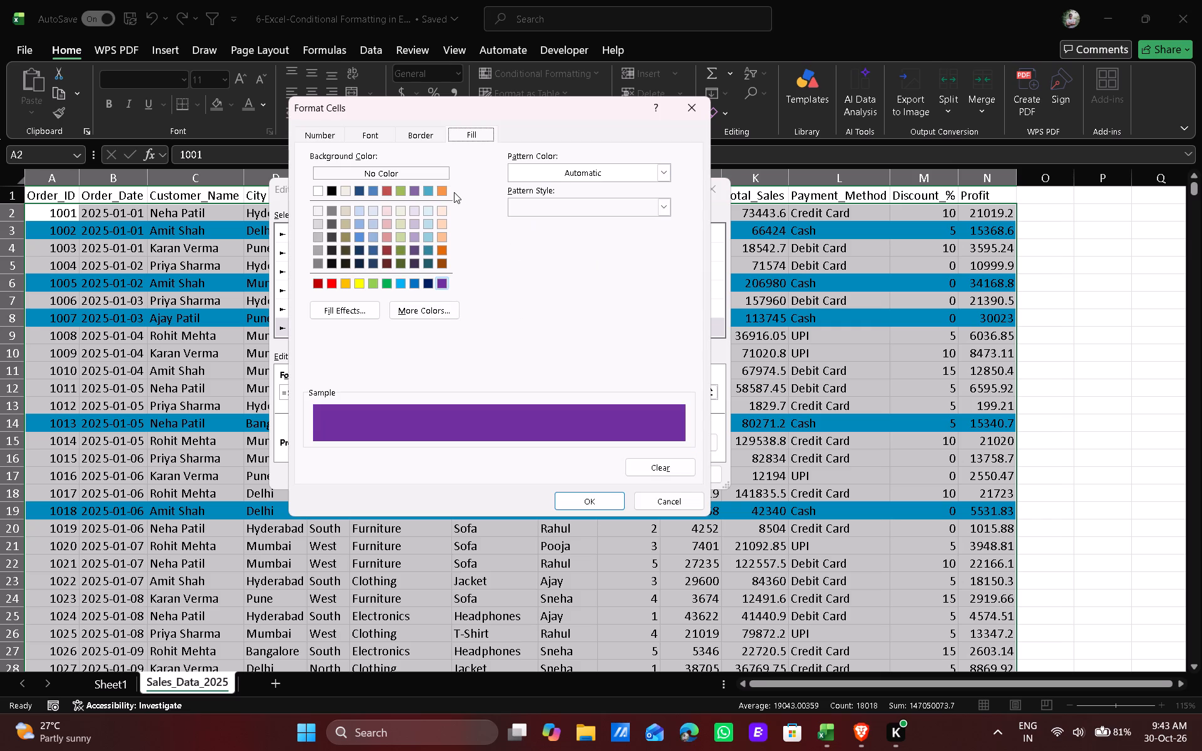
click(436, 192)
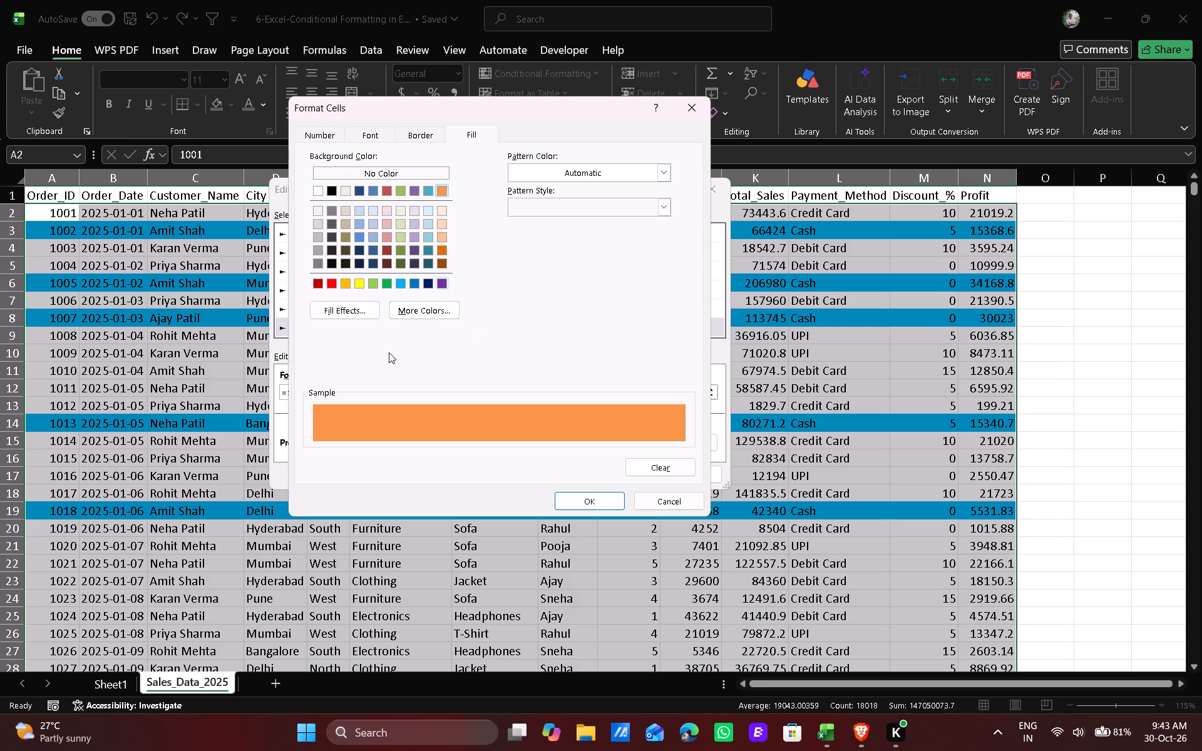
click(377, 277)
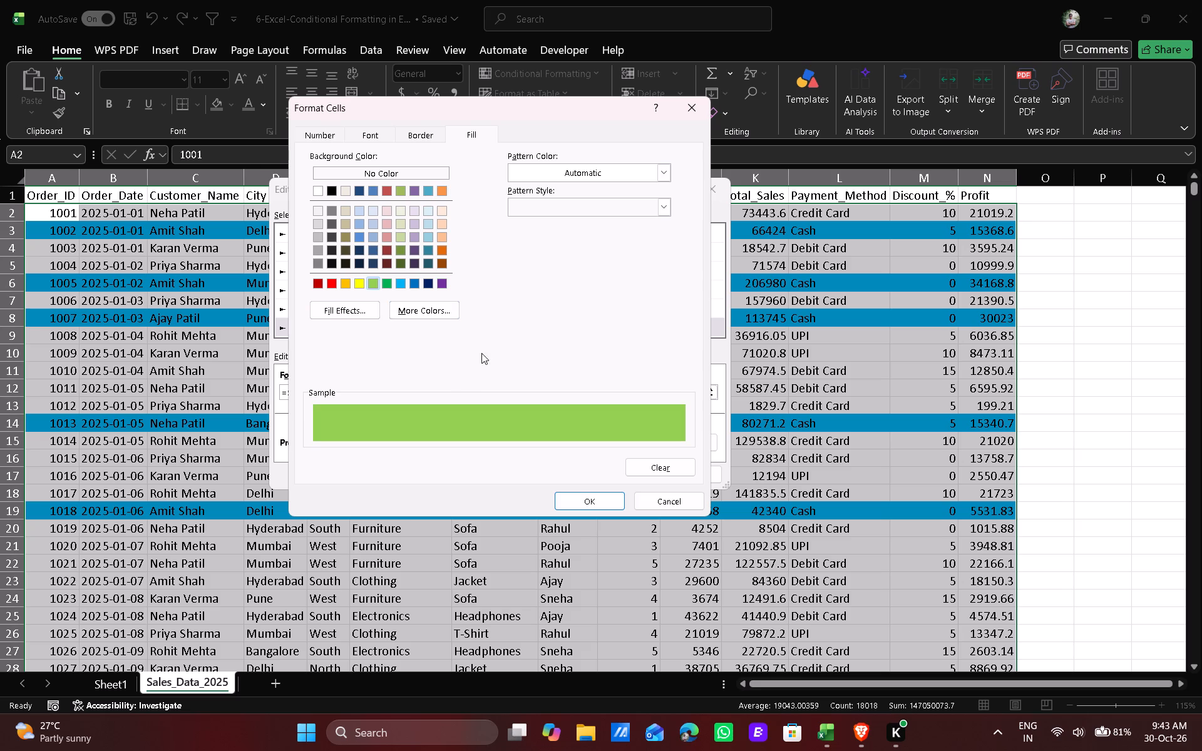
click(593, 500)
click(617, 480)
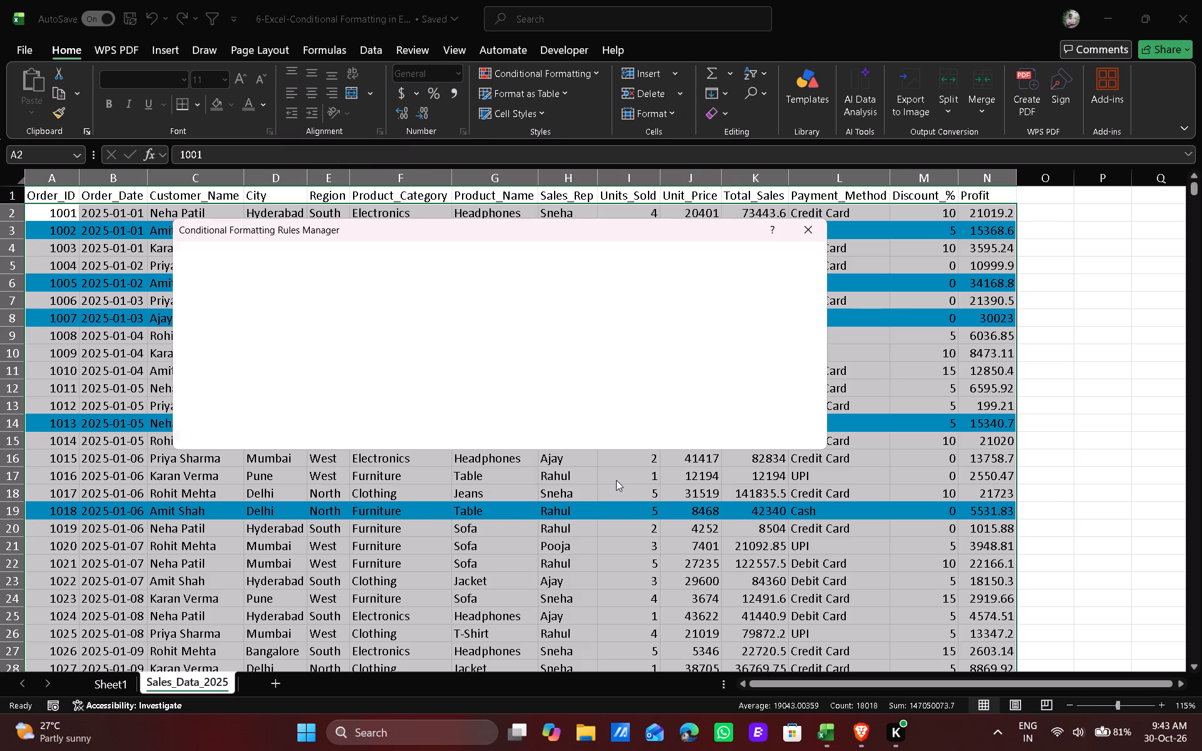
Review the list of Payment_Method formatting rules and apply them to the sales data.
scroll(292, 337, down, 3)
scroll(292, 337, up, 2)
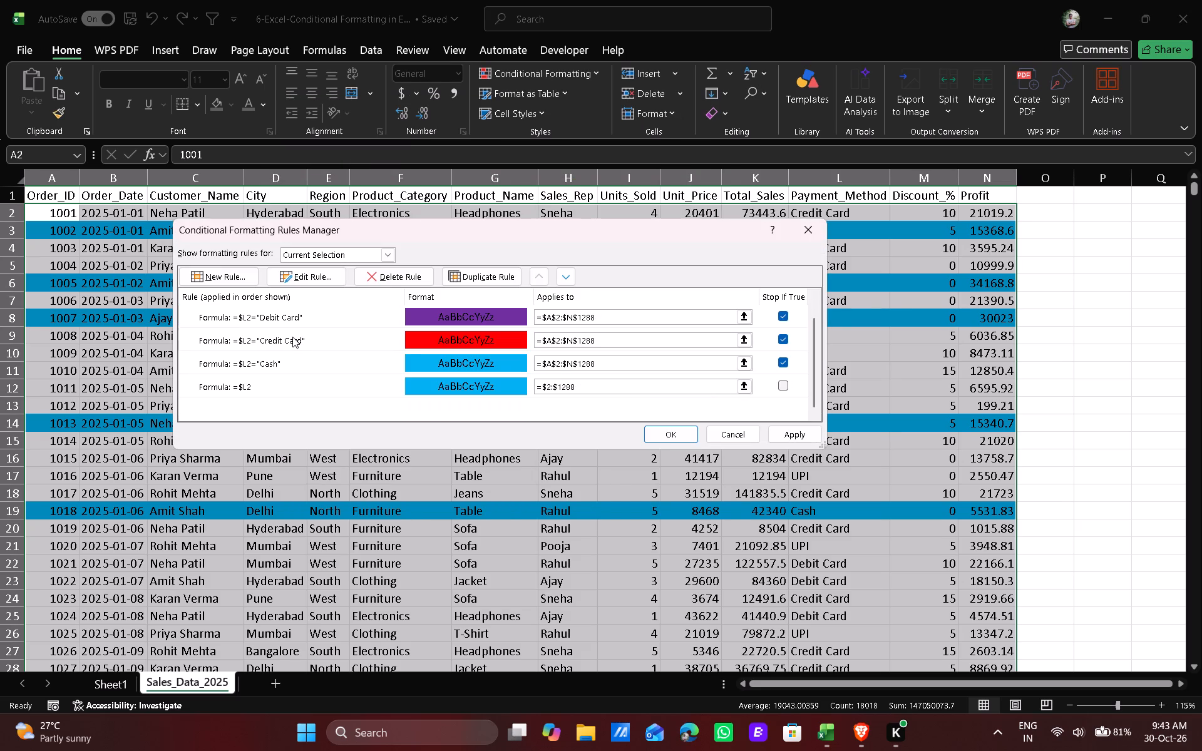
scroll(292, 337, up, 3)
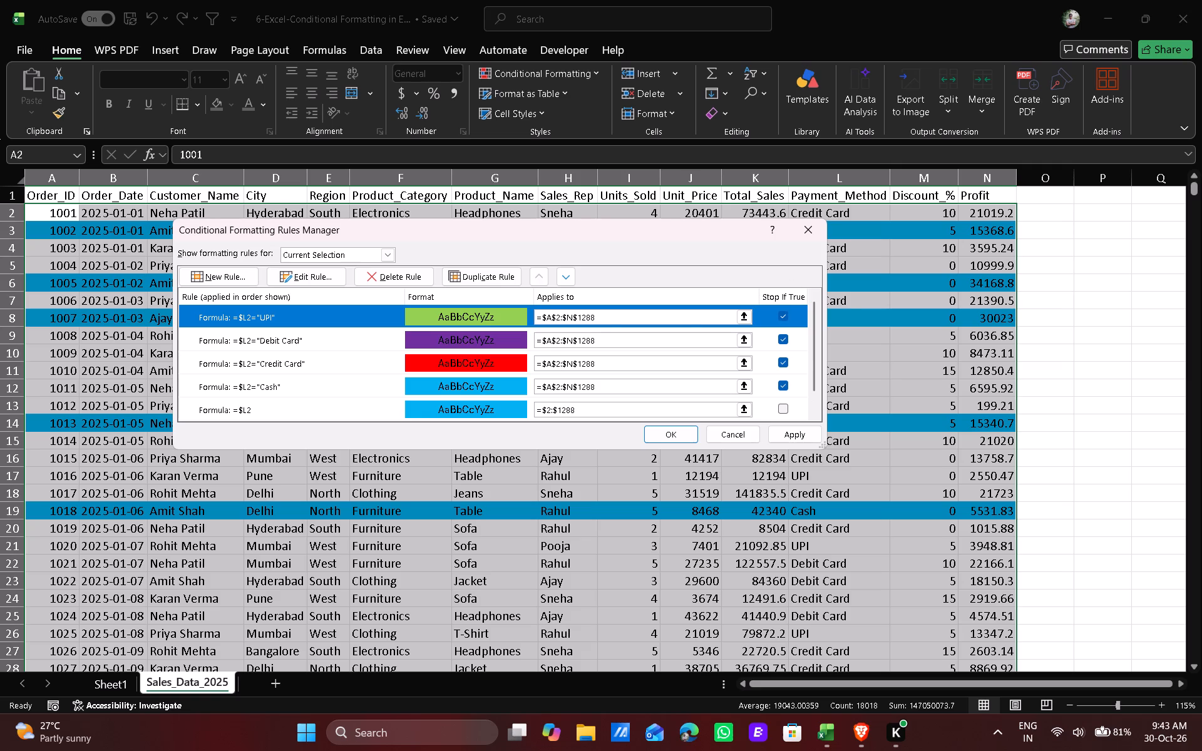
scroll(339, 383, down, 2)
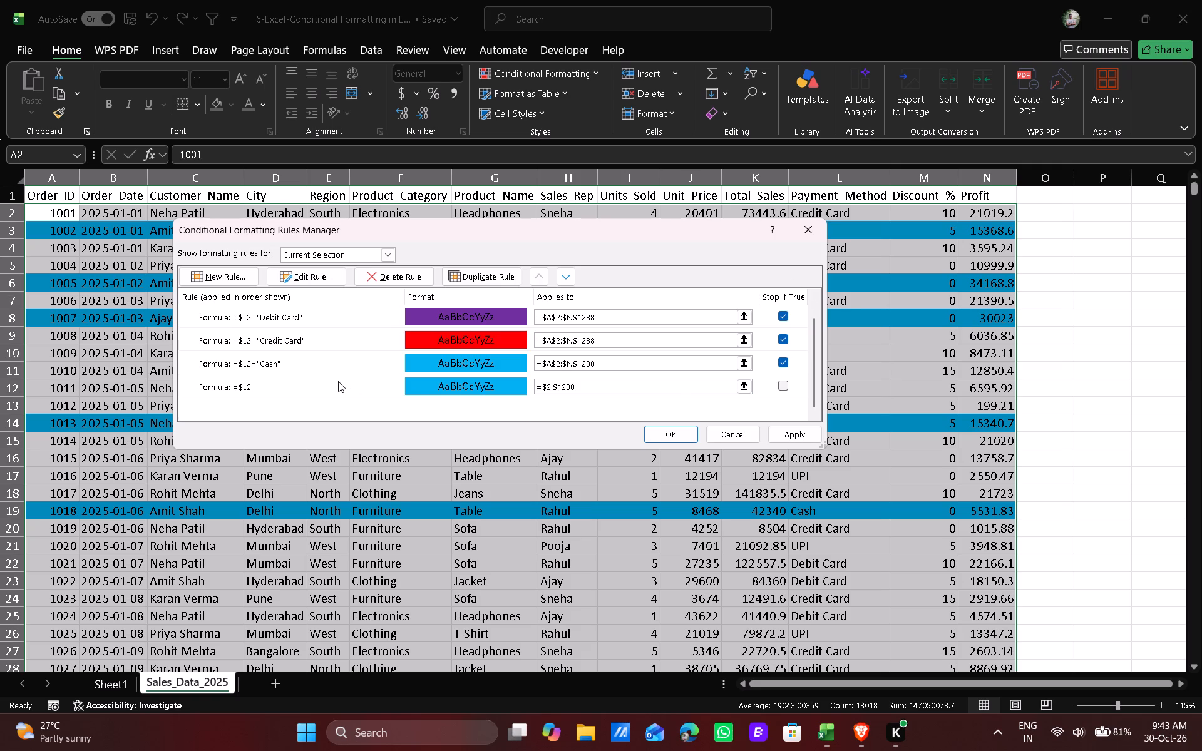
scroll(338, 381, down, 1)
scroll(292, 343, up, 5)
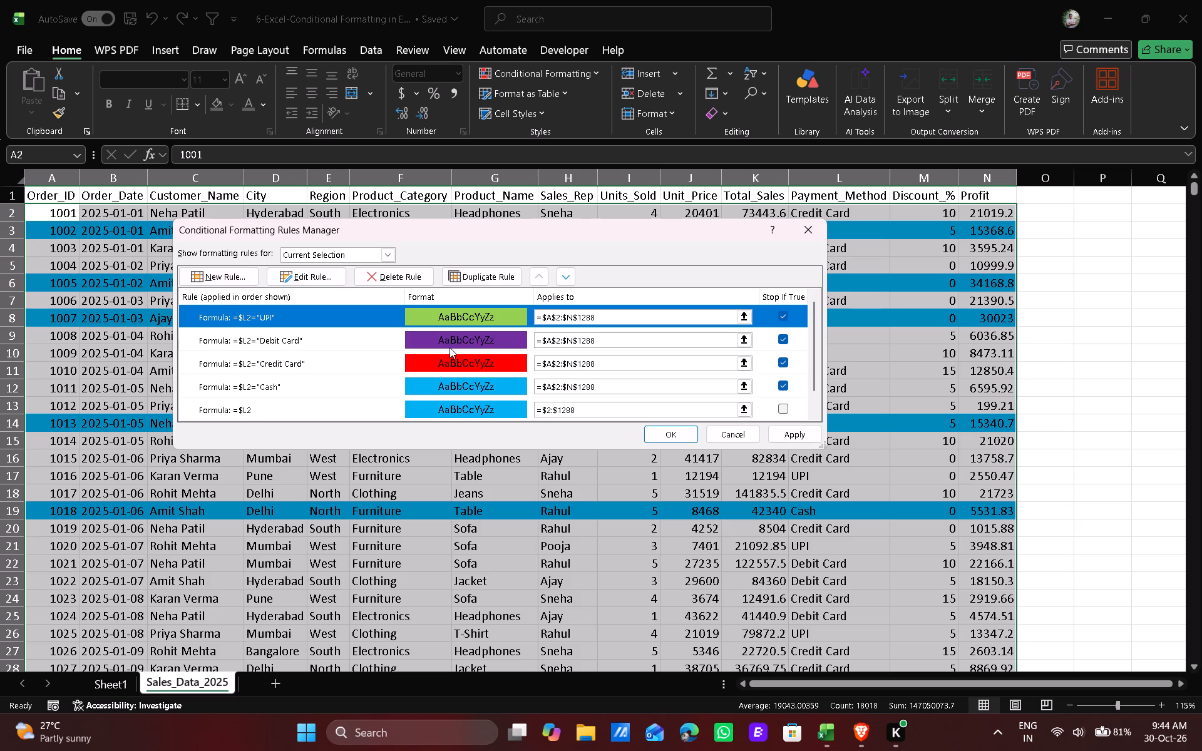
scroll(449, 347, down, 2)
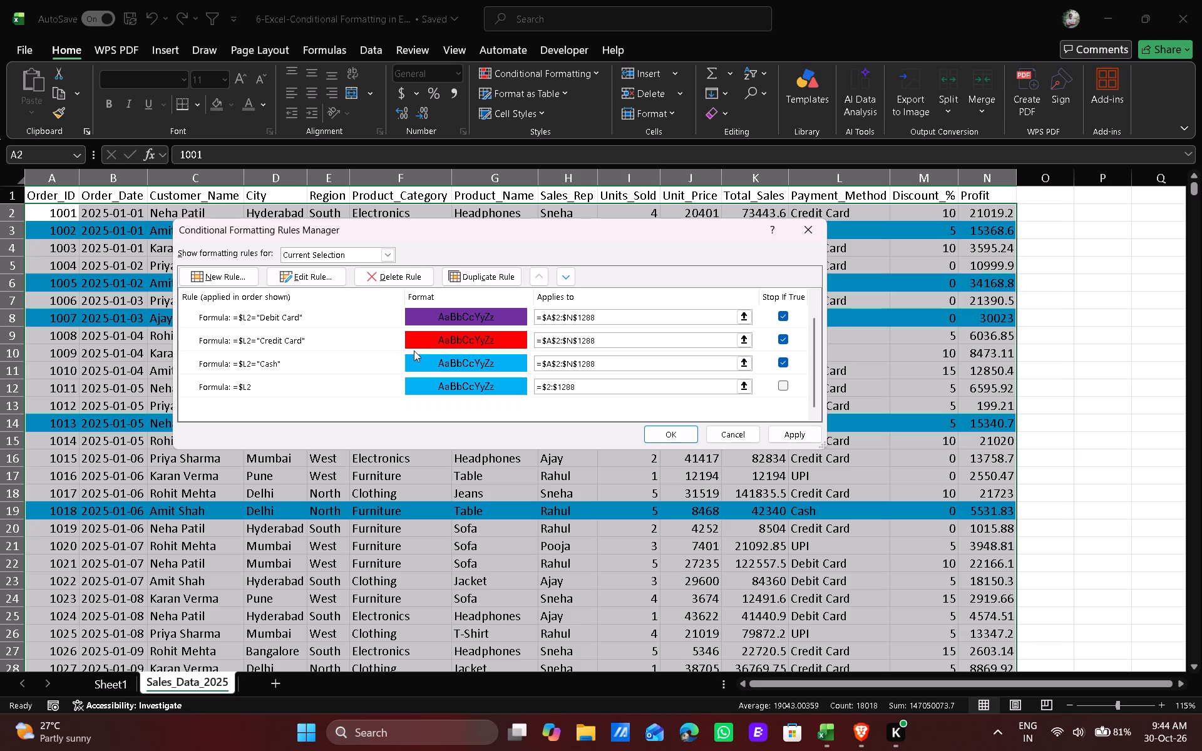
click(672, 440)
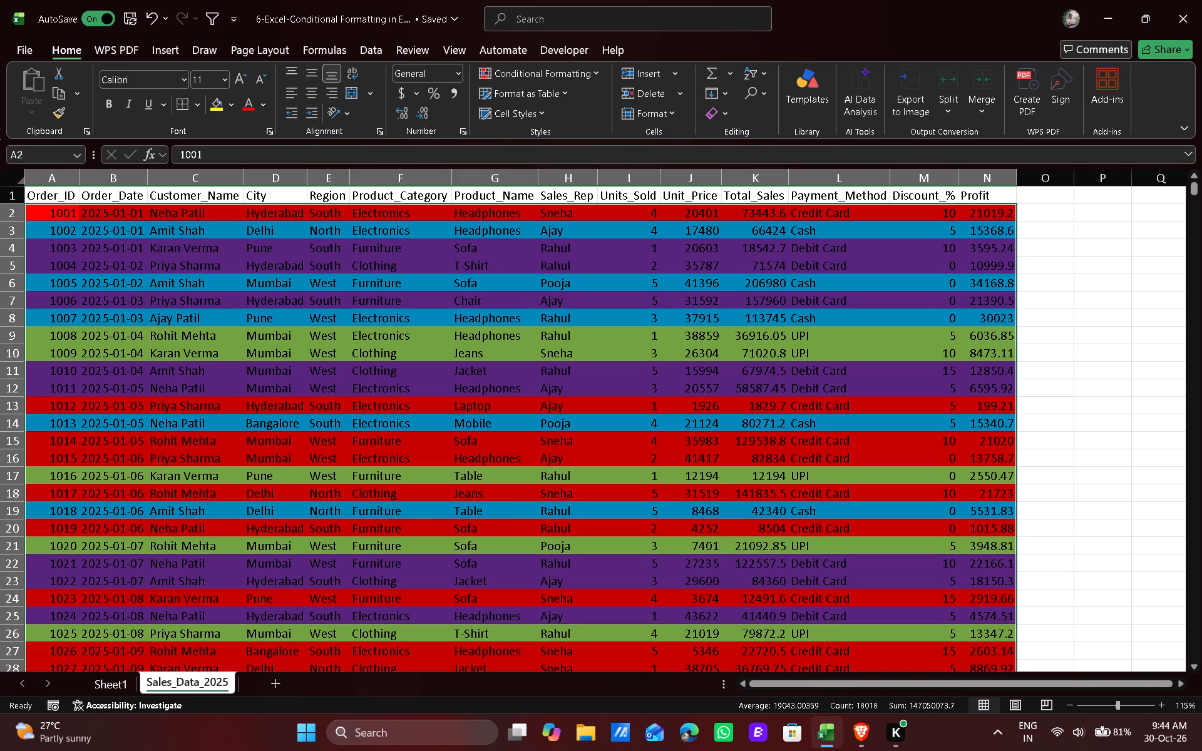
Examine the row colouring down the sales data against each row's Payment_Method.
scroll(300, 361, up, 5)
scroll(300, 361, down, 6)
scroll(718, 426, down, 5)
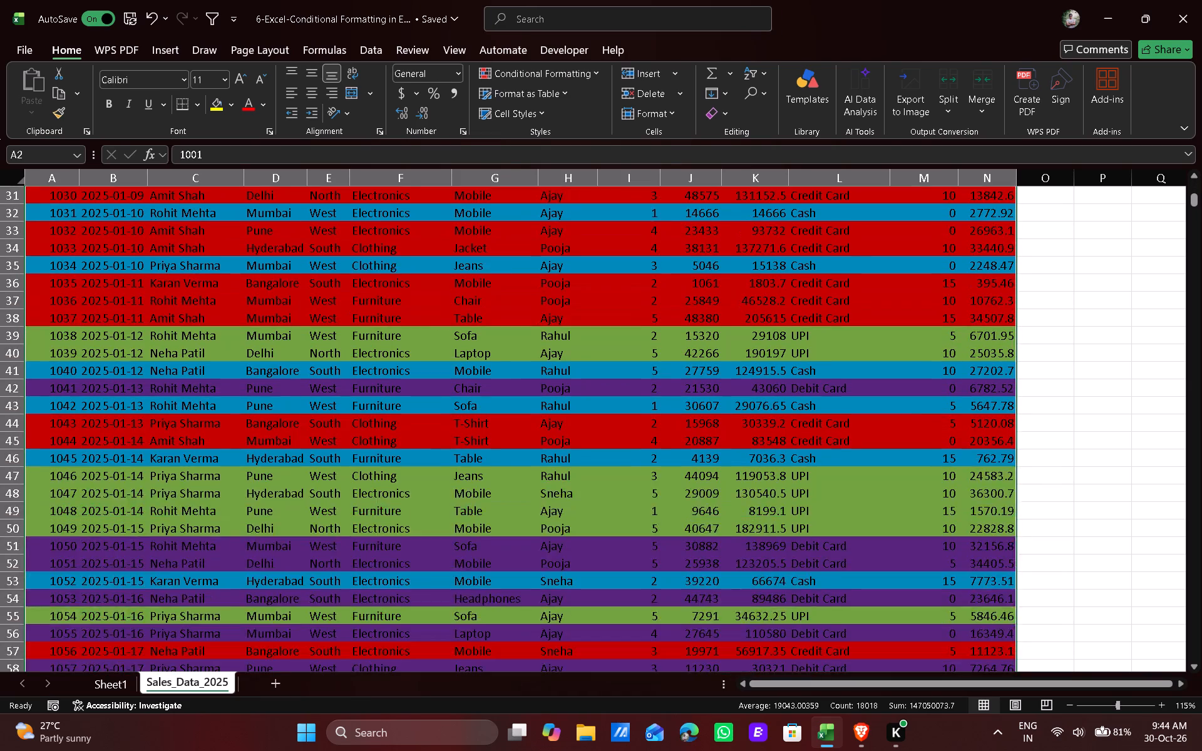
scroll(389, 467, down, 8)
scroll(639, 448, down, 6)
scroll(559, 459, down, 5)
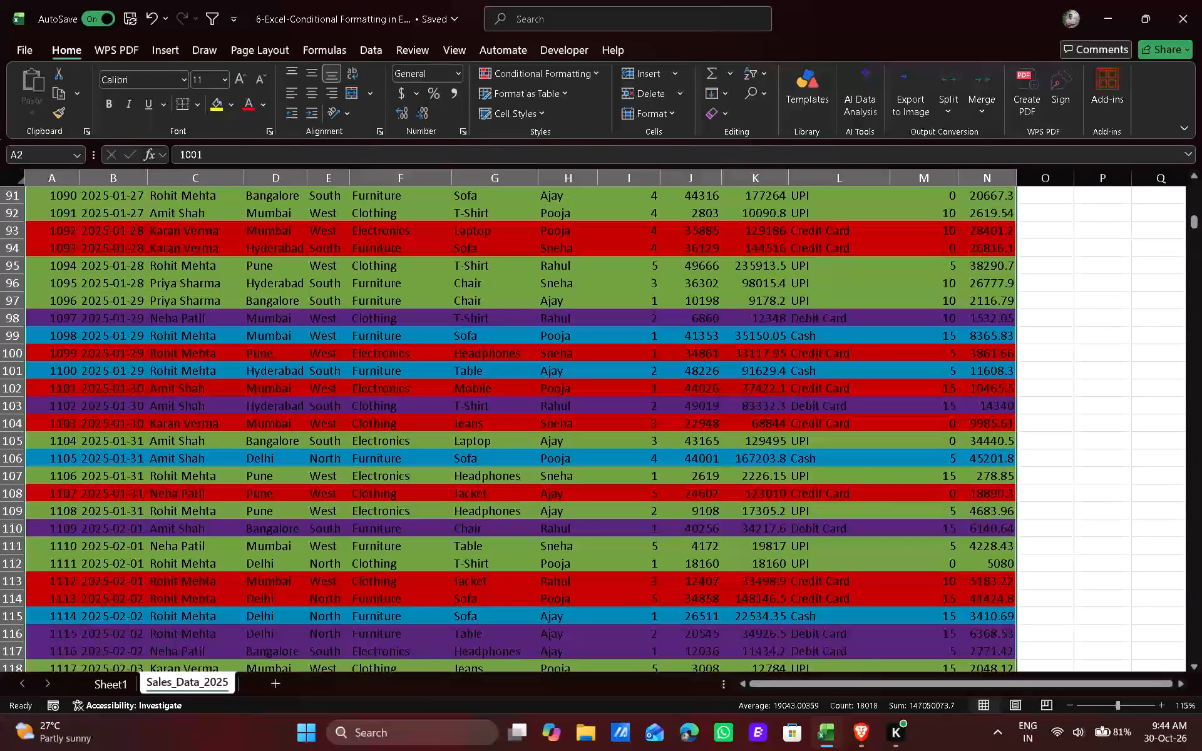
scroll(443, 479, down, 10)
scroll(368, 474, down, 11)
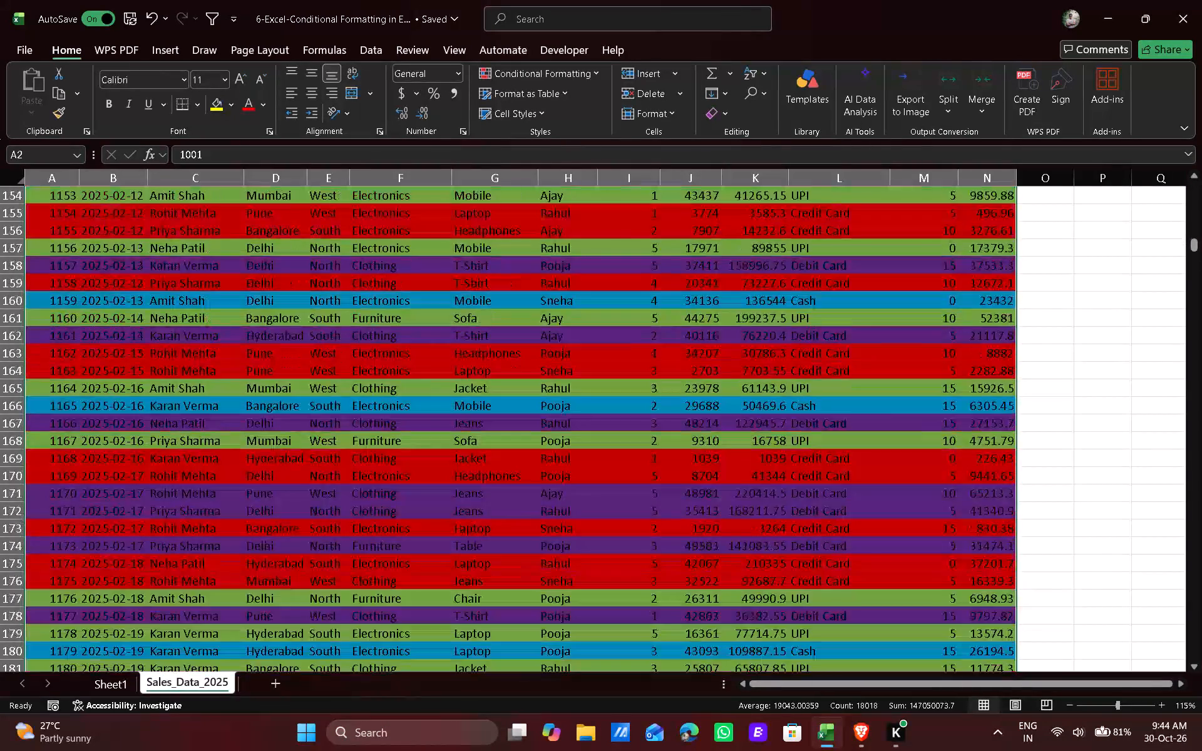
scroll(354, 473, down, 19)
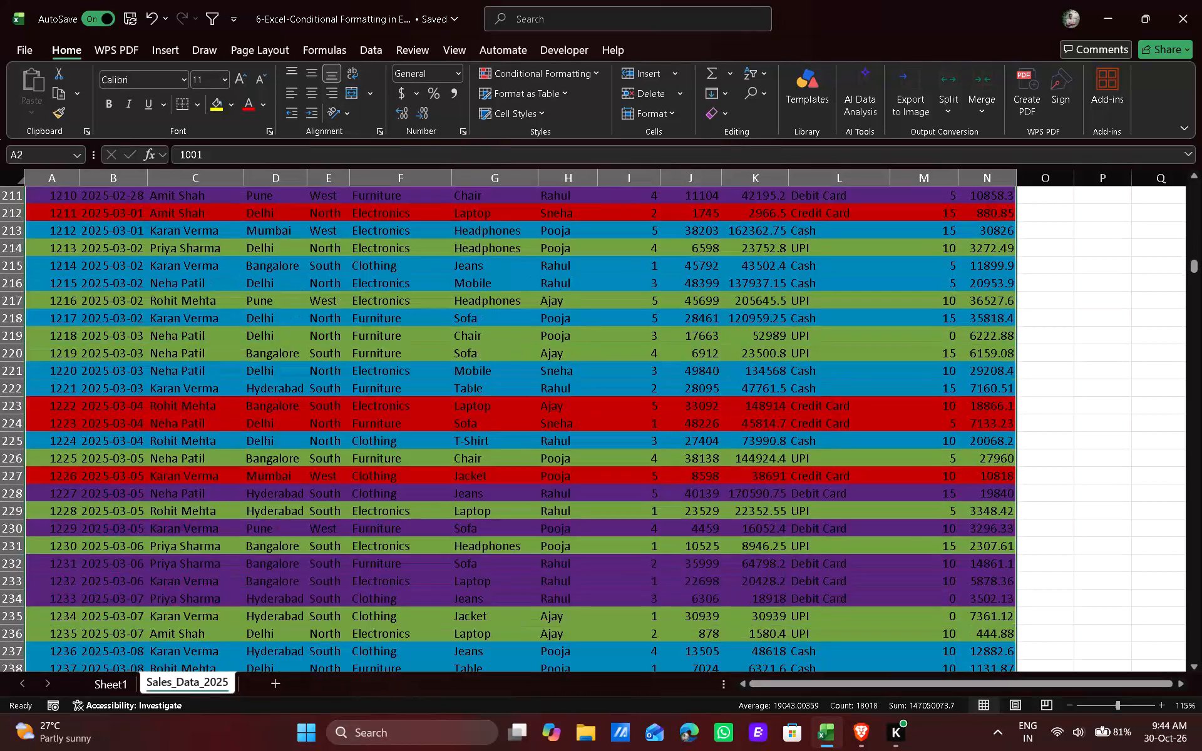
scroll(354, 473, down, 20)
scroll(354, 473, down, 5)
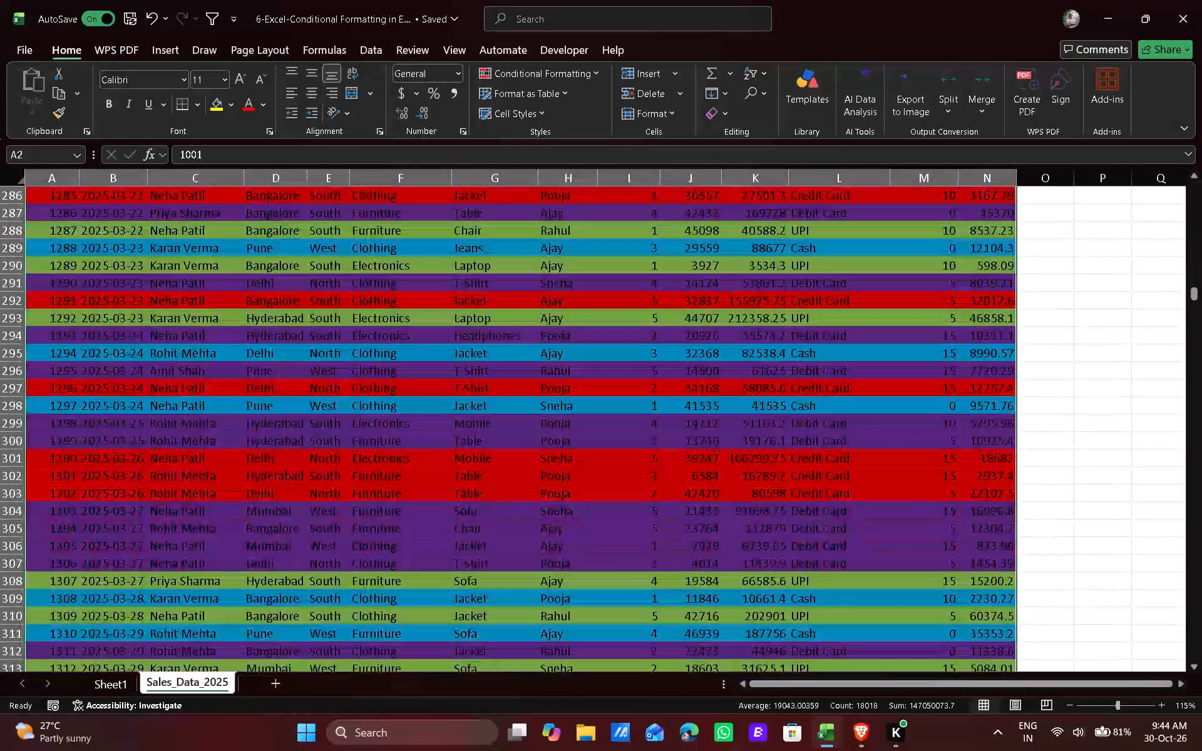
scroll(354, 473, down, 14)
scroll(354, 473, down, 9)
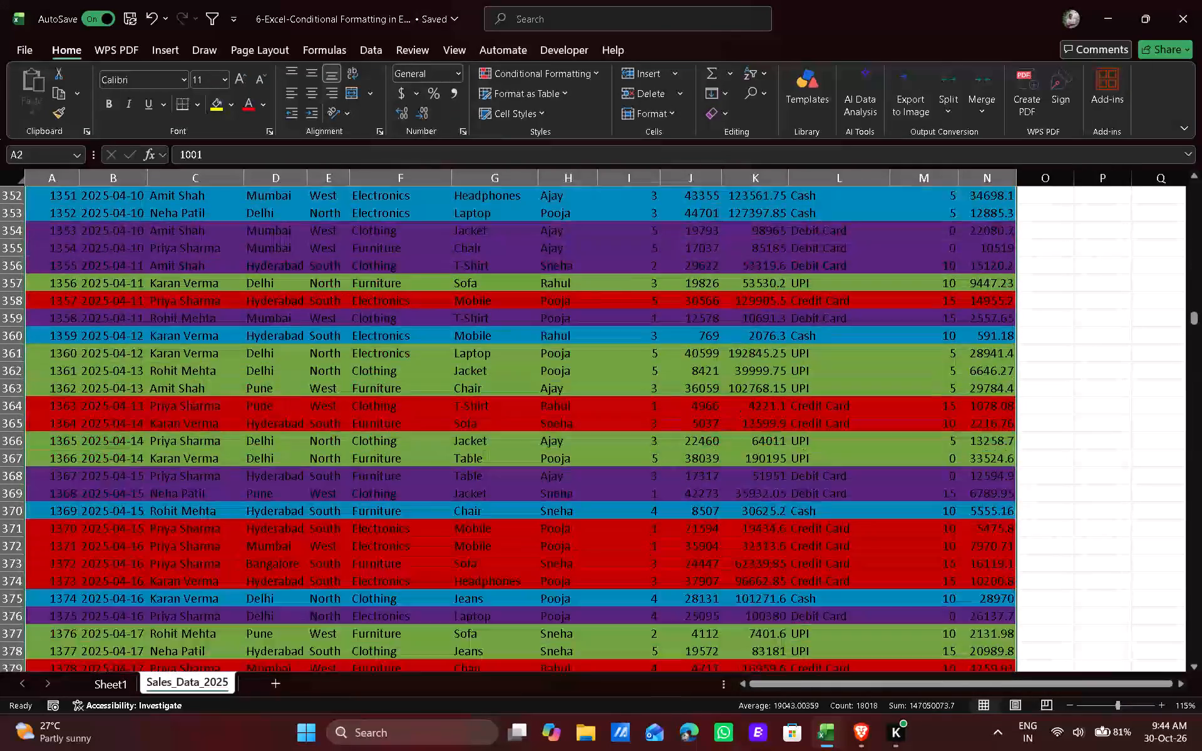
scroll(354, 473, down, 6)
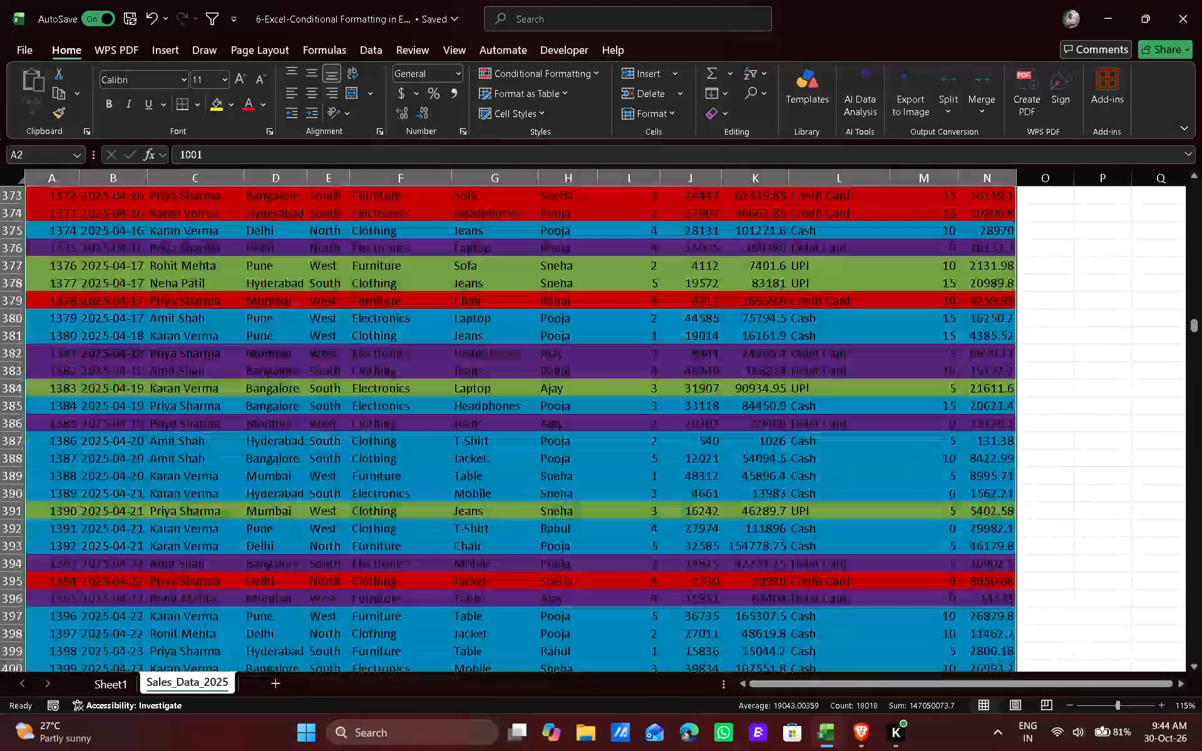
scroll(354, 473, down, 3)
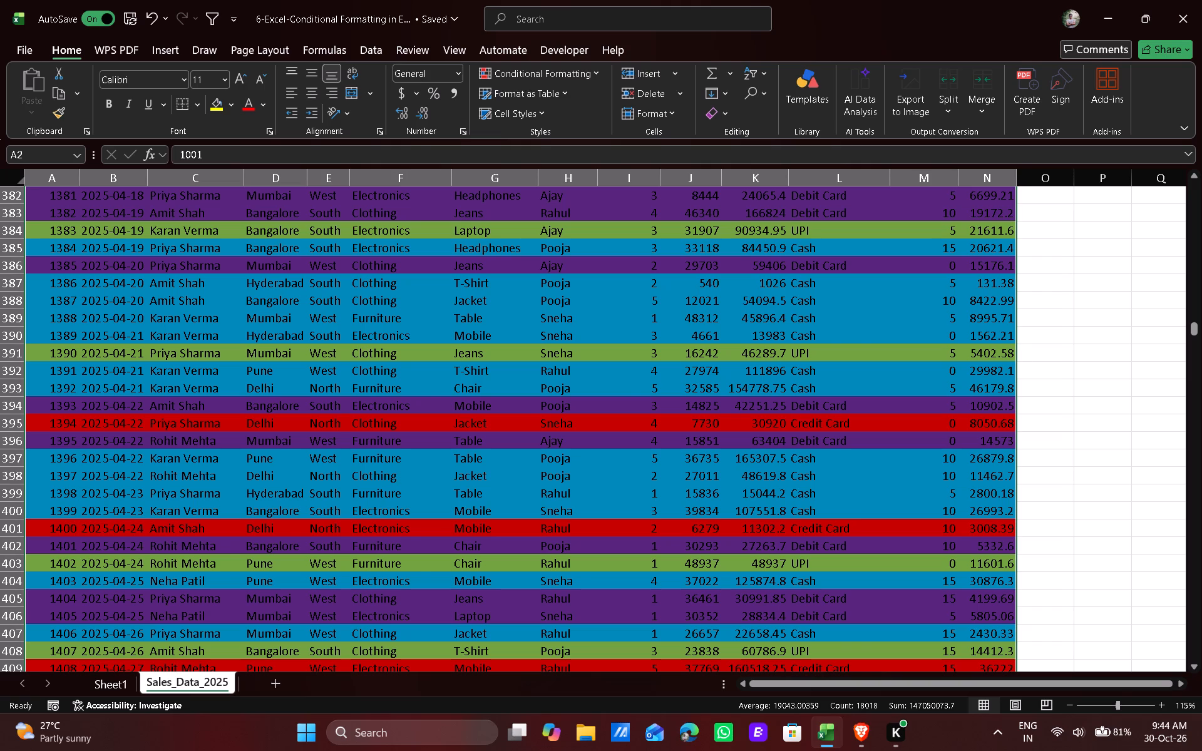
ctrl+scroll(822, 432, down, 3)
ctrl+scroll(822, 432, up, 1)
ctrl+scroll(822, 432, down, 1)
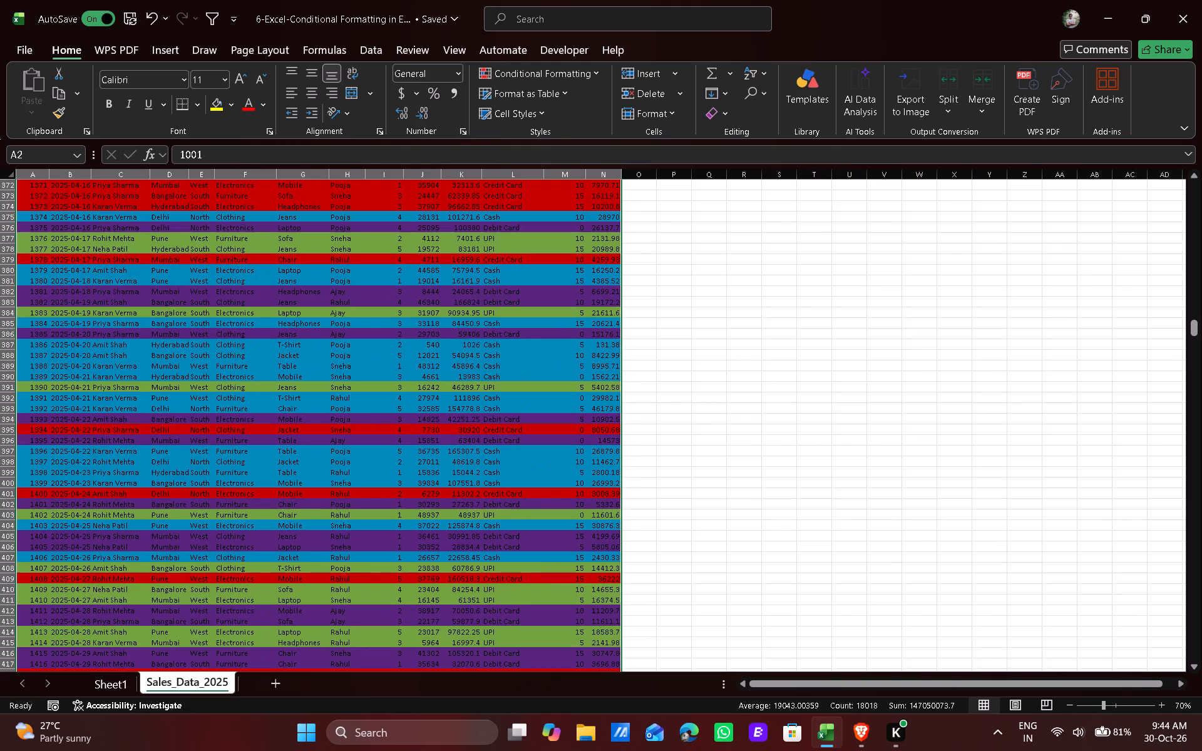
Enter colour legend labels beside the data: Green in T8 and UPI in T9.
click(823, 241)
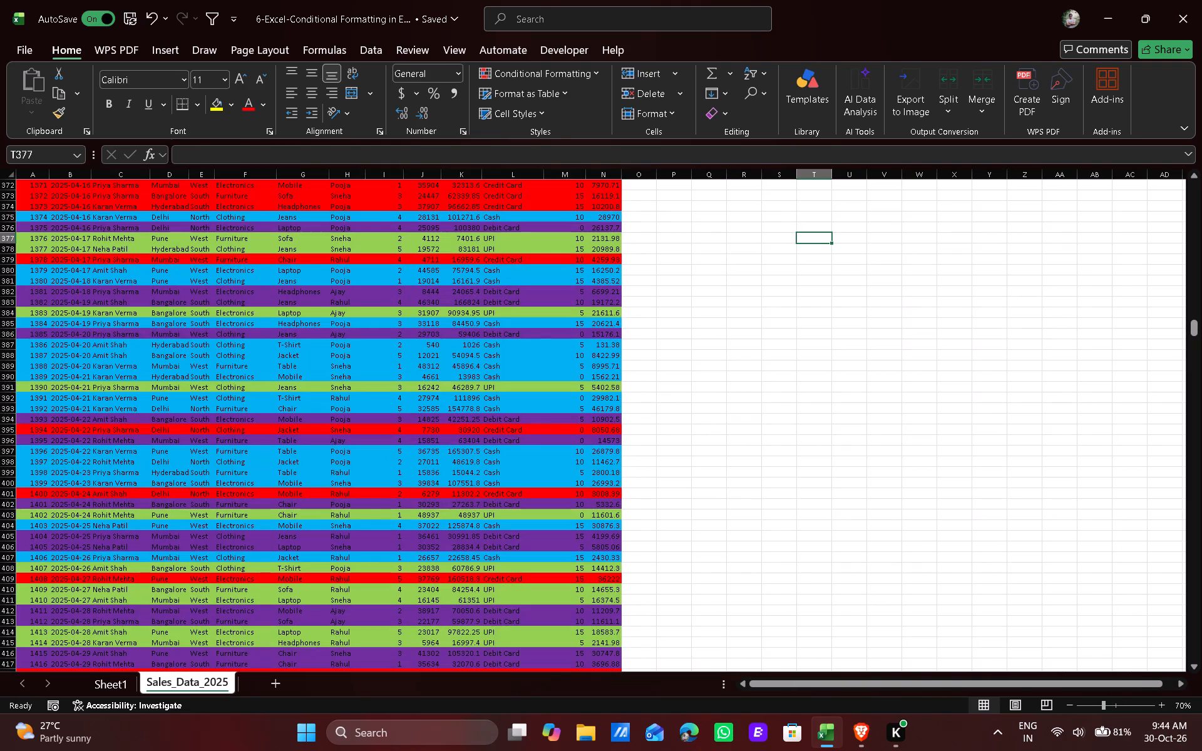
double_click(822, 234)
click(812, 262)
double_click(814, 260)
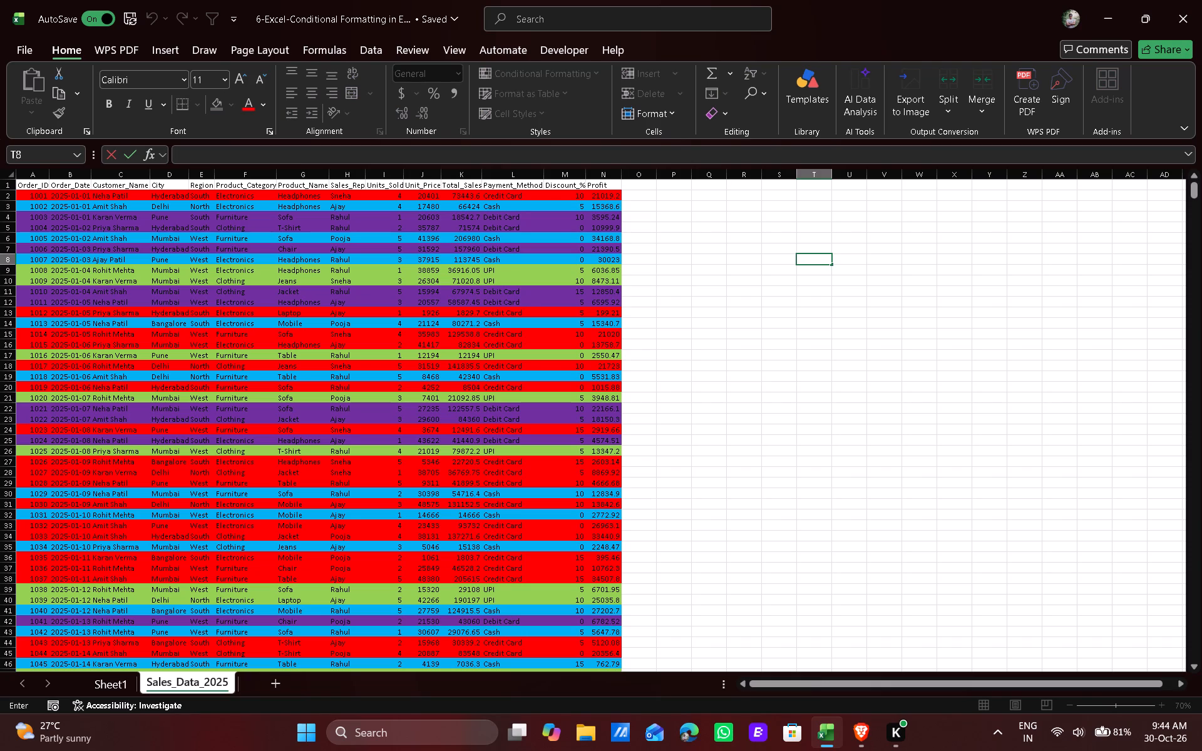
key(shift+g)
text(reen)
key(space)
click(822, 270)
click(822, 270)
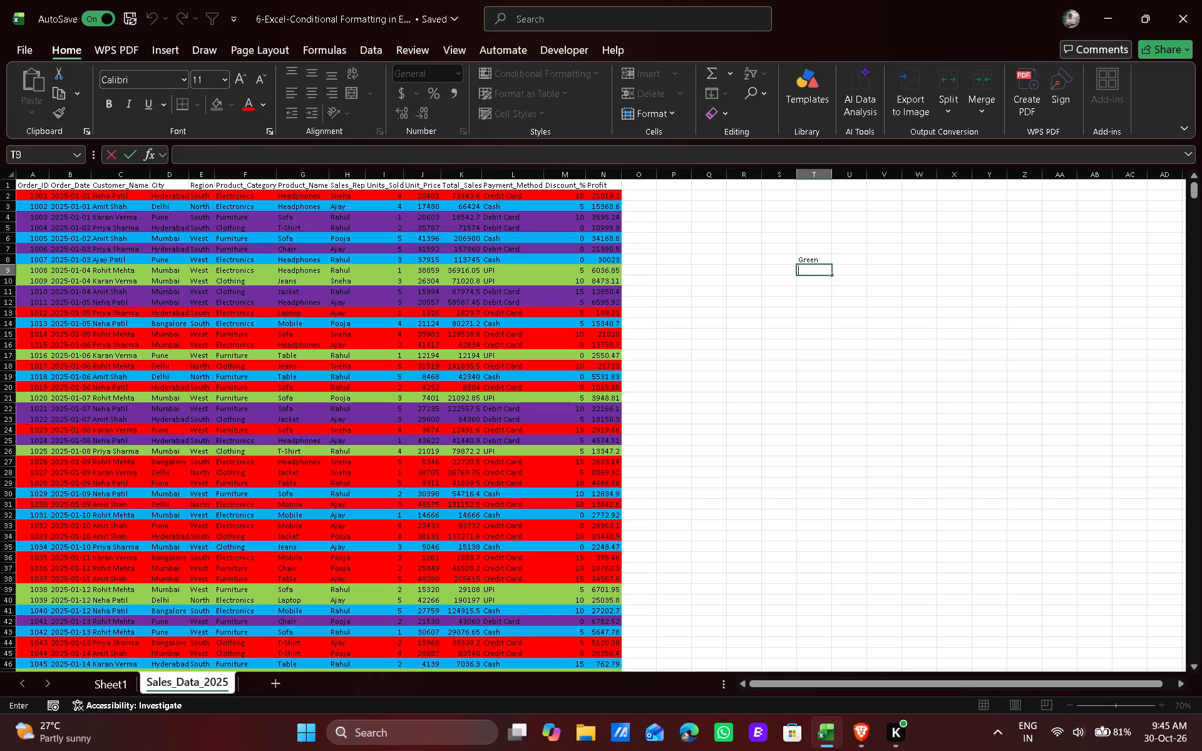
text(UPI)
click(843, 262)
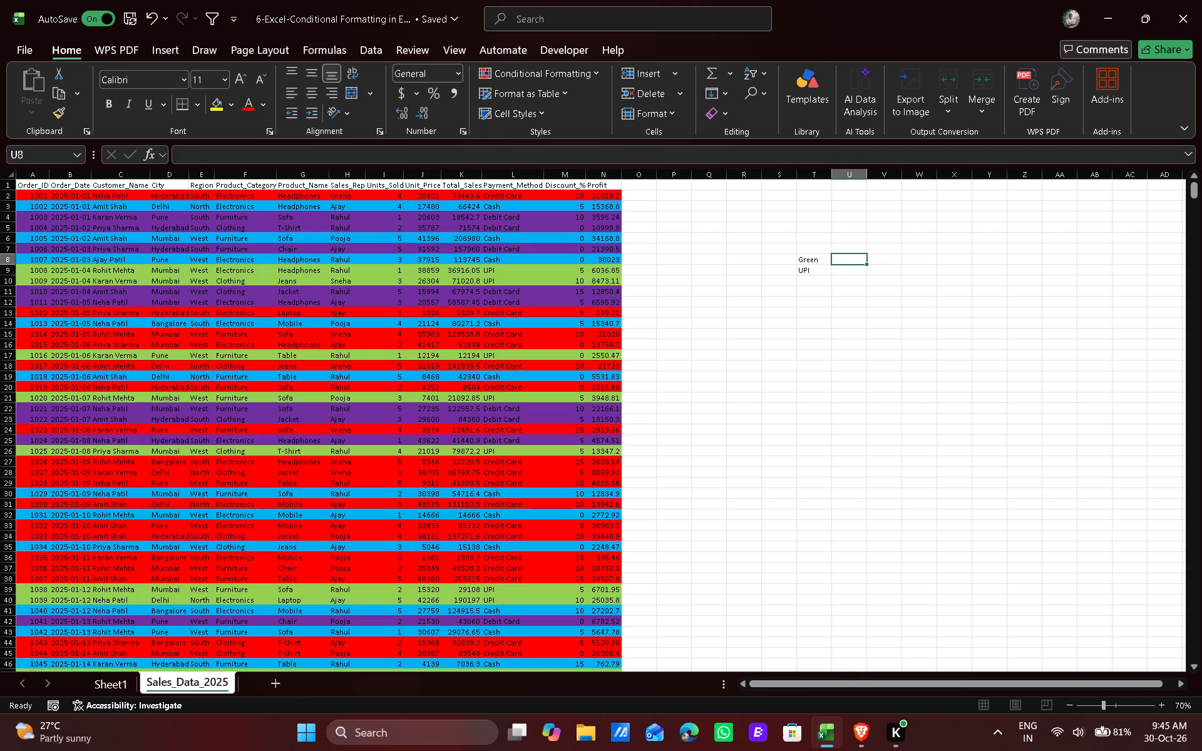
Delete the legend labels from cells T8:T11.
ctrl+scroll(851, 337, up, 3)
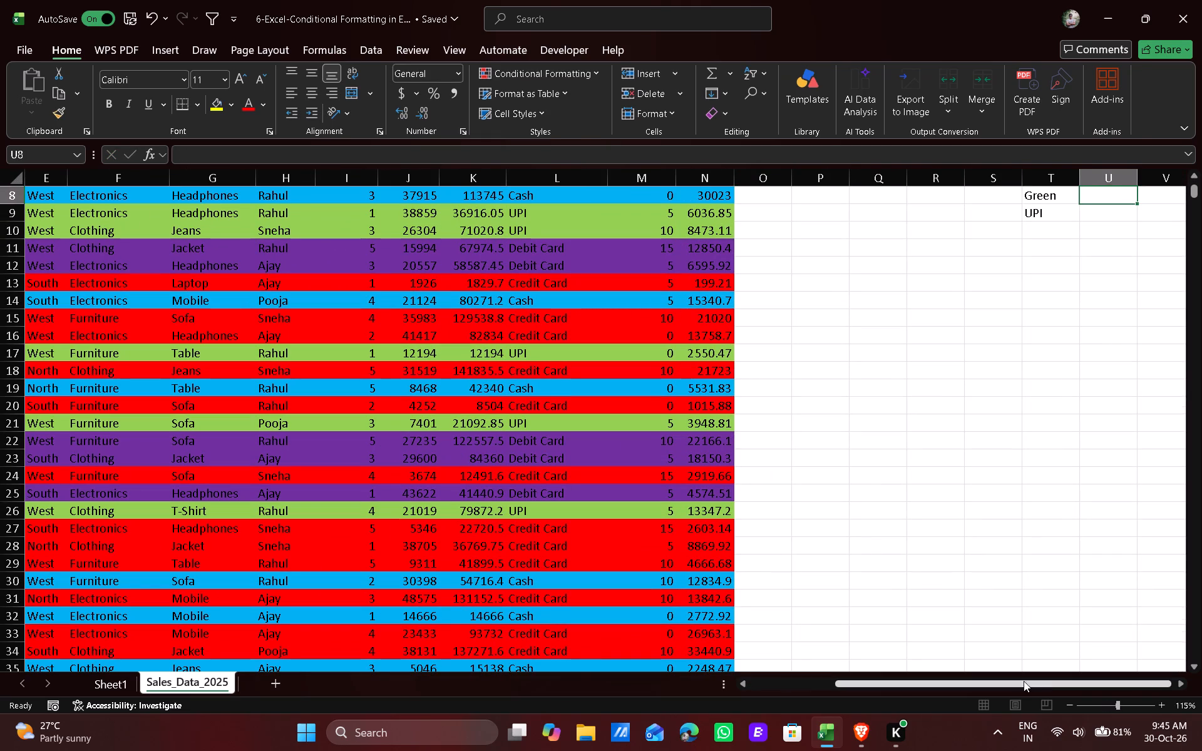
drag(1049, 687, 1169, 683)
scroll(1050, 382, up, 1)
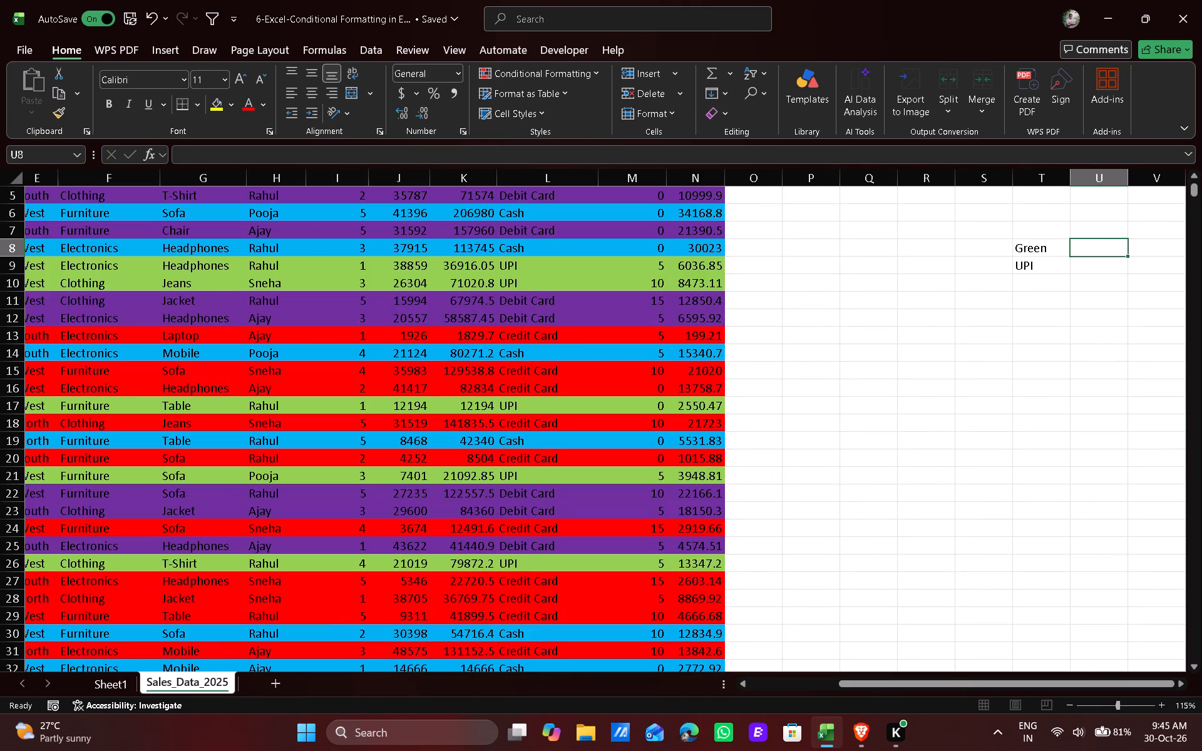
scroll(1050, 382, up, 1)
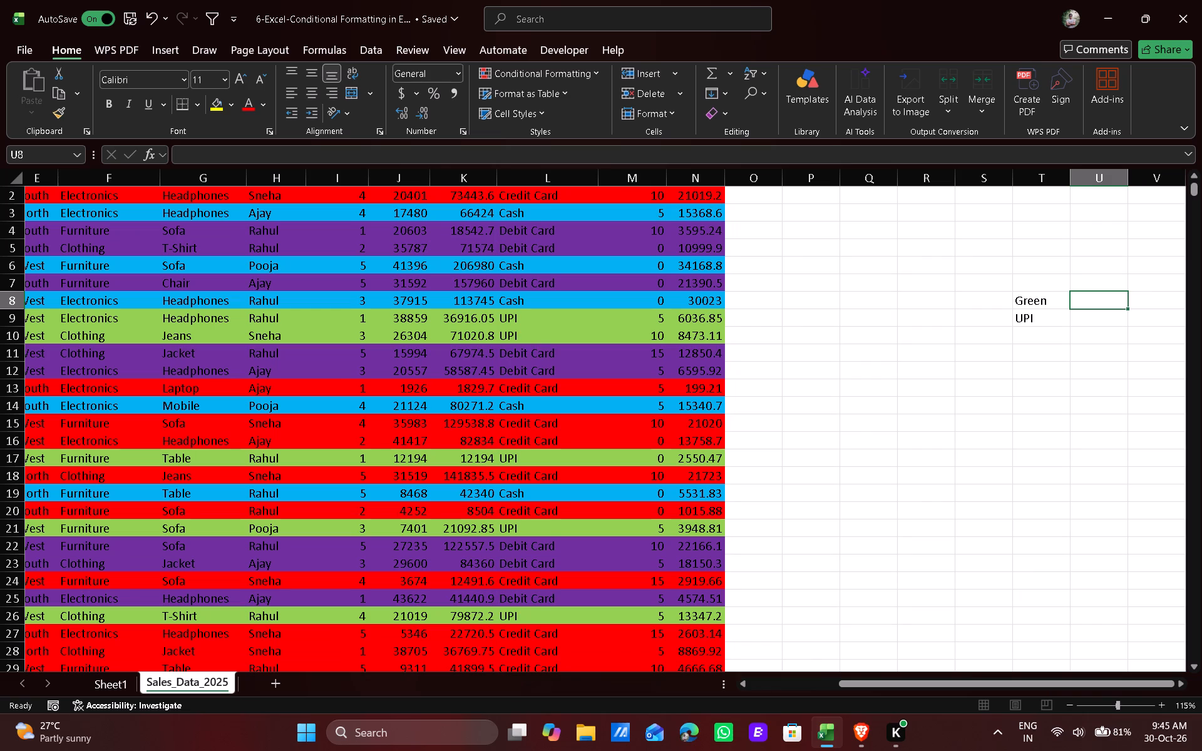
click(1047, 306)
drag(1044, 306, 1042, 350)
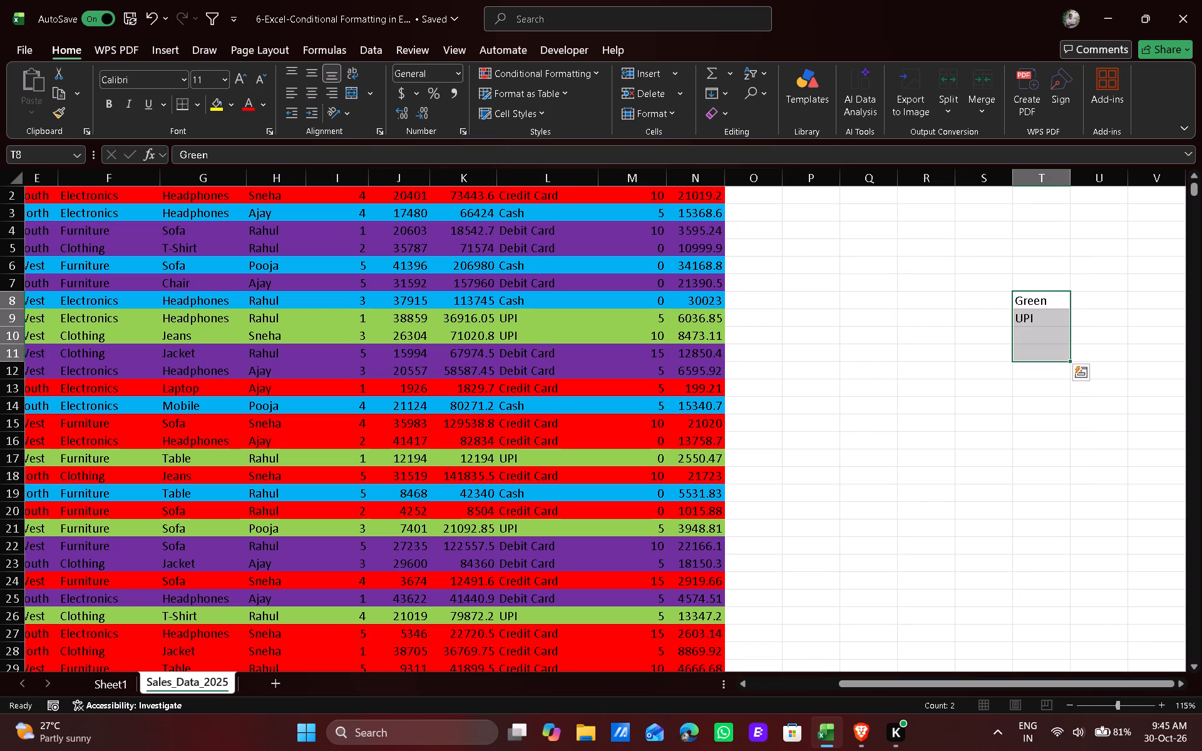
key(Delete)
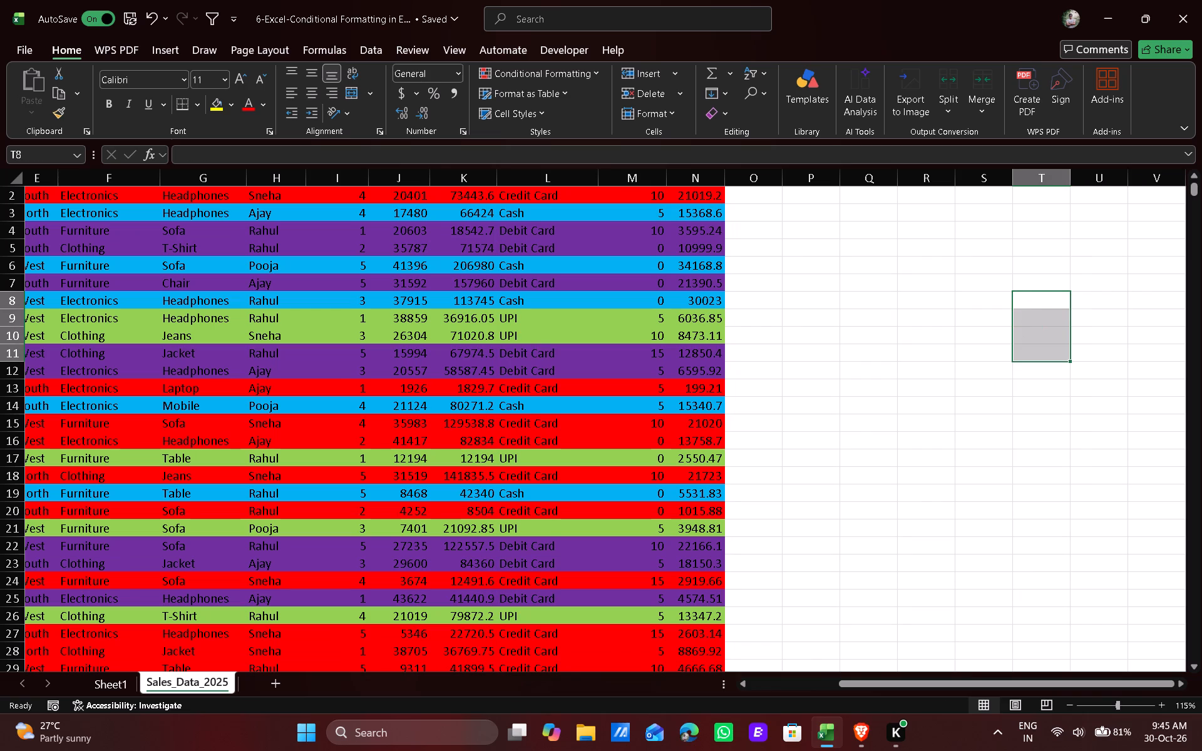
Enter the legend labels Green in Q8 and UPI in Q9, closer to the data.
click(841, 312)
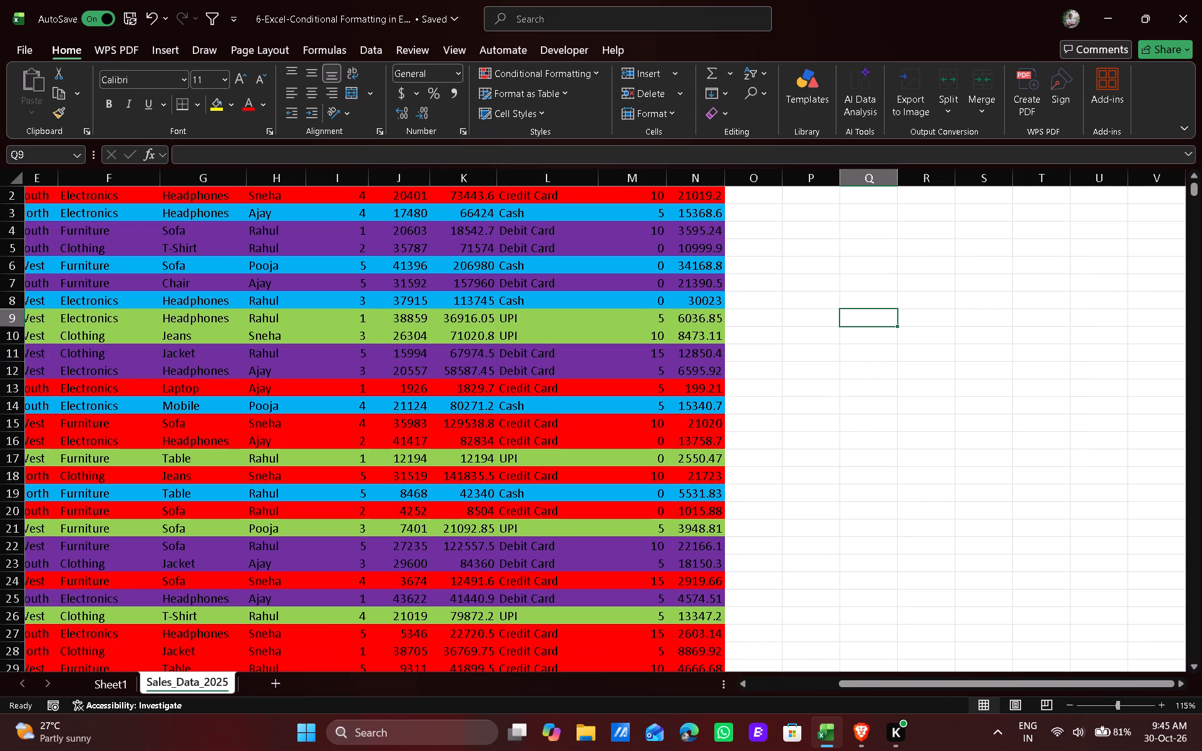
click(840, 304)
double_click(875, 296)
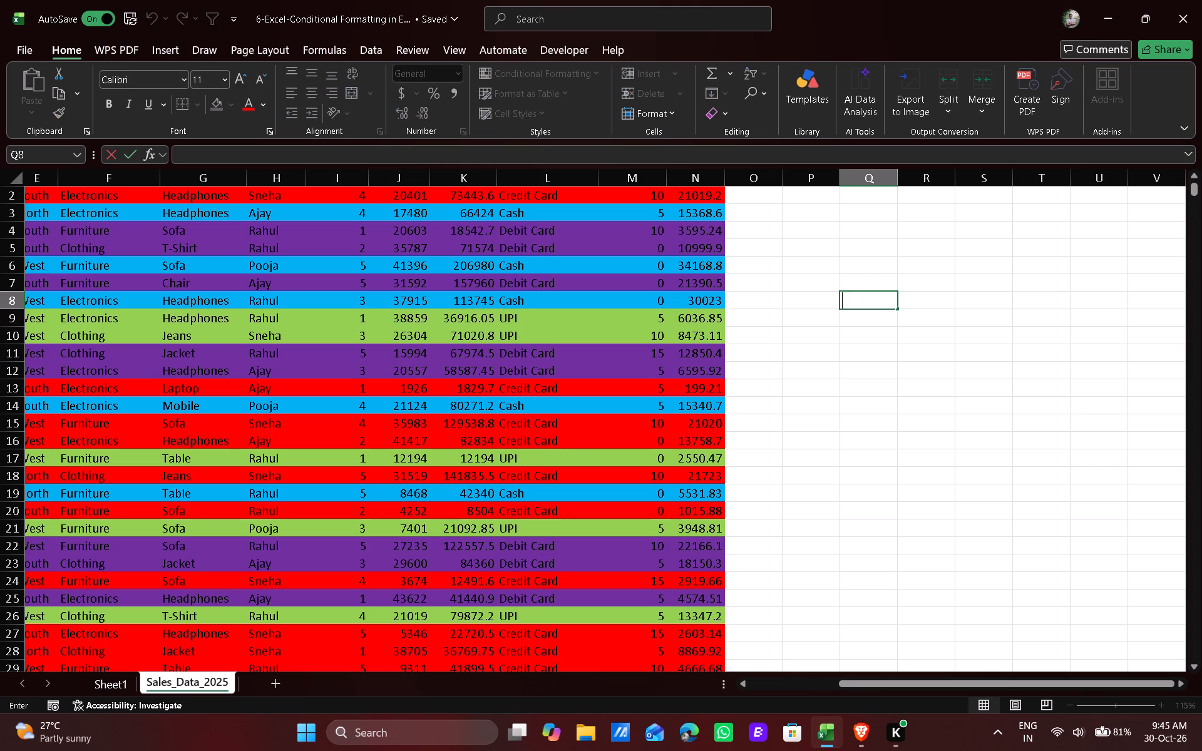
text(Green)
key(Return)
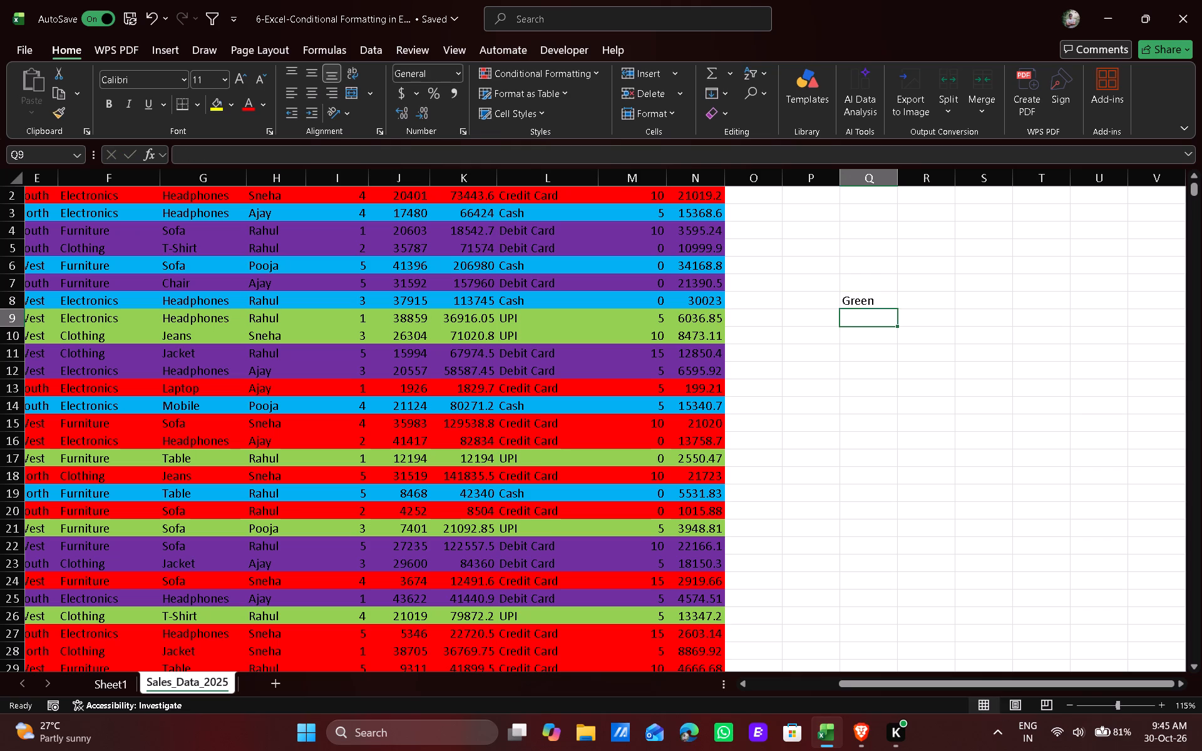
text(UPI)
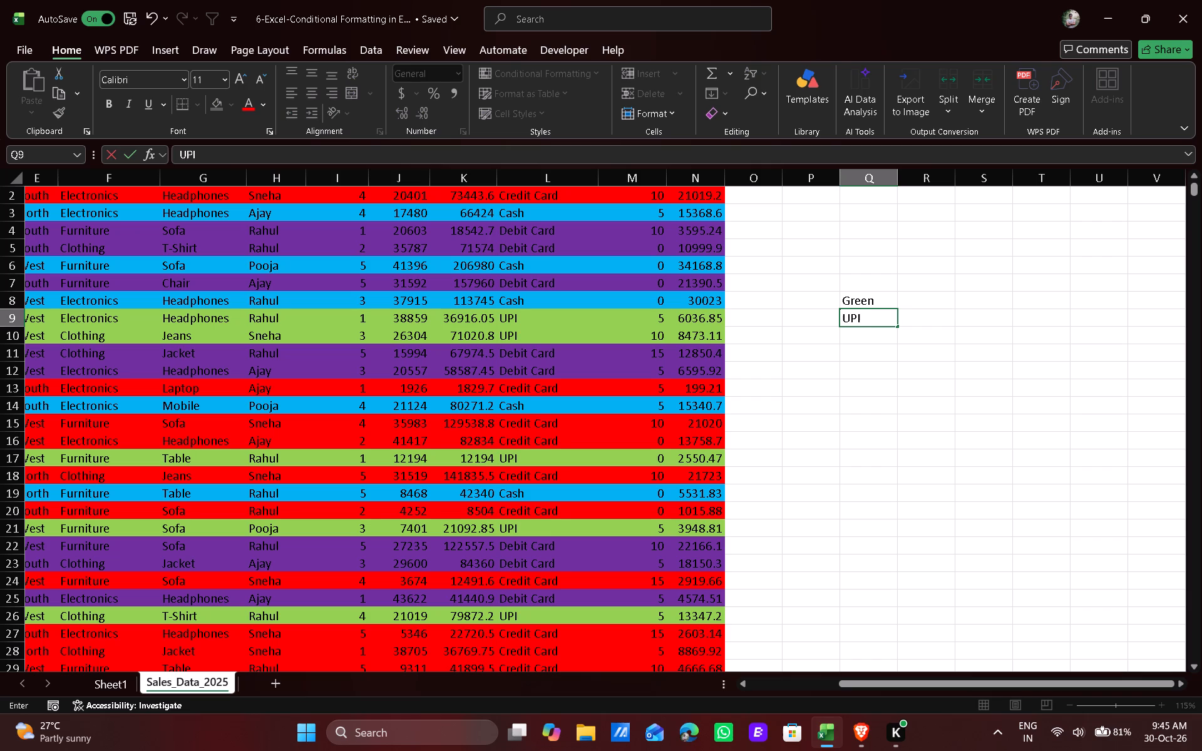
Enter the legend labels Red in R8 and Credit card in R9, beside the Green and UPI labels.
click(916, 299)
click(916, 299)
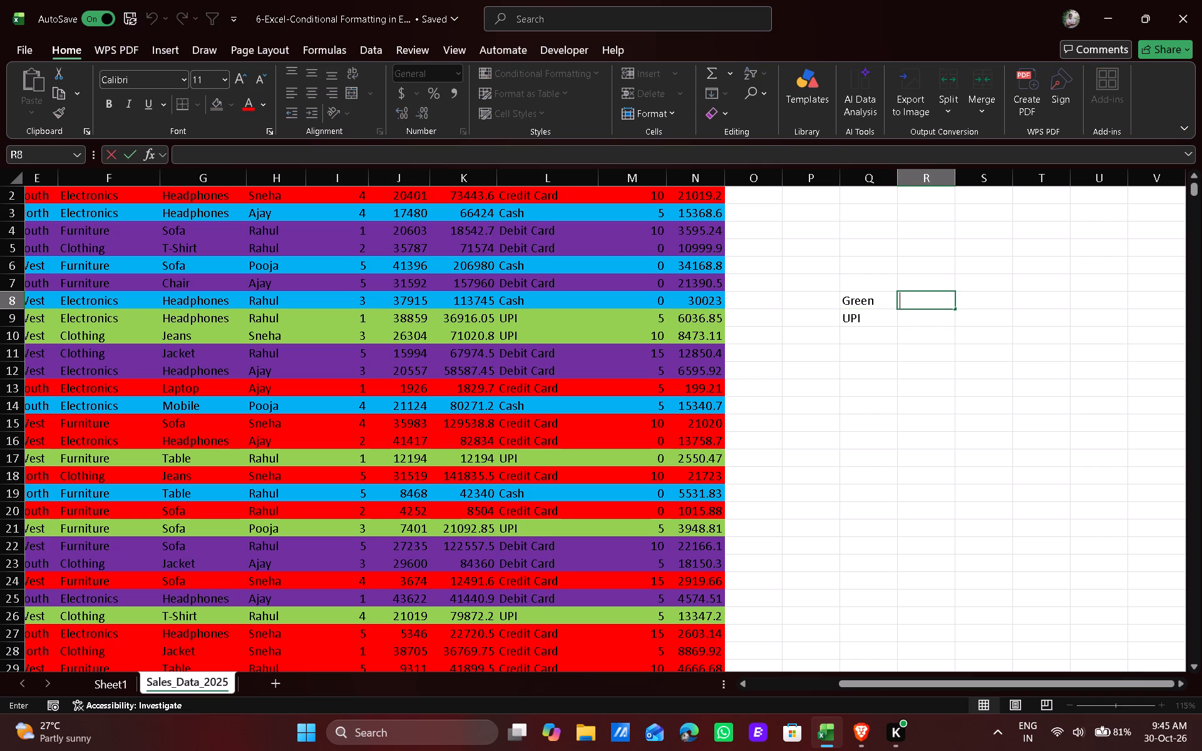
text(RE)
key(BackSpace)
key(r)
key(BackSpace)
text(ed)
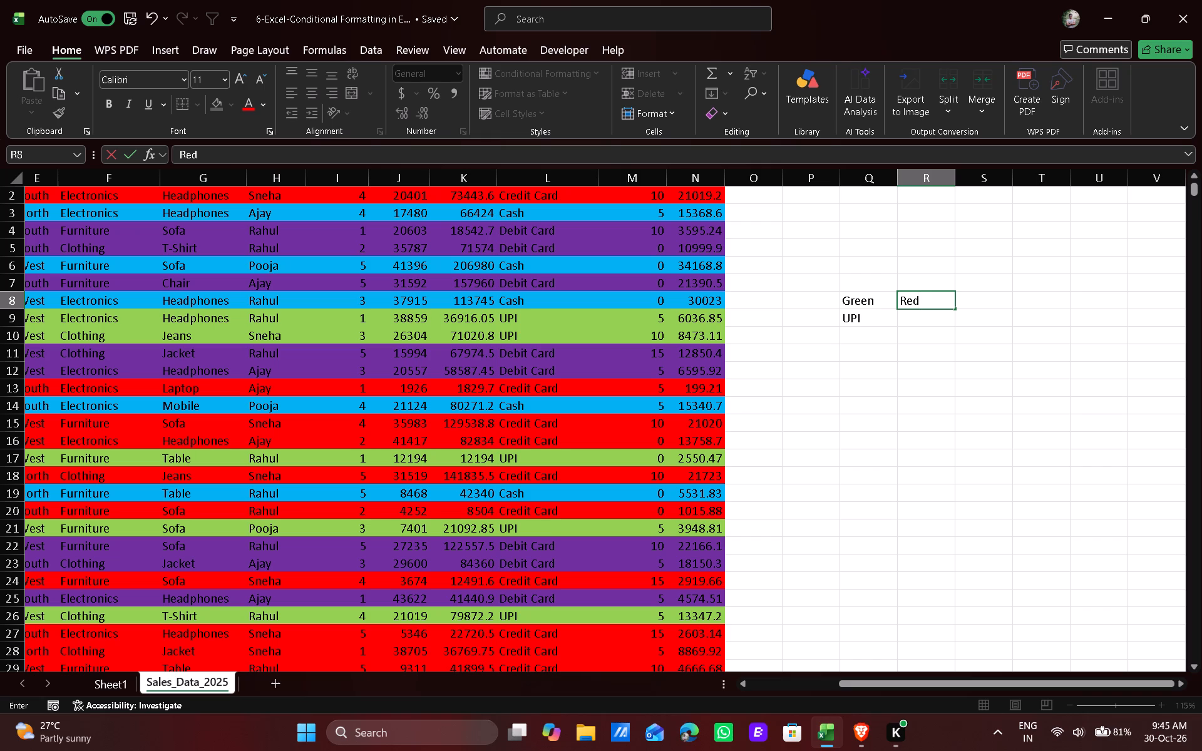
click(911, 313)
click(912, 319)
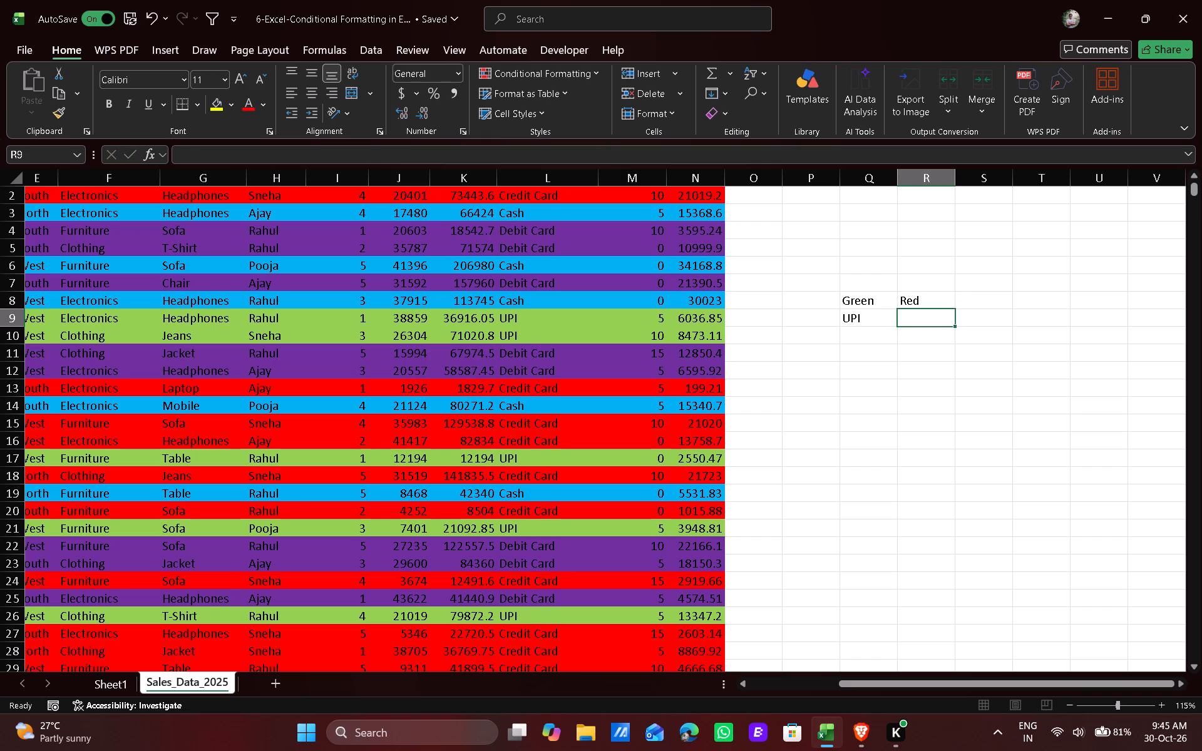
double_click(912, 319)
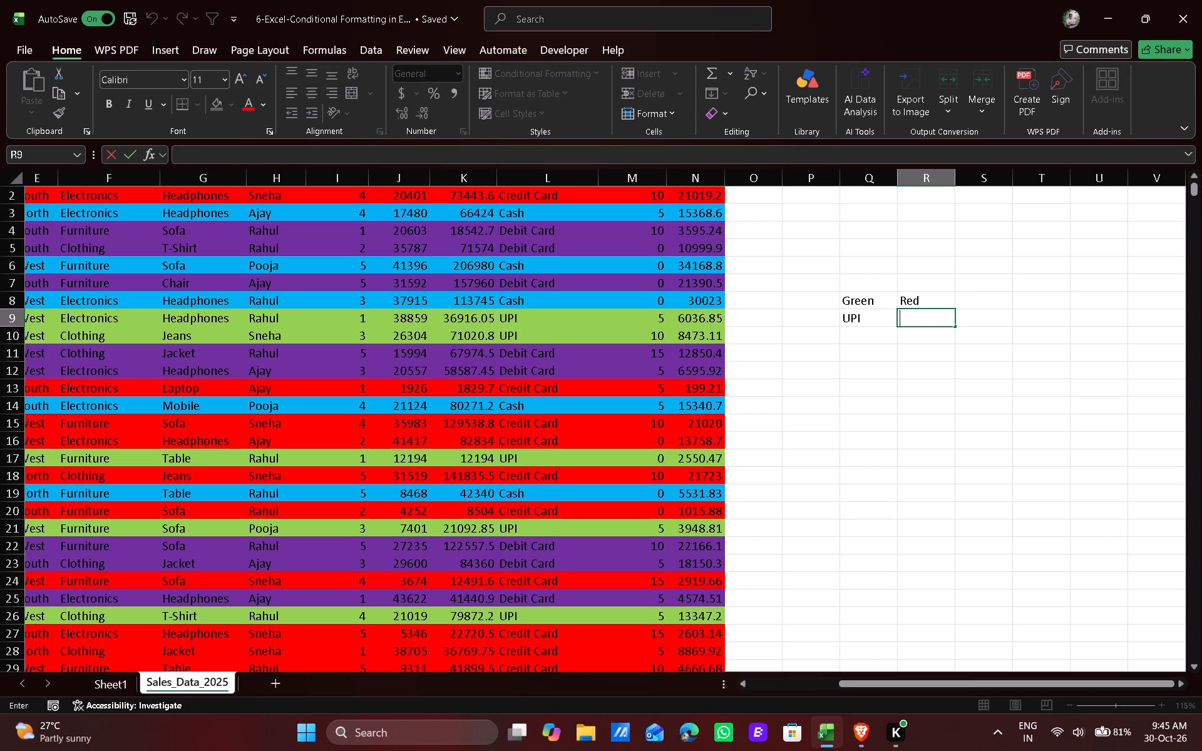
text(Credit c)
text(ard)
Enter the legend labels Purple in S8 and Debit card in S9.
double_click(990, 300)
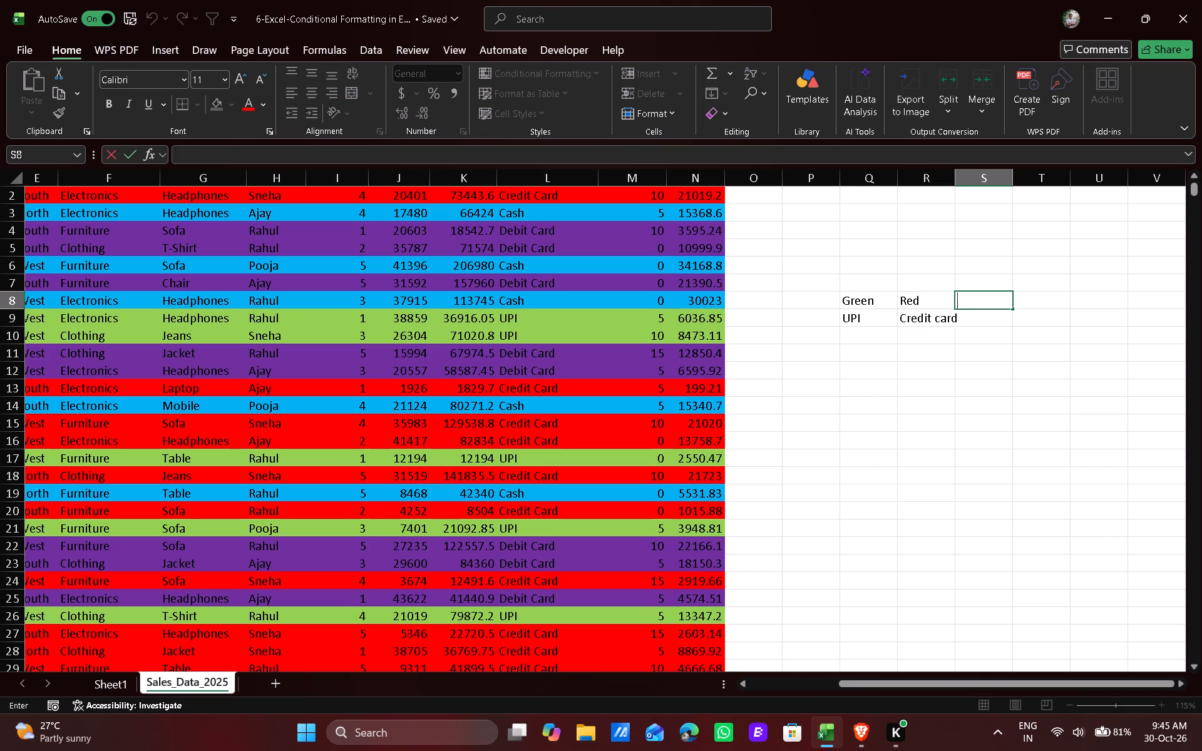
text(Purple)
double_click(994, 315)
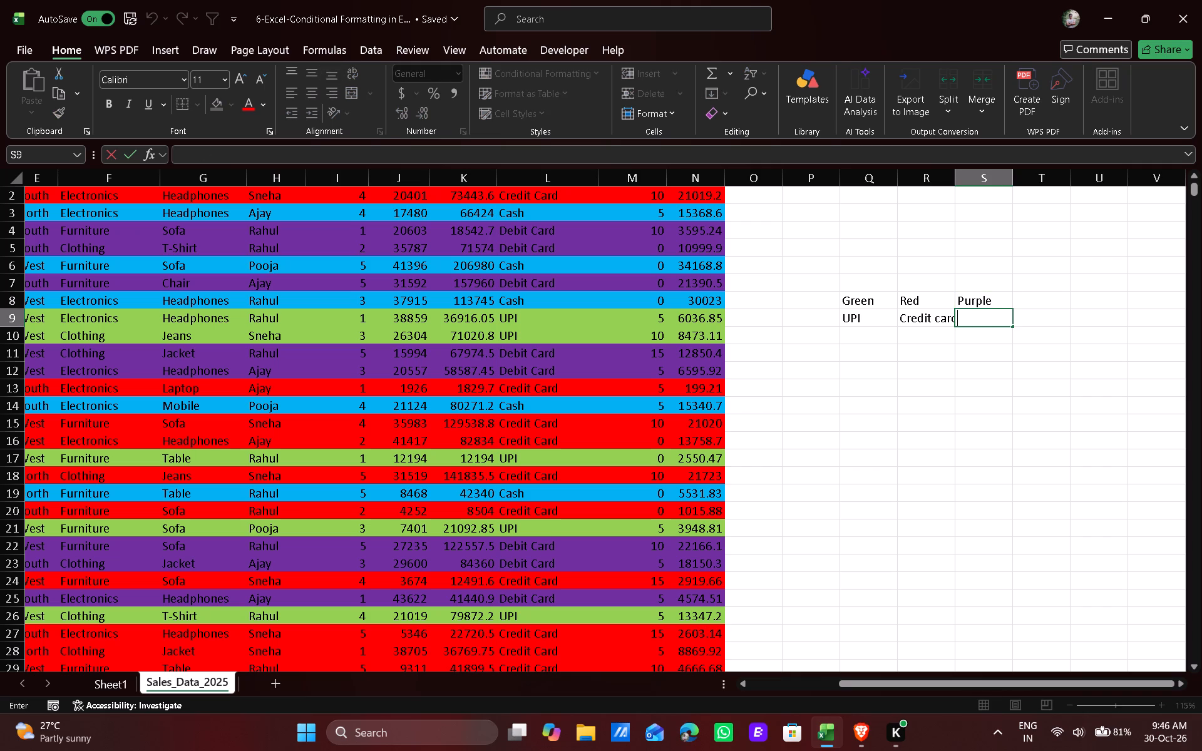
text(De)
text(bit c)
text(ard)
Enter the legend labels Sky Blue in T8 and Cash in T9.
click(1054, 305)
click(1054, 305)
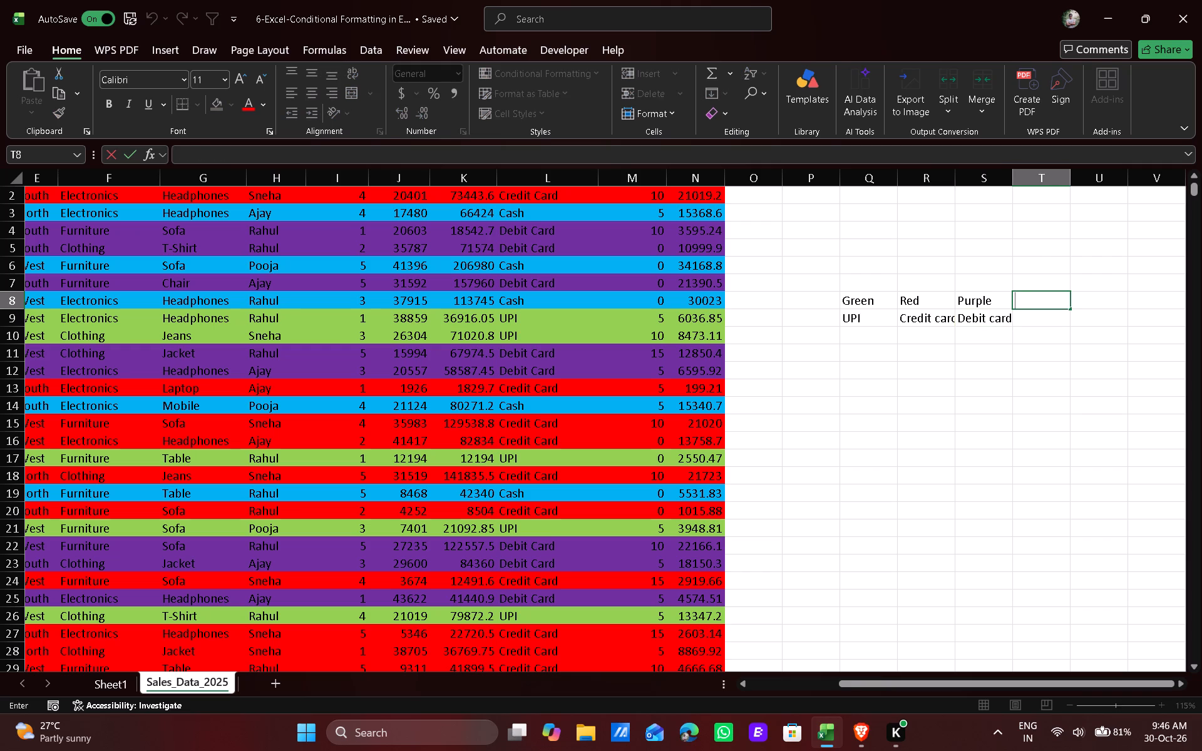
text(Sky B)
text(lue)
double_click(1067, 315)
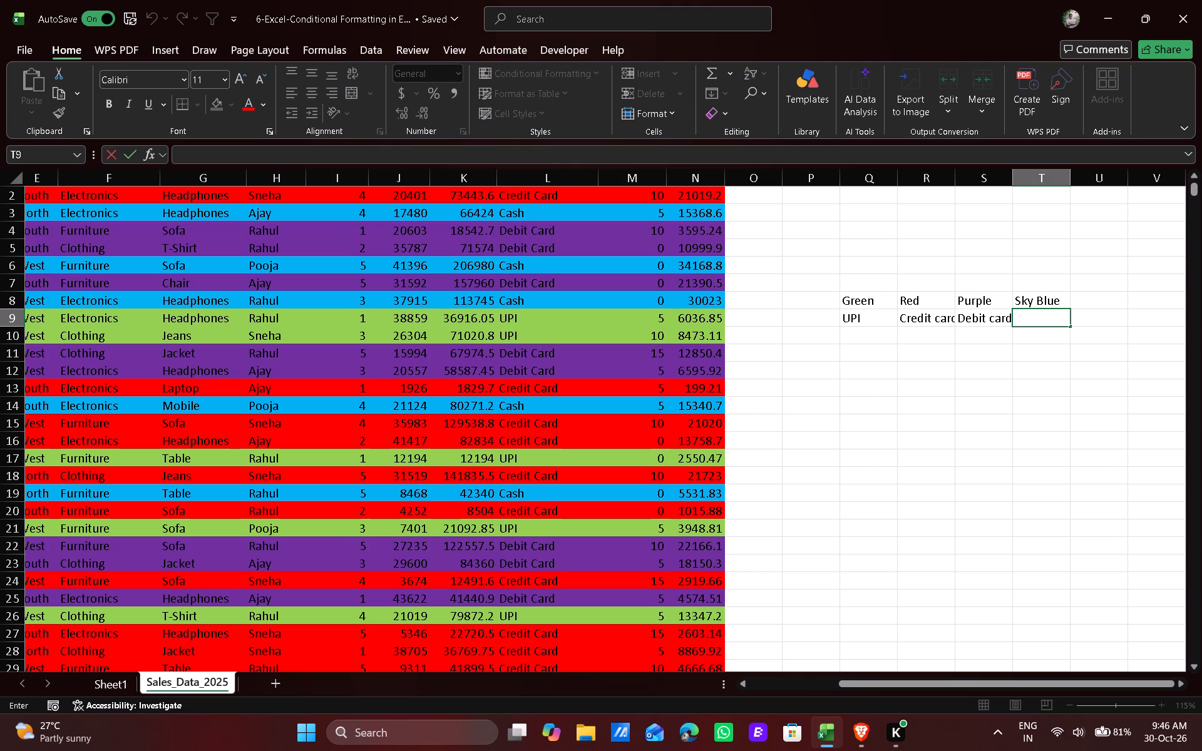
text(Caash)
key(BackSpace)
key(BackSpace)
key(BackSpace)
text(sh)
click(999, 350)
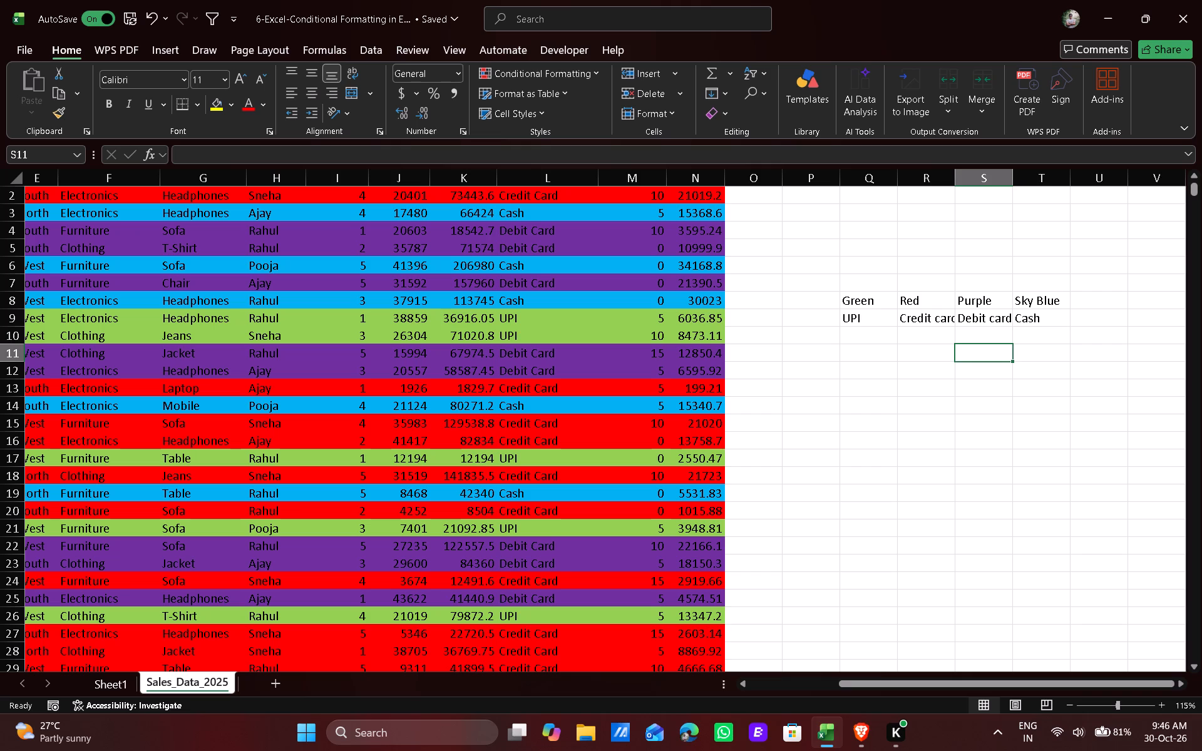
AutoFit the widths of legend columns Q through T to their labels.
double_click(896, 177)
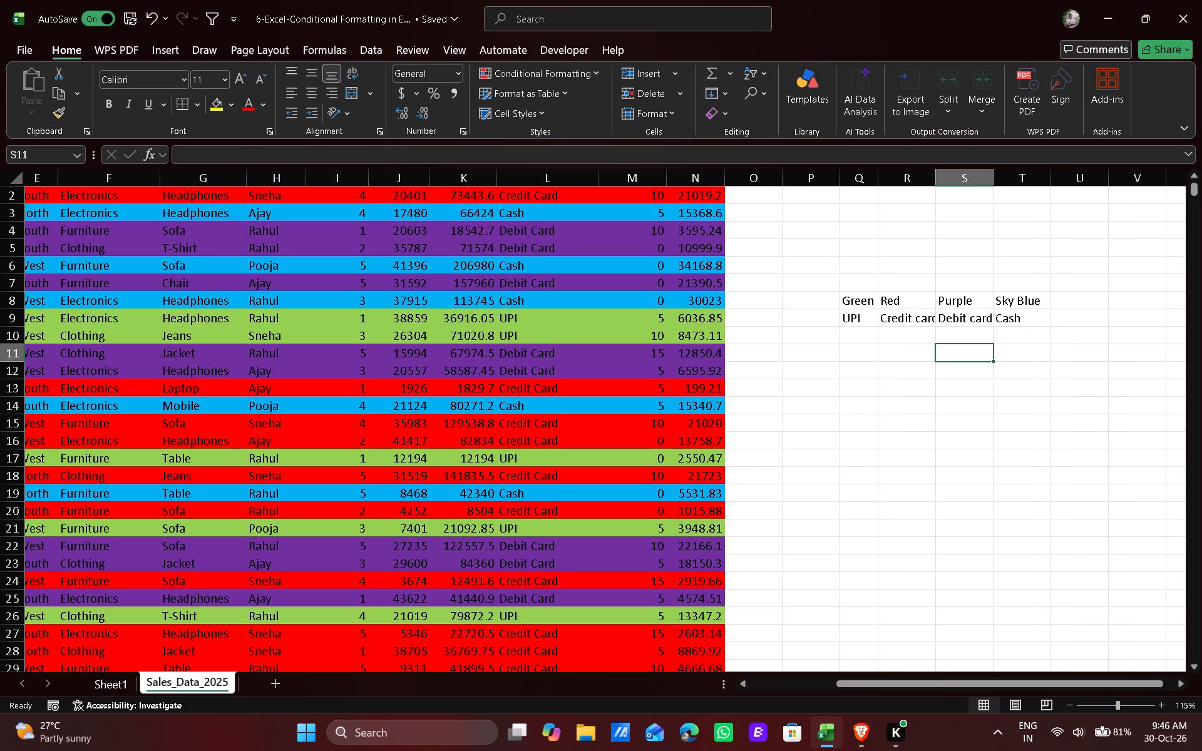
double_click(935, 185)
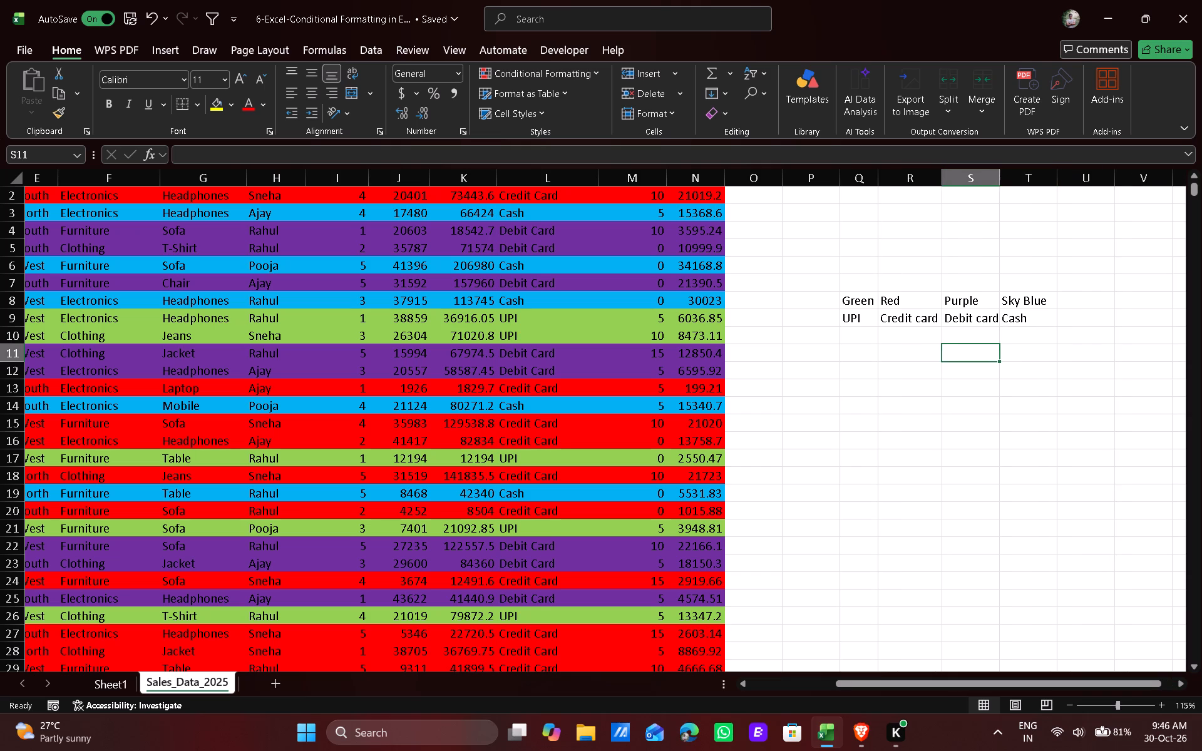
double_click(999, 178)
double_click(1059, 178)
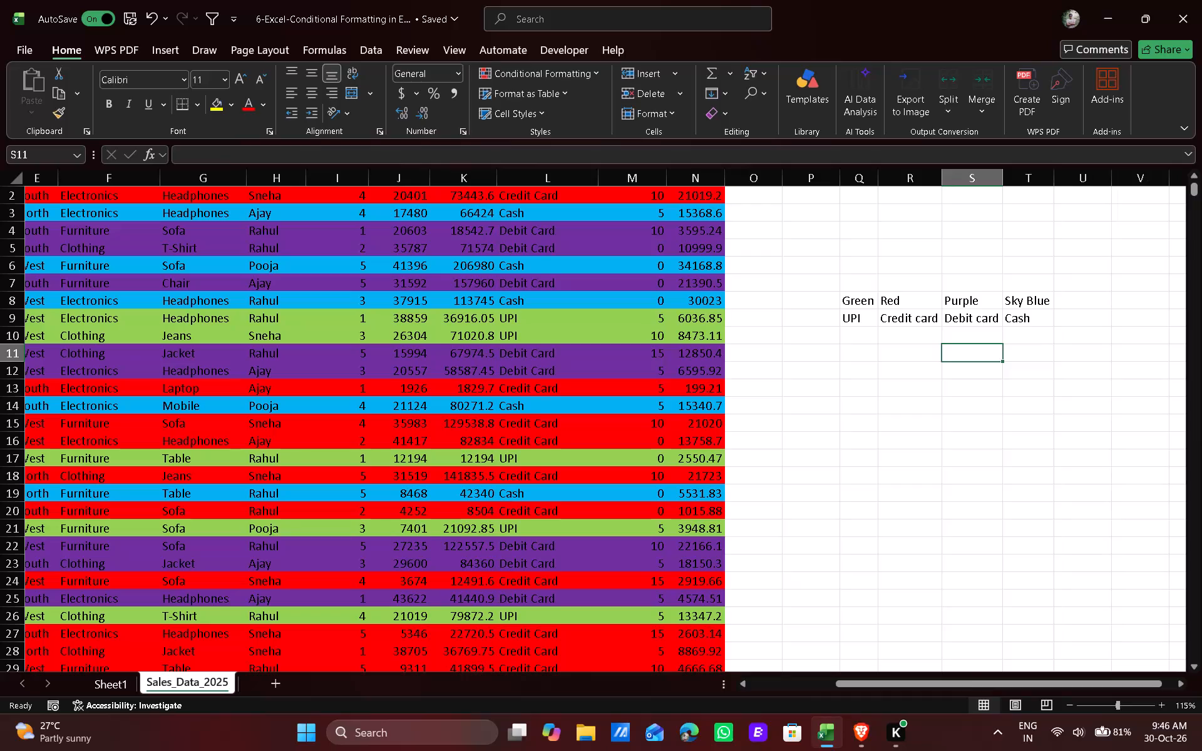
click(832, 363)
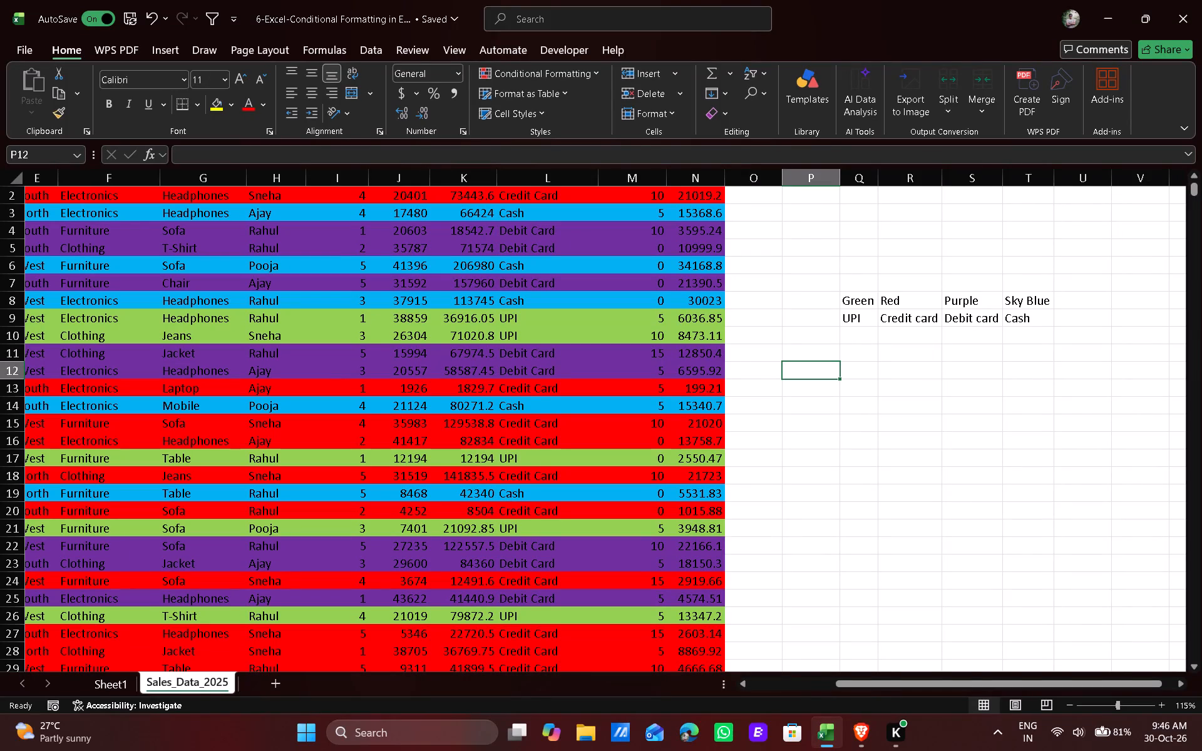
Fill the Green legend cell Q8 with standard light green to match the UPI rows.
click(852, 303)
double_click(852, 303)
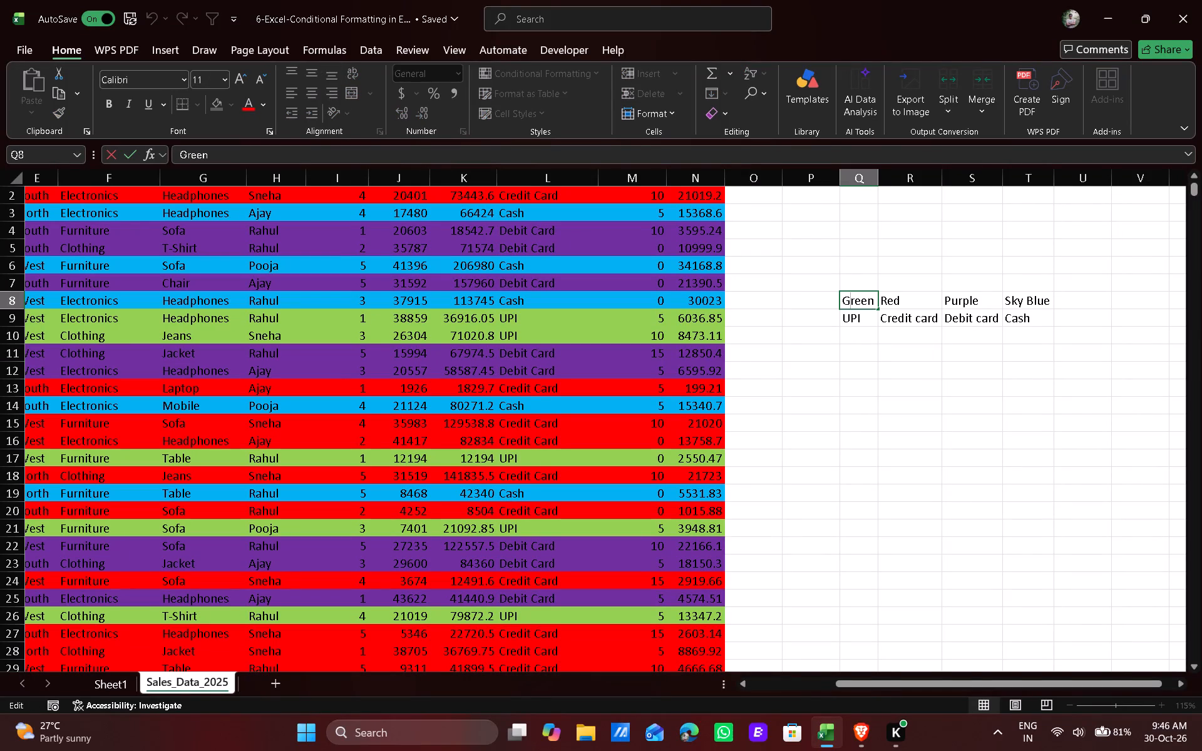
click(877, 350)
click(873, 300)
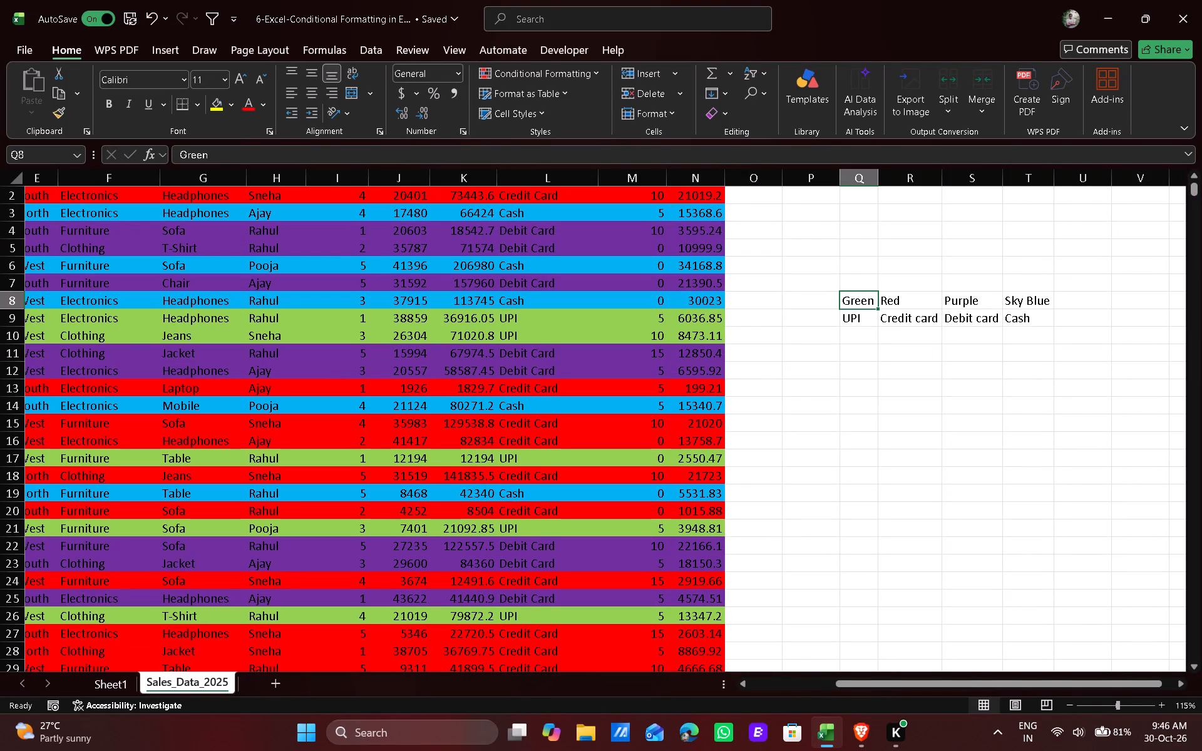
click(234, 98)
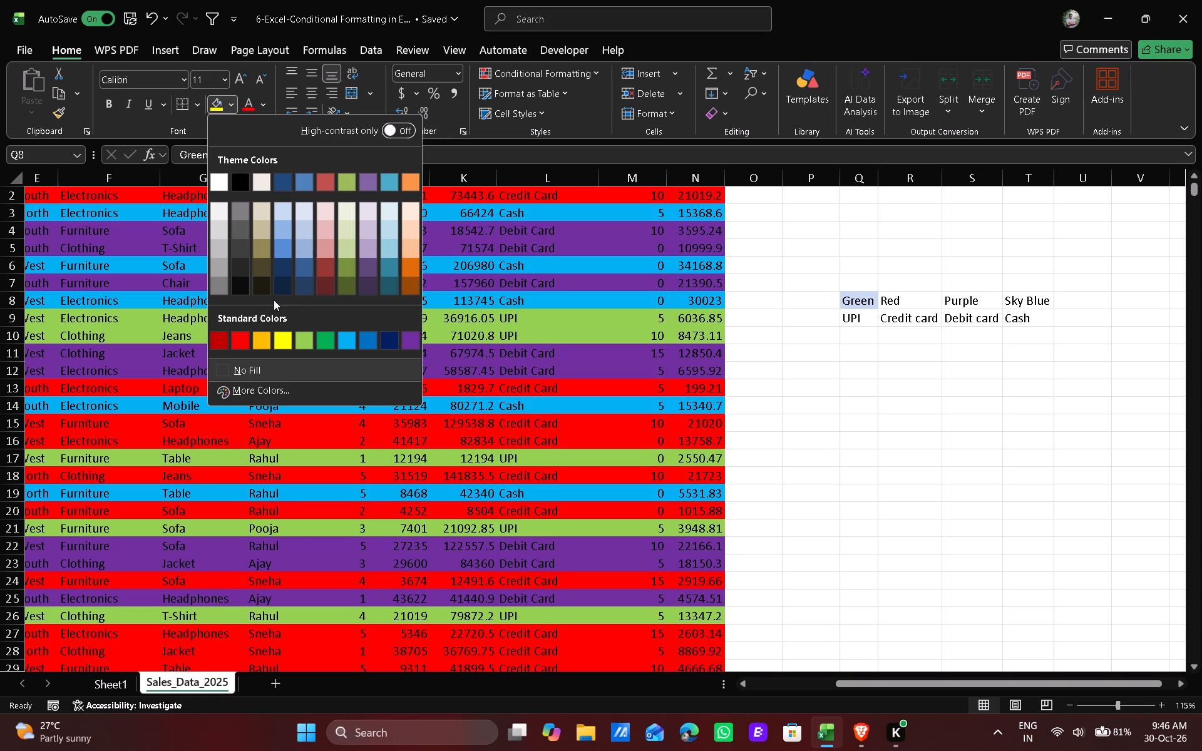
click(297, 340)
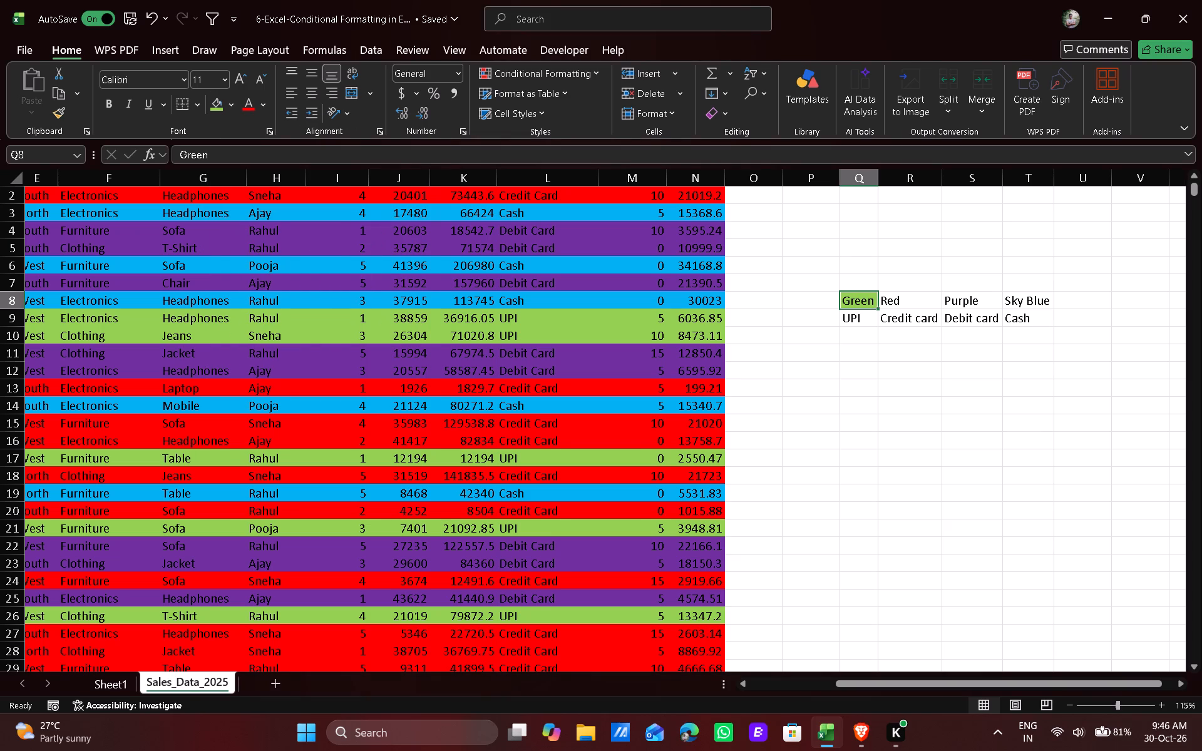
Fill the legend cells to match their labels: R8 with standard red and S8 with standard purple.
click(895, 298)
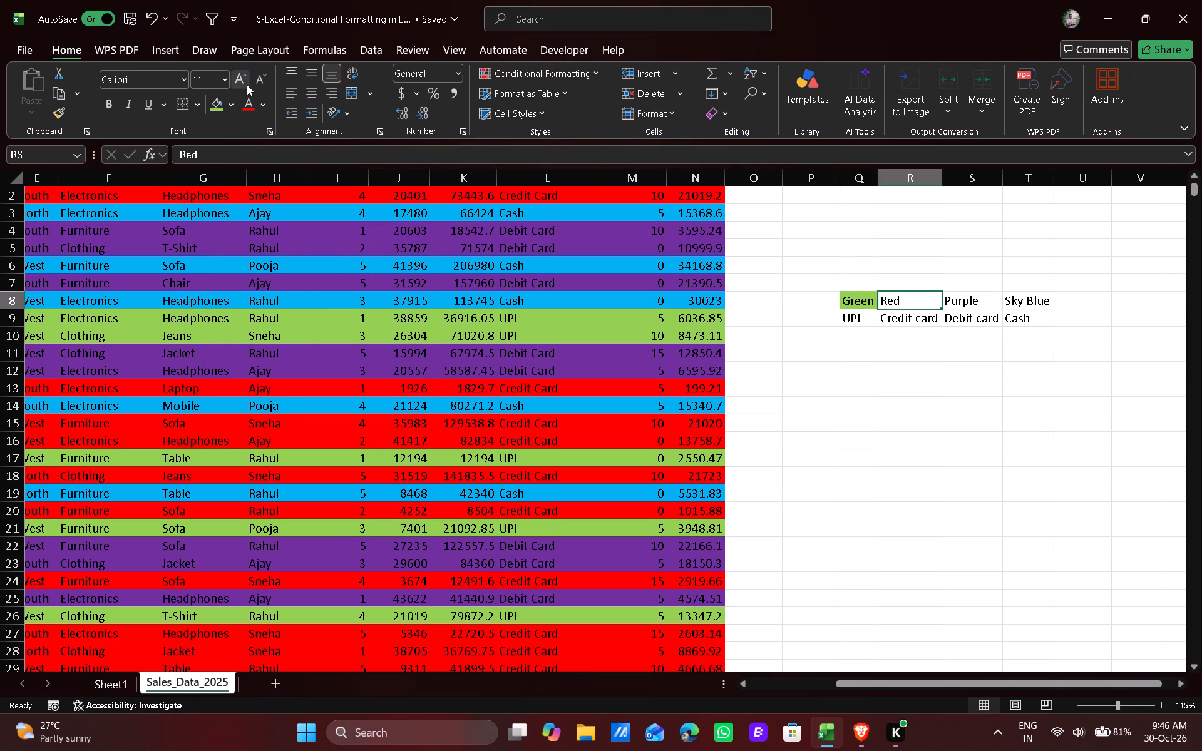
click(232, 111)
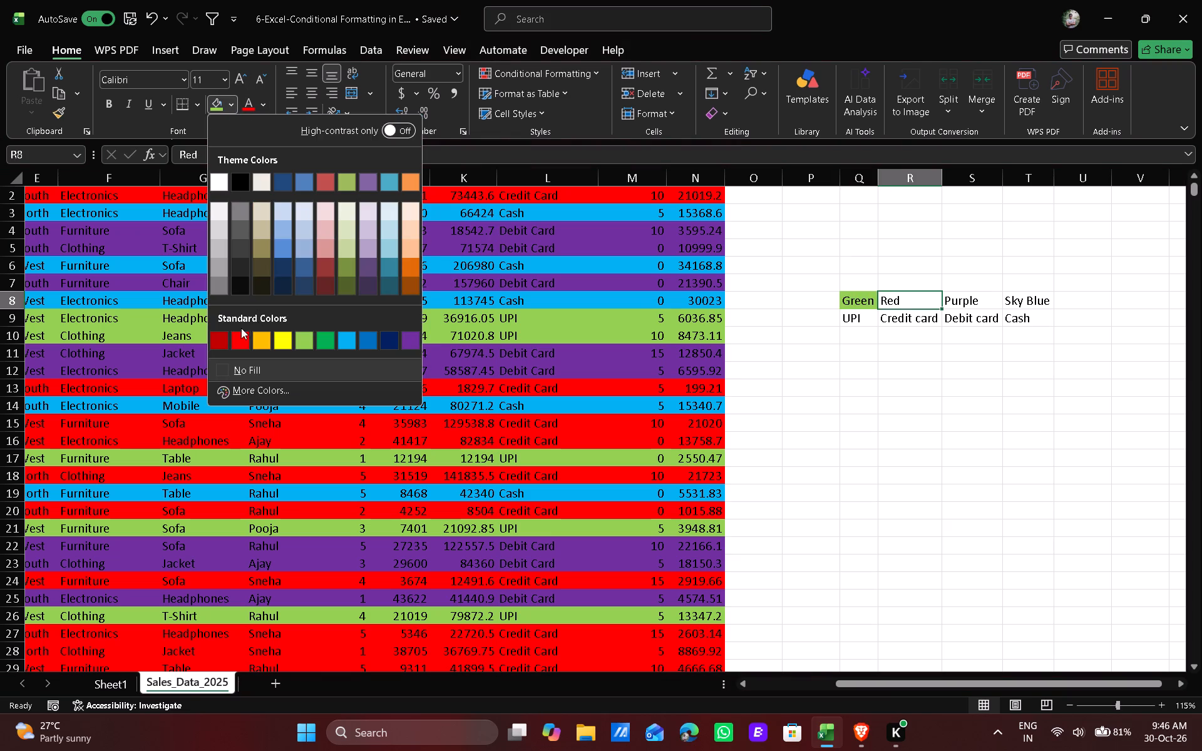
click(240, 340)
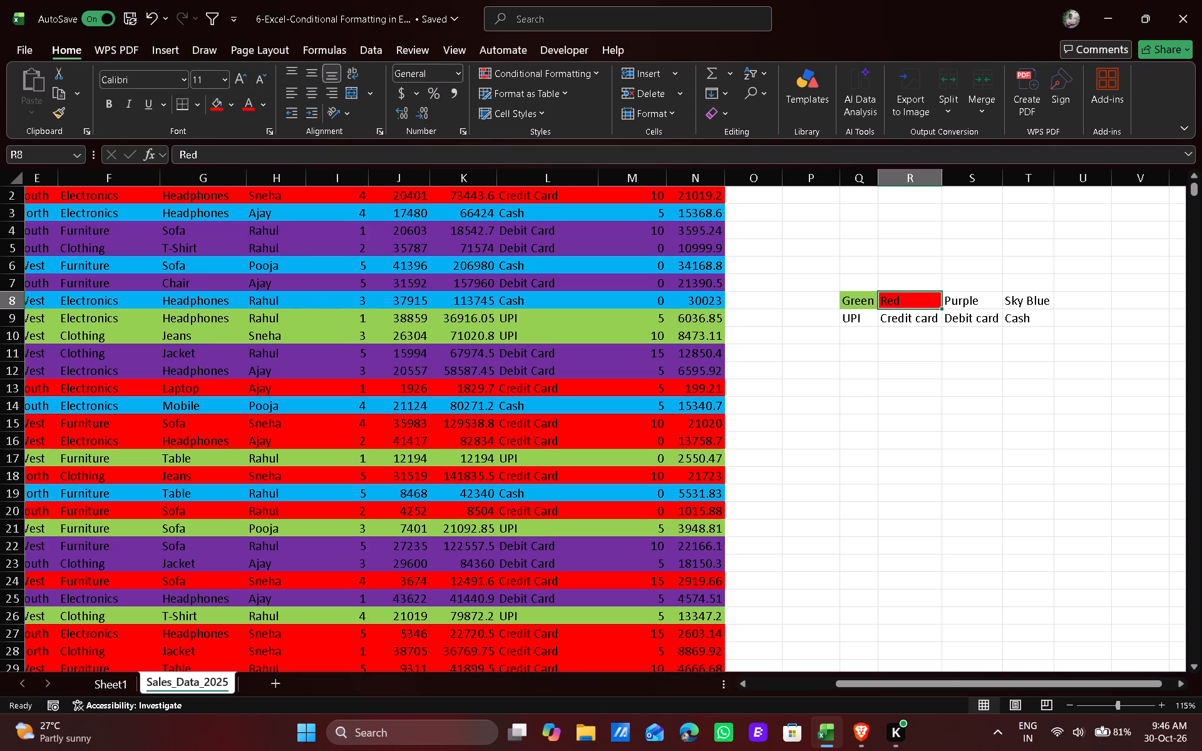
click(977, 302)
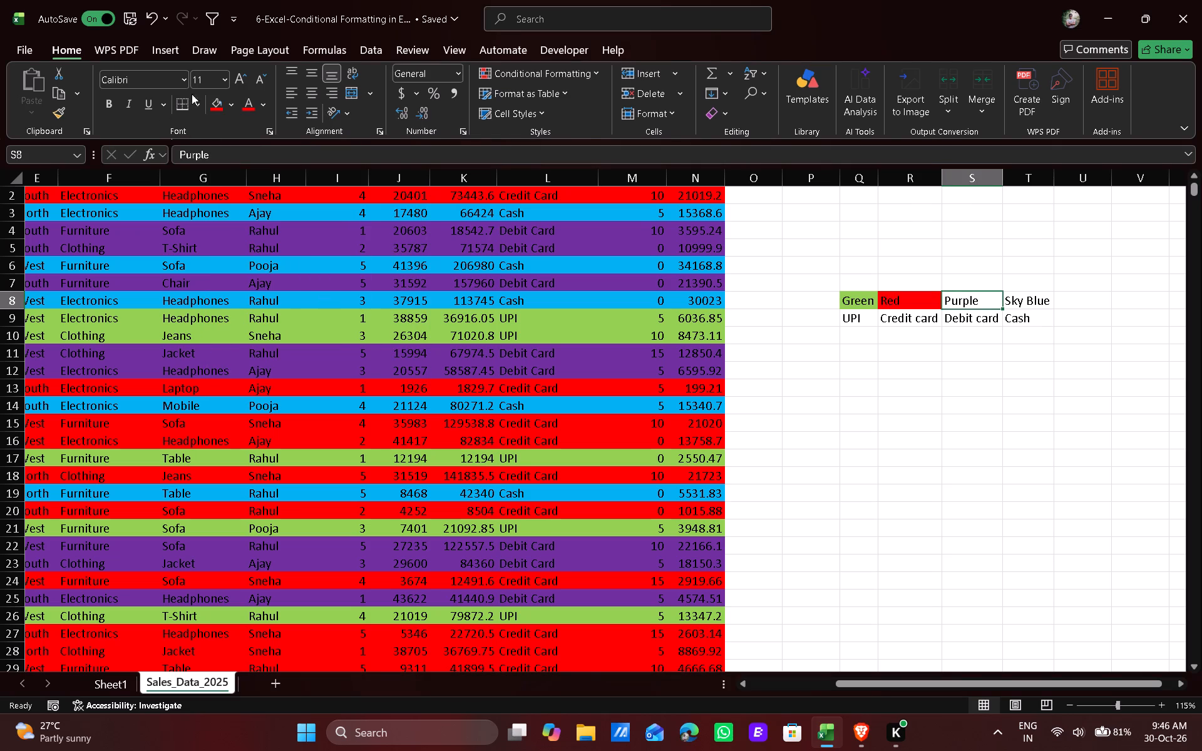
click(231, 102)
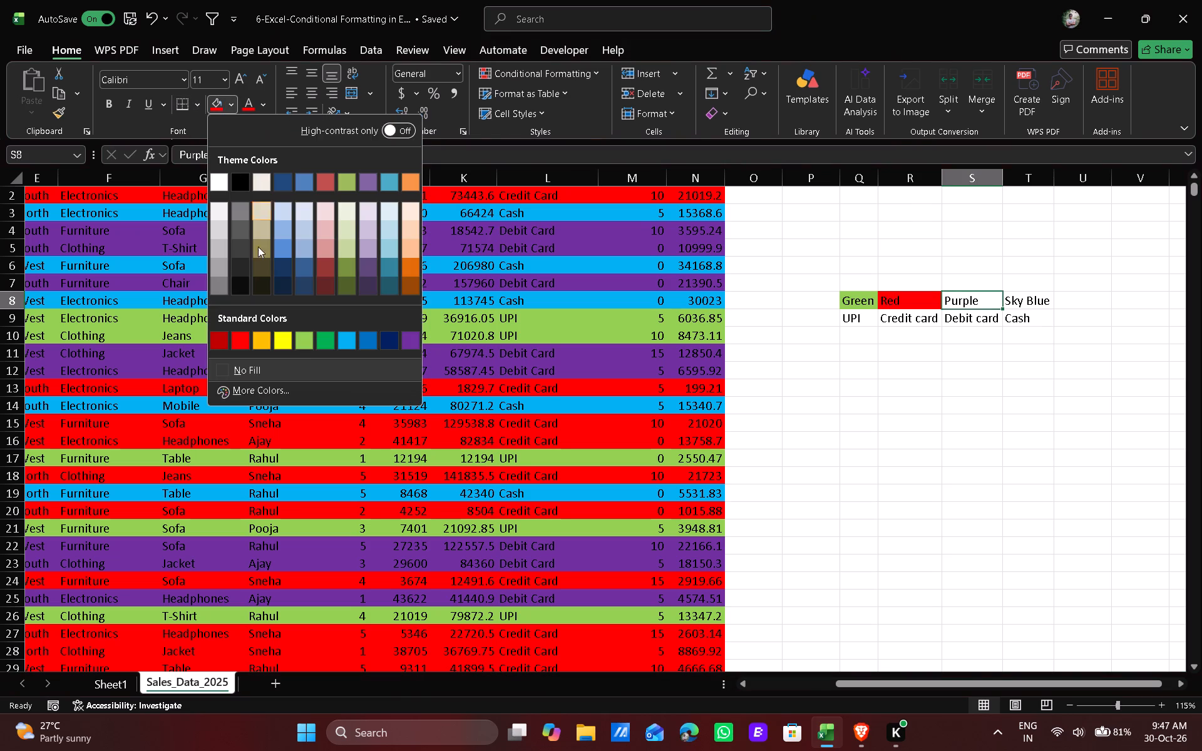
click(419, 339)
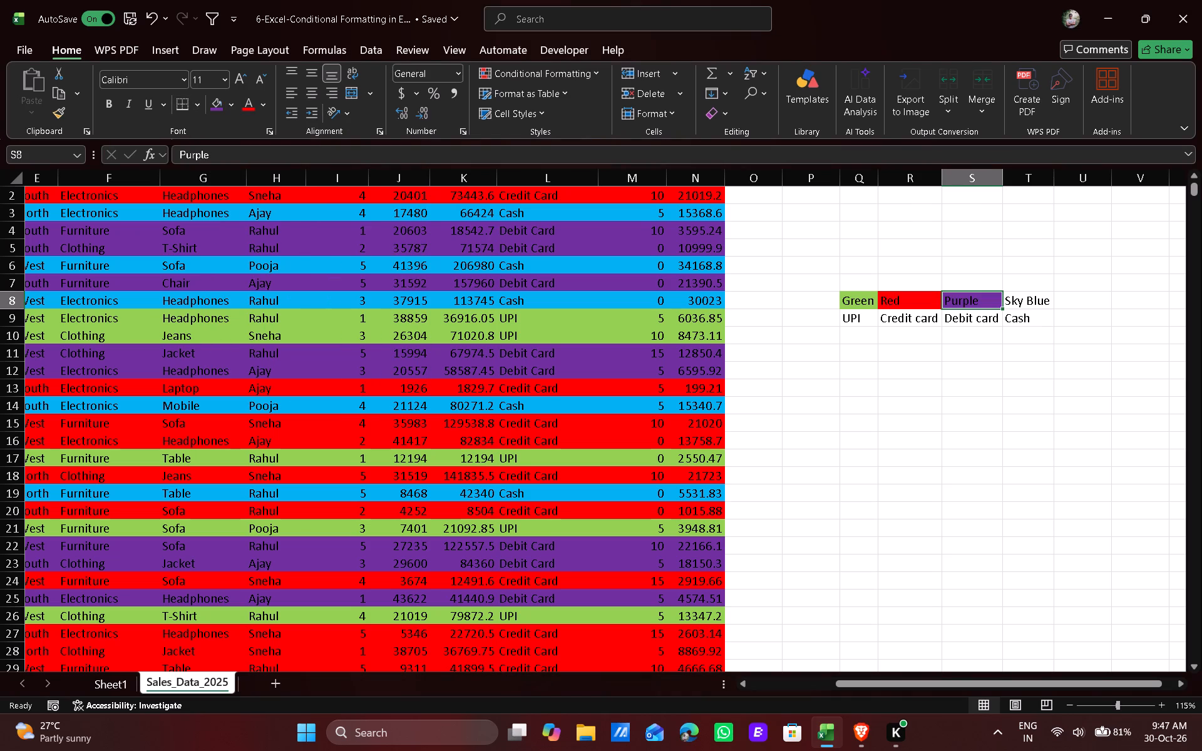
Fill the Sky Blue legend cell T8 with standard light blue to match the Cash rows.
click(1026, 297)
click(227, 101)
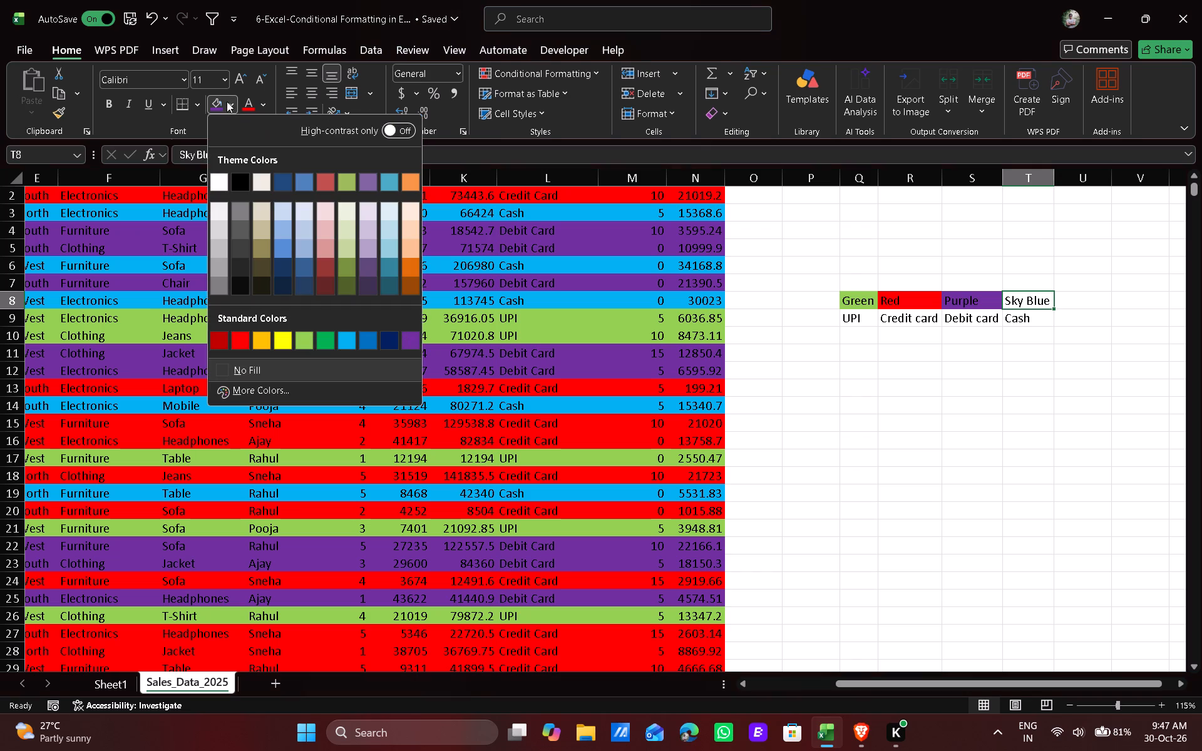
click(354, 339)
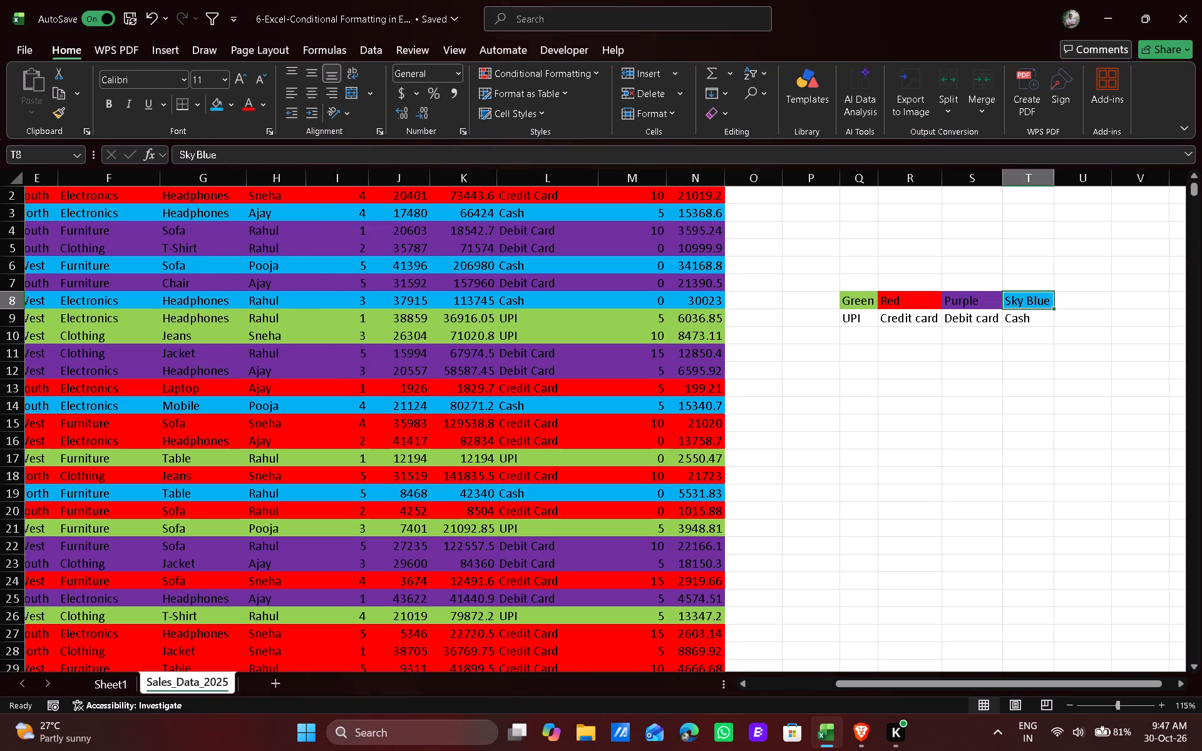
click(987, 384)
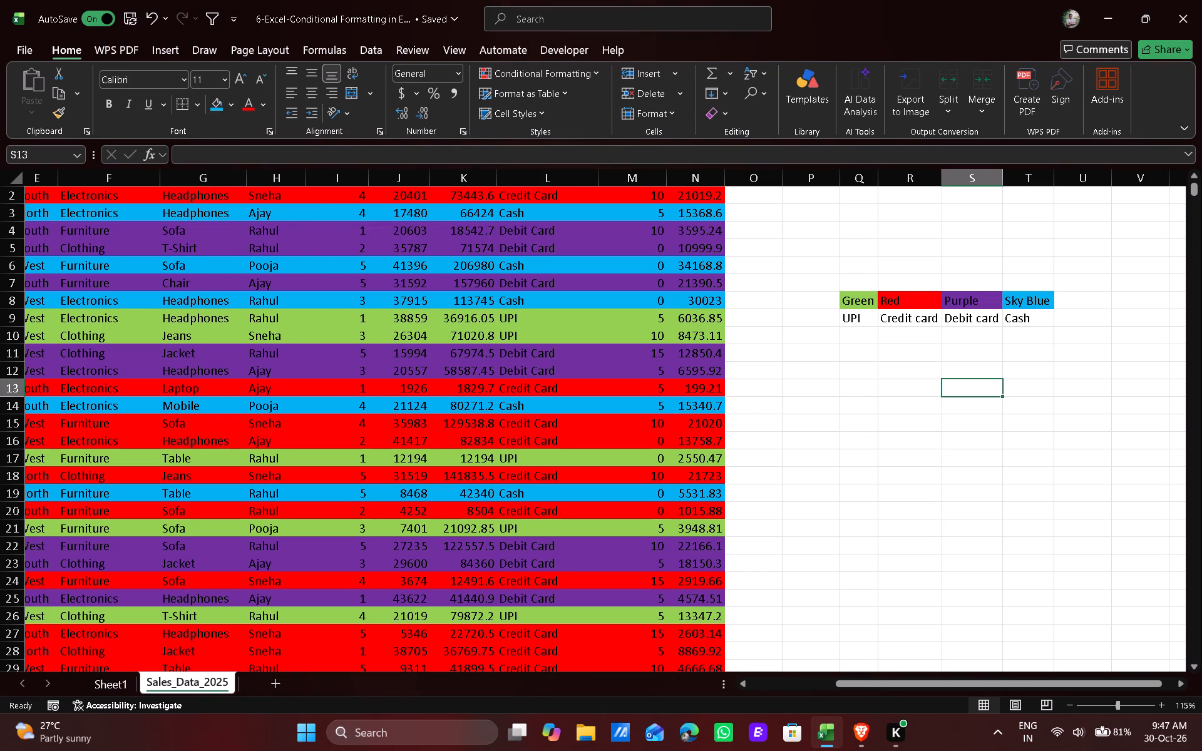
click(866, 360)
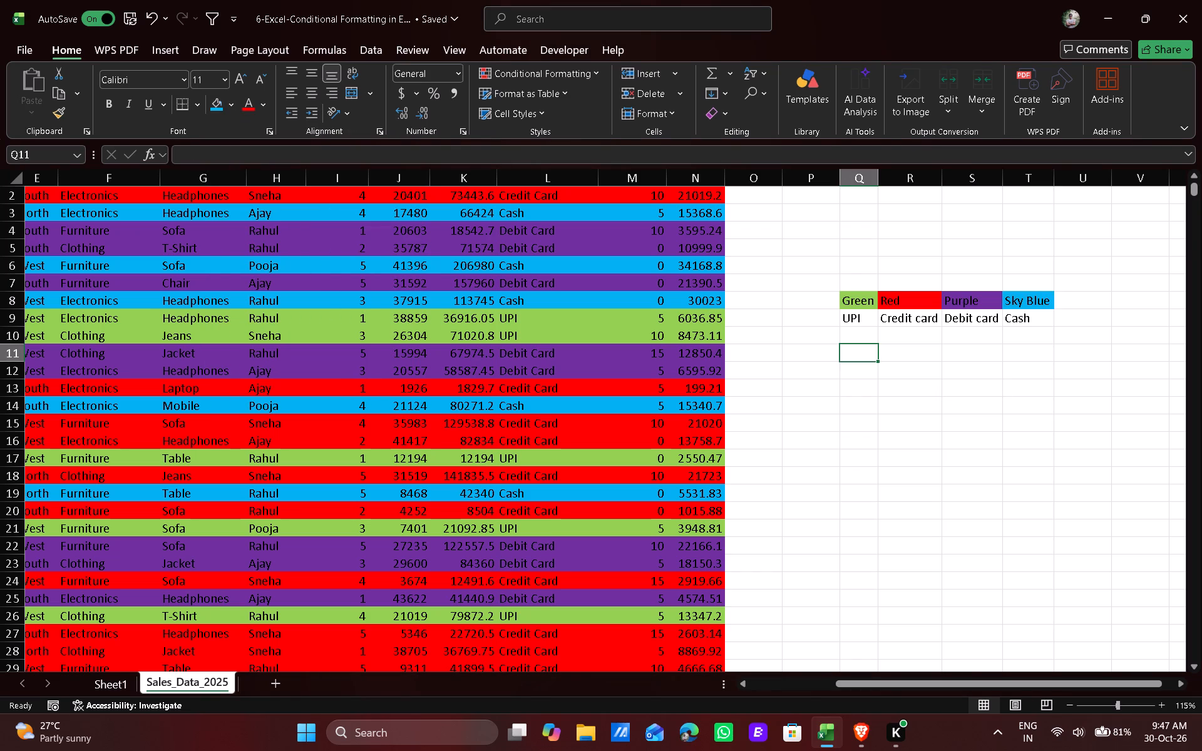
Examine the colour-coded sales rows from the first column across to the legend, with the sheet at 100% zoom.
scroll(411, 360, up, 2)
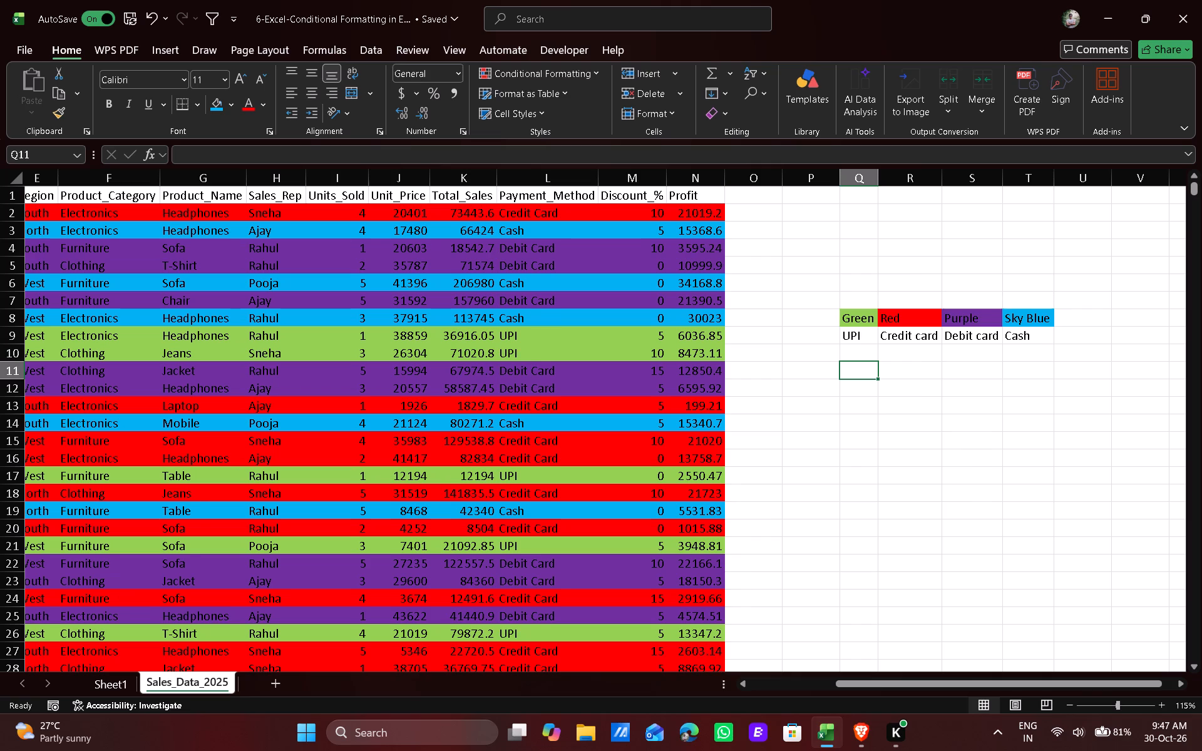
scroll(411, 360, up, 2)
scroll(411, 360, down, 6)
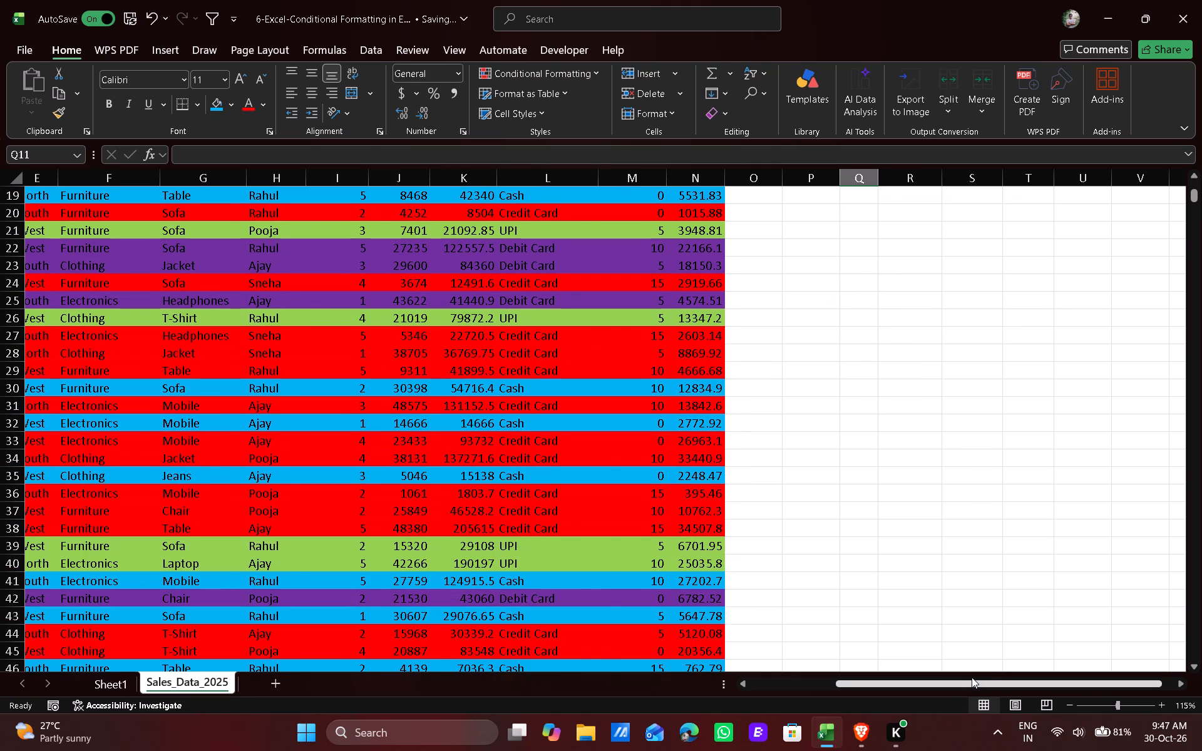
drag(972, 677, 788, 677)
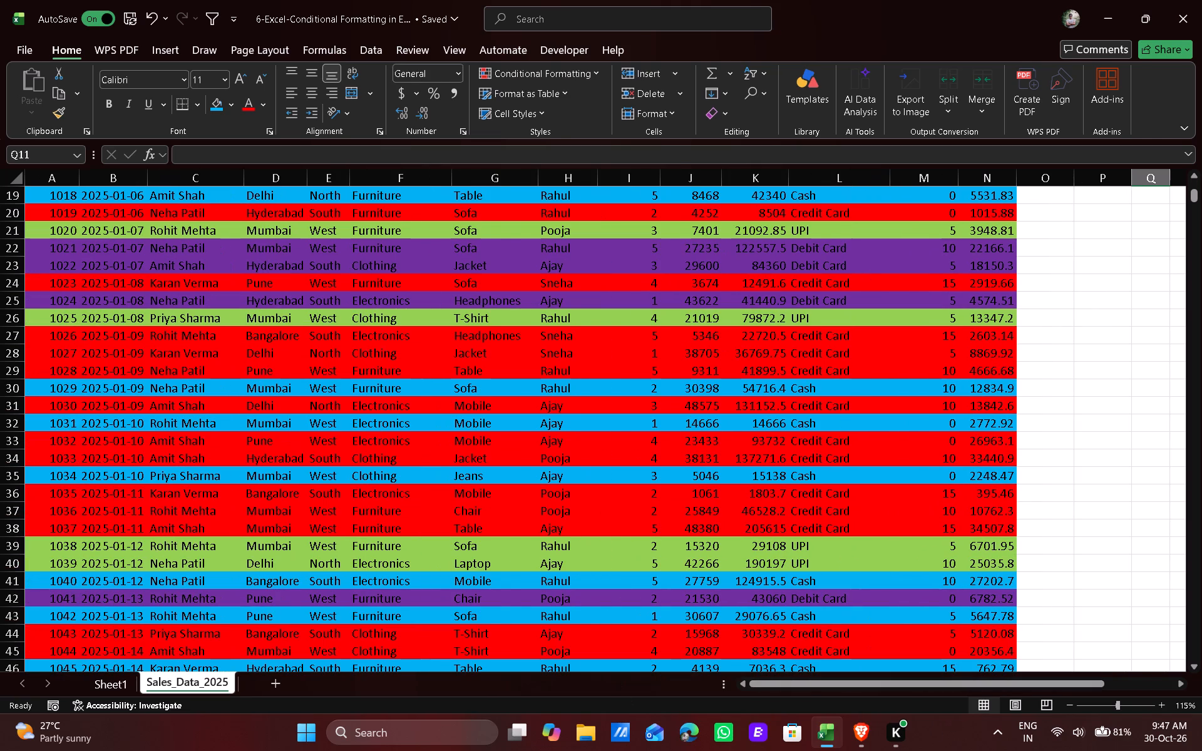
scroll(586, 501, up, 5)
scroll(586, 501, down, 1)
scroll(586, 501, up, 14)
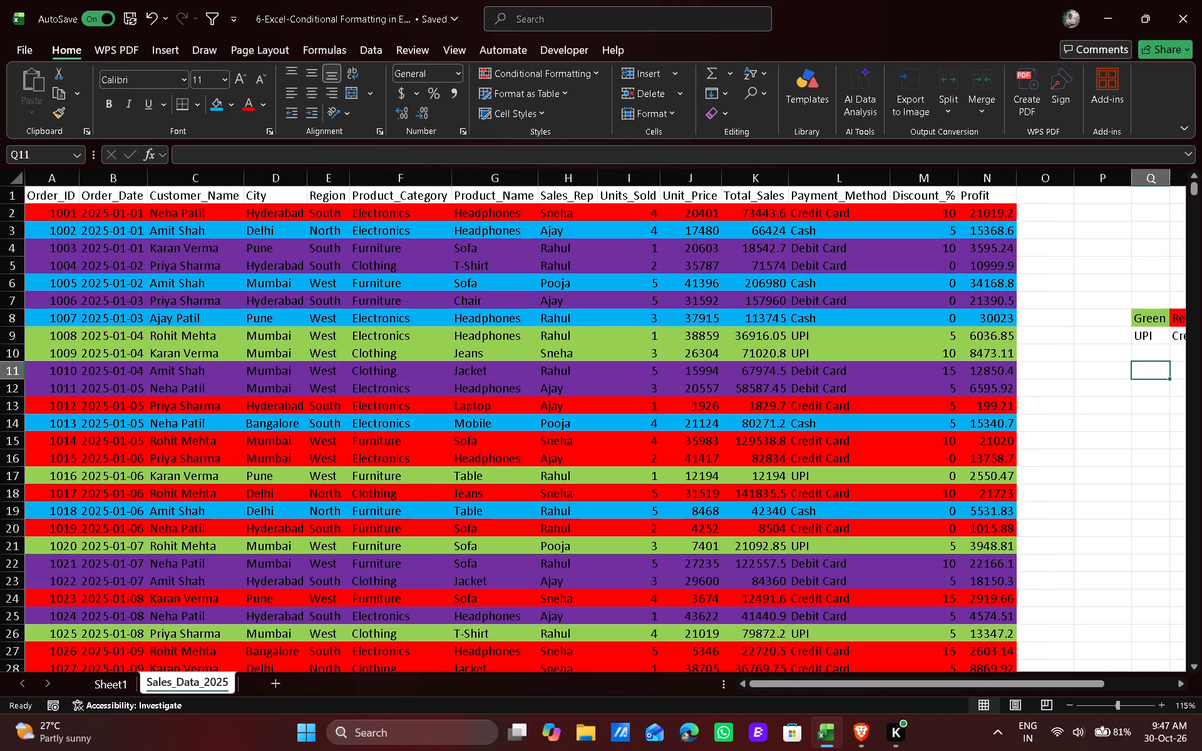
scroll(548, 474, up, 4)
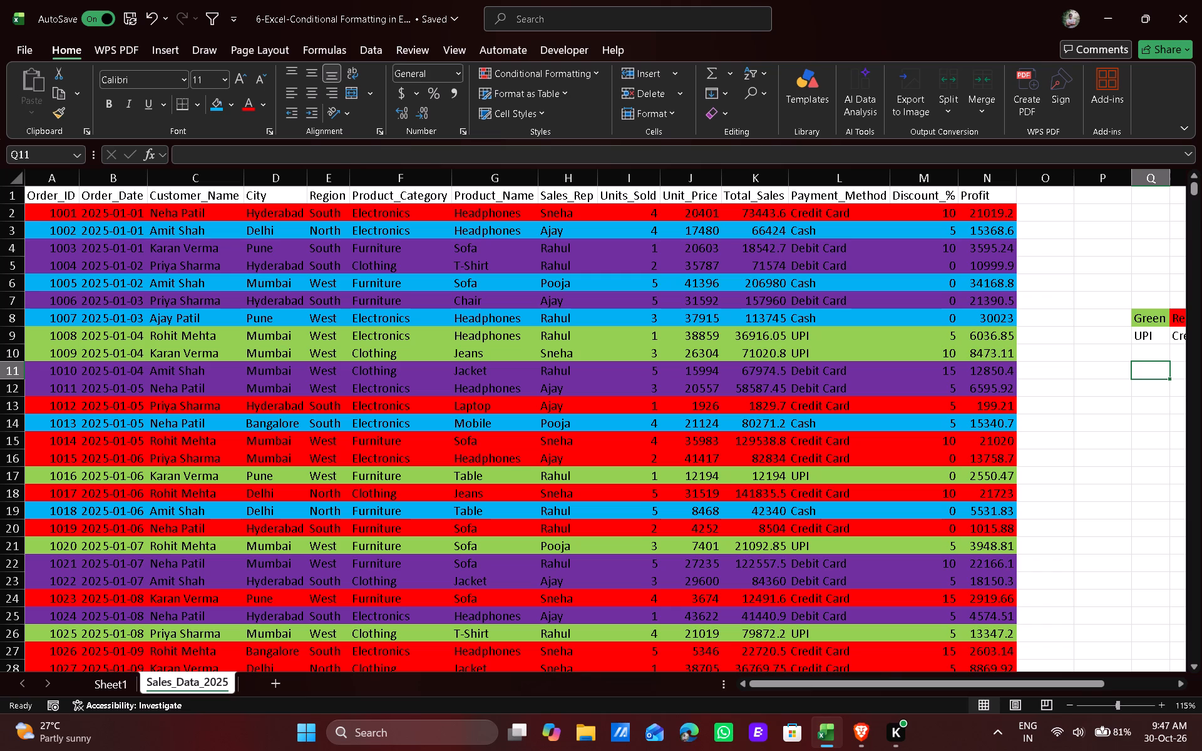
ctrl+scroll(206, 338, up, 2)
ctrl+scroll(206, 338, down, 3)
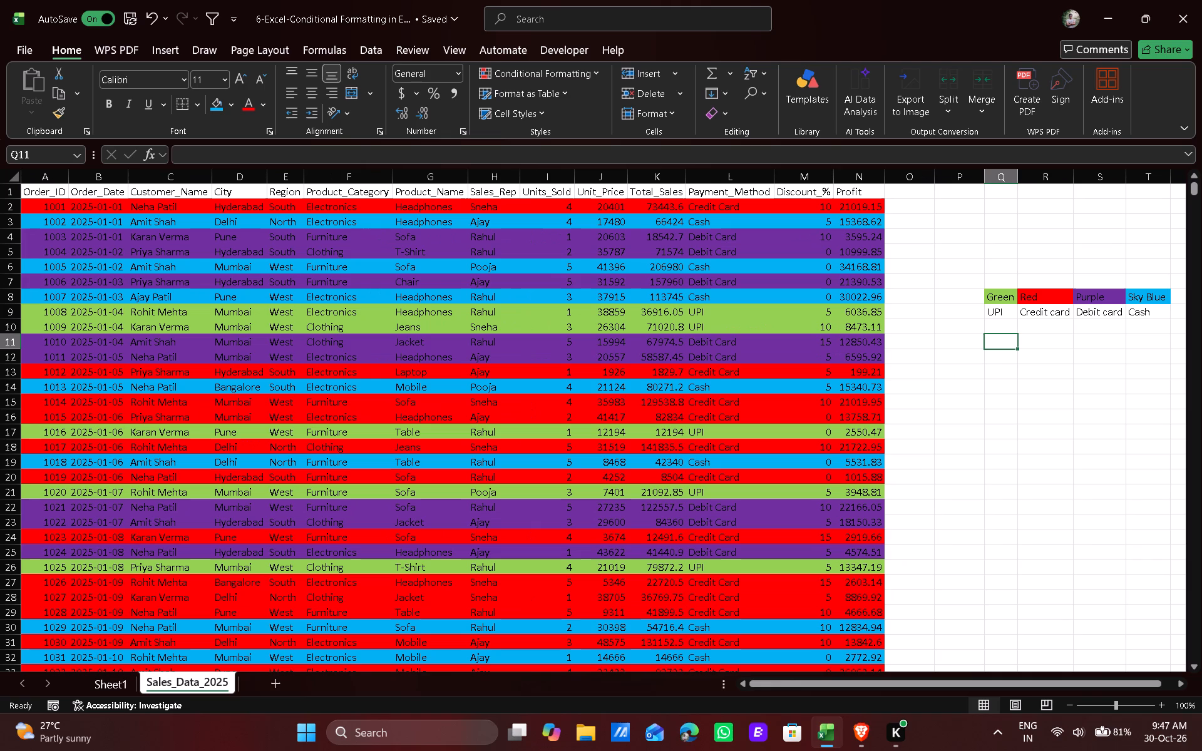
scroll(310, 340, up, 5)
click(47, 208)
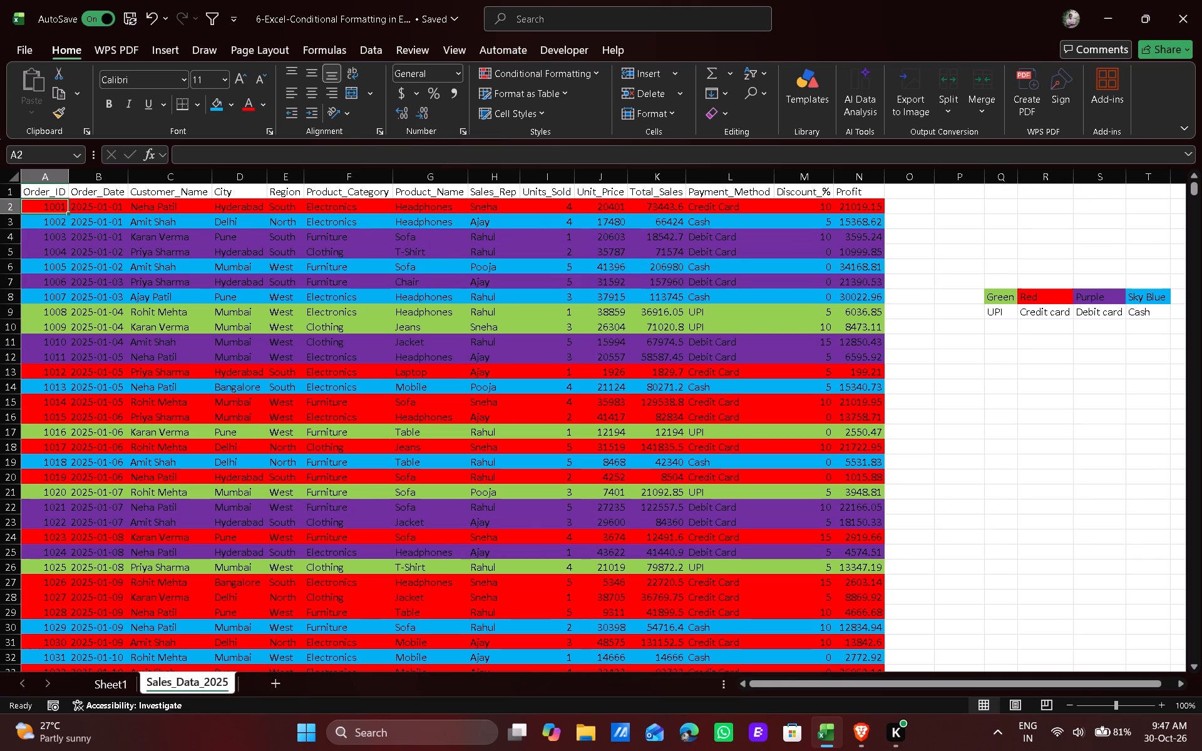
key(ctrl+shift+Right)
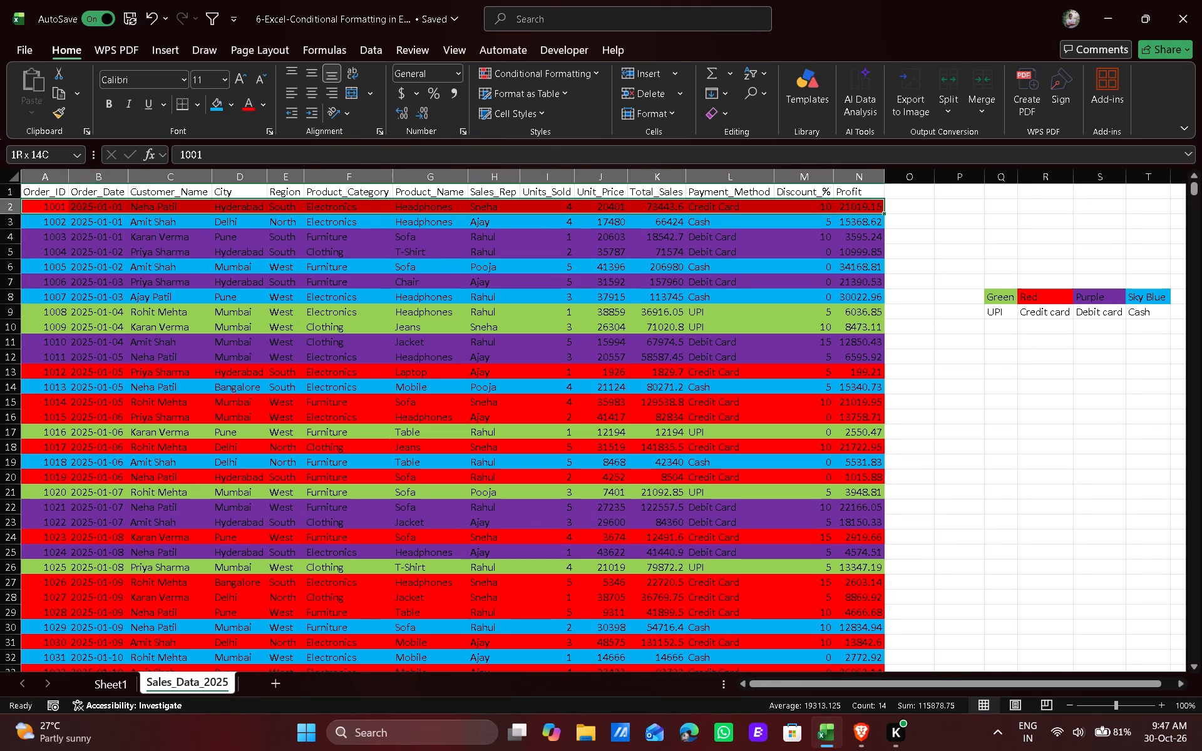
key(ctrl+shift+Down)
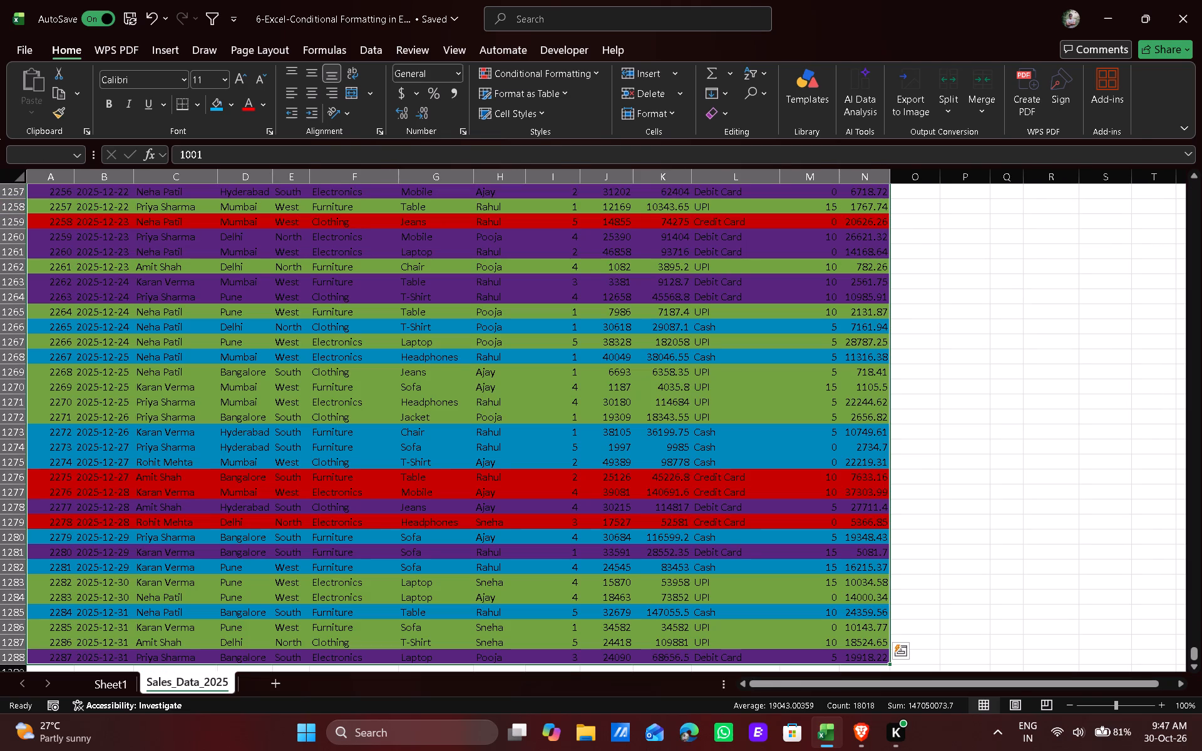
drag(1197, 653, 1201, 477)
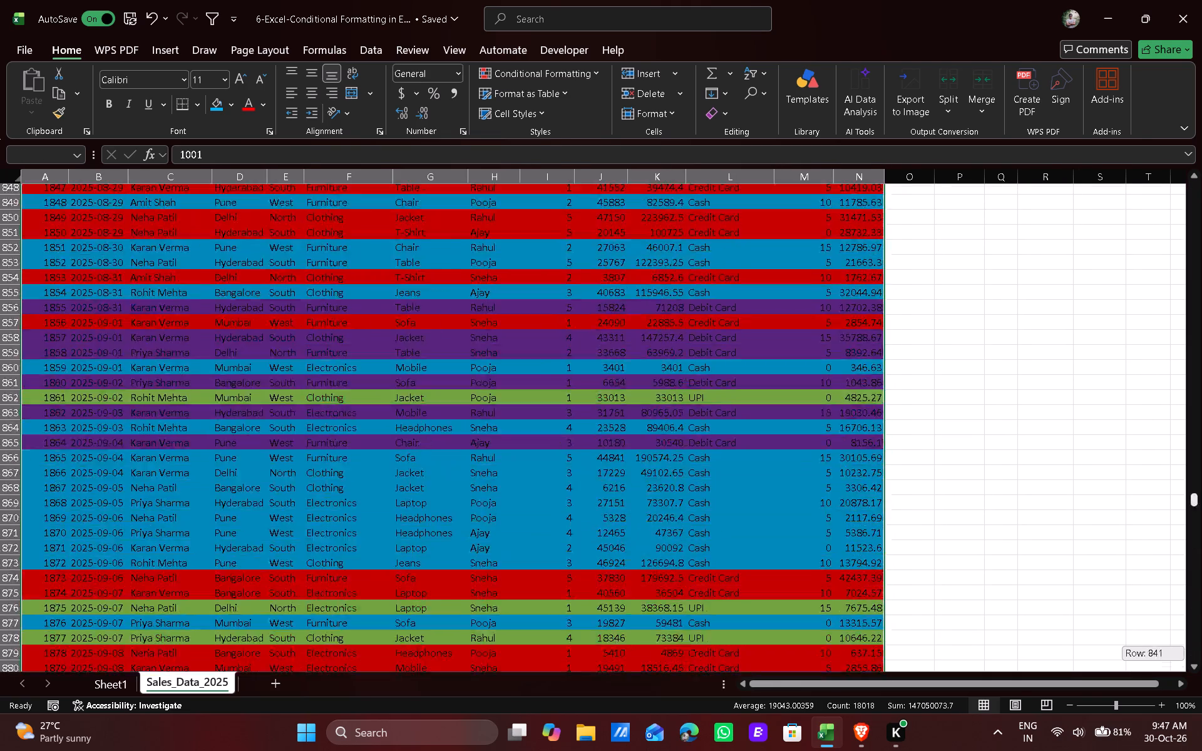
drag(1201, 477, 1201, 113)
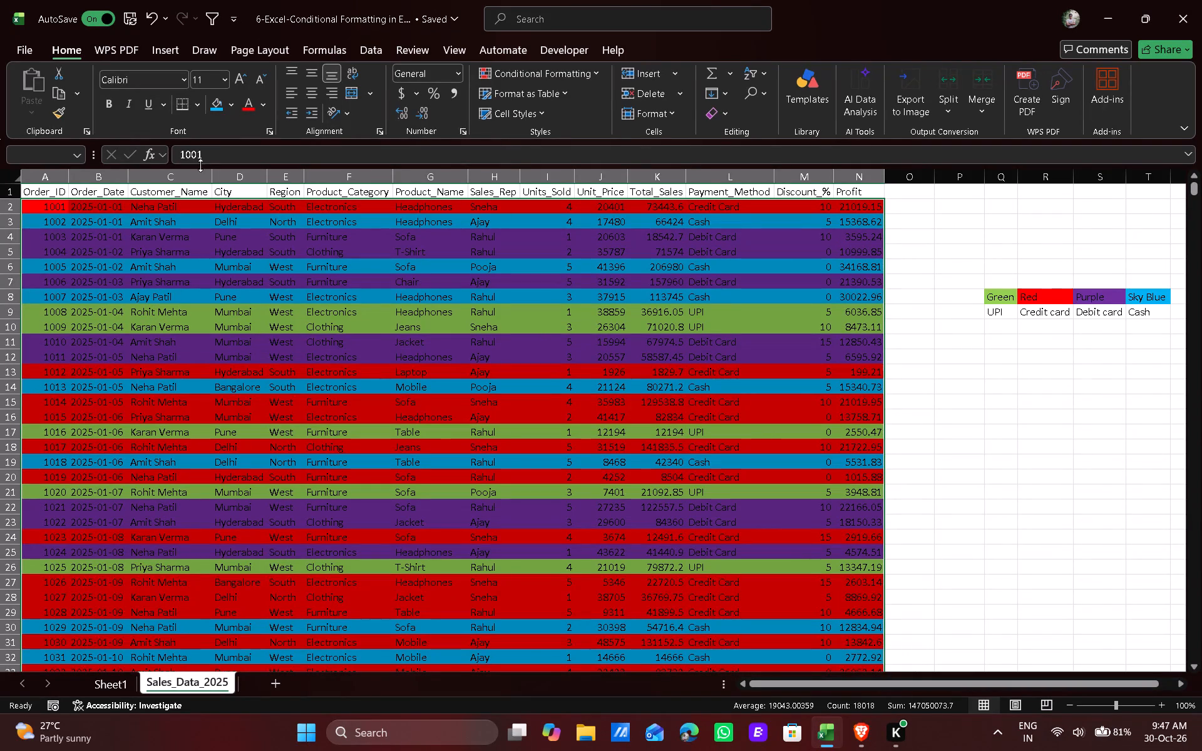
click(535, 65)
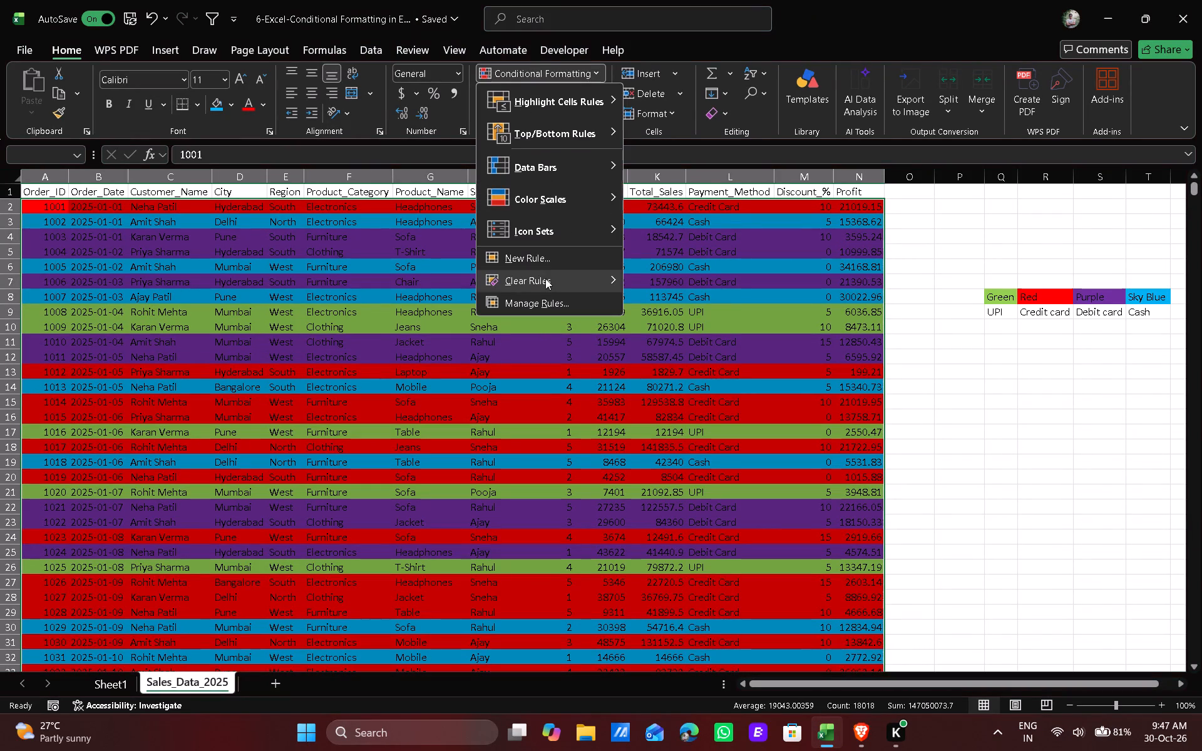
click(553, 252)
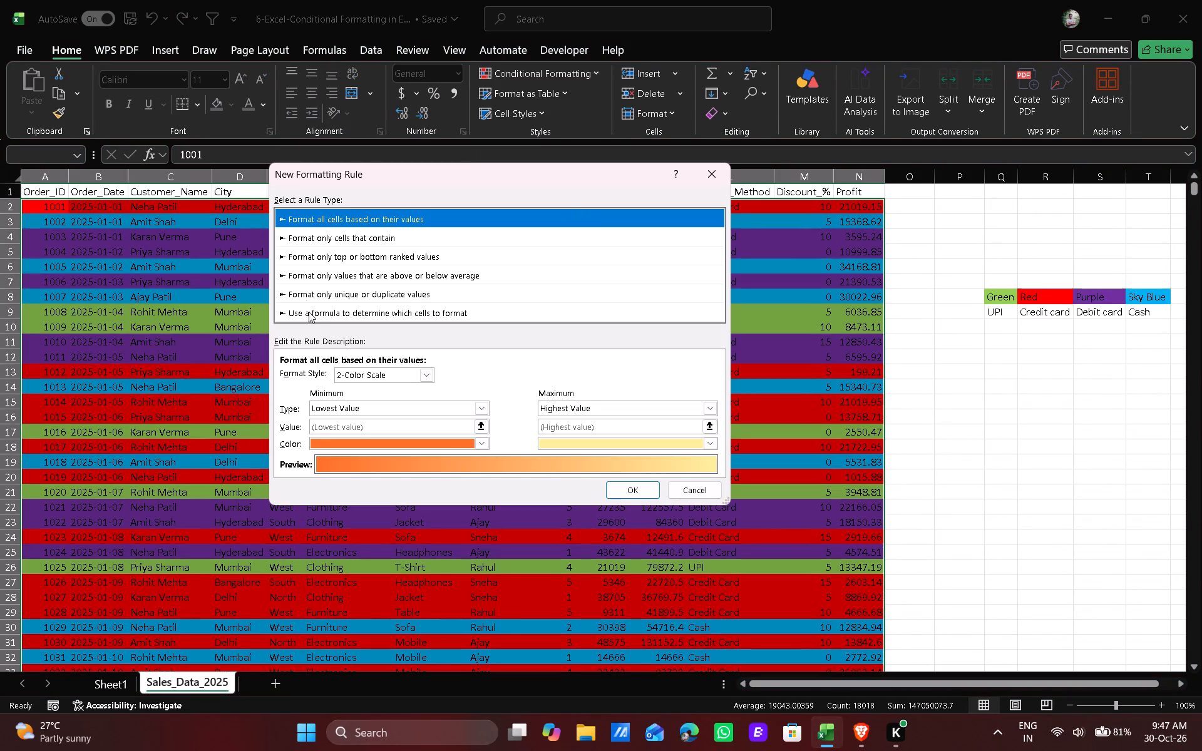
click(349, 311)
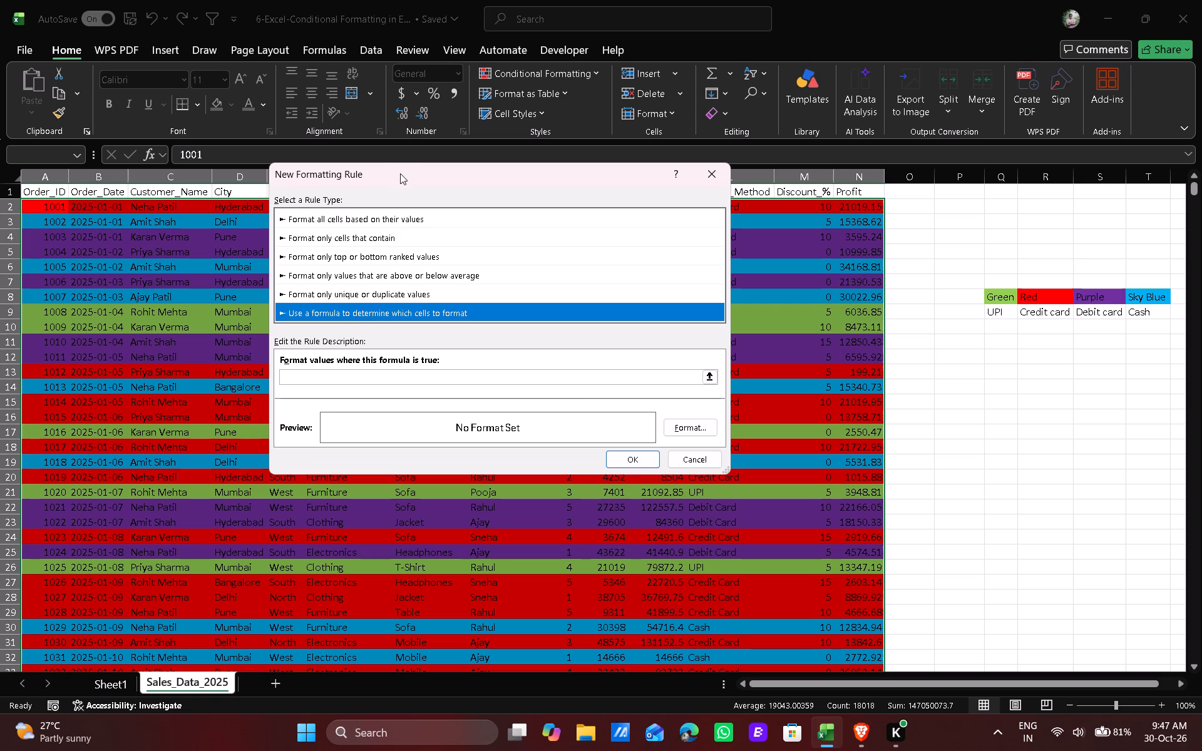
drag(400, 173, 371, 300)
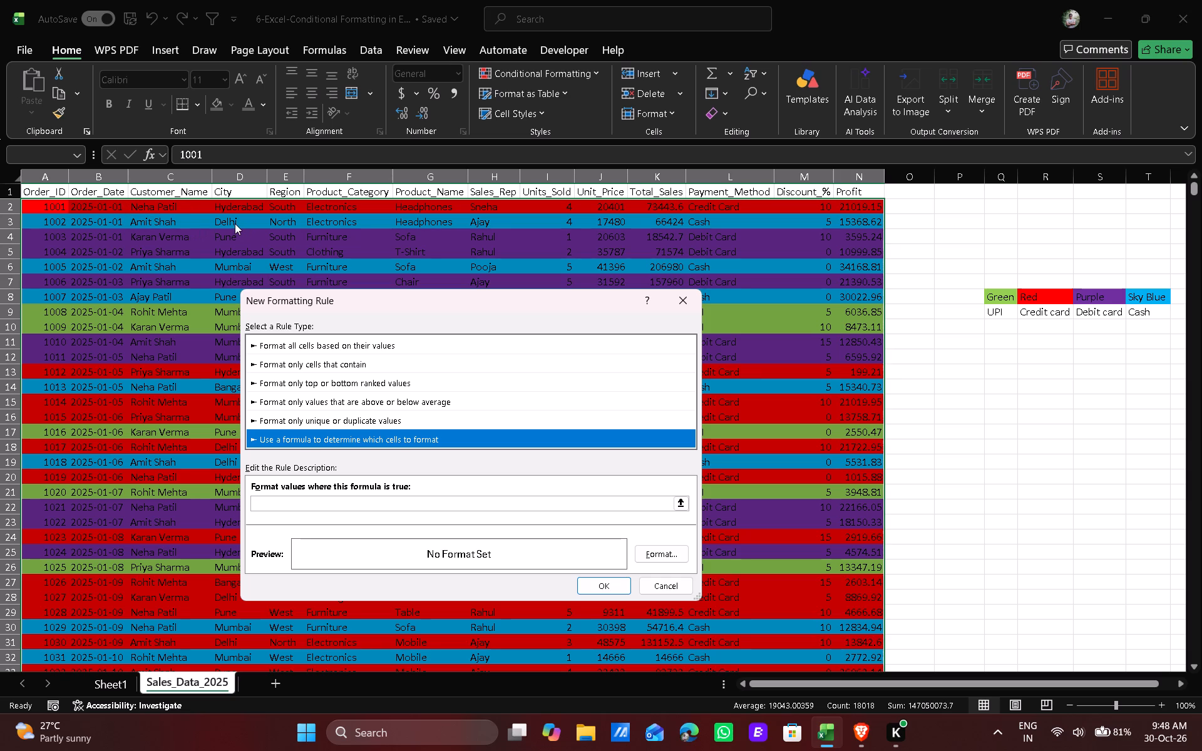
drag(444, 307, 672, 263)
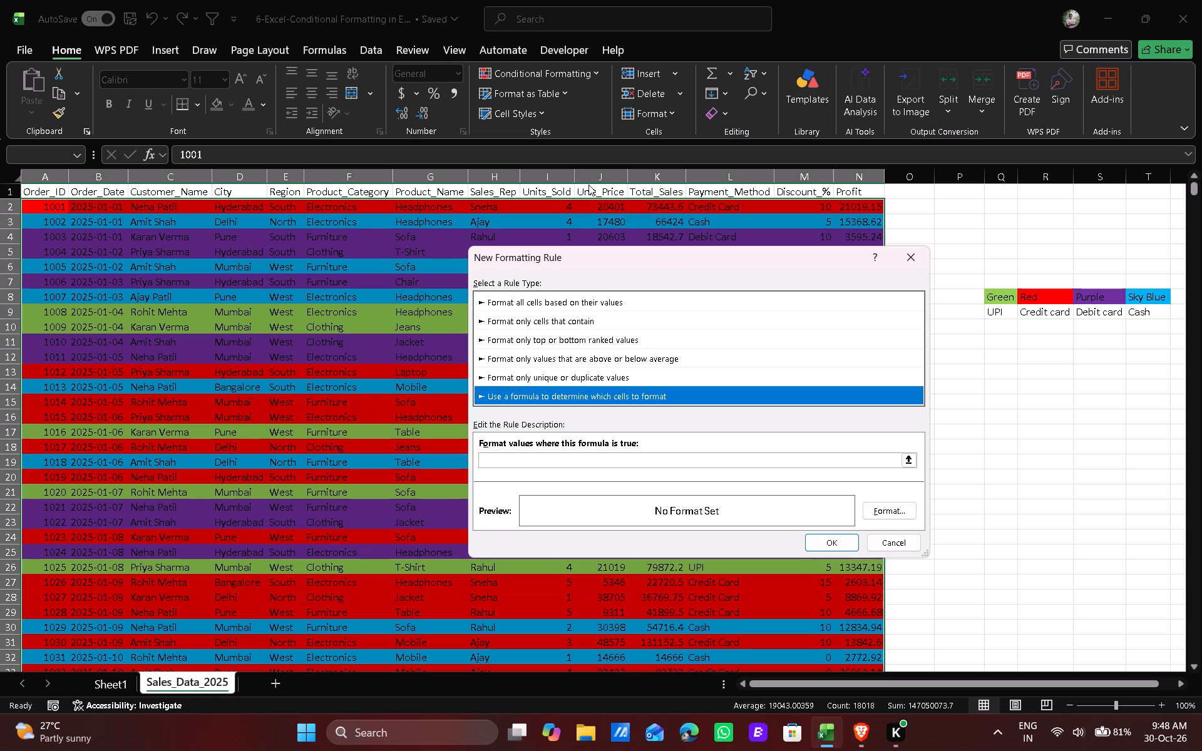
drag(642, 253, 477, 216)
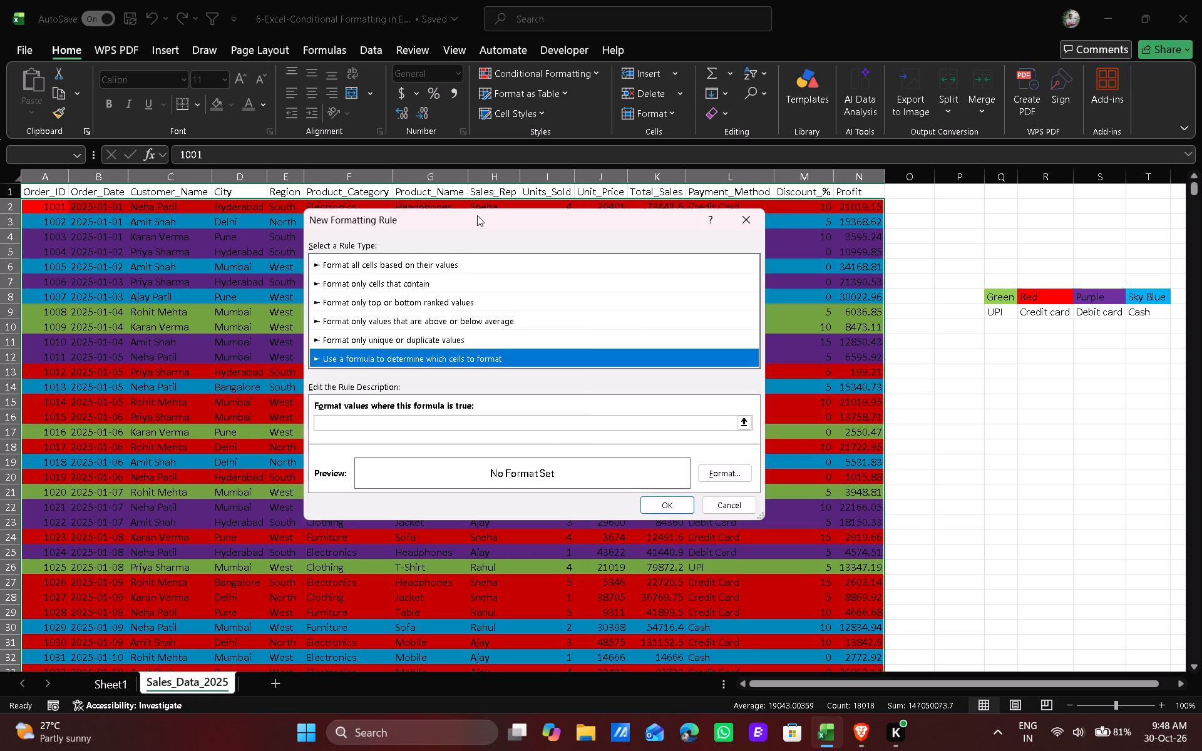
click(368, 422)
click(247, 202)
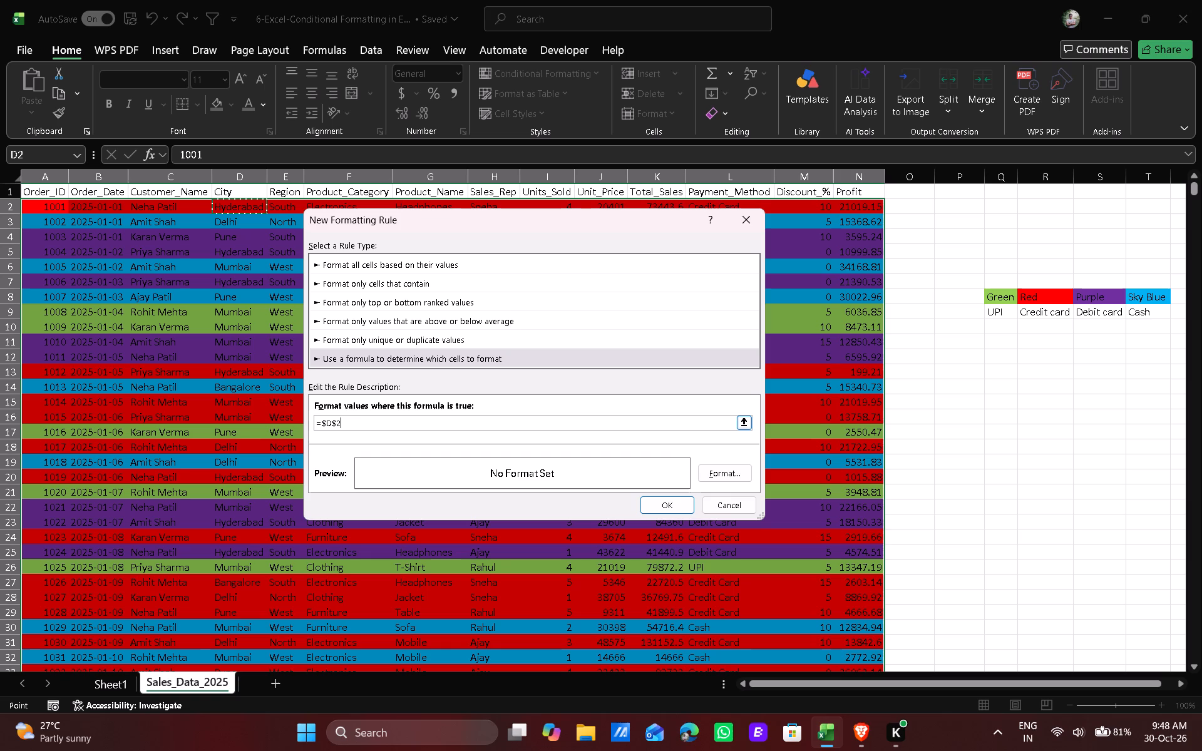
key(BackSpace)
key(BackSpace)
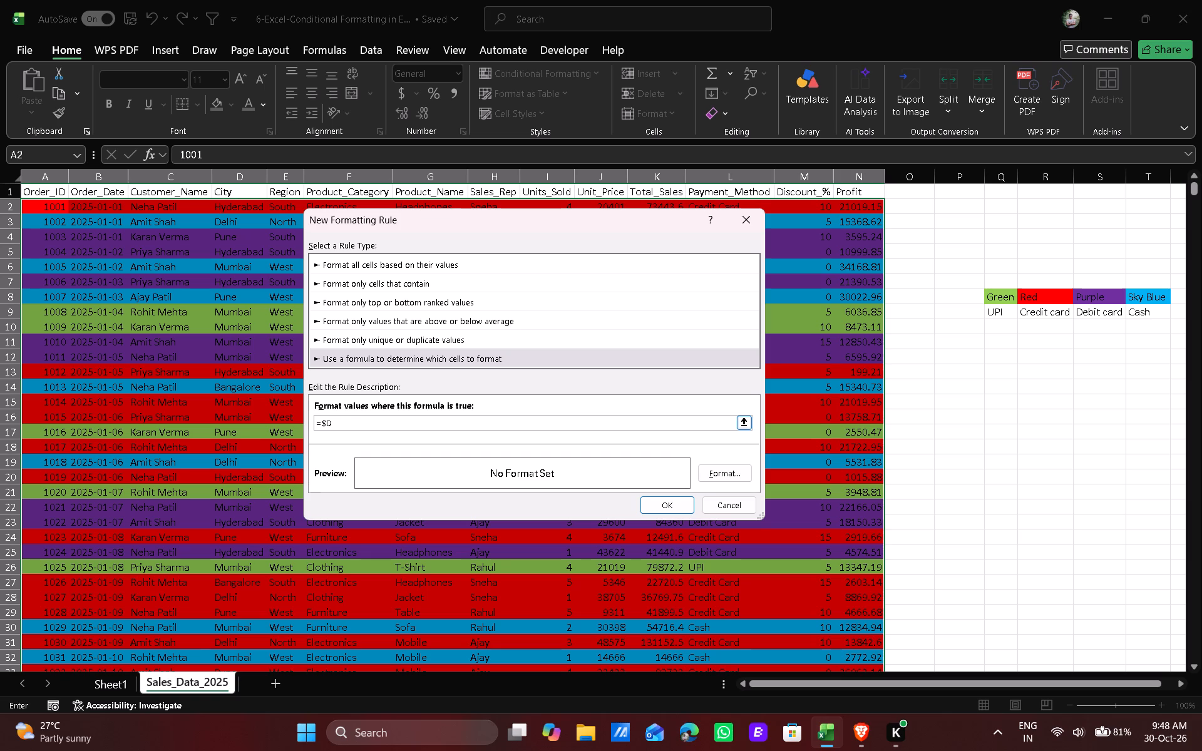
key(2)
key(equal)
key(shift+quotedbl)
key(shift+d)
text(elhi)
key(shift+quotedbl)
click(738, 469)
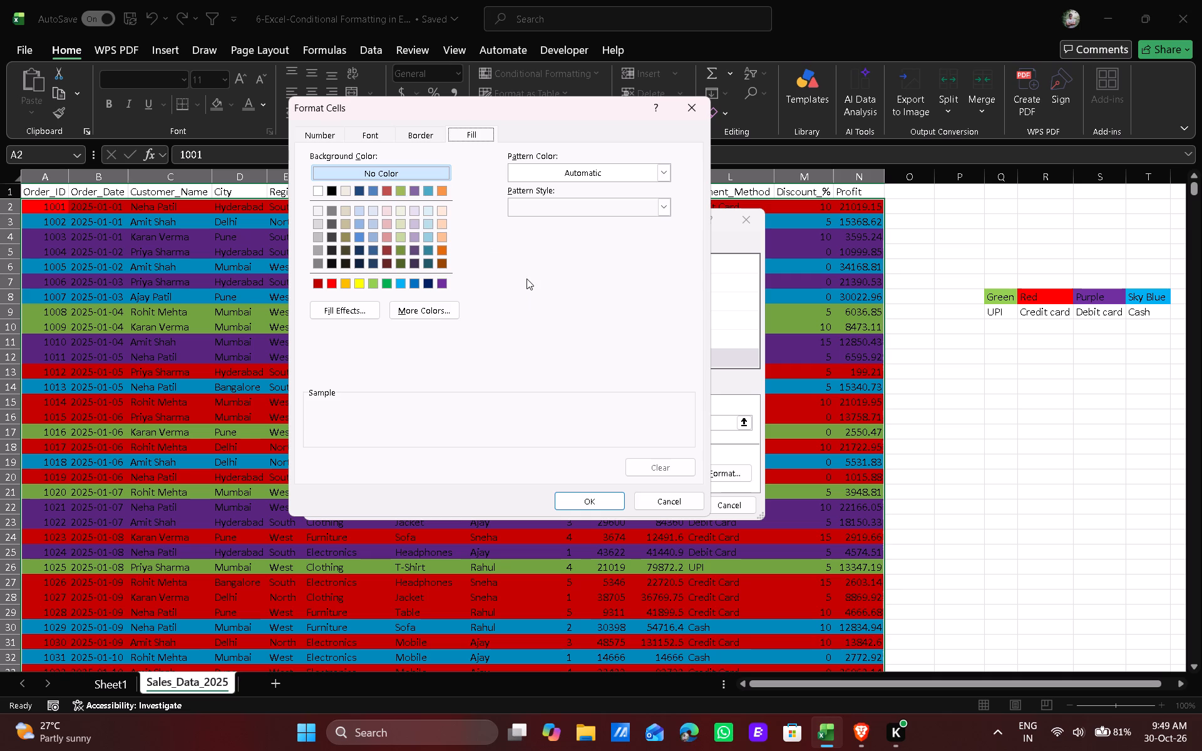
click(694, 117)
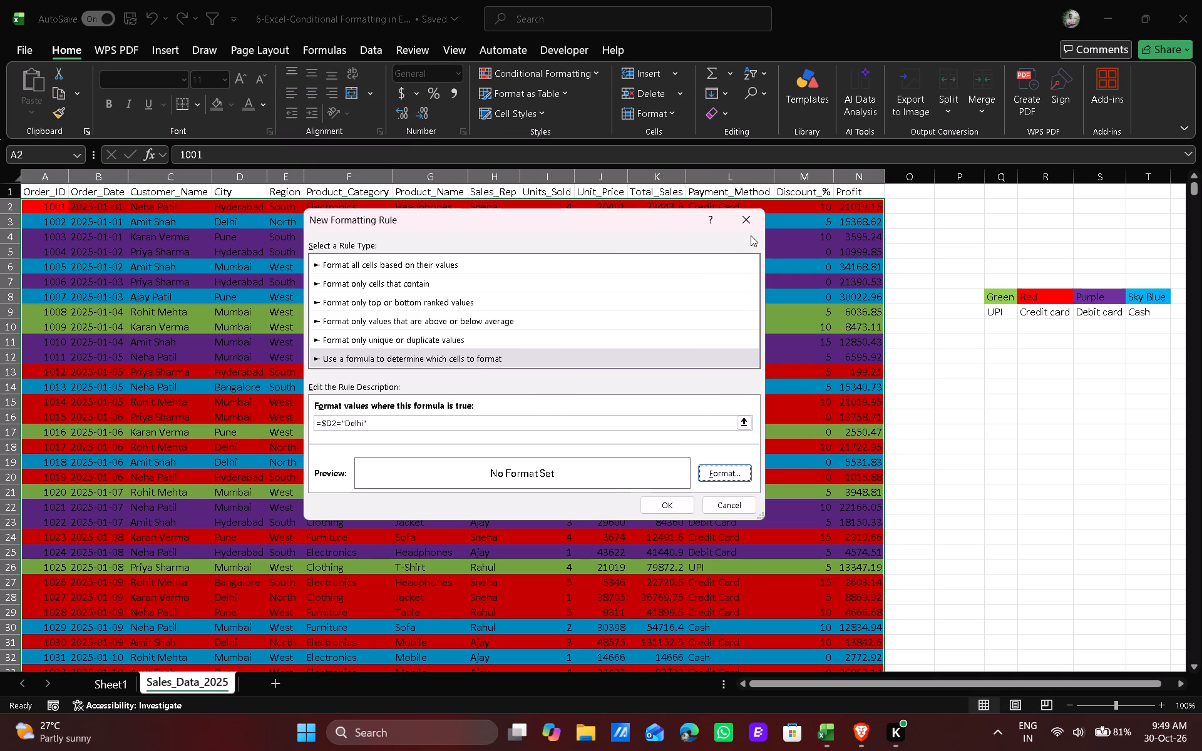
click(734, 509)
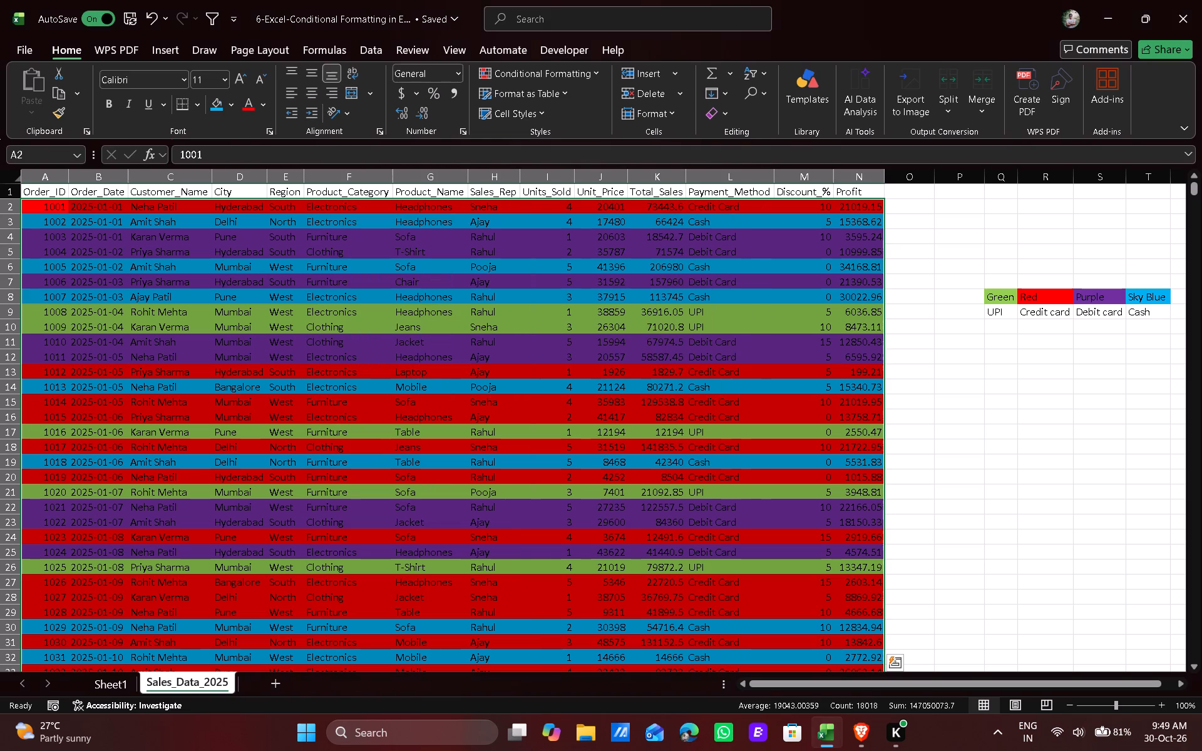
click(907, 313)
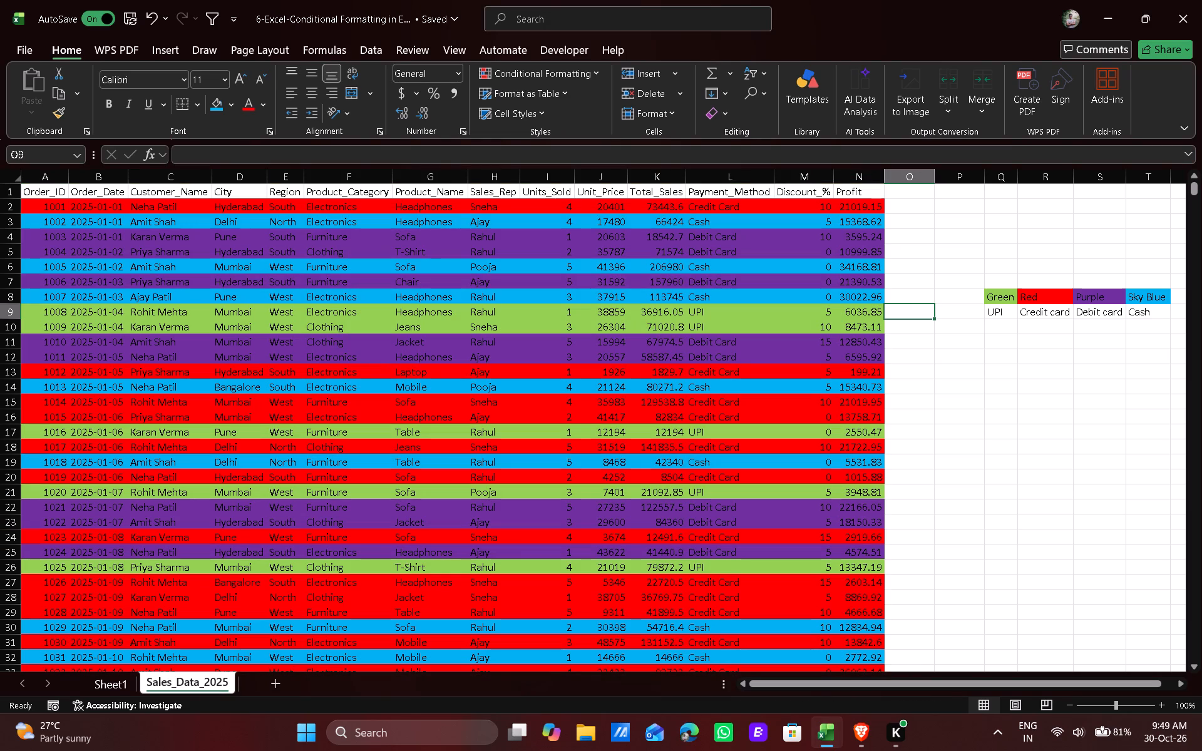
Start a formula-based conditional formatting rule on the City column D with the formula =$D2="Delhi".
click(239, 180)
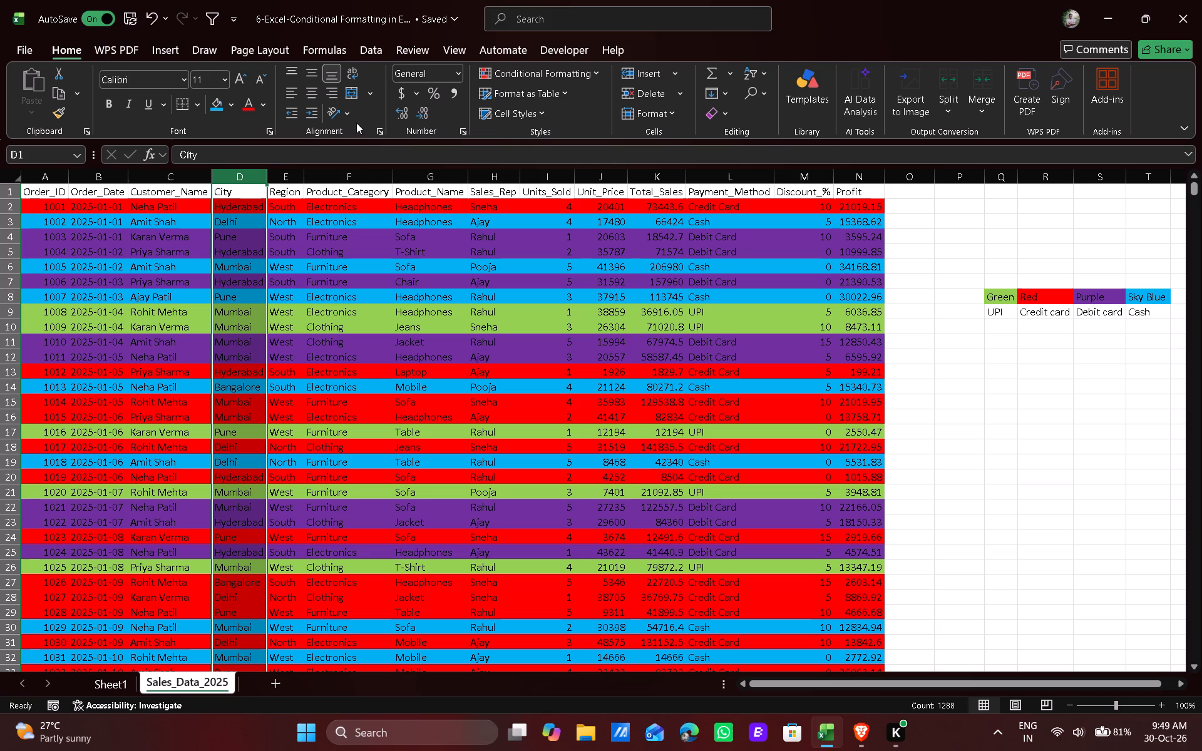
click(535, 70)
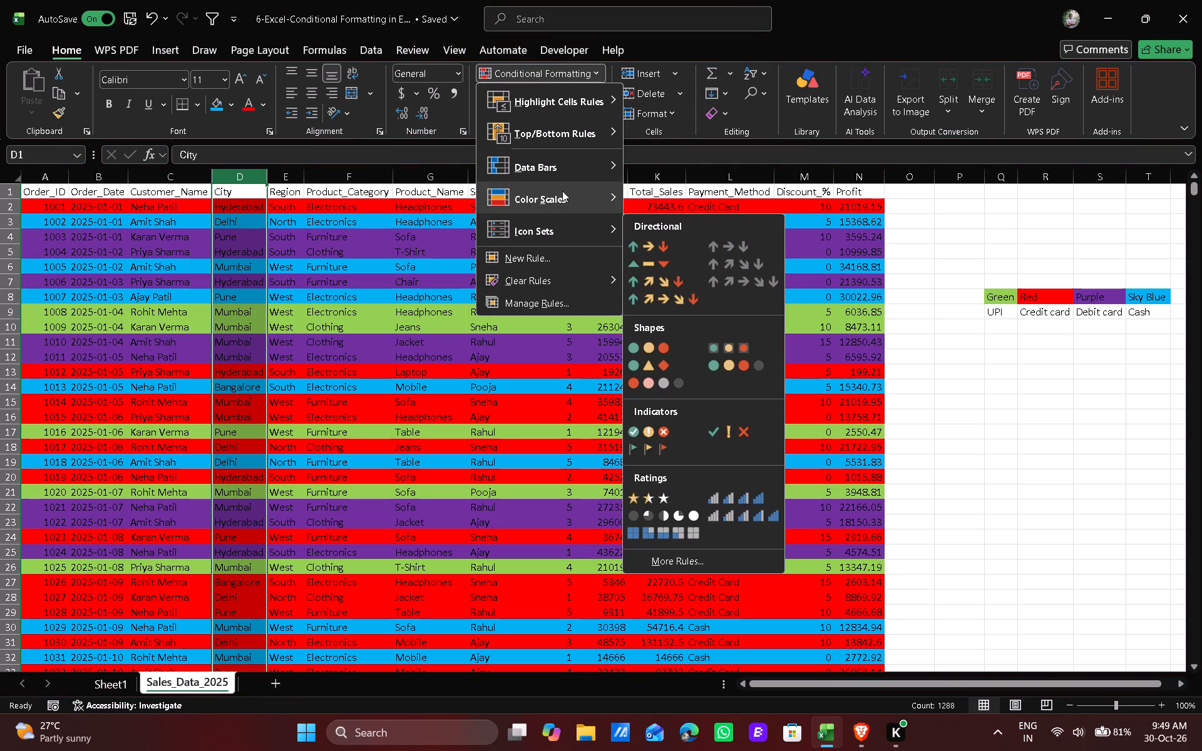
click(555, 253)
click(409, 338)
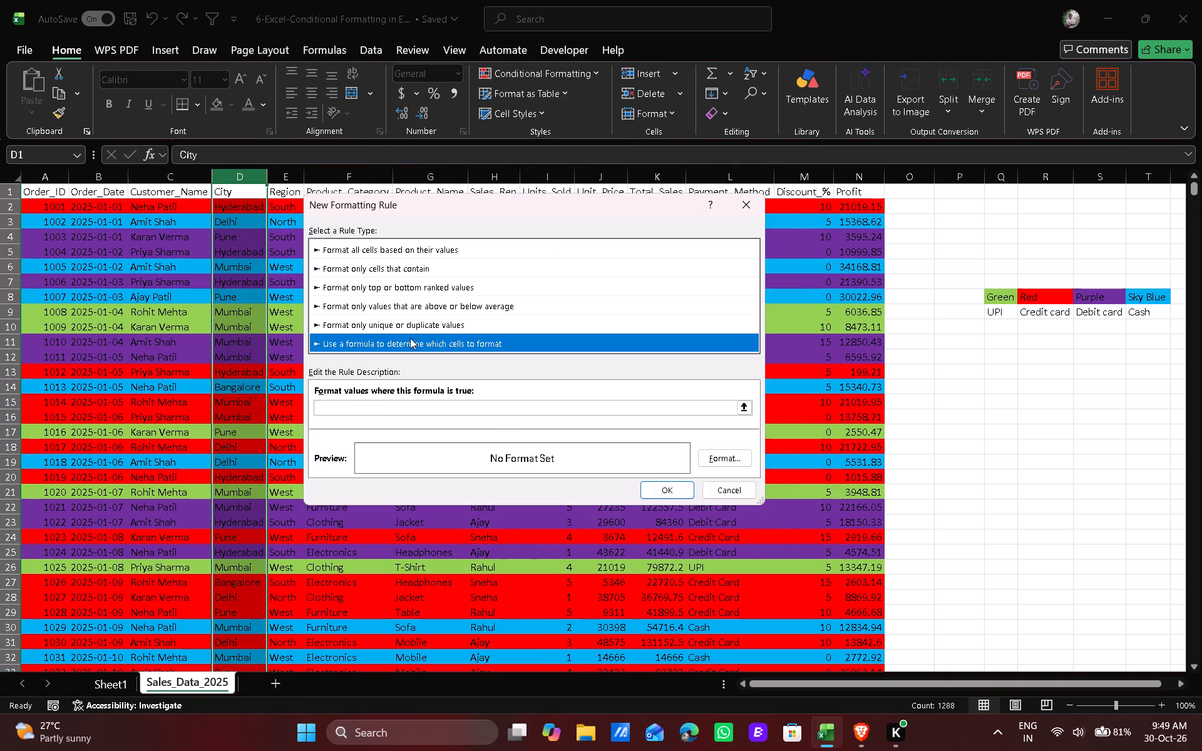
click(396, 408)
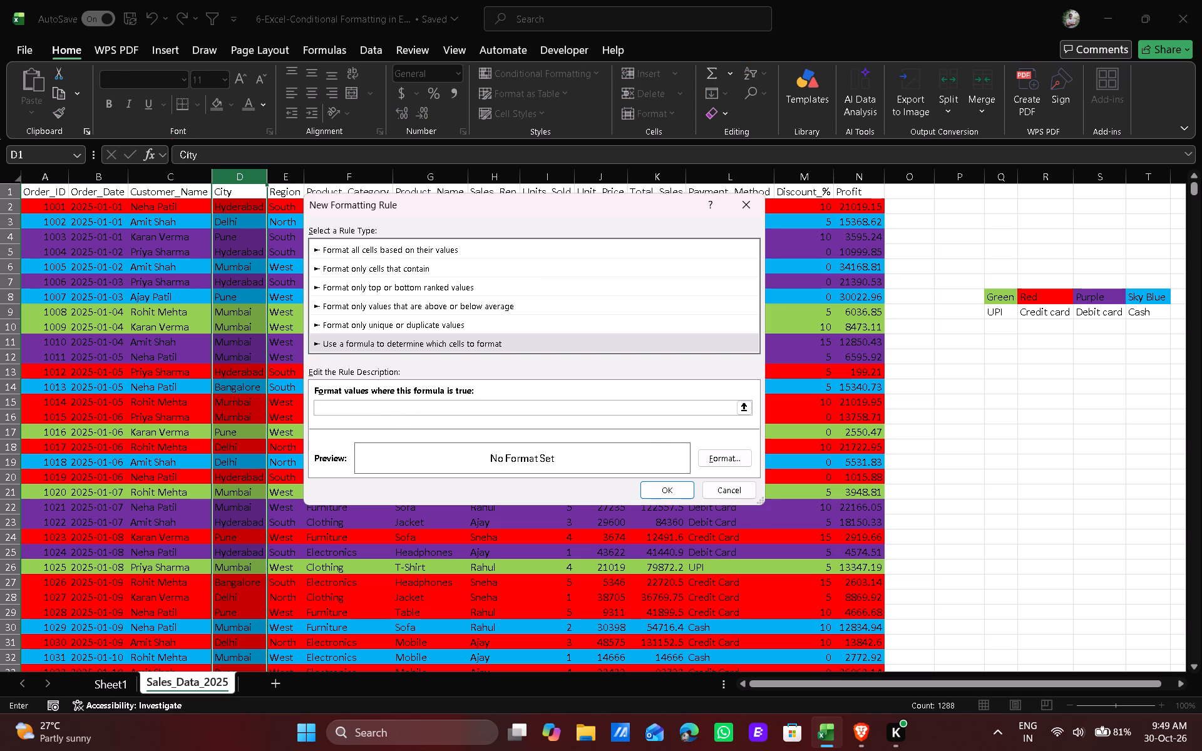
click(244, 203)
click(346, 407)
key(BackSpace)
key(BackSpace)
key(2)
key(equal)
key(shift+quotedbl)
text(Delhi)
key(shift+quotedbl)
scroll(347, 406, up, 1)
Give the Delhi rule a standard yellow fill and apply it to the City column.
click(719, 459)
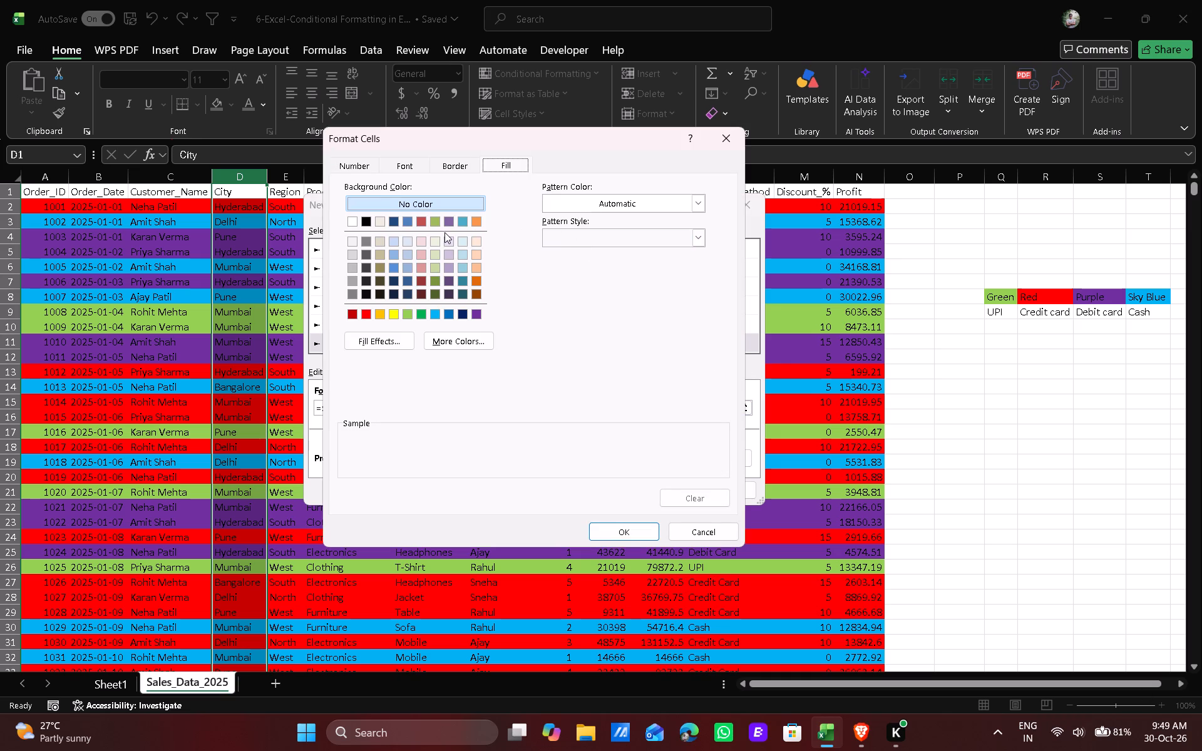
click(478, 225)
click(394, 317)
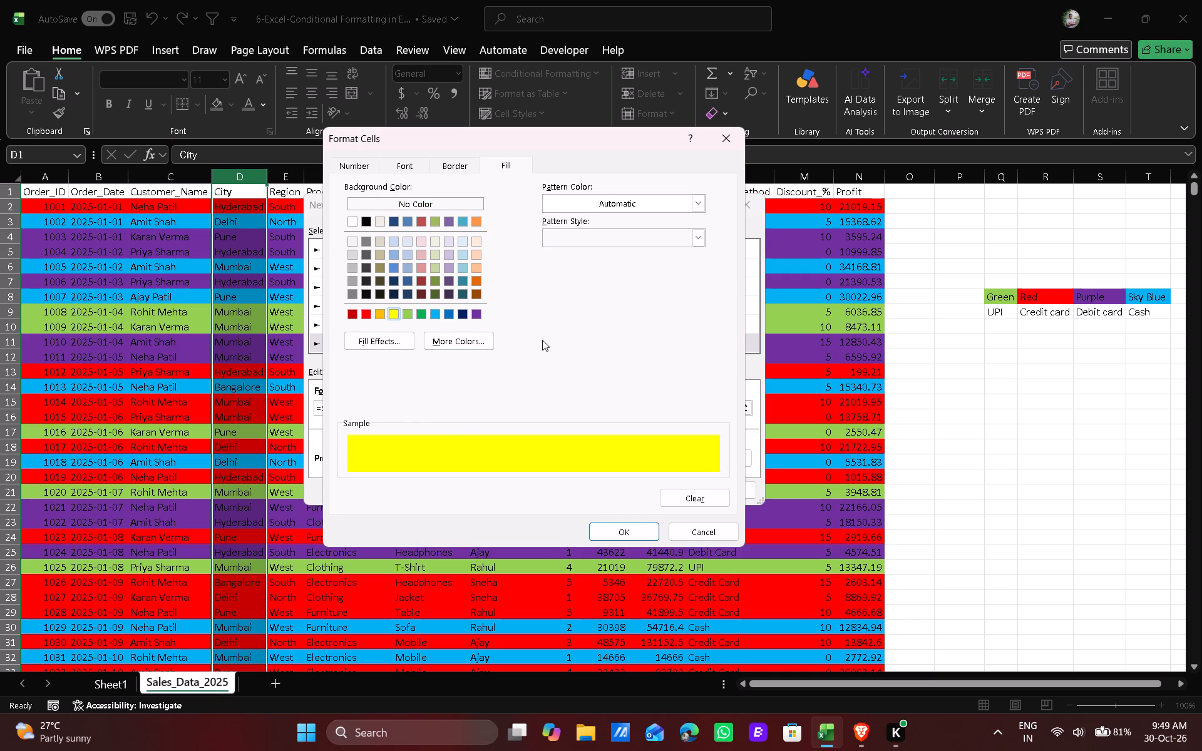
click(612, 529)
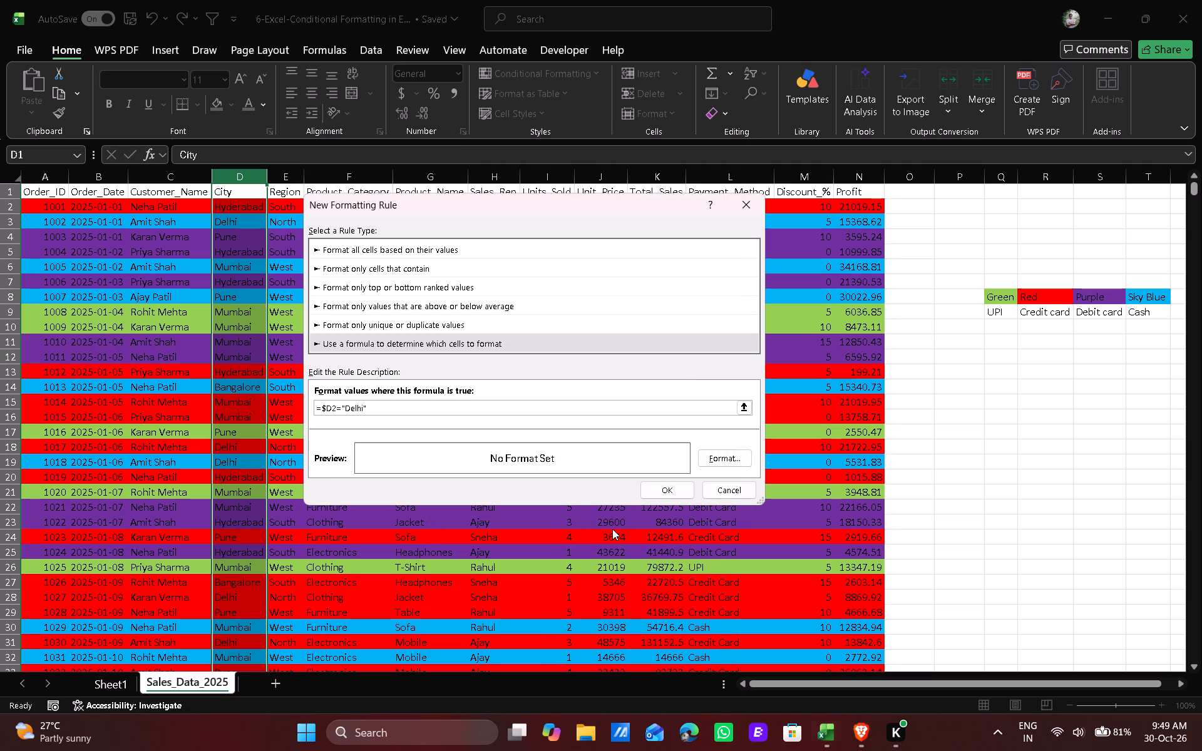
click(657, 494)
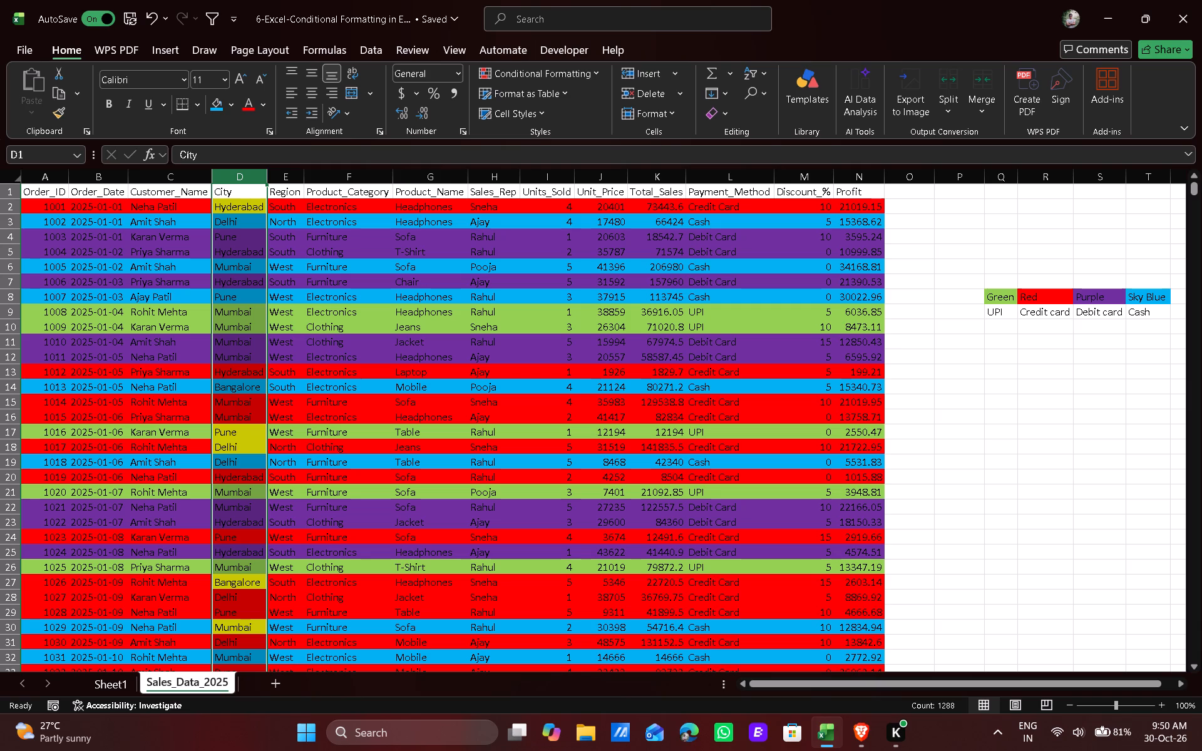
Examine down the City column which cells the yellow Delhi rule highlights.
scroll(232, 560, down, 10)
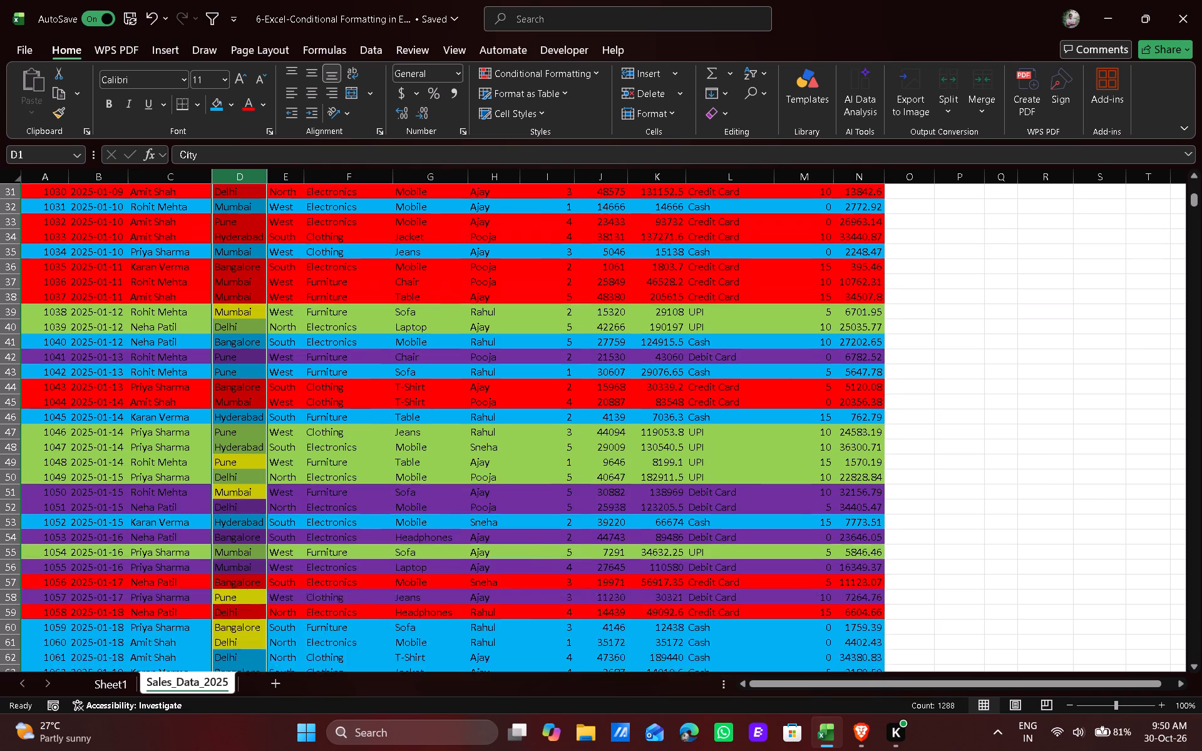
scroll(232, 560, down, 5)
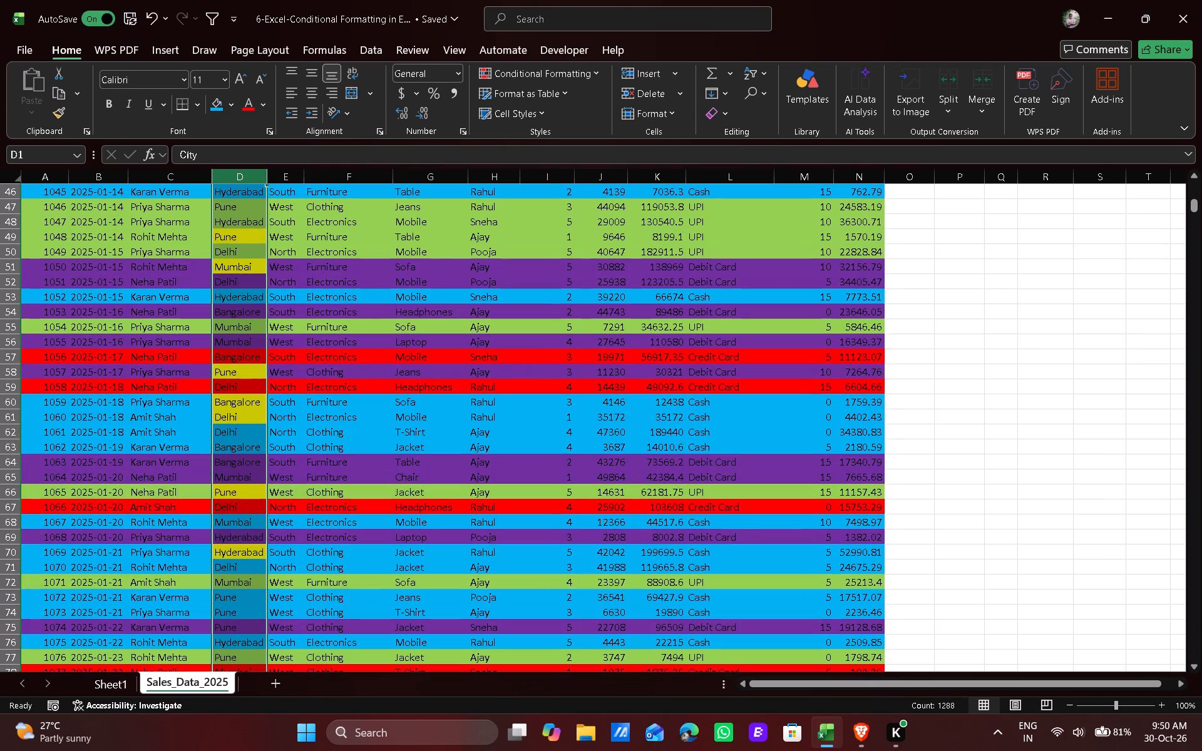
scroll(232, 560, up, 4)
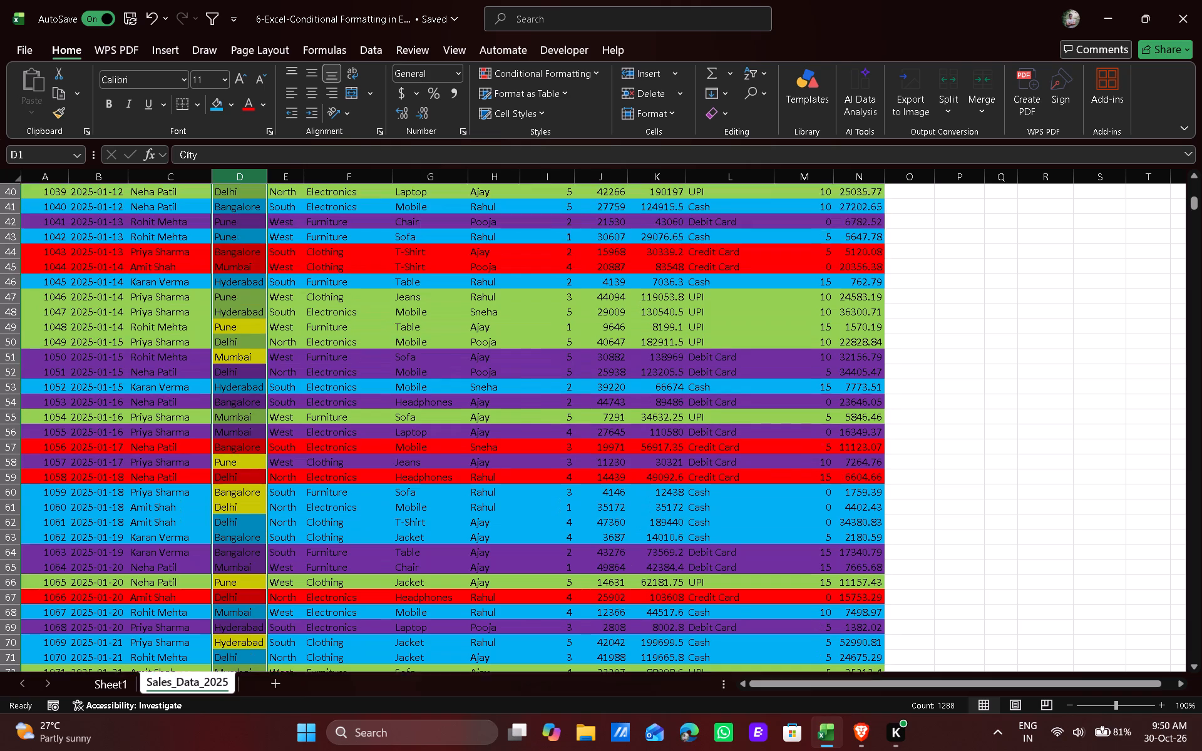
scroll(232, 560, up, 18)
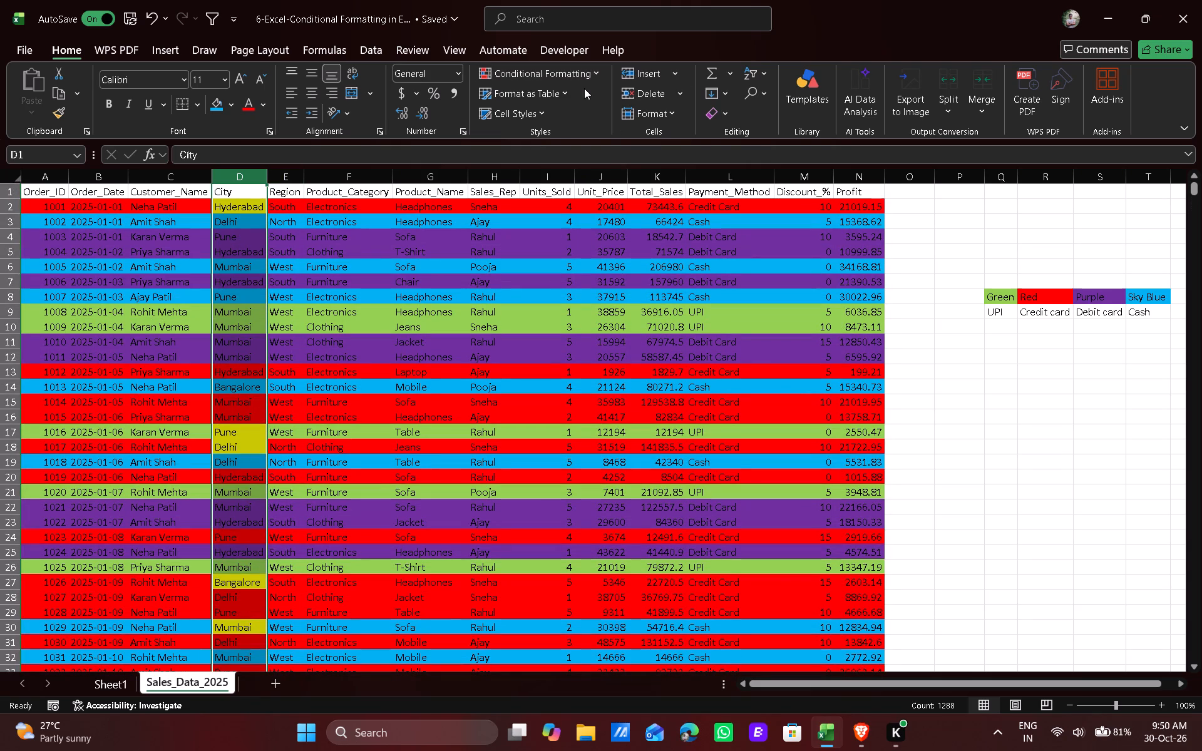
Turn on Stop If True for the yellow =$D2="Delhi" rule among the existing conditional formatting rules.
click(597, 68)
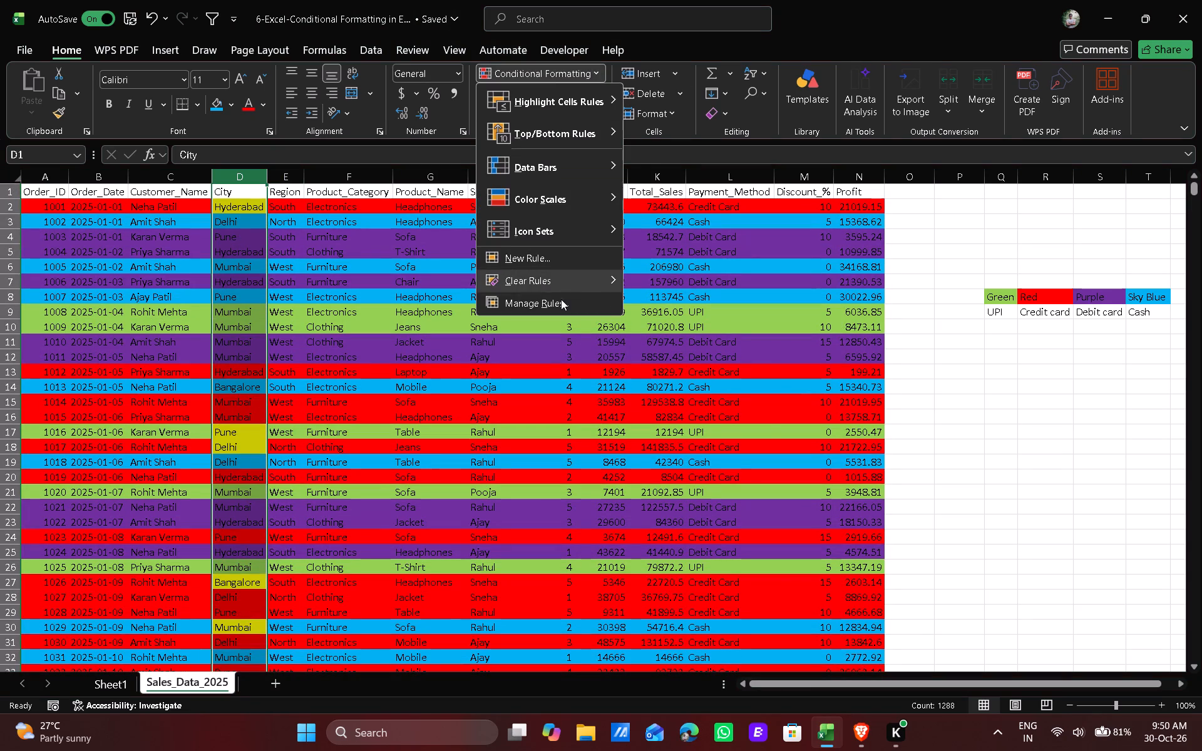
click(561, 300)
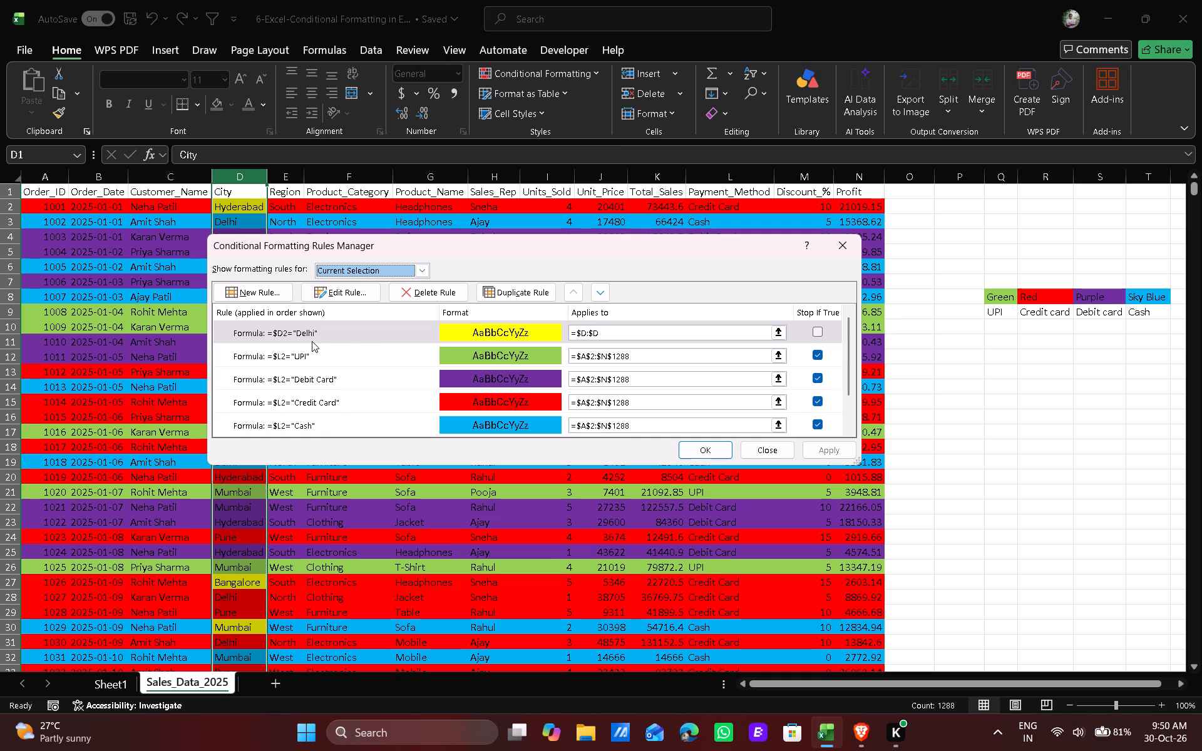
drag(500, 246, 628, 263)
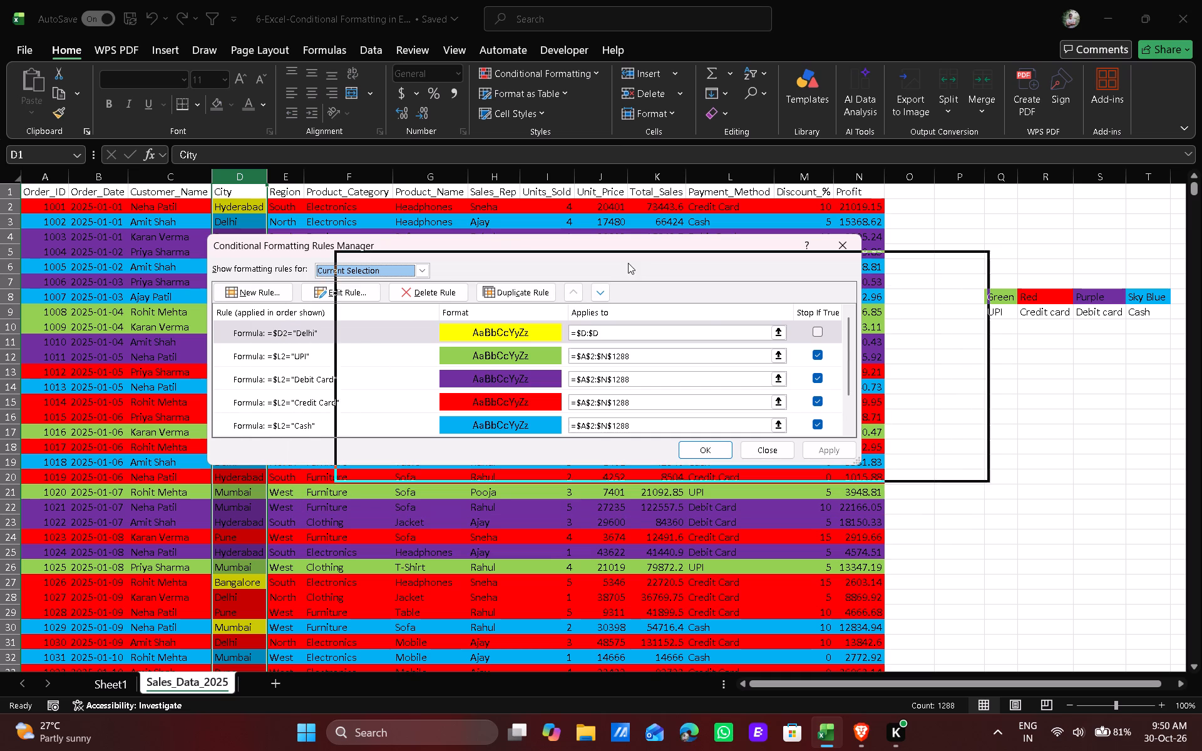
drag(628, 263, 640, 251)
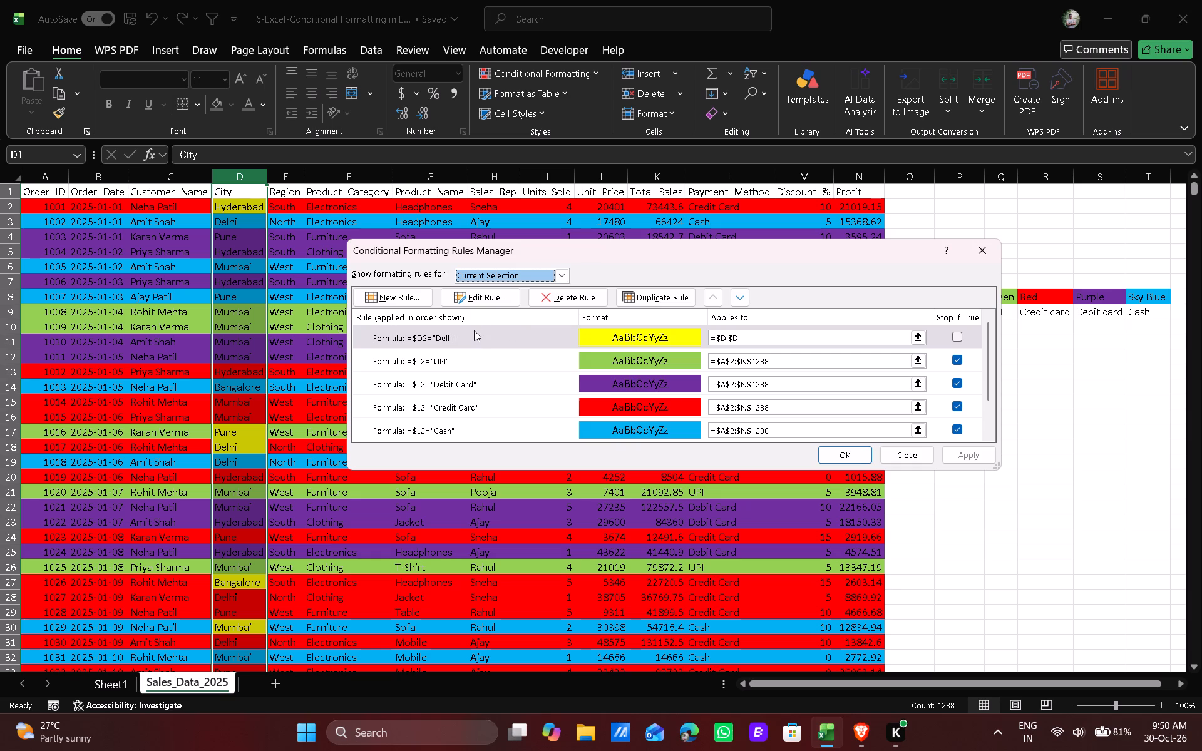
click(962, 334)
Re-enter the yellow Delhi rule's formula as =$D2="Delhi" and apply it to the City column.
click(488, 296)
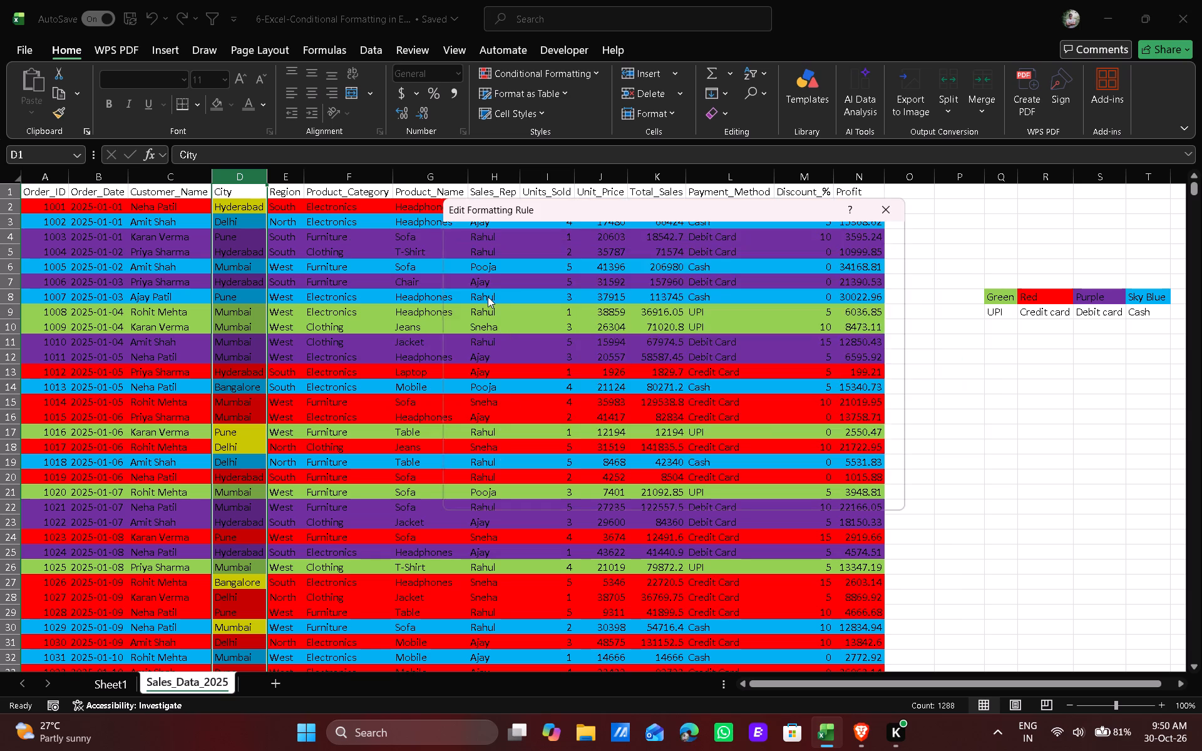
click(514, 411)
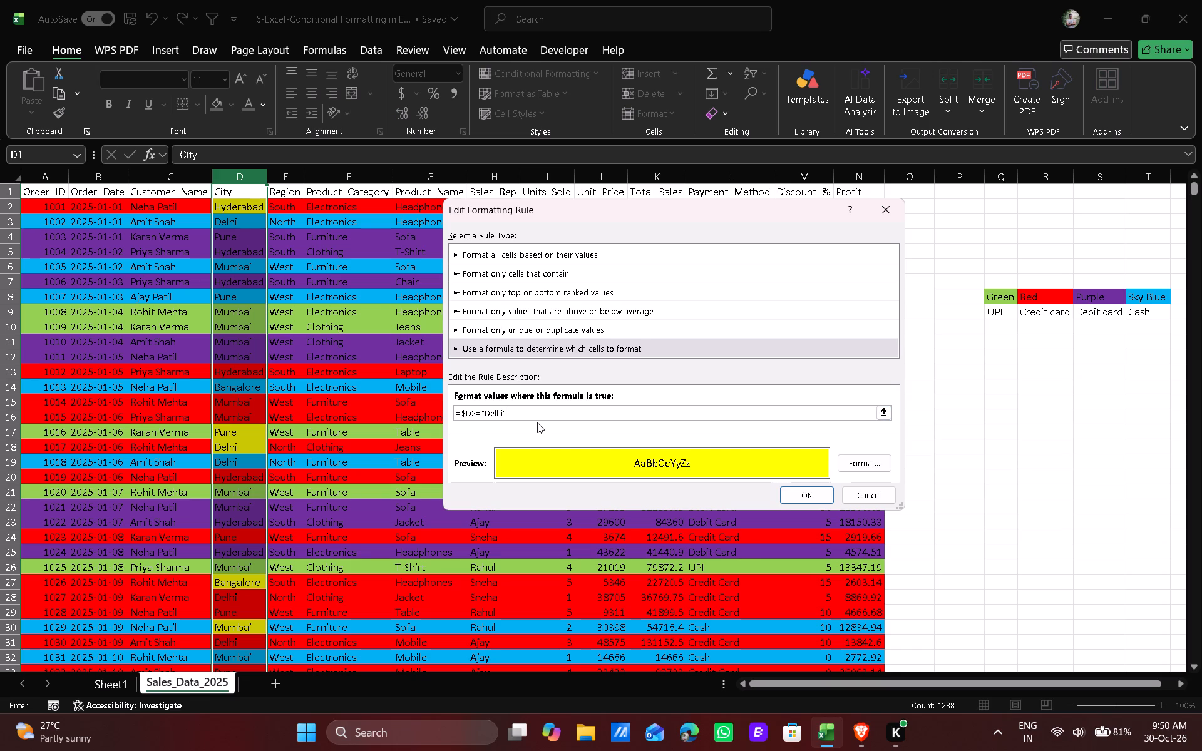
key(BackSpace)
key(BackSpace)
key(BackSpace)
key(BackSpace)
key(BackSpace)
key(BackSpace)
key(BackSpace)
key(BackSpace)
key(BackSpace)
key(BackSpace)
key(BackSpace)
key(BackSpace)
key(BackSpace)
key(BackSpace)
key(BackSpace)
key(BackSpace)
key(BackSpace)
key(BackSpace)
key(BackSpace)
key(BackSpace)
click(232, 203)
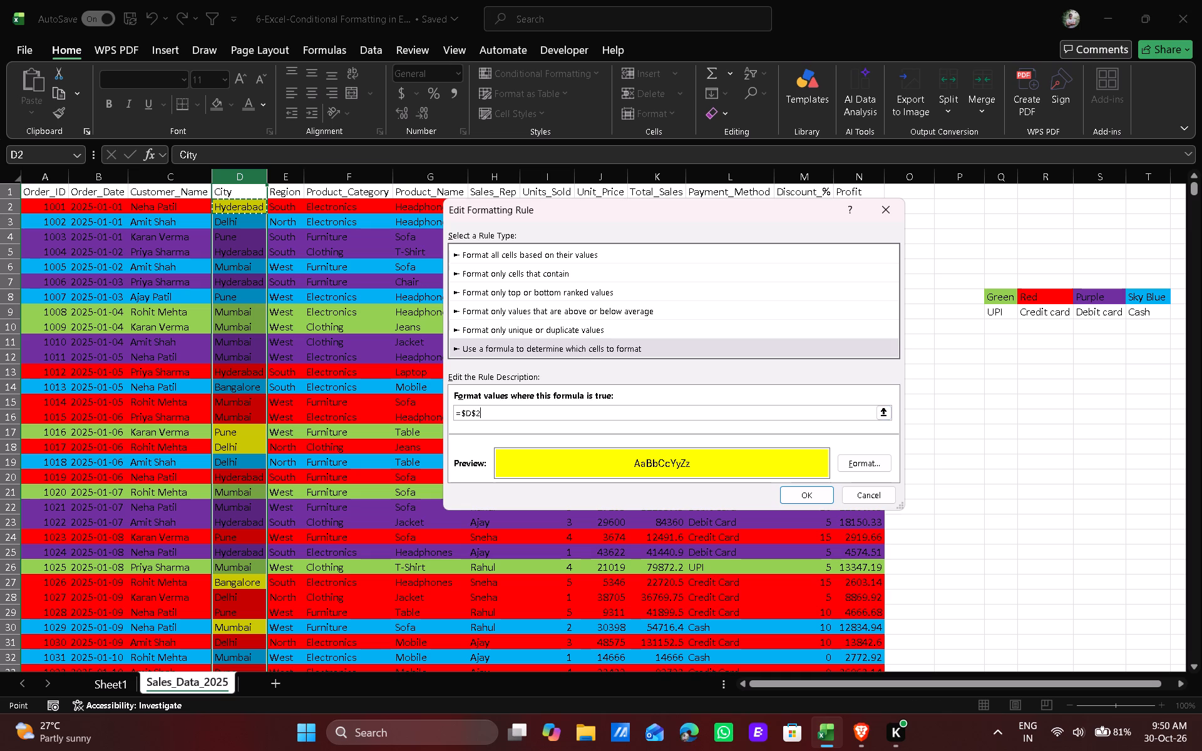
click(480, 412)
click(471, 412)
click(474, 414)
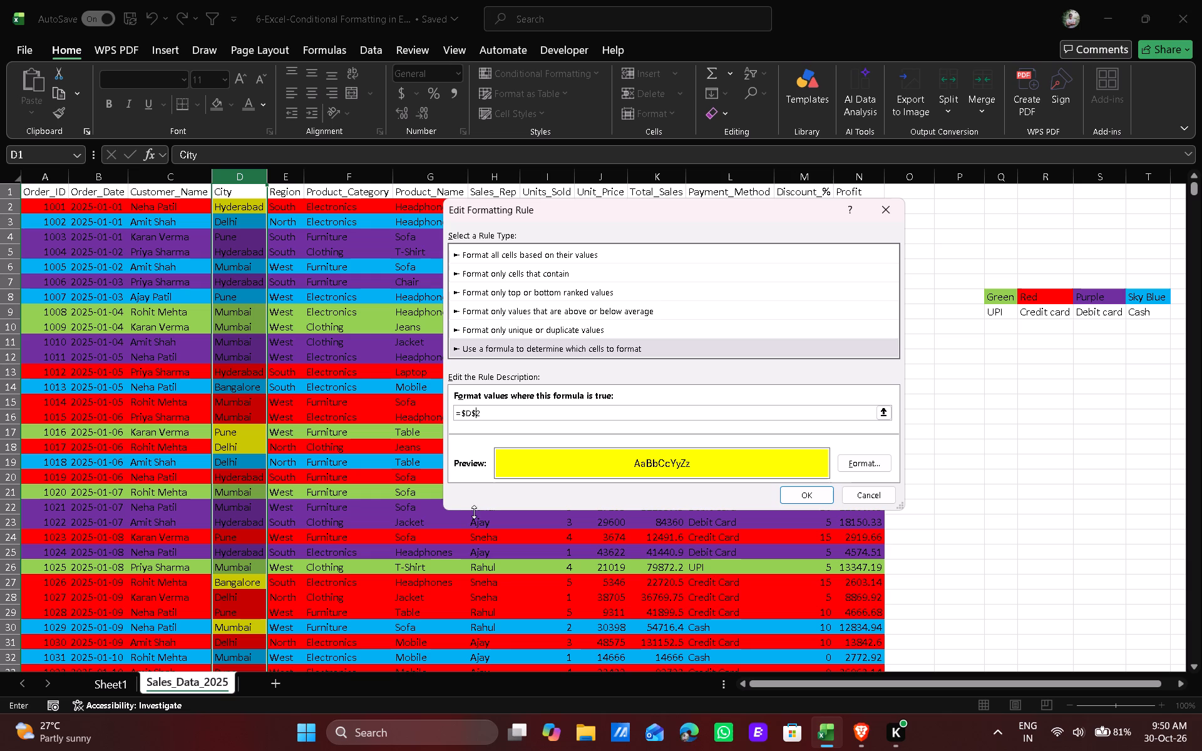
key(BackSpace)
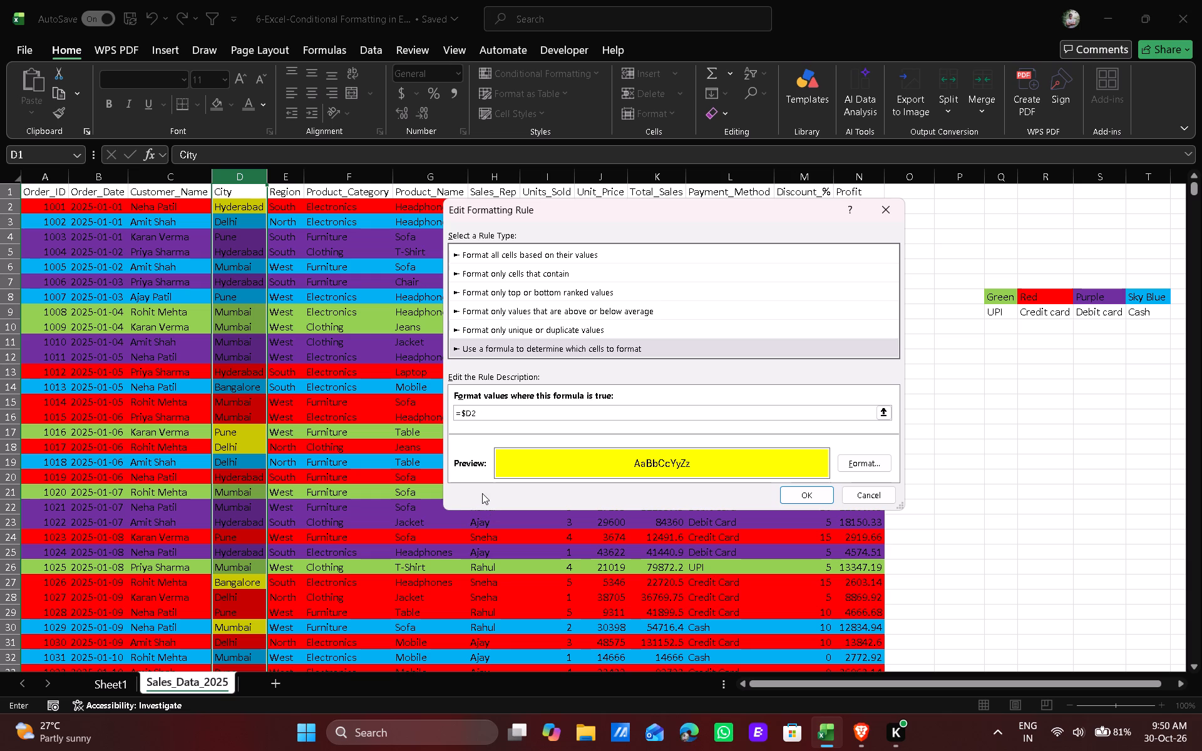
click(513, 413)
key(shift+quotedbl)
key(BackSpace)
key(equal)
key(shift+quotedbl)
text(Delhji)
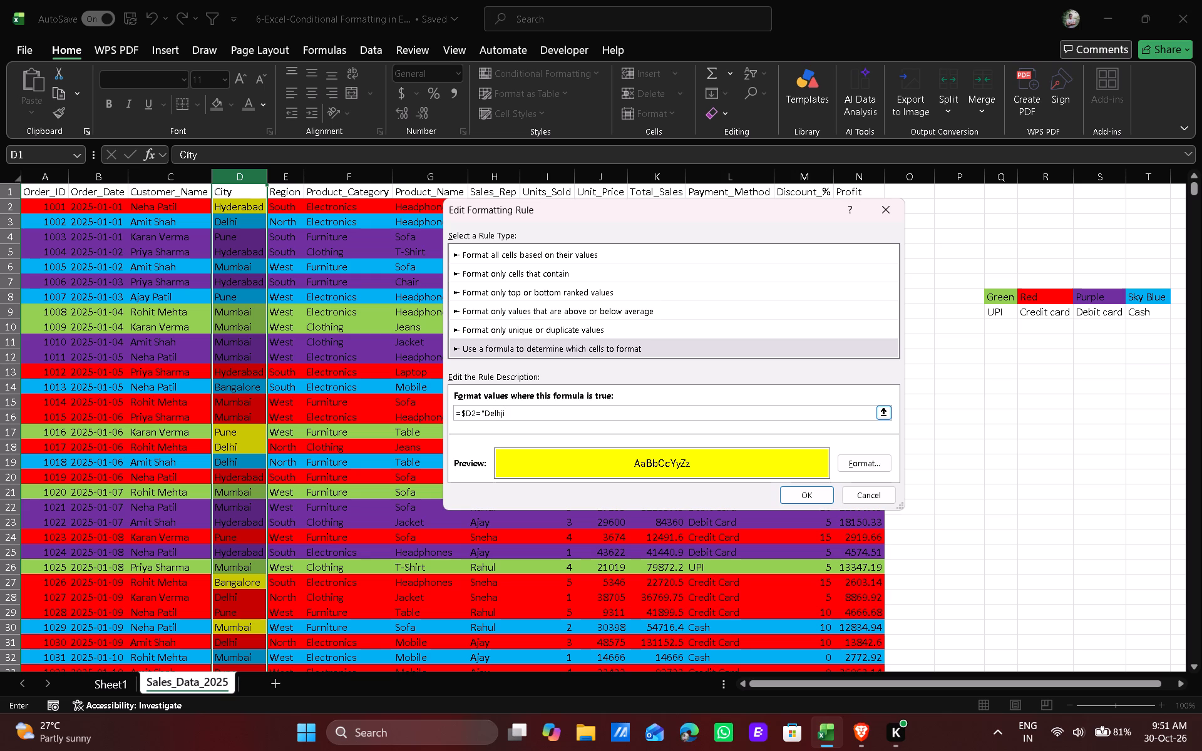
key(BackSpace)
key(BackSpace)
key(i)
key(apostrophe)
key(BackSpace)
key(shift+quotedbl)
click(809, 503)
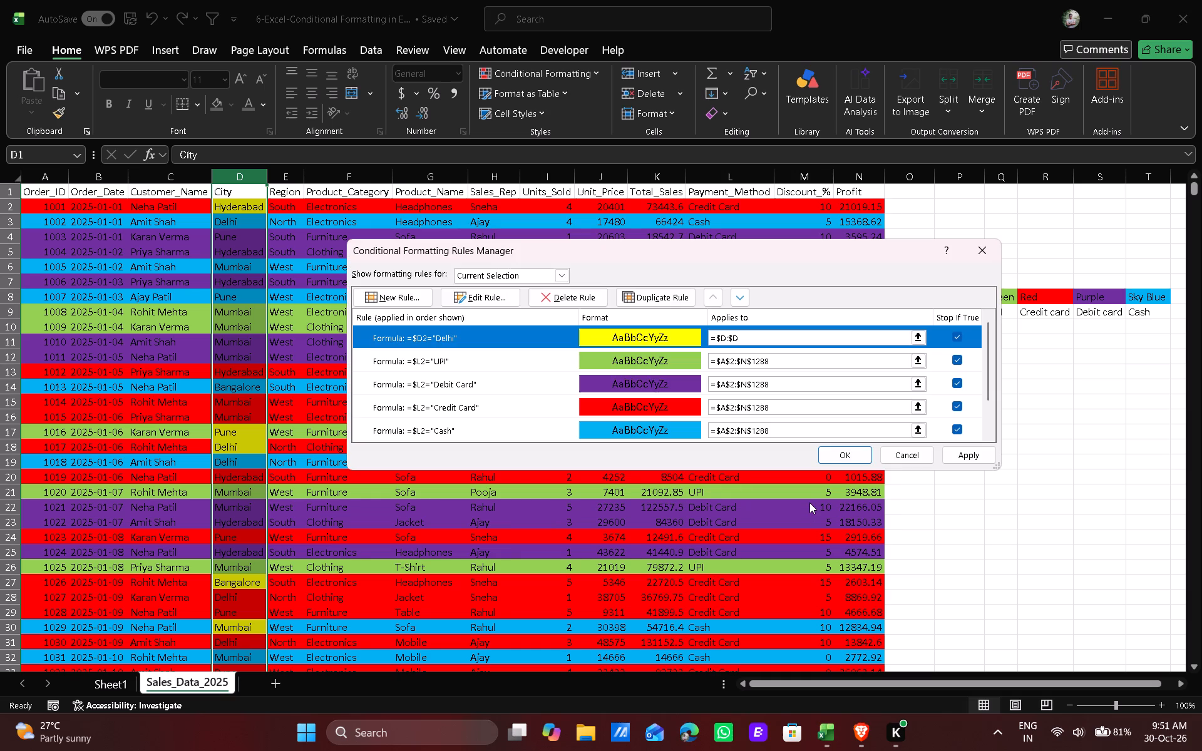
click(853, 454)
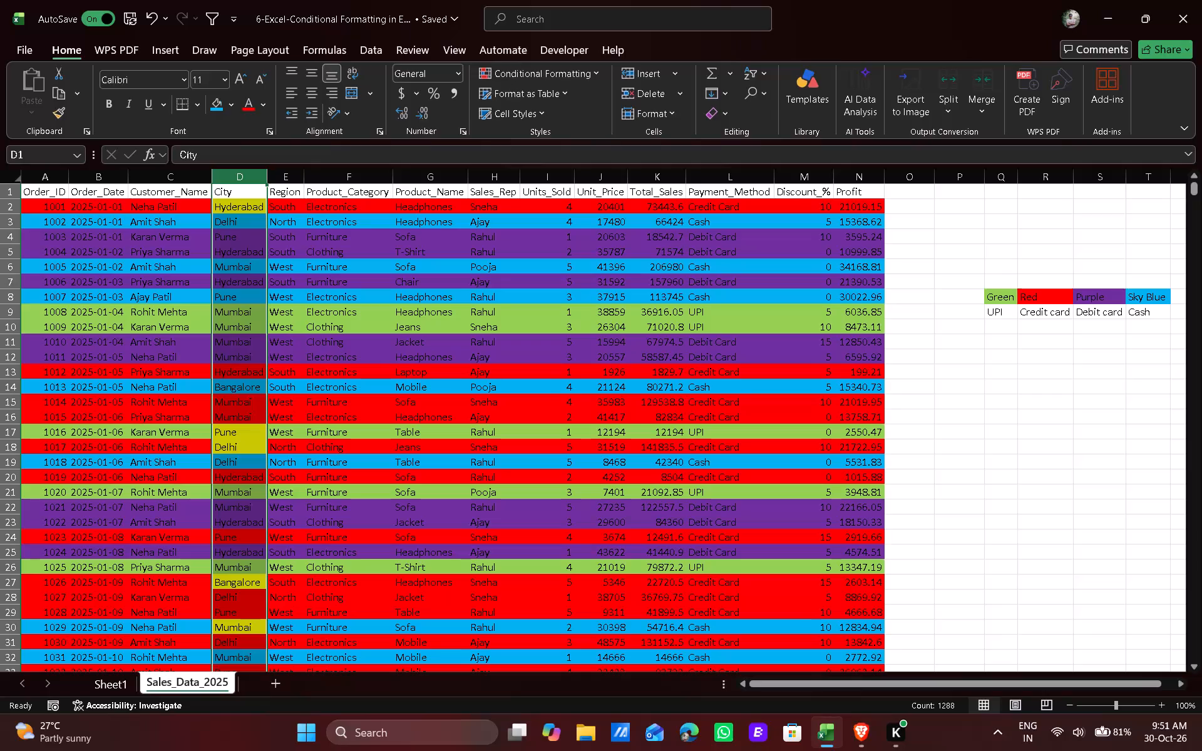
Examine which City cells are highlighted yellow and review the conditional formatting rules that apply to column D.
click(193, 441)
click(237, 434)
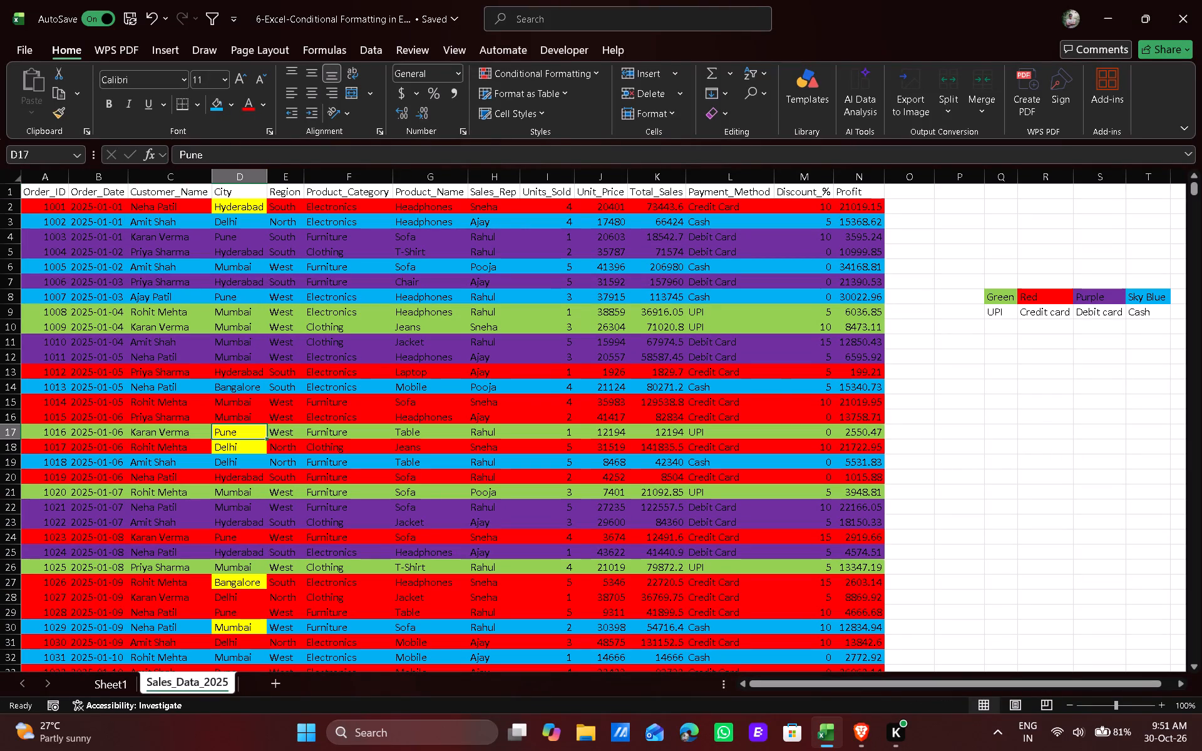
click(240, 601)
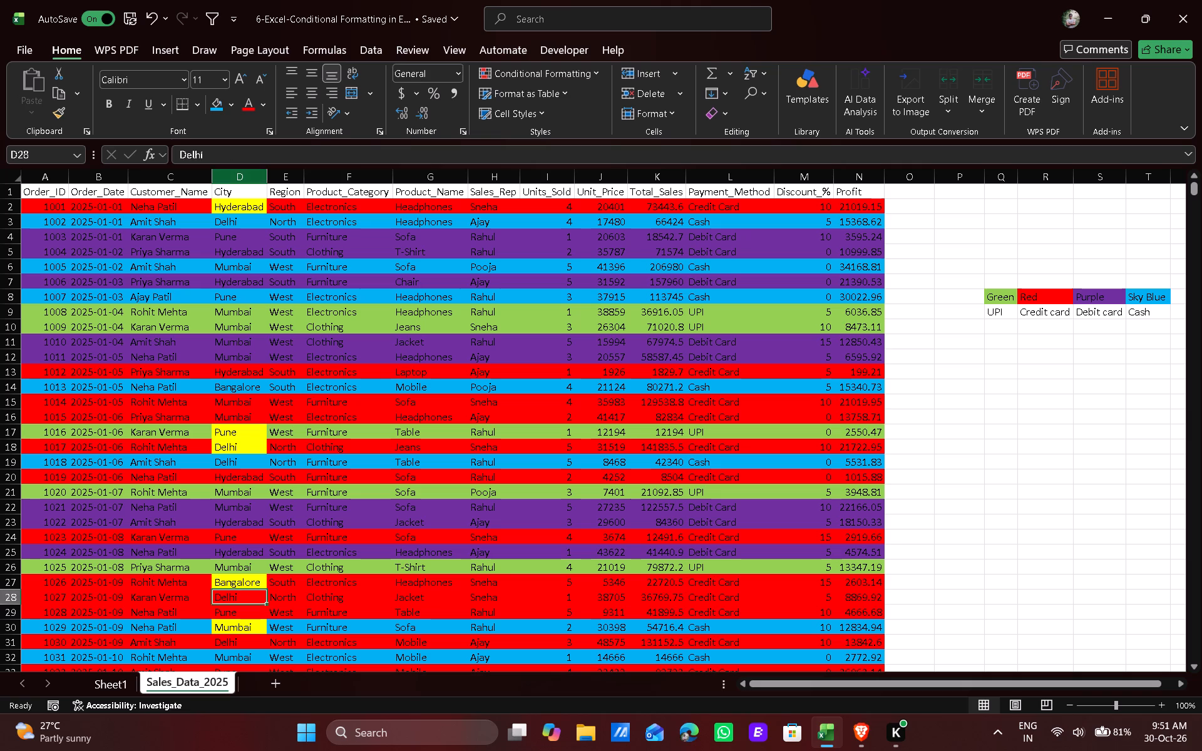
click(247, 181)
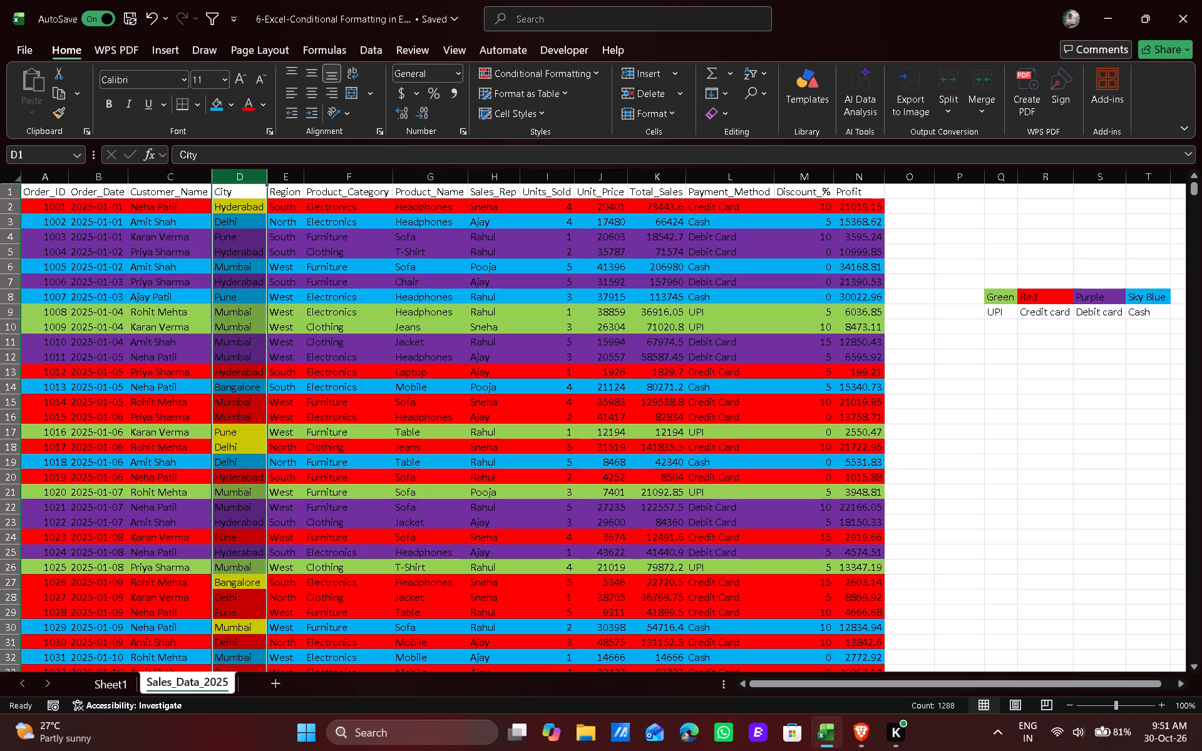
click(247, 181)
click(247, 181)
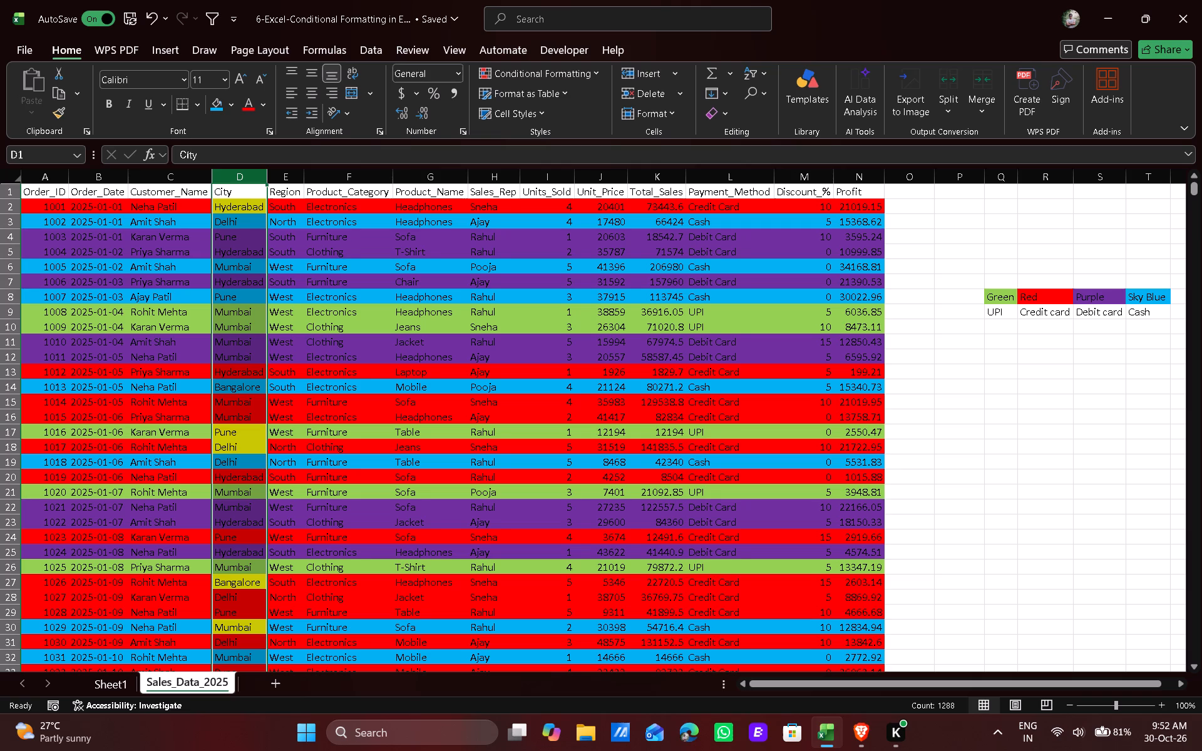
click(537, 72)
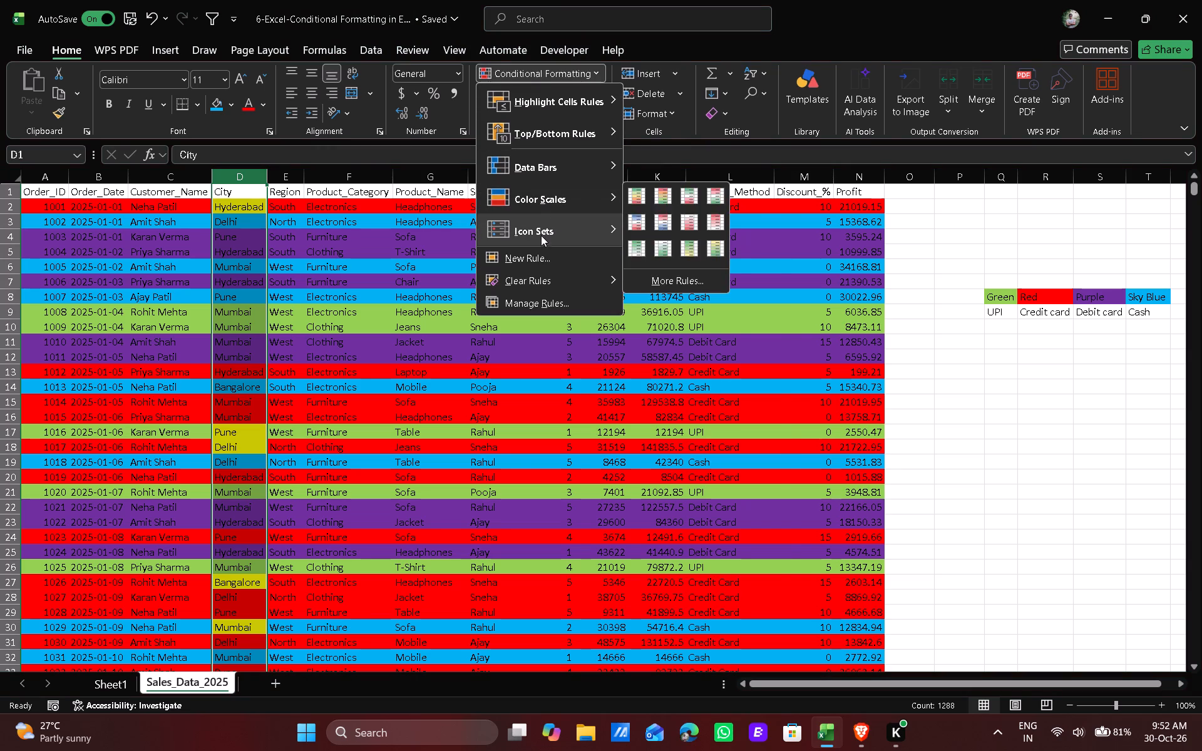
click(532, 296)
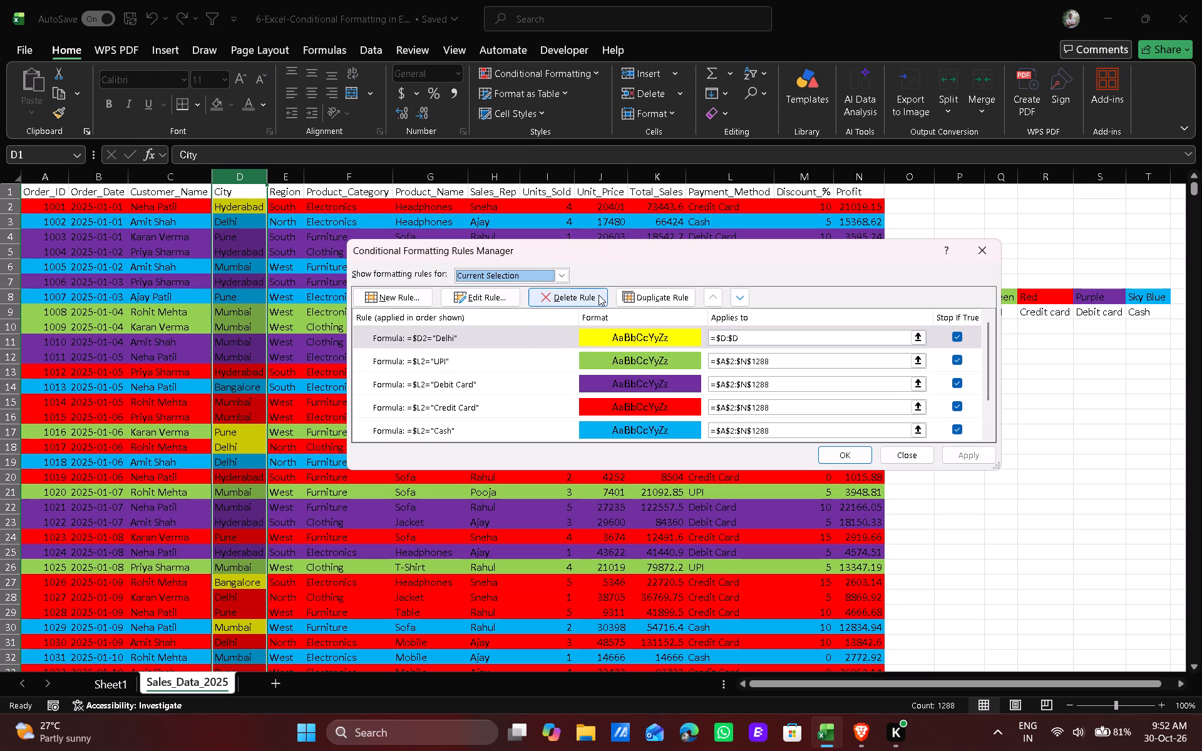
scroll(681, 427, down, 4)
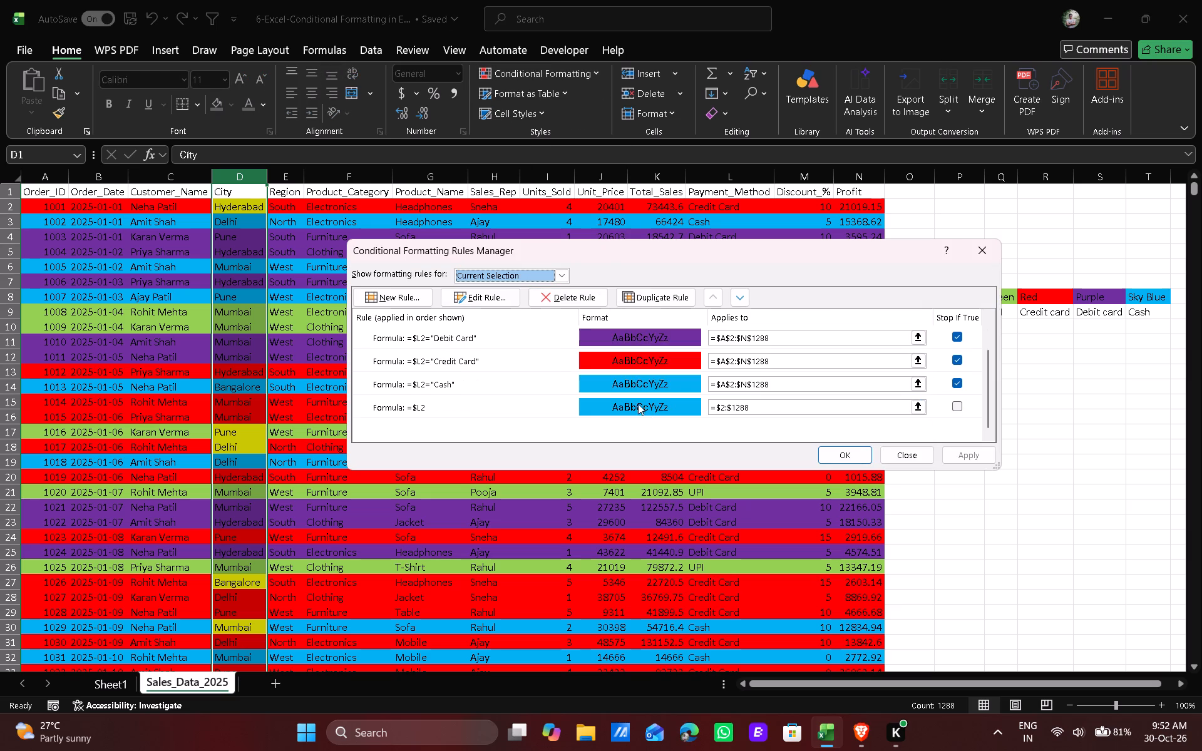
scroll(635, 400, up, 4)
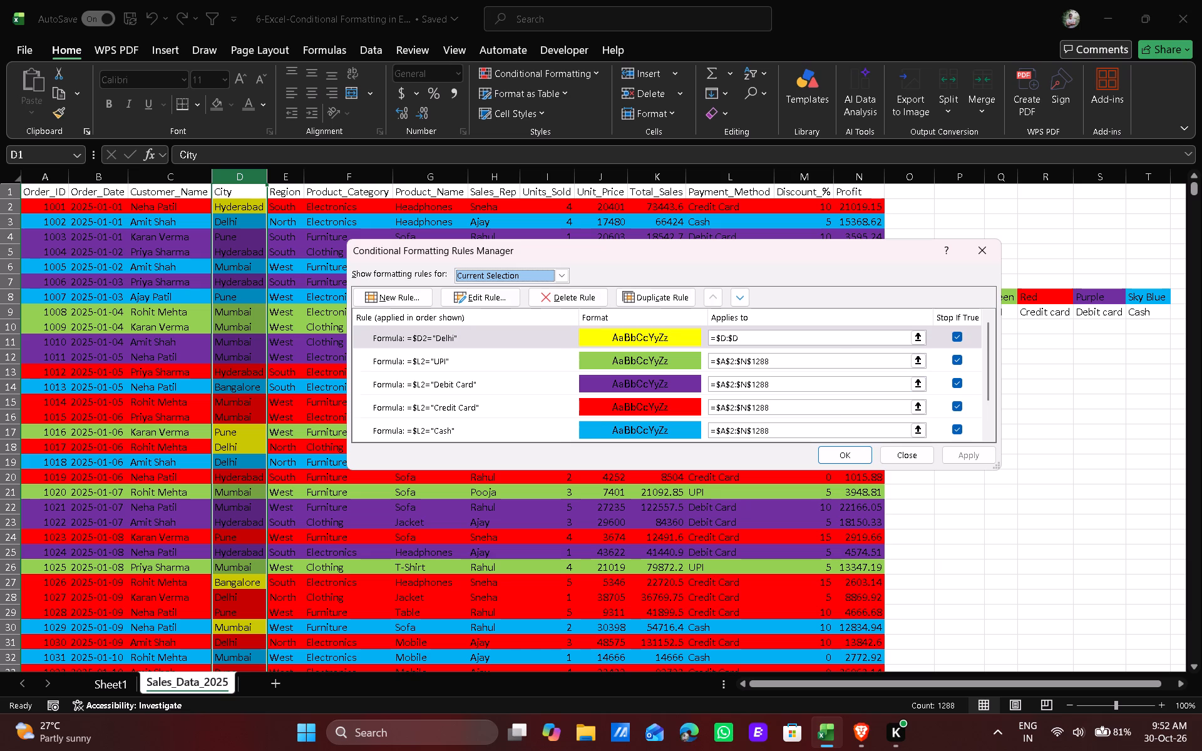
click(985, 248)
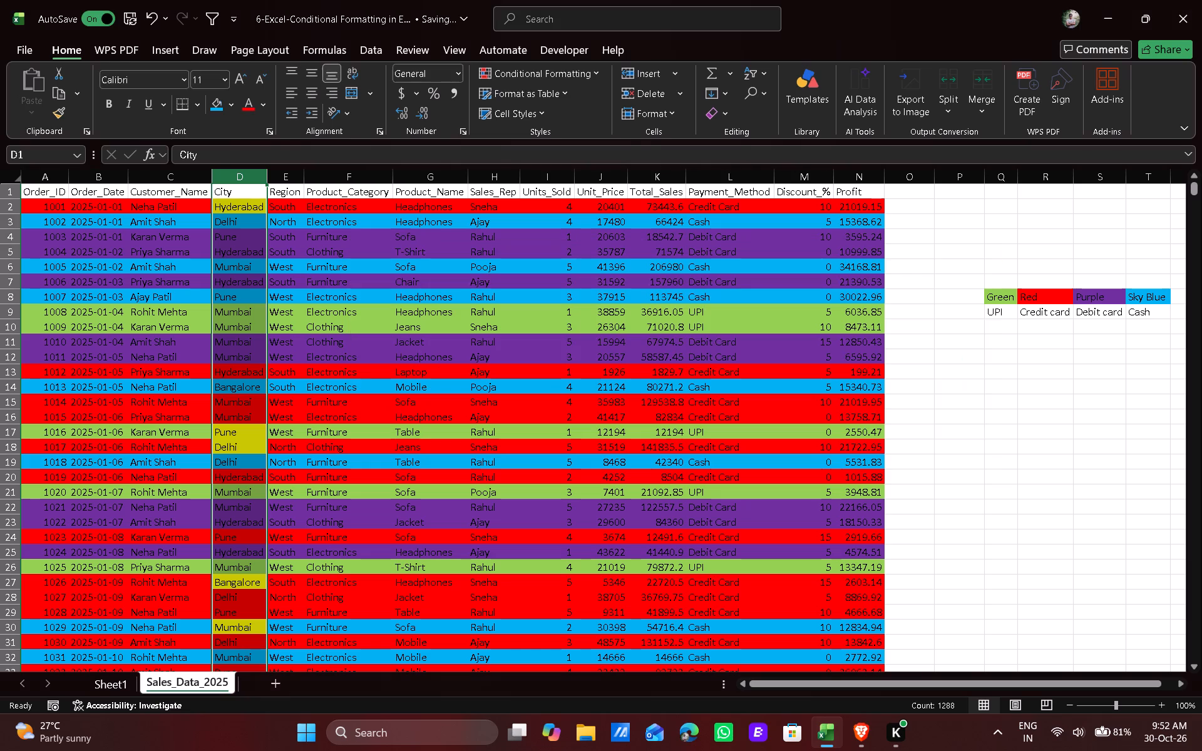
Clear all conditional formatting rules from the entire Sales_Data_2025 sheet.
click(285, 394)
click(202, 285)
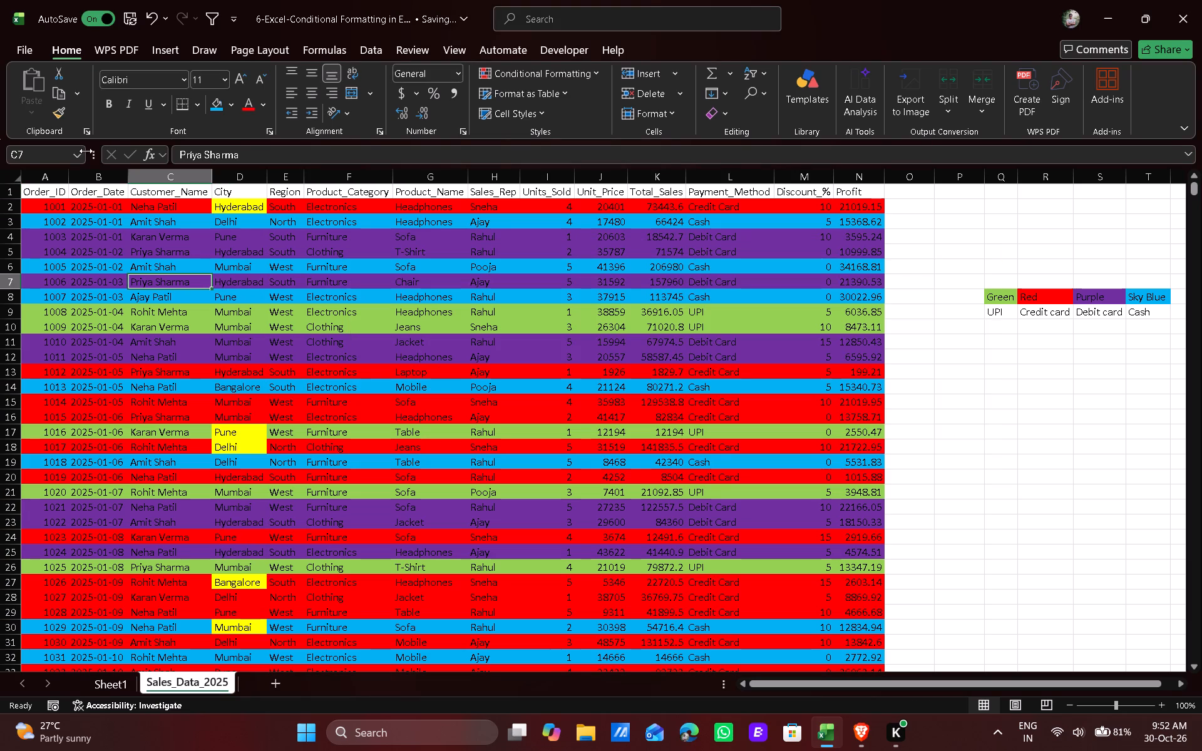
click(427, 291)
click(568, 68)
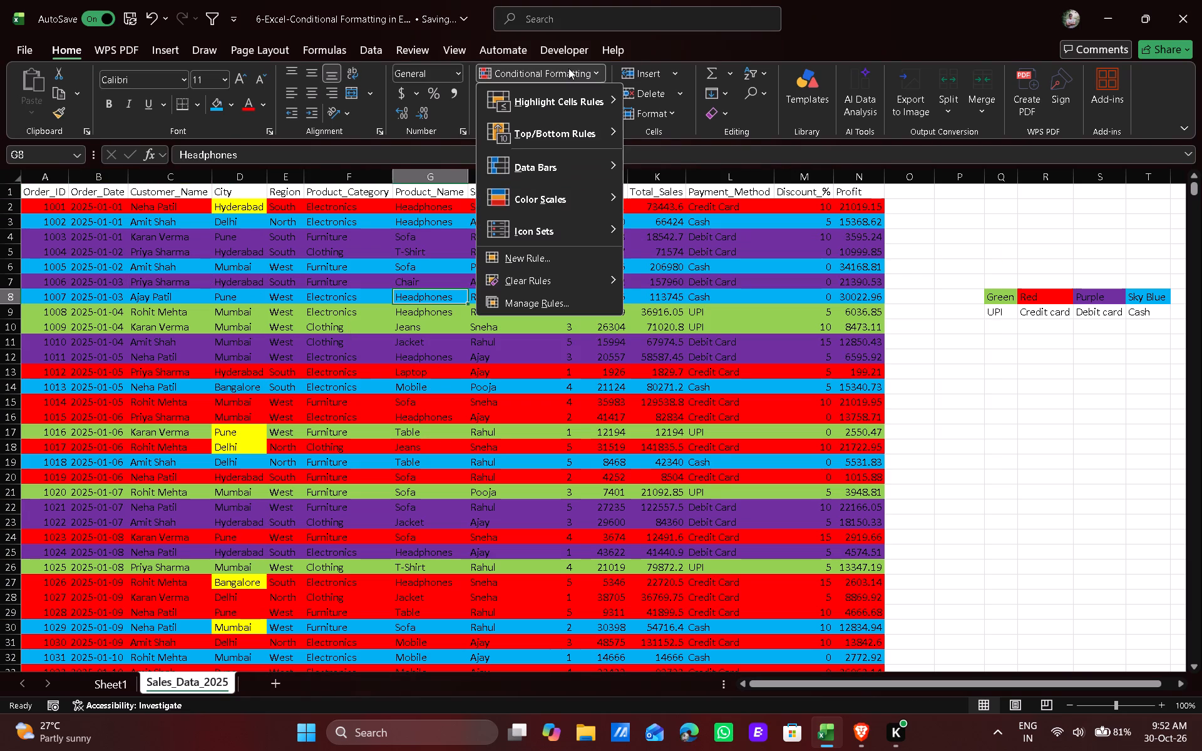
click(555, 272)
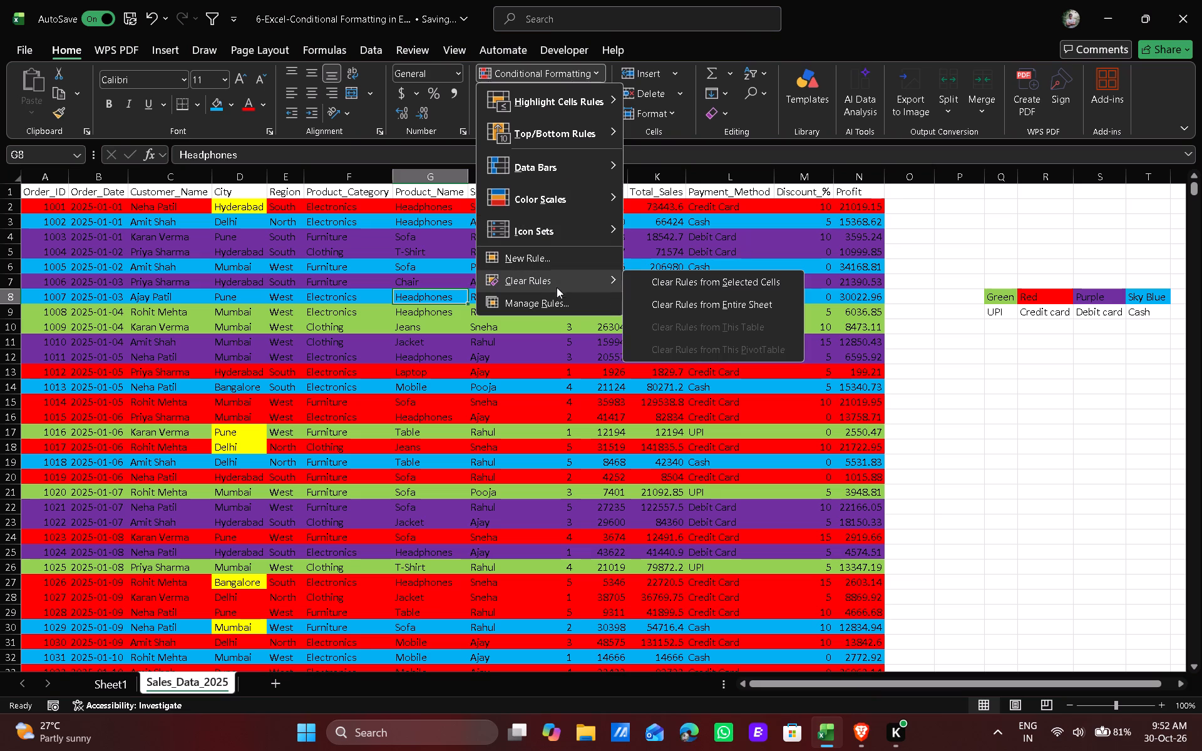
click(726, 312)
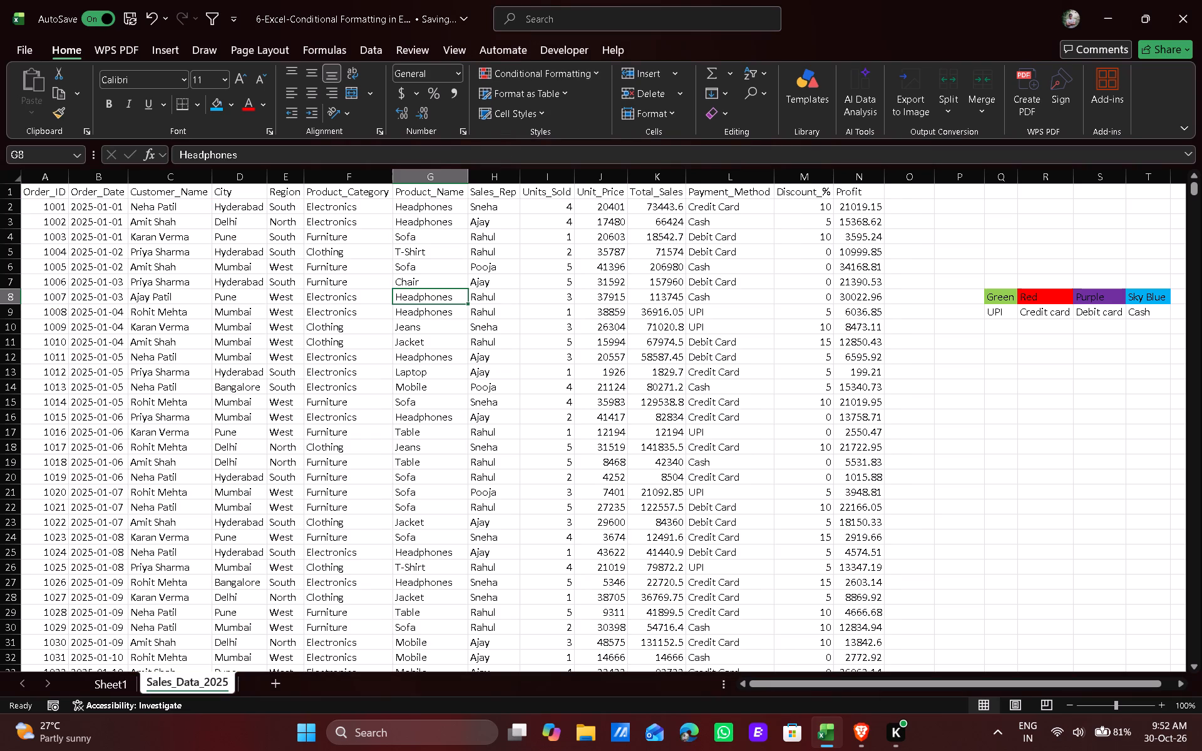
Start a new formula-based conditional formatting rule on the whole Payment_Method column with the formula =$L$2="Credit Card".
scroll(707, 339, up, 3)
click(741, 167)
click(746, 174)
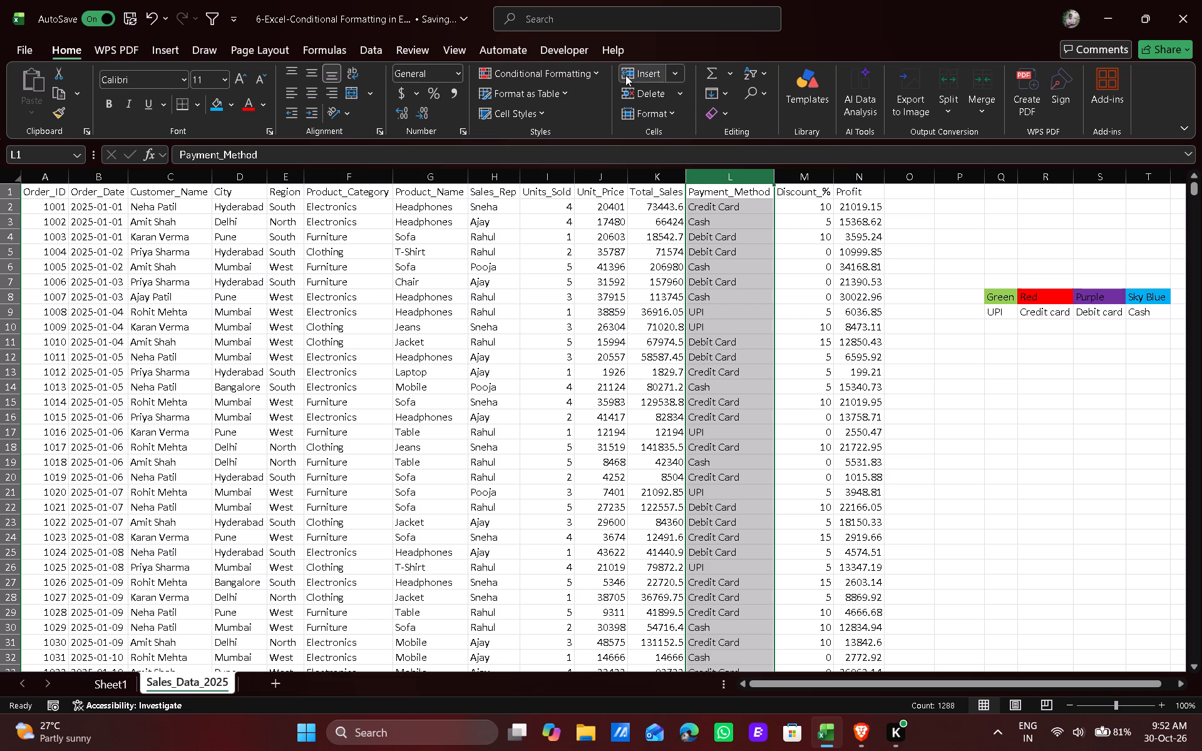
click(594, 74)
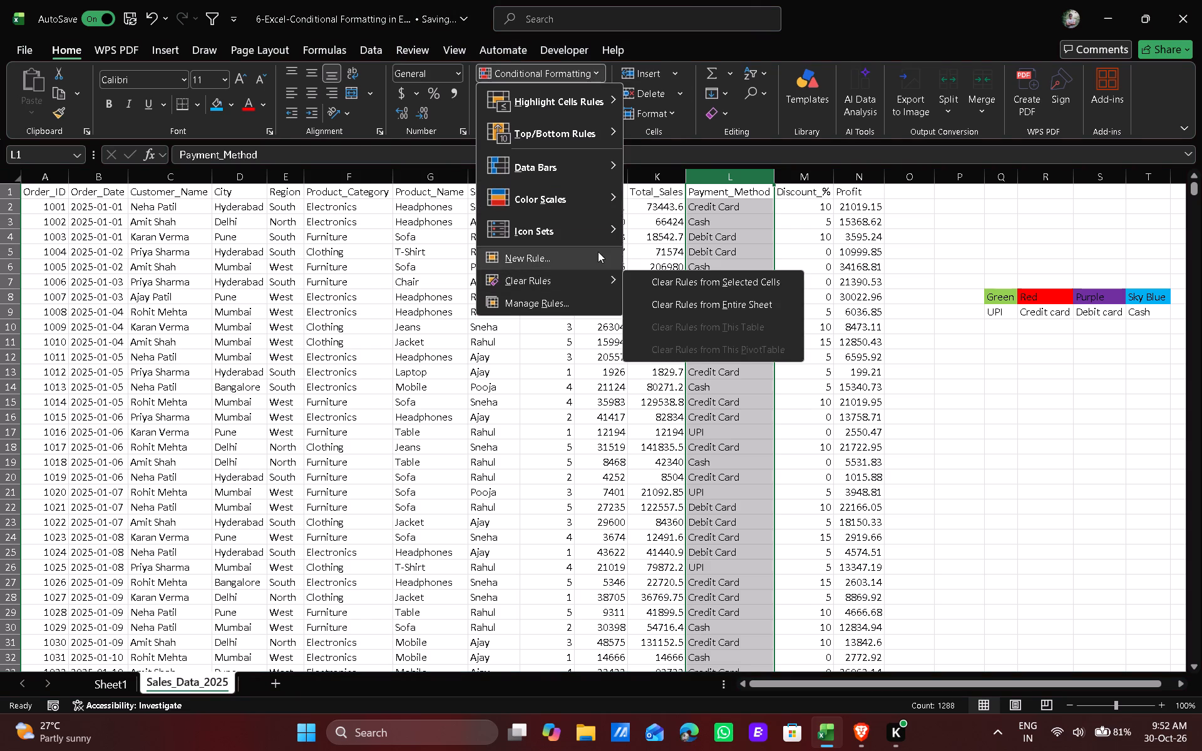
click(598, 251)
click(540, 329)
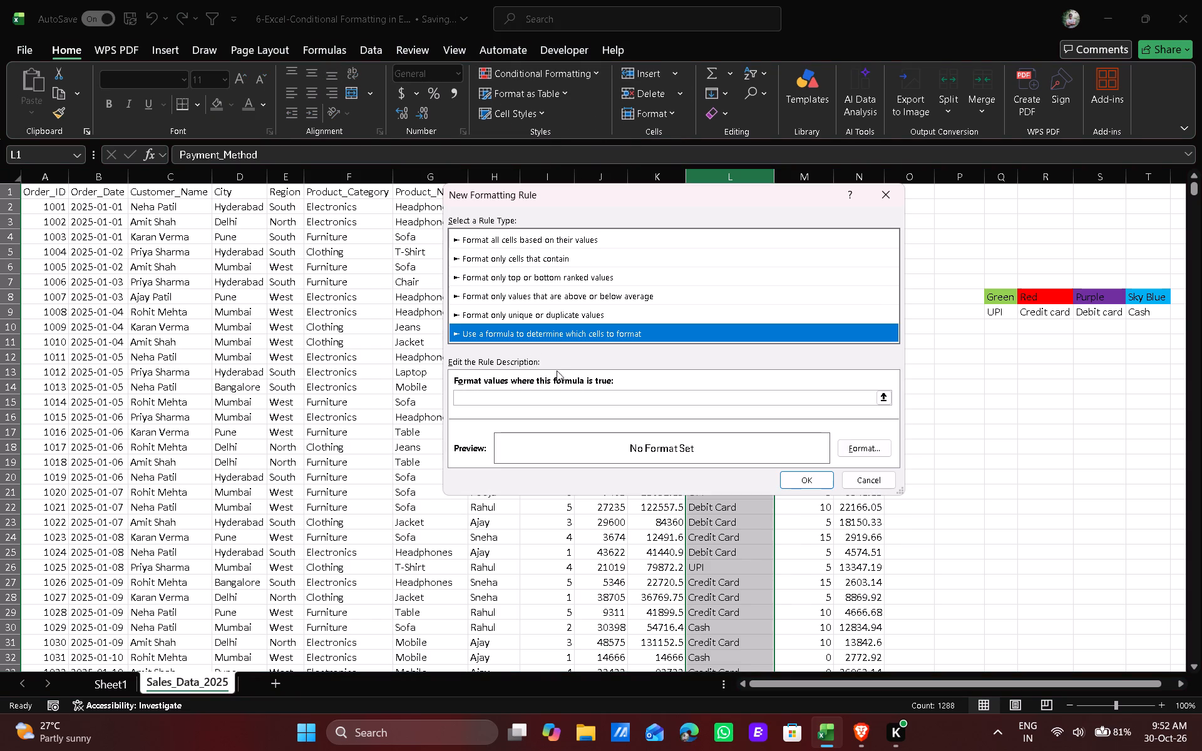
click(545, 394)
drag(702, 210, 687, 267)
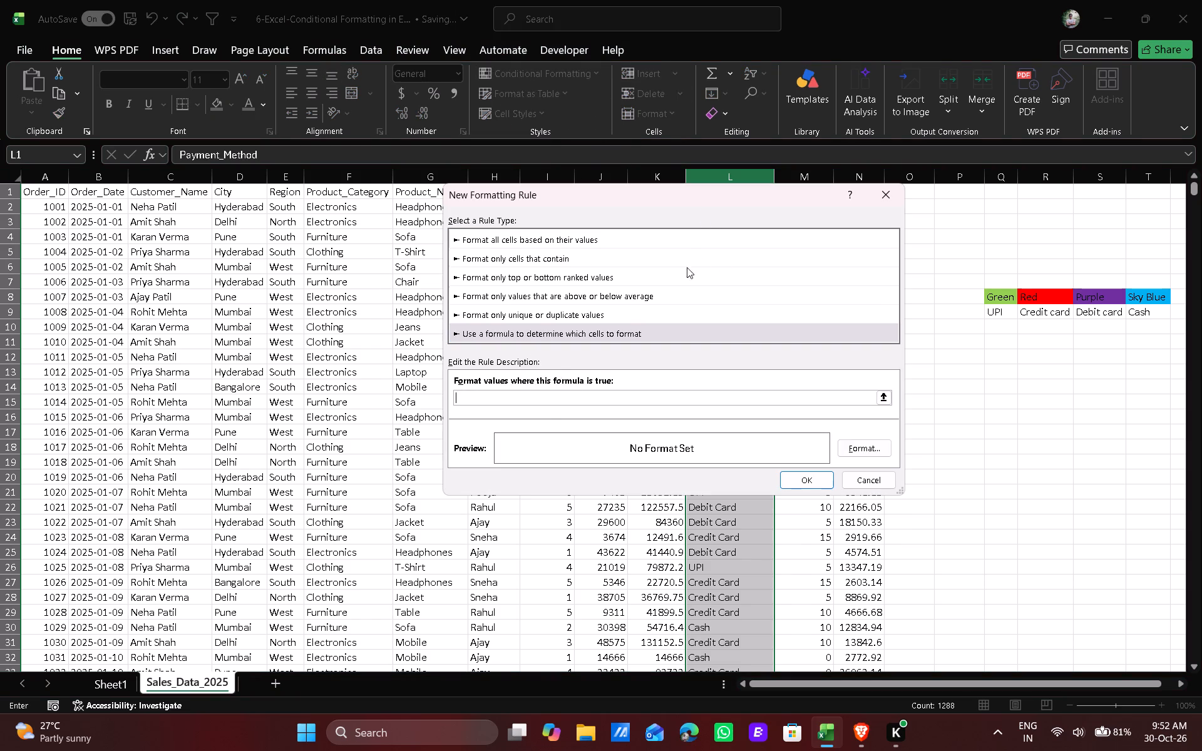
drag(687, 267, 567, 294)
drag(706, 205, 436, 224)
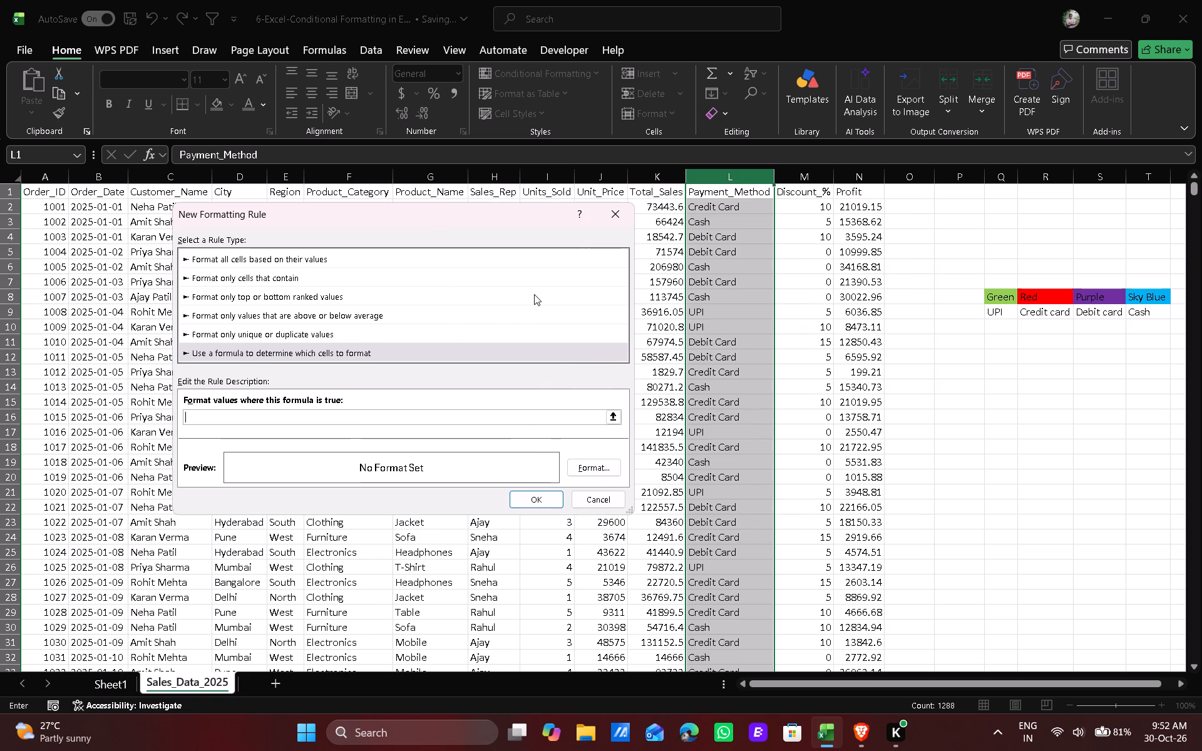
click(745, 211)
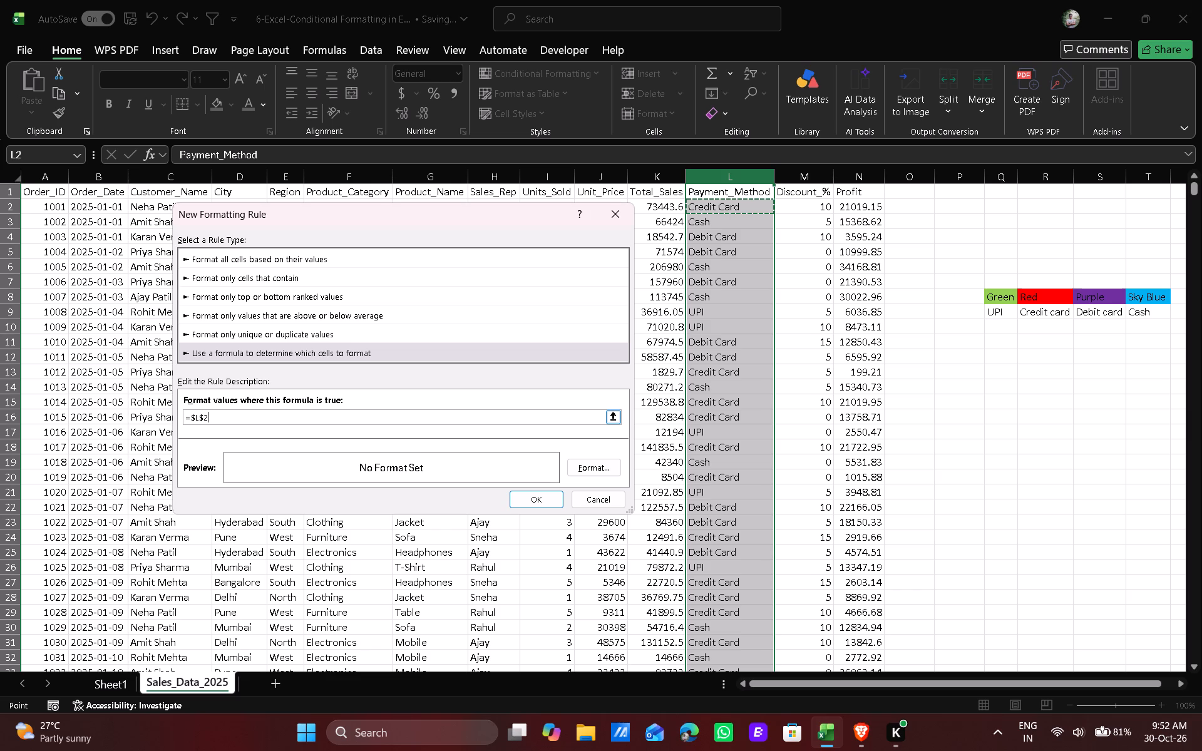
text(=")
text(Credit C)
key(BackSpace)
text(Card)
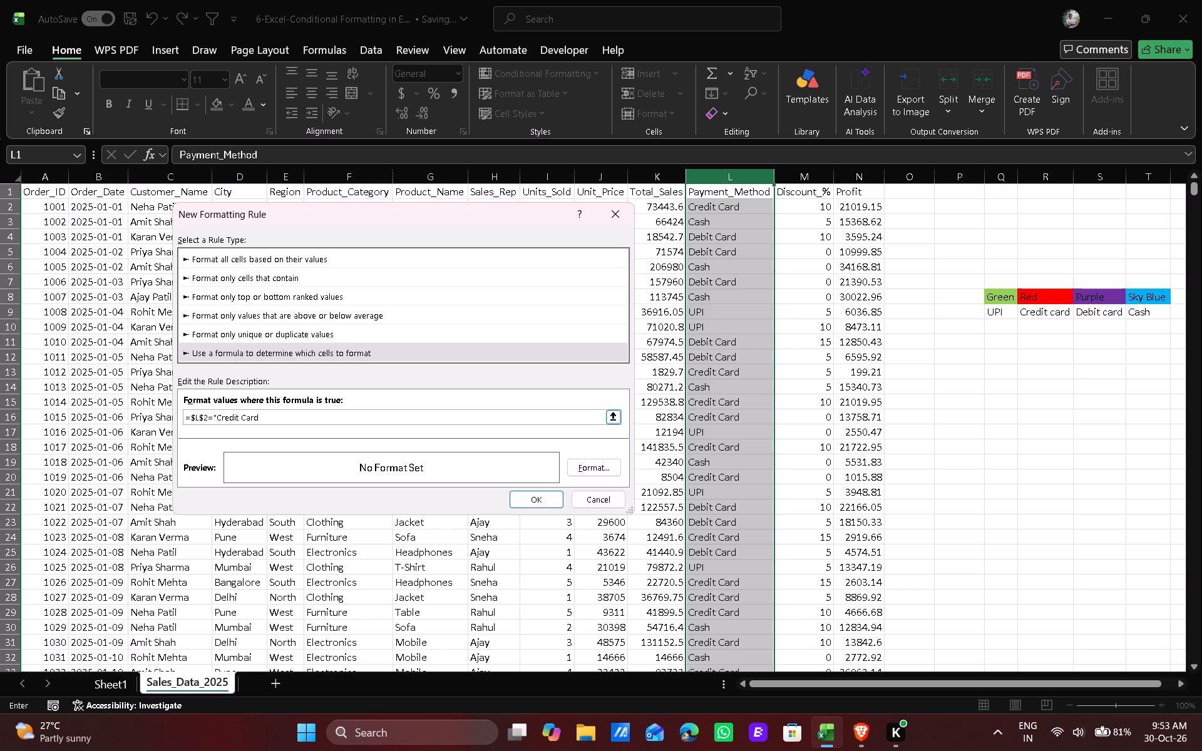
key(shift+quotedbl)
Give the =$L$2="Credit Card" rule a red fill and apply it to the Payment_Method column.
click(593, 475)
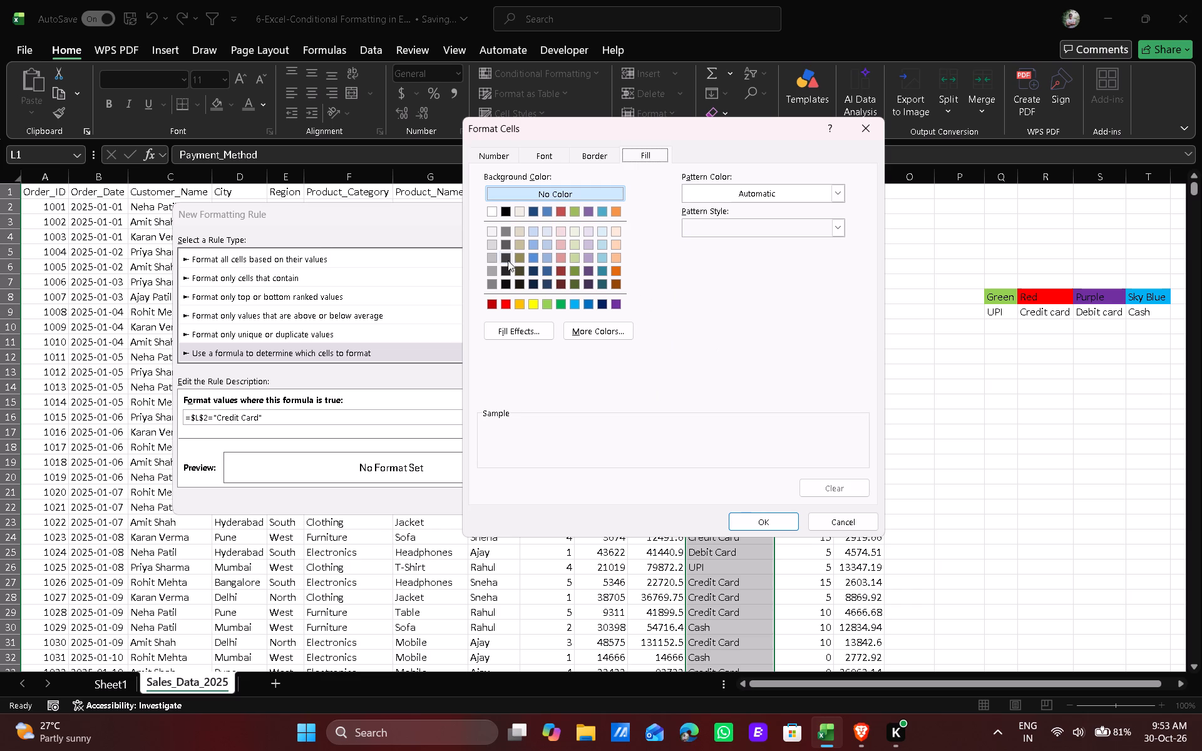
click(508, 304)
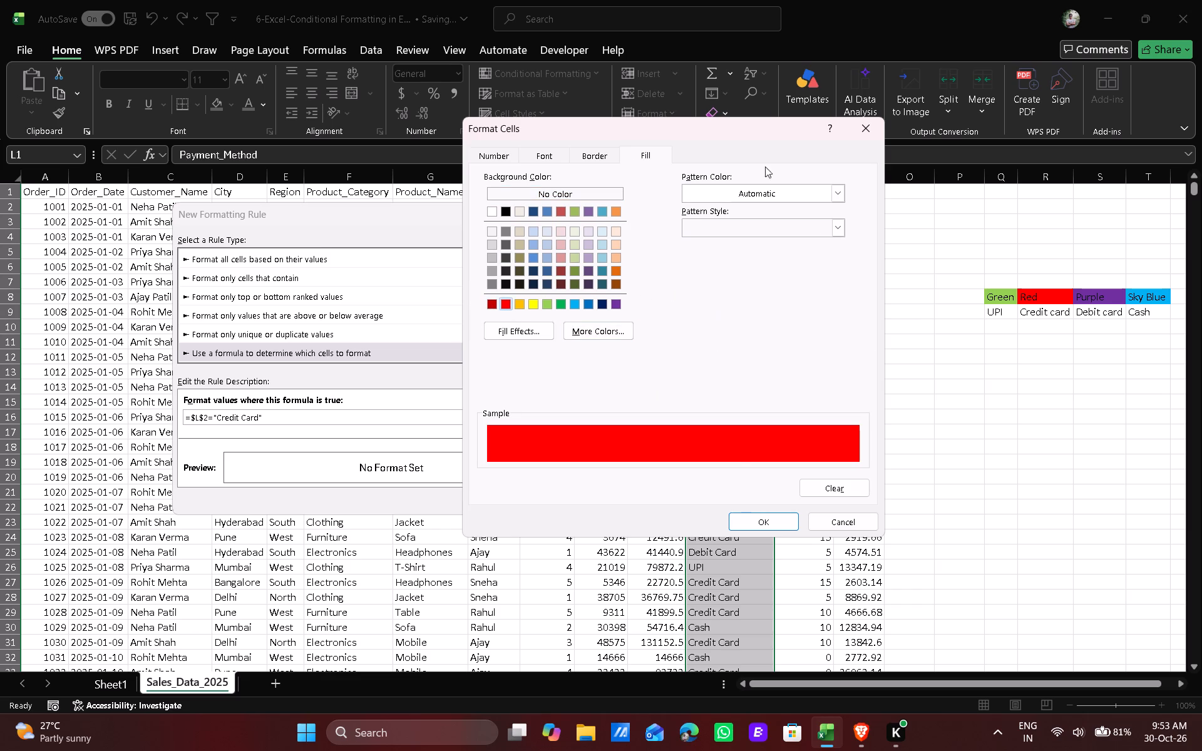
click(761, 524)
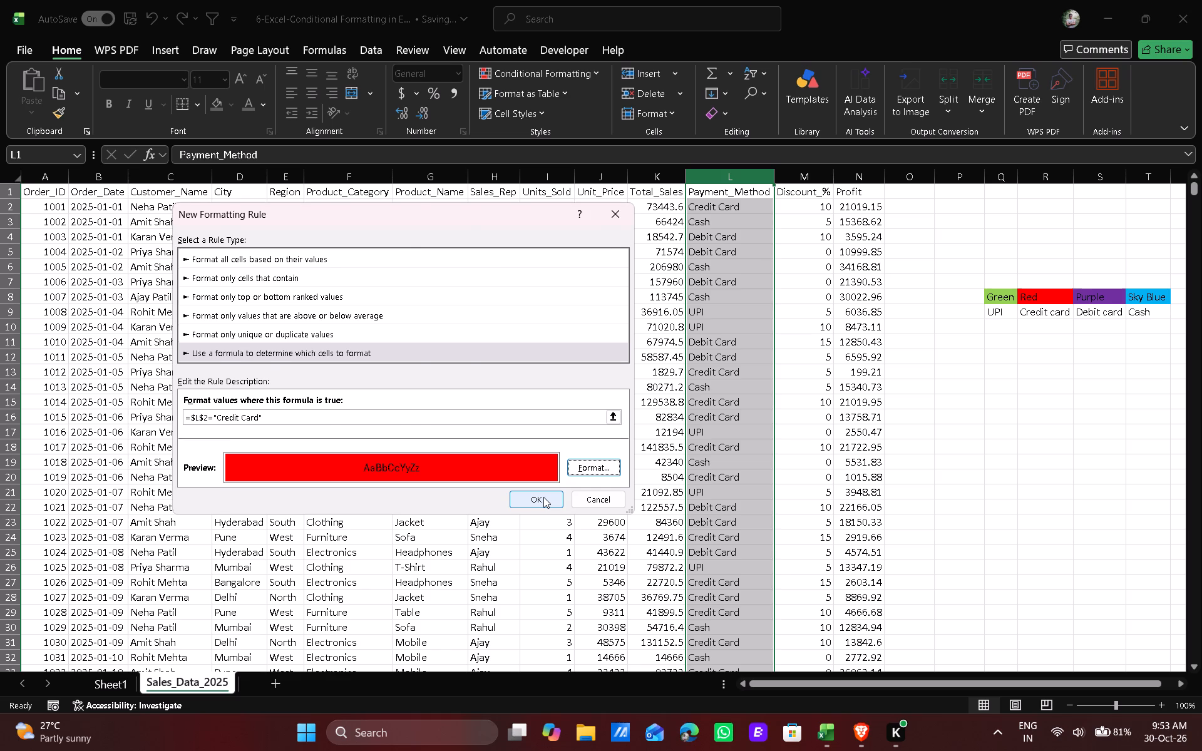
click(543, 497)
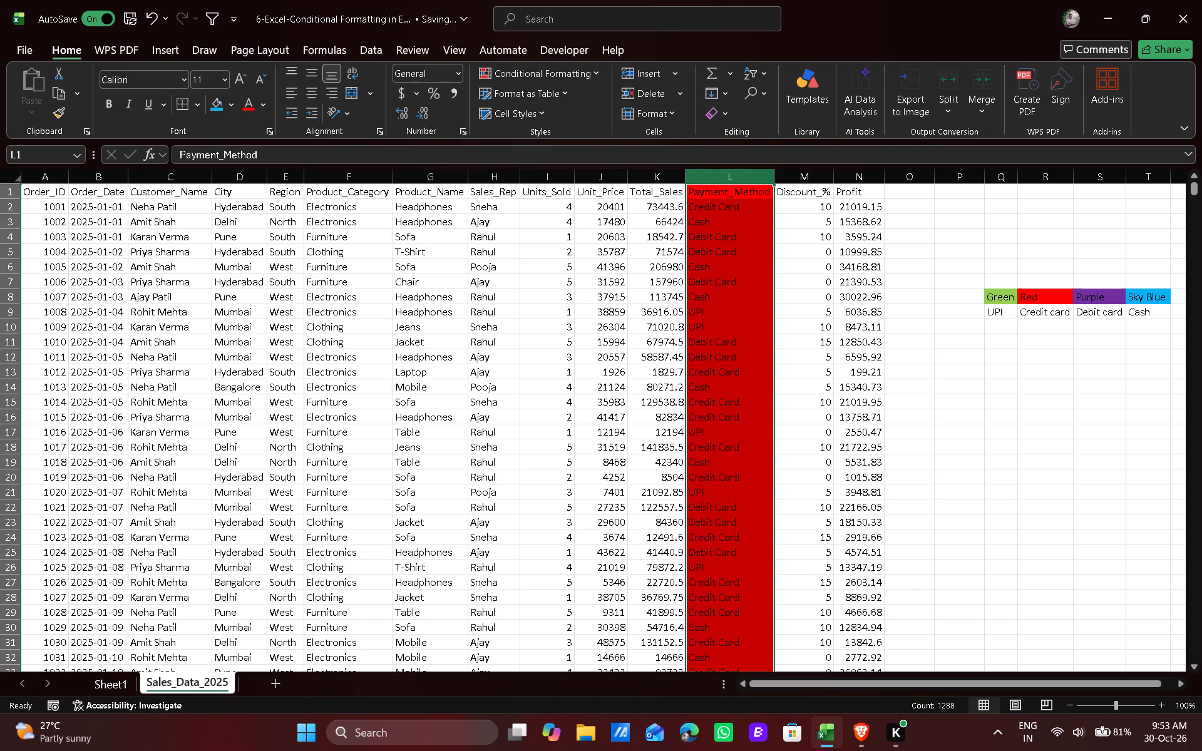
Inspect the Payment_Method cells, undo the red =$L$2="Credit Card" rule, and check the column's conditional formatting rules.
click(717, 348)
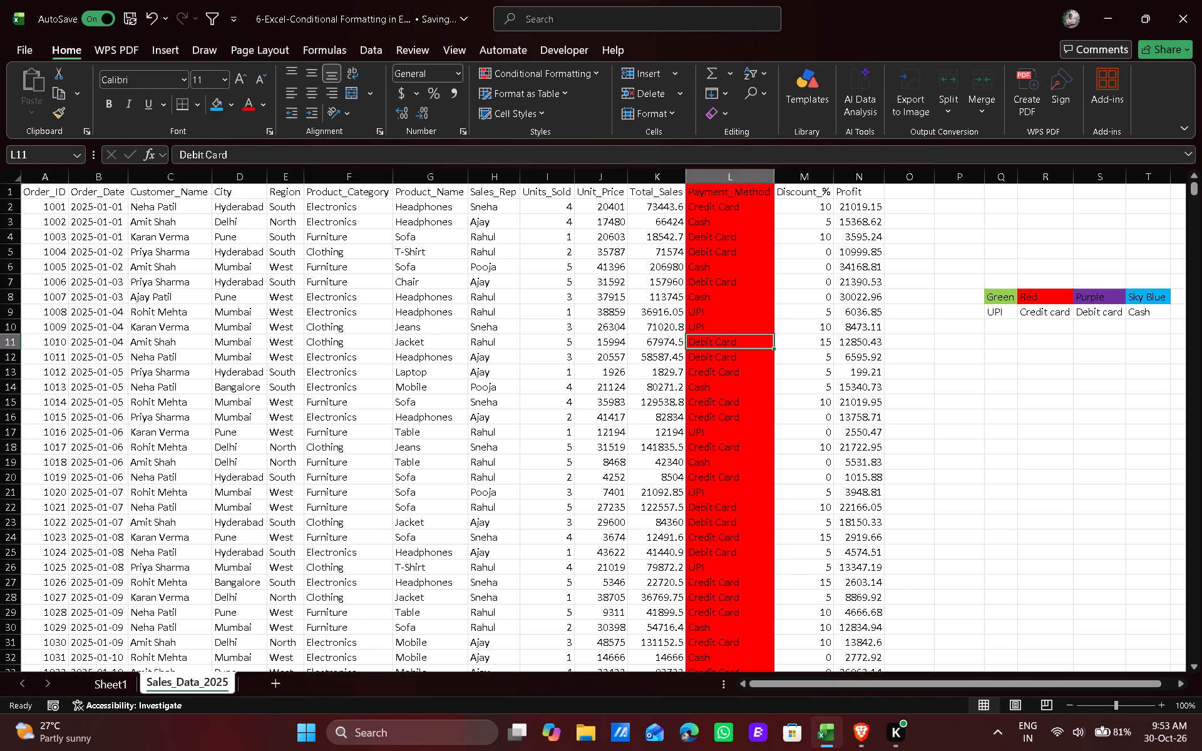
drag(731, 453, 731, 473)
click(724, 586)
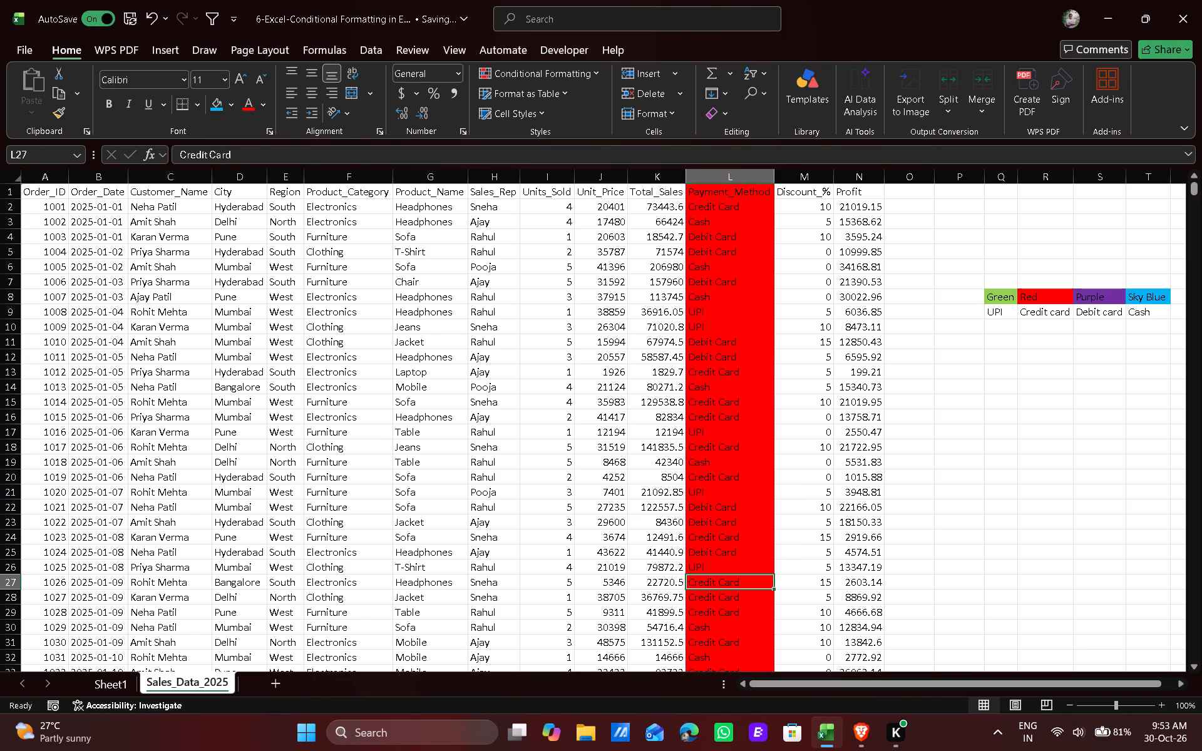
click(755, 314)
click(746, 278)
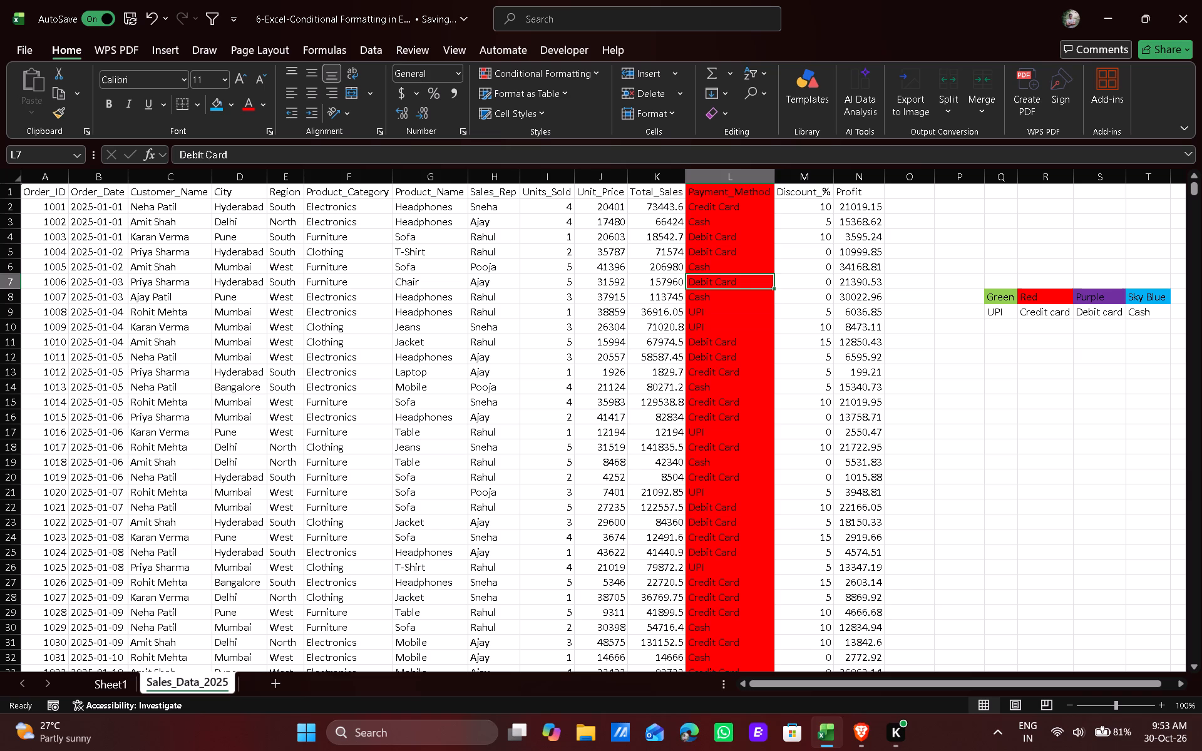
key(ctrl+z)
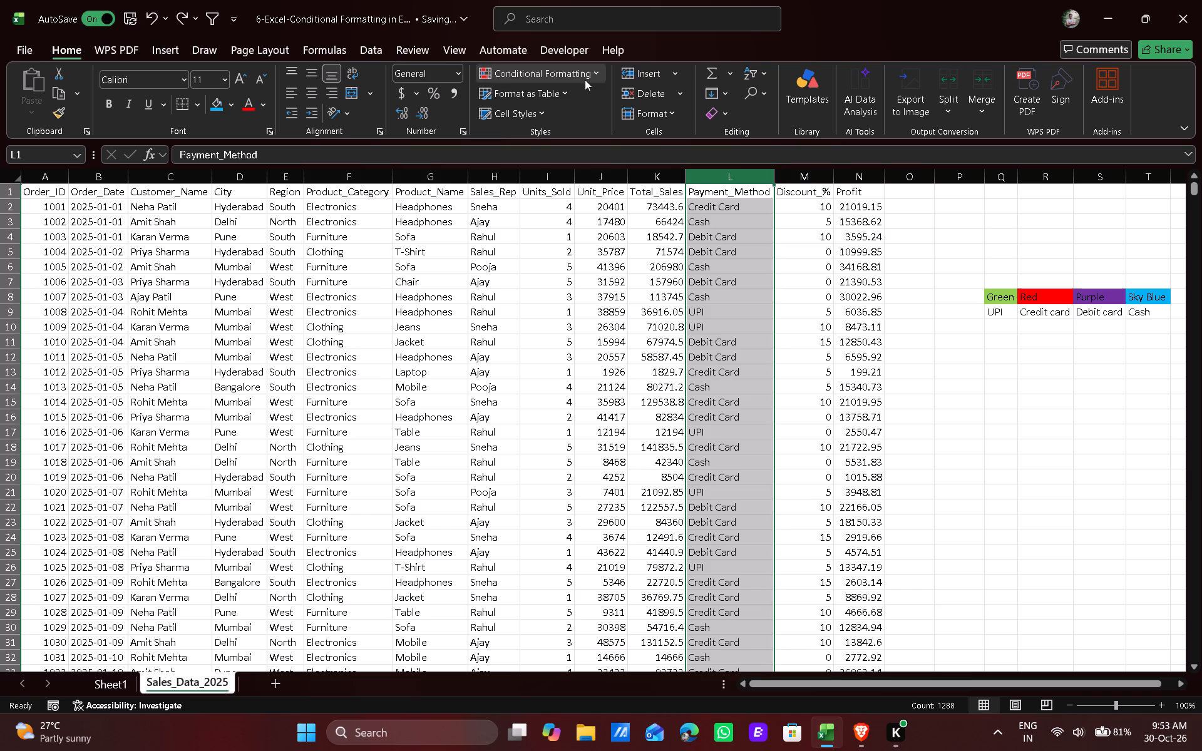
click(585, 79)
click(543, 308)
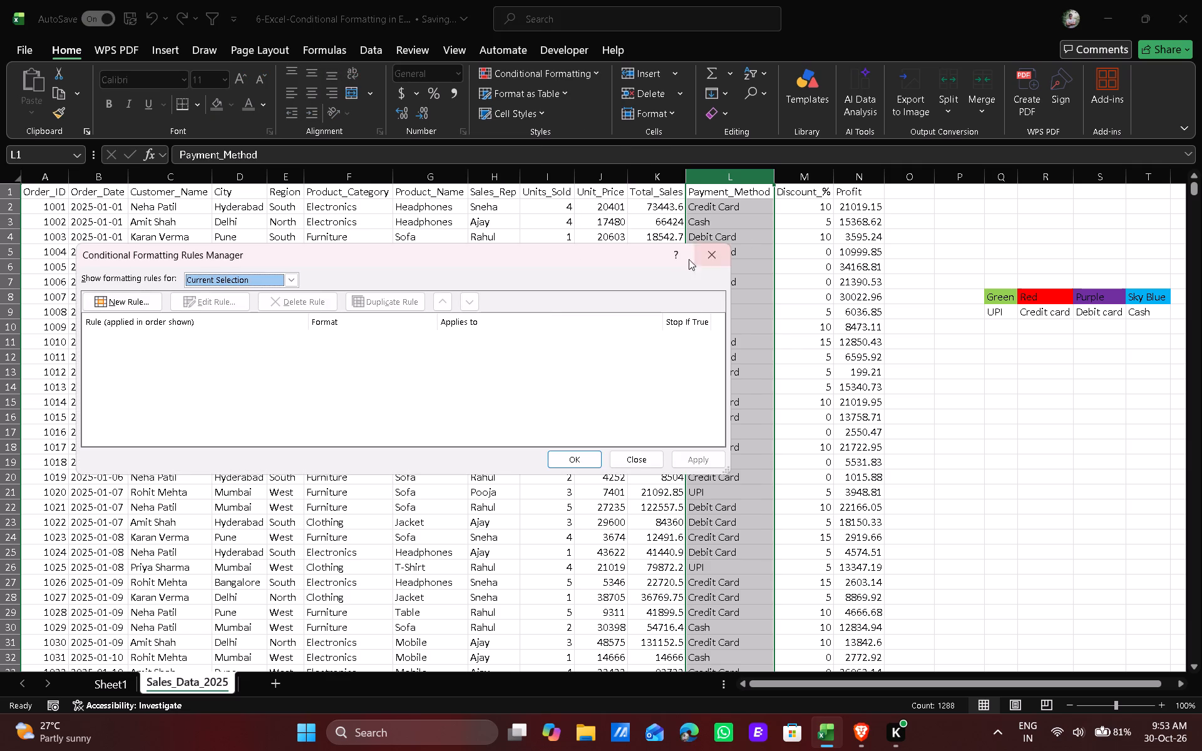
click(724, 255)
Start a new formula-based conditional formatting rule on the whole Payment_Method column with the formula =$L2="Credit Card".
click(578, 69)
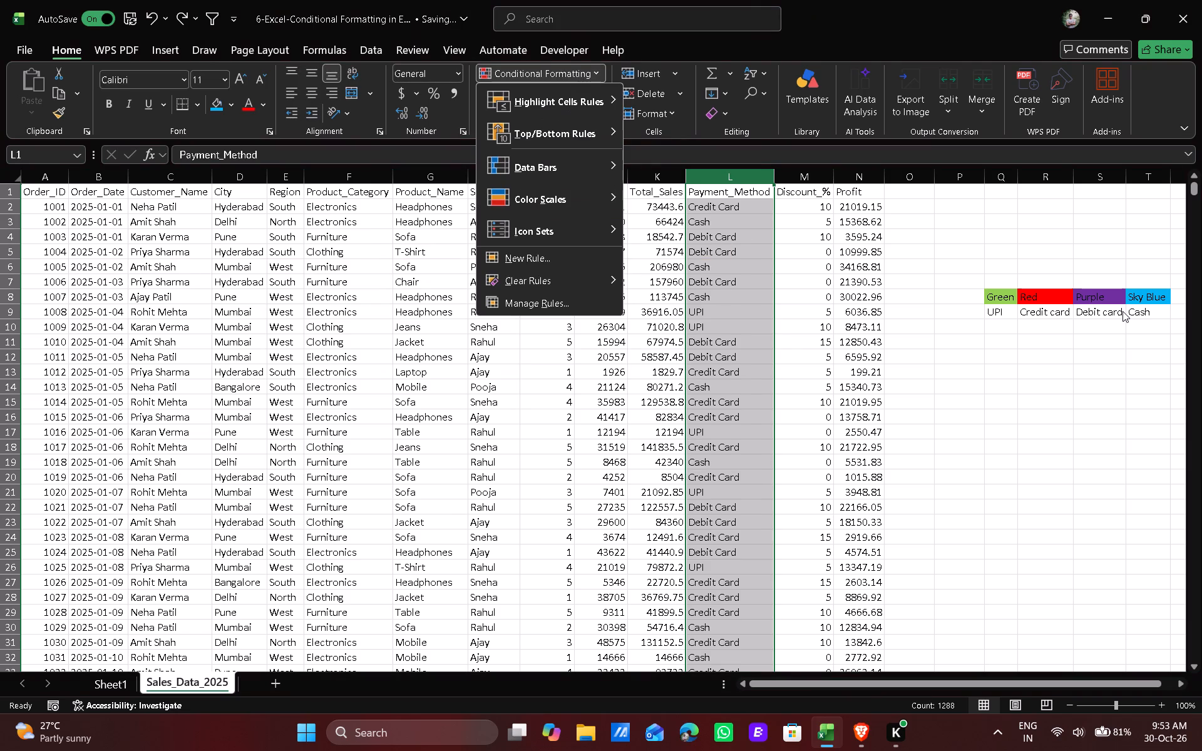
click(567, 255)
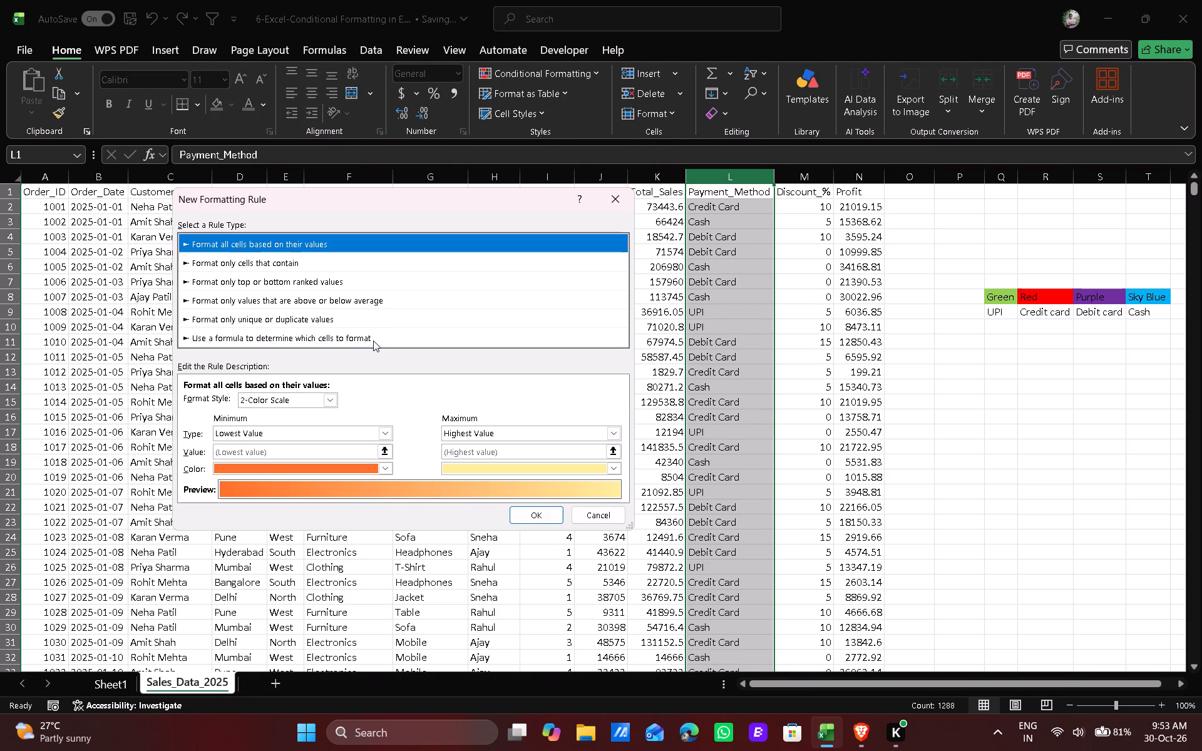
click(372, 341)
click(307, 402)
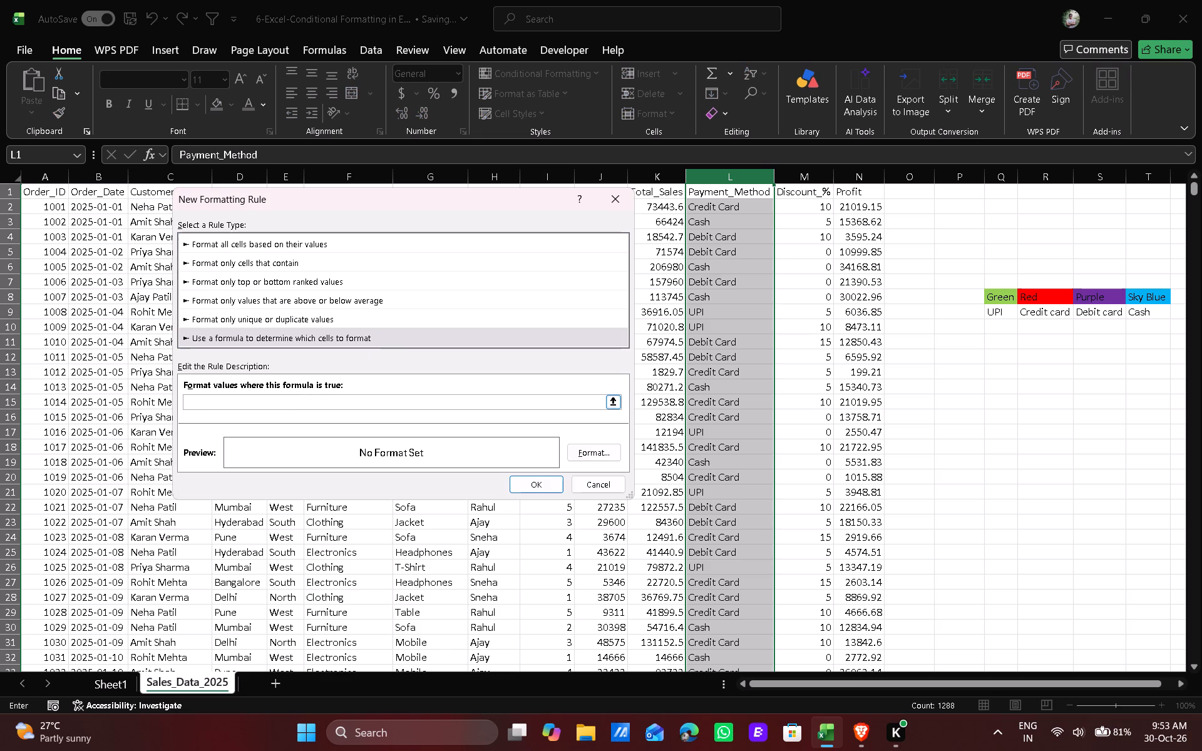
click(734, 208)
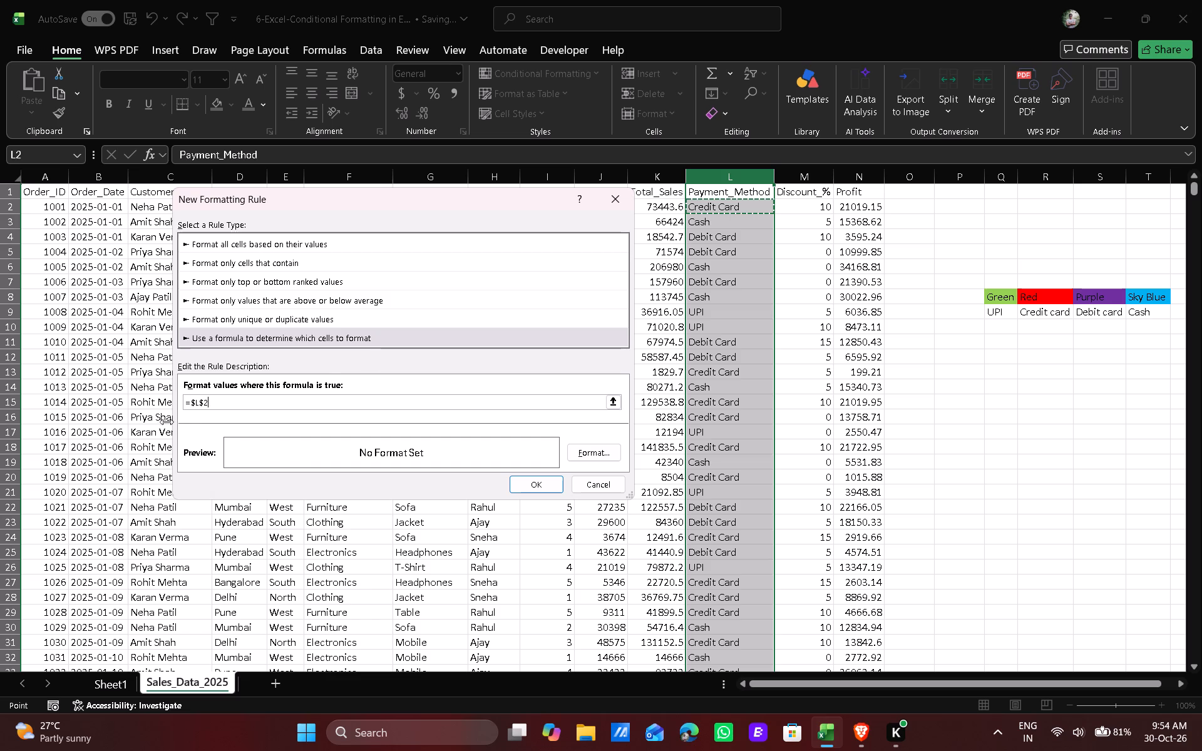
click(203, 396)
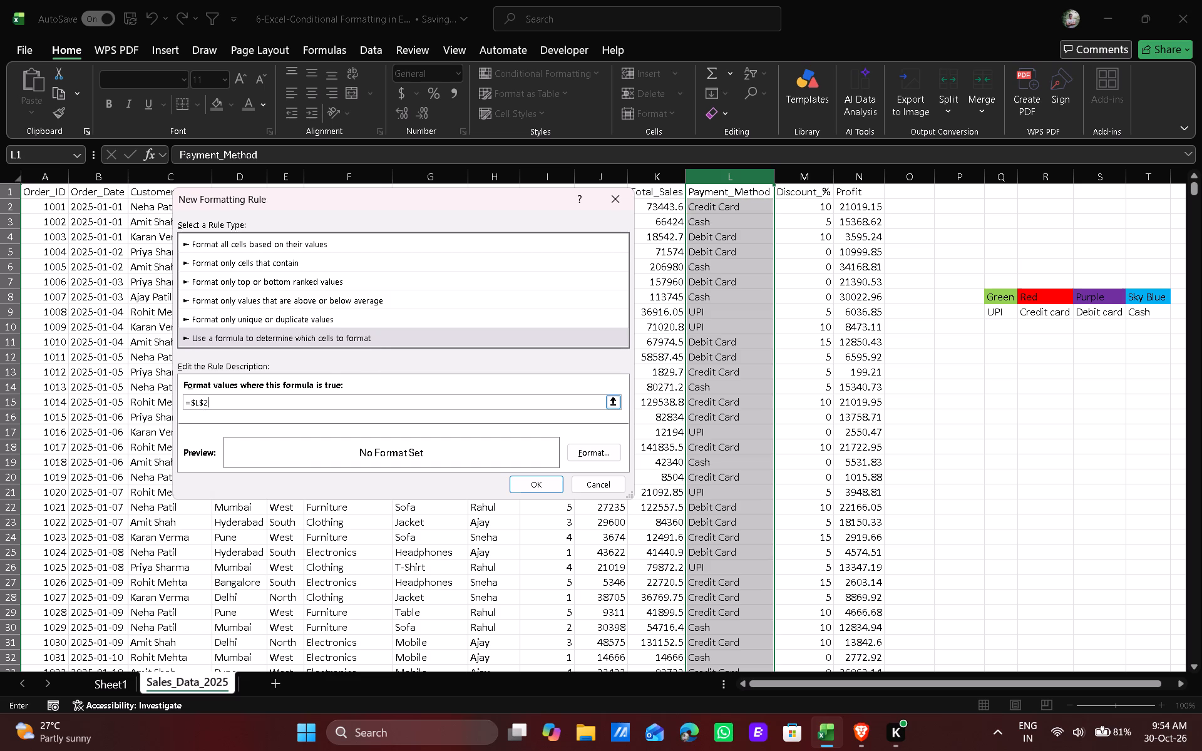
click(205, 401)
key(BackSpace)
click(252, 397)
text(=")
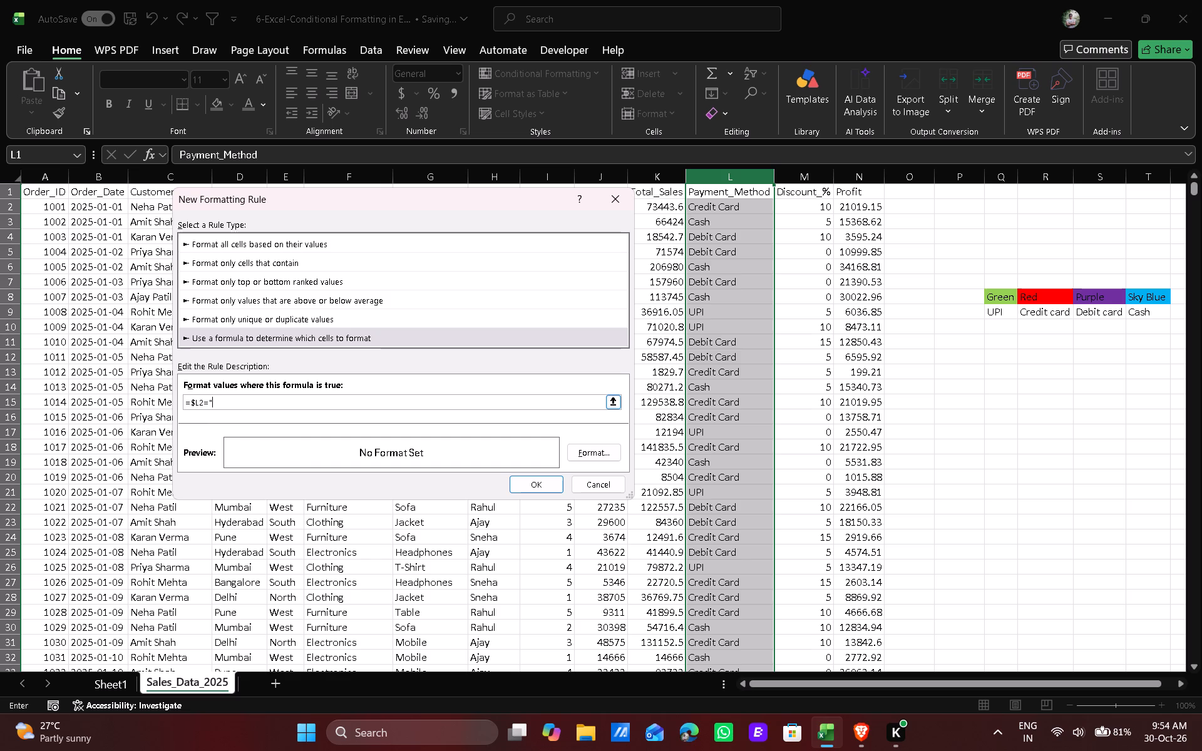
text(Credit)
key(space)
text(Card)
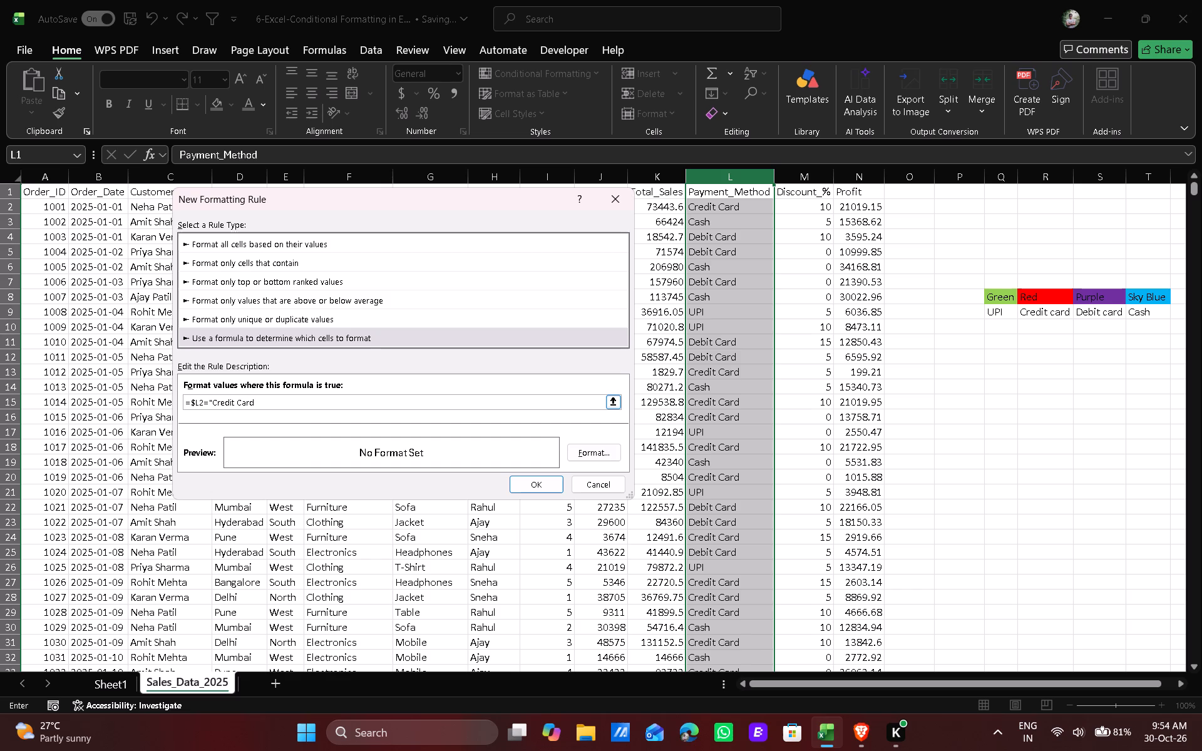
key(shift+quotedbl)
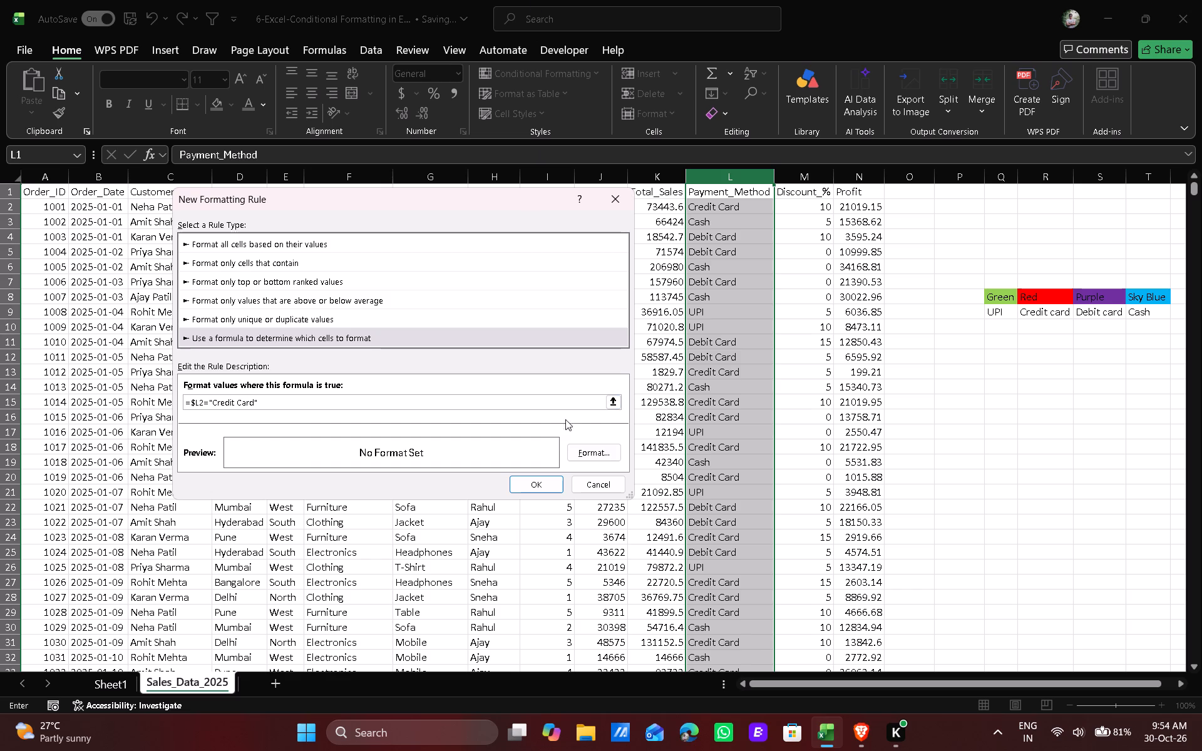
Give the =$L2="Credit Card" rule a red fill and apply it to the Payment_Method column.
click(598, 452)
click(235, 302)
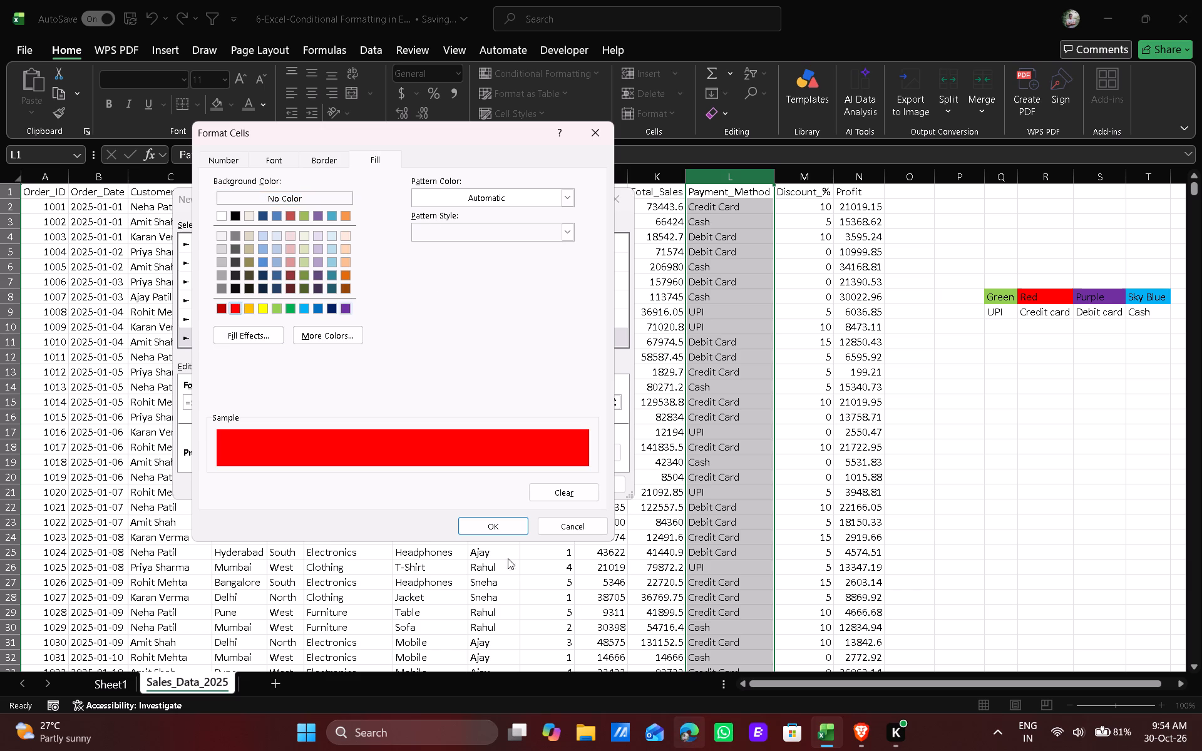
click(494, 528)
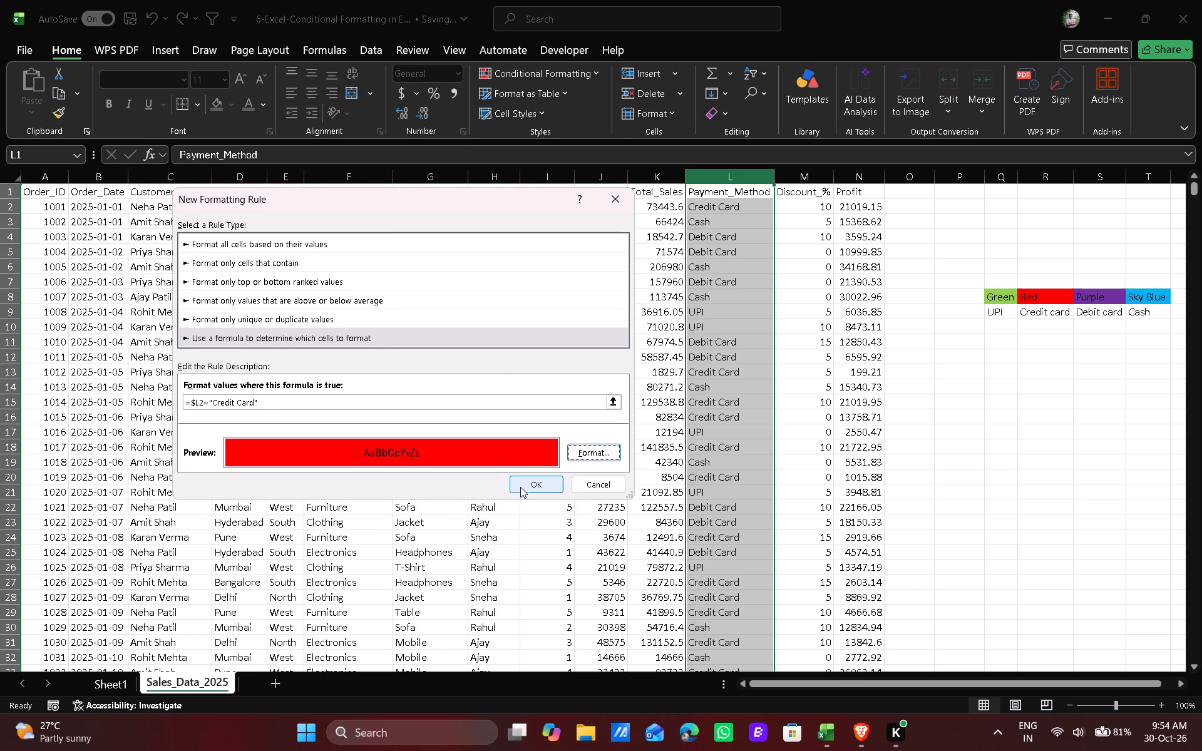
click(520, 487)
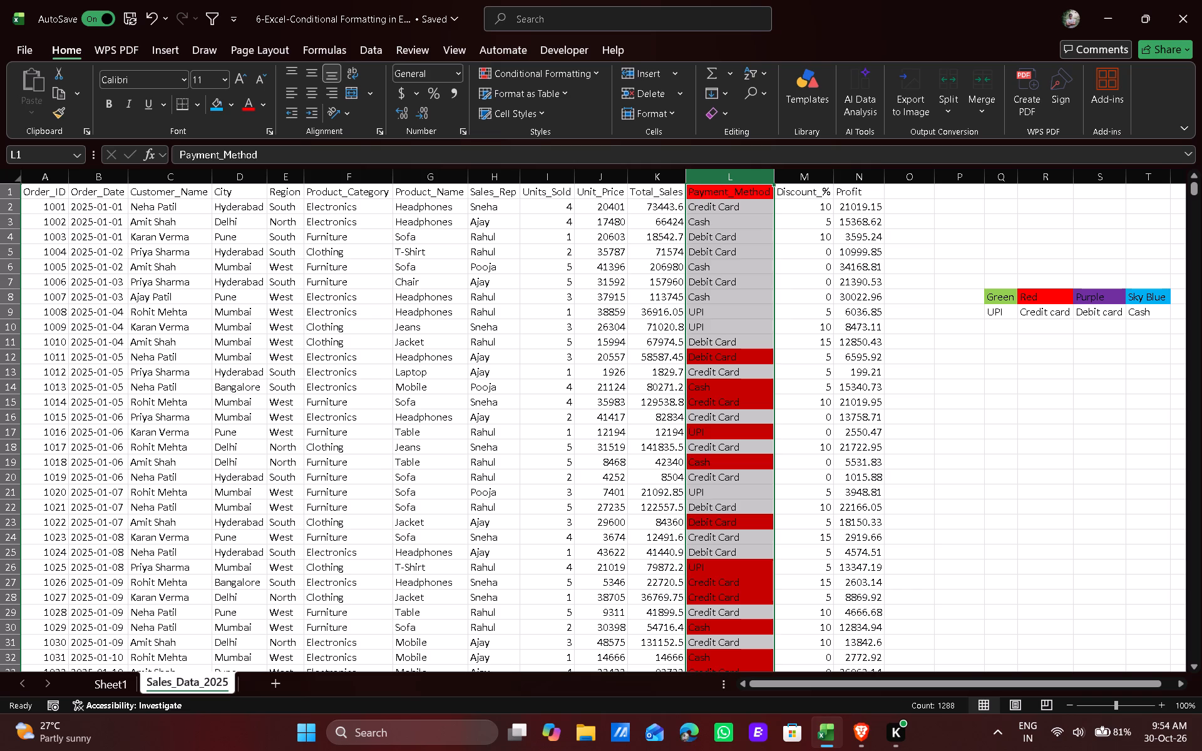
Undo the red Credit Card rule that was applied to the whole Payment_Method column including its header.
key(ctrl+z)
drag(670, 277, 676, 277)
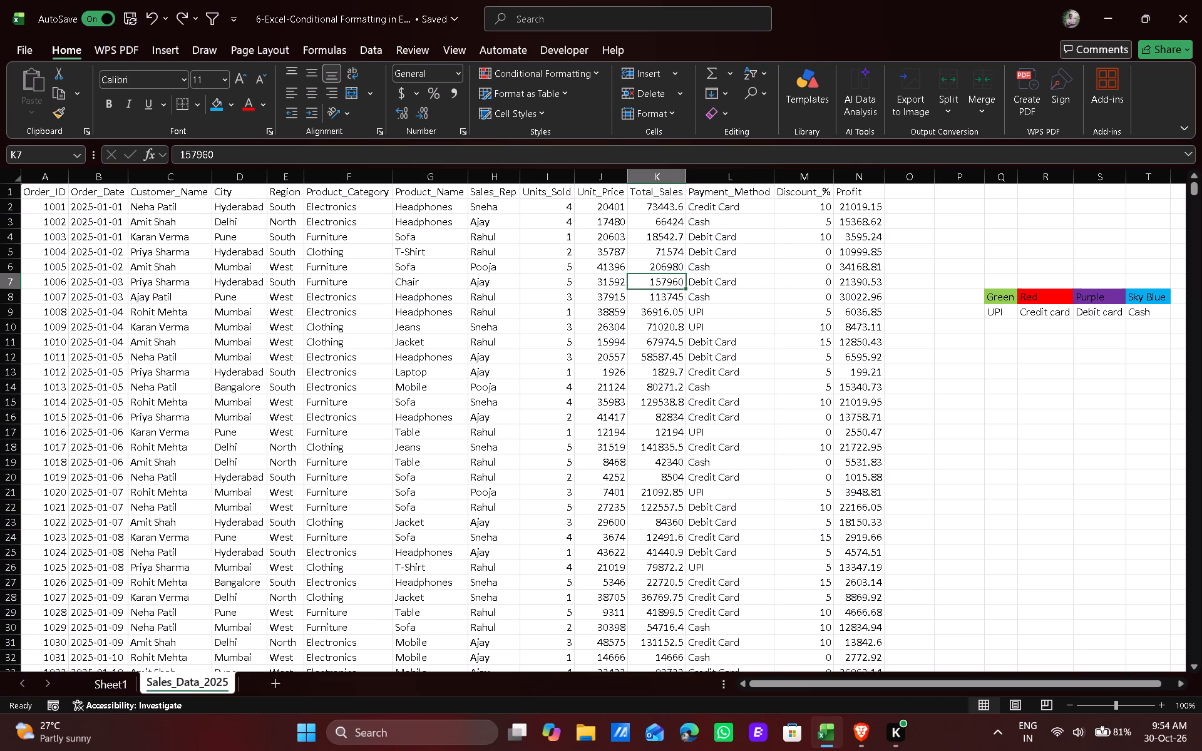
Create a formula-based conditional formatting rule on the Payment_Method data cells from L2 to the last row, using =$L2="Credit Card".
click(716, 208)
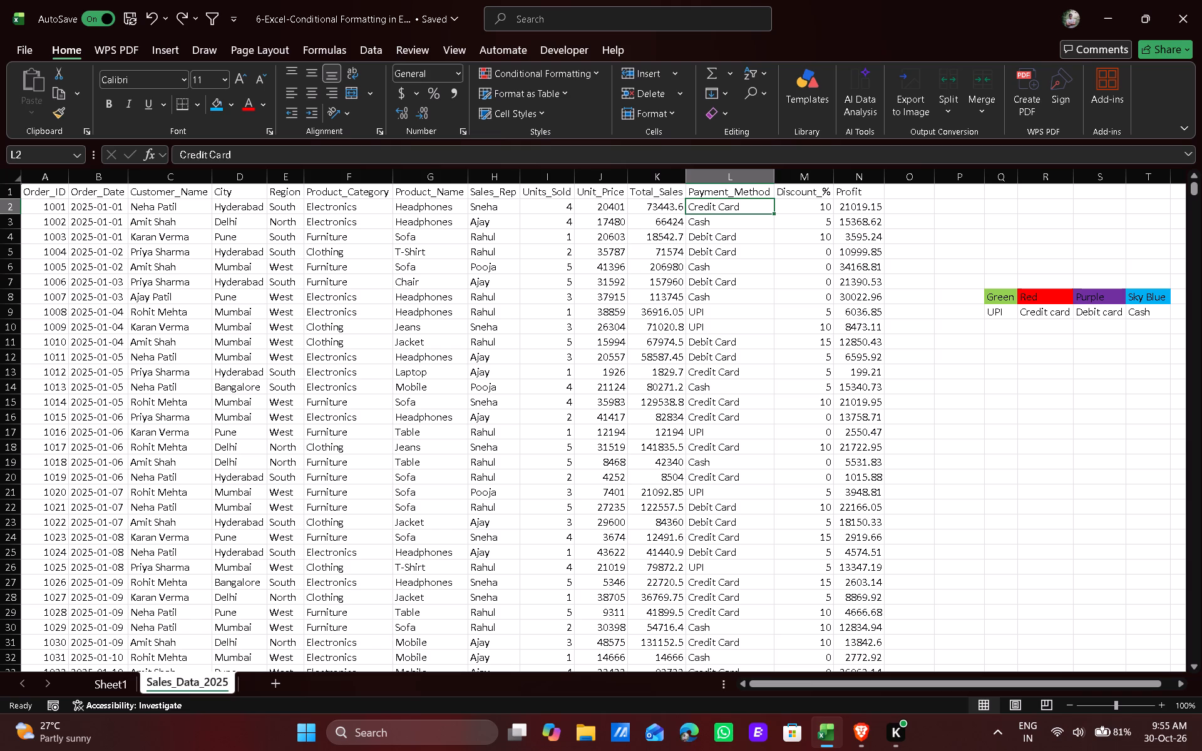
key(ctrl+shift+Down)
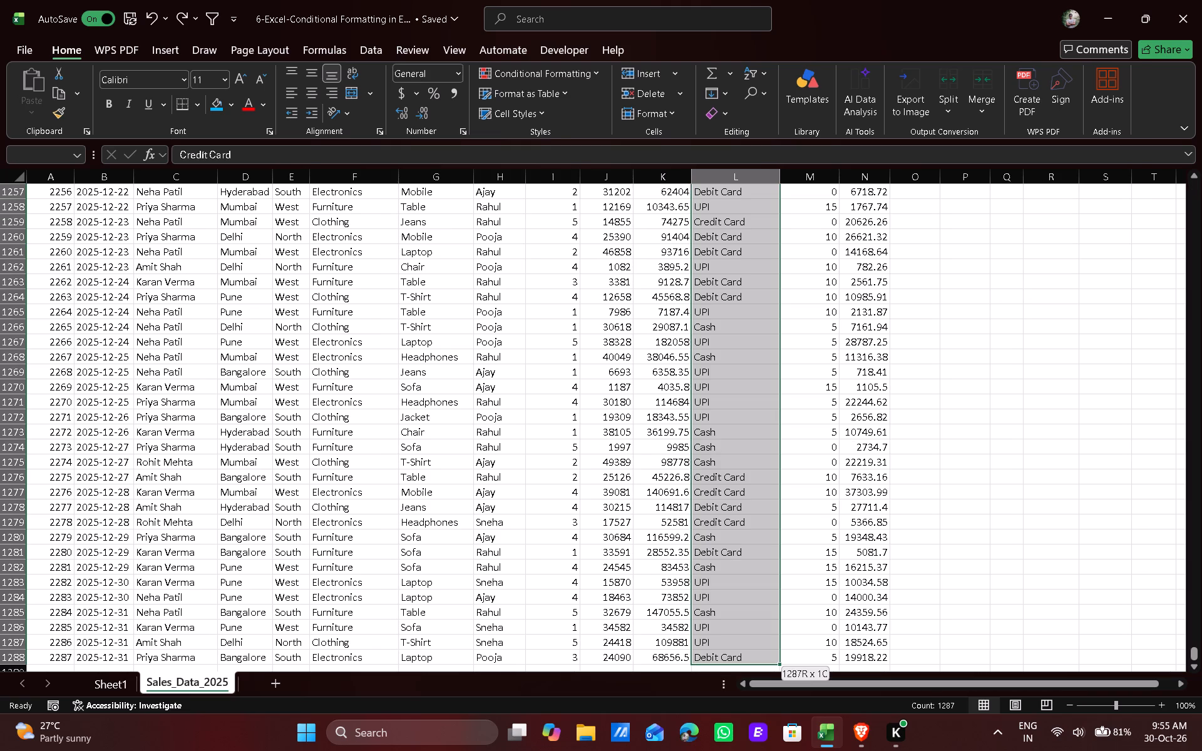
scroll(734, 248, up, 3)
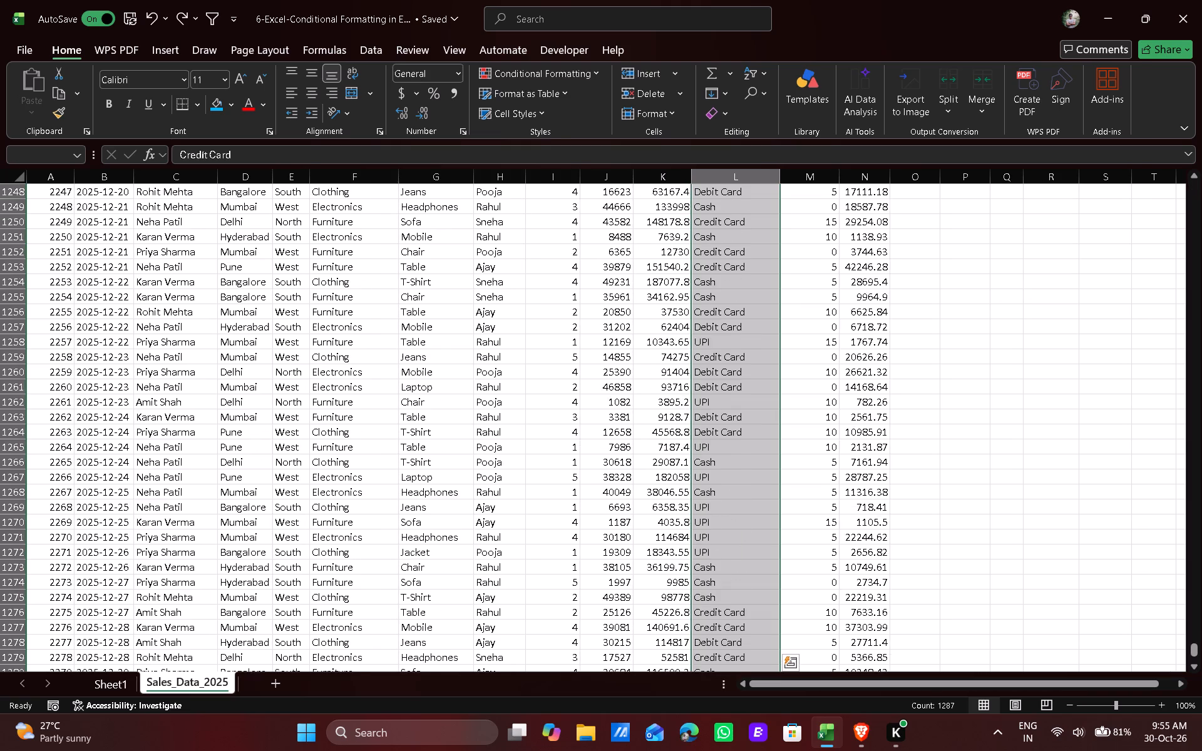
scroll(734, 248, up, 20)
scroll(734, 248, up, 4)
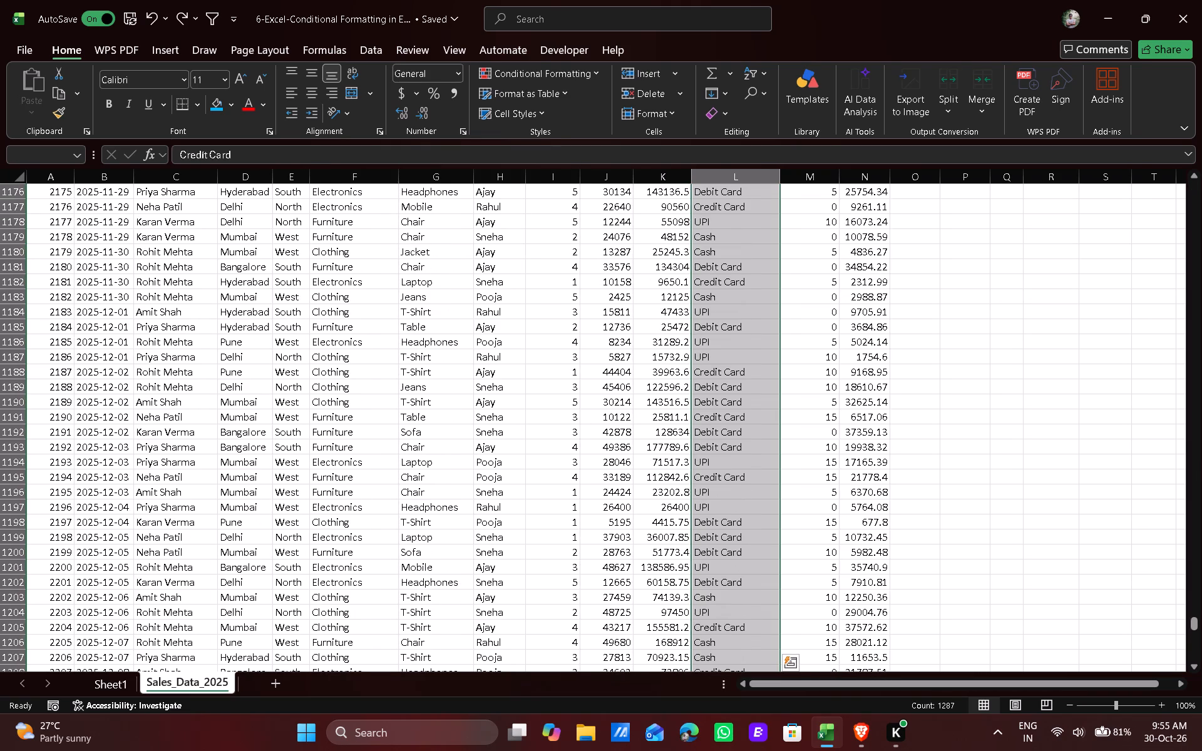
drag(1192, 621, 1193, 262)
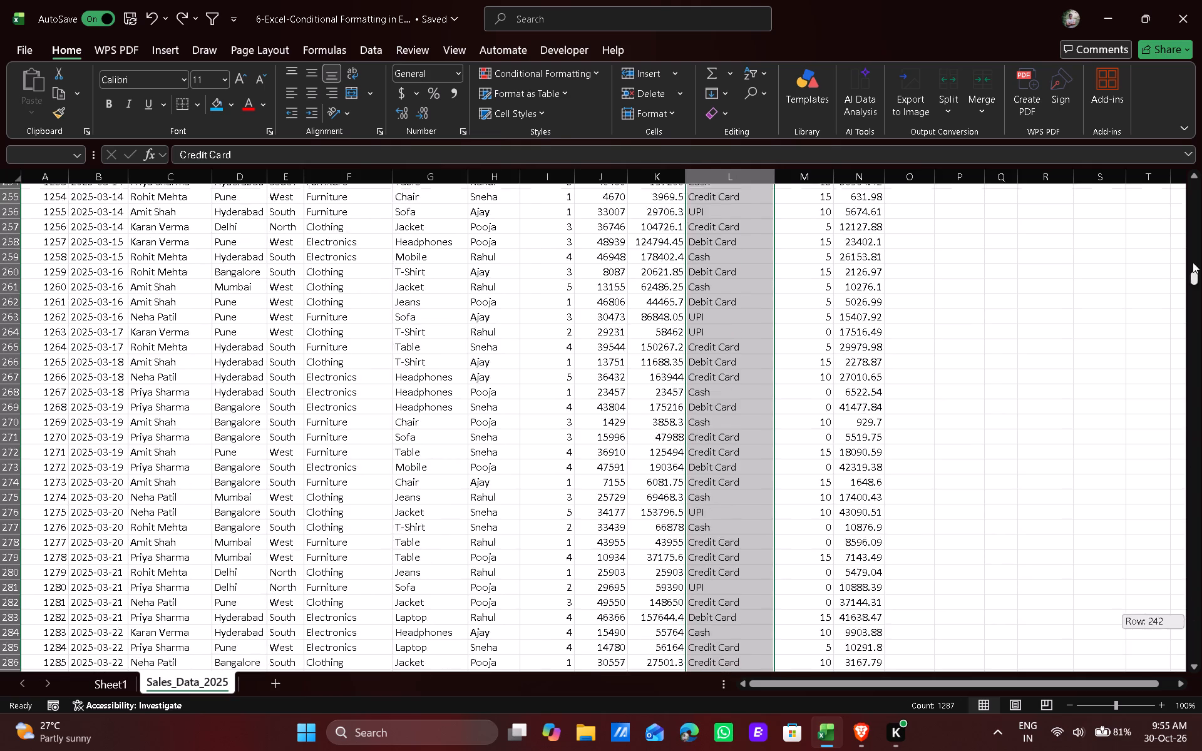
drag(1193, 262, 1201, 155)
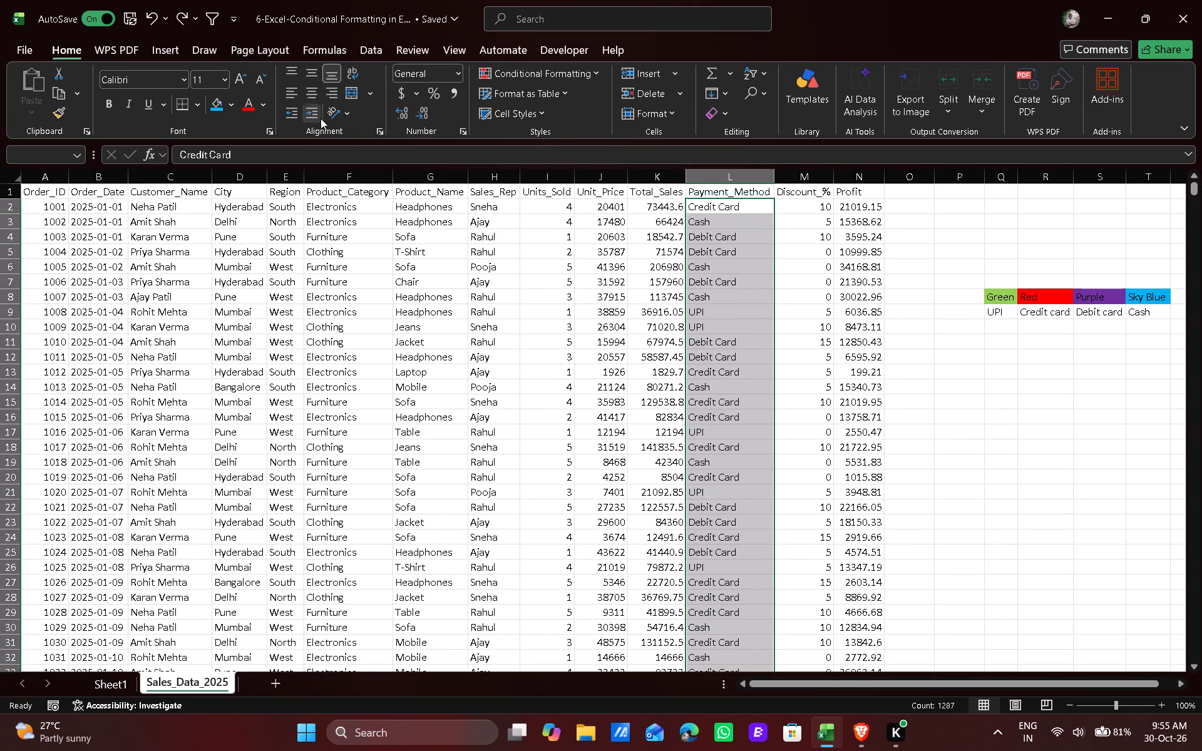
click(527, 68)
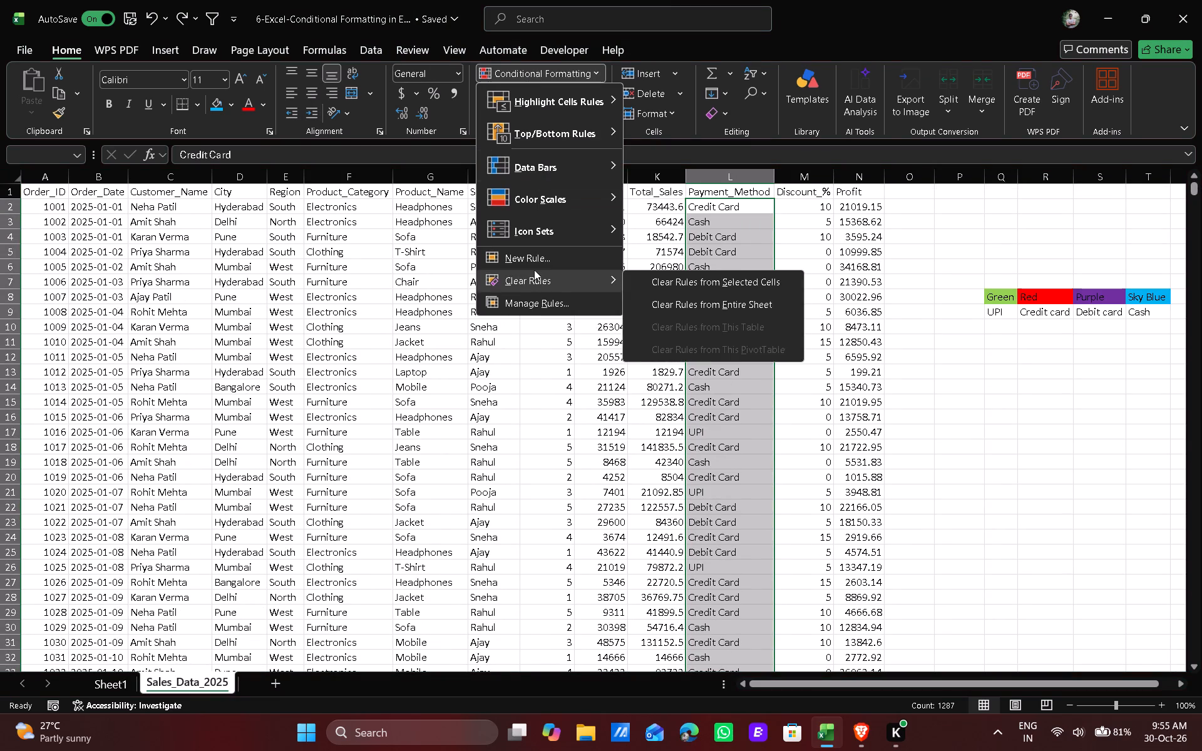
click(534, 260)
click(324, 318)
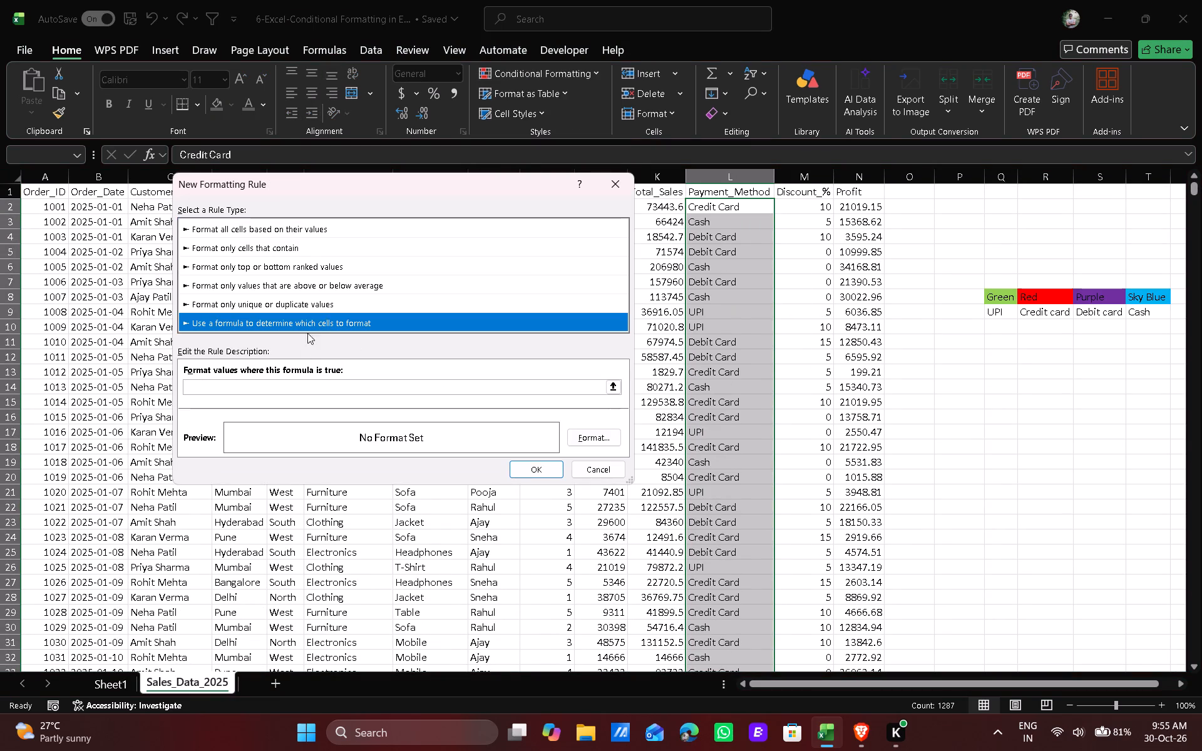
click(321, 387)
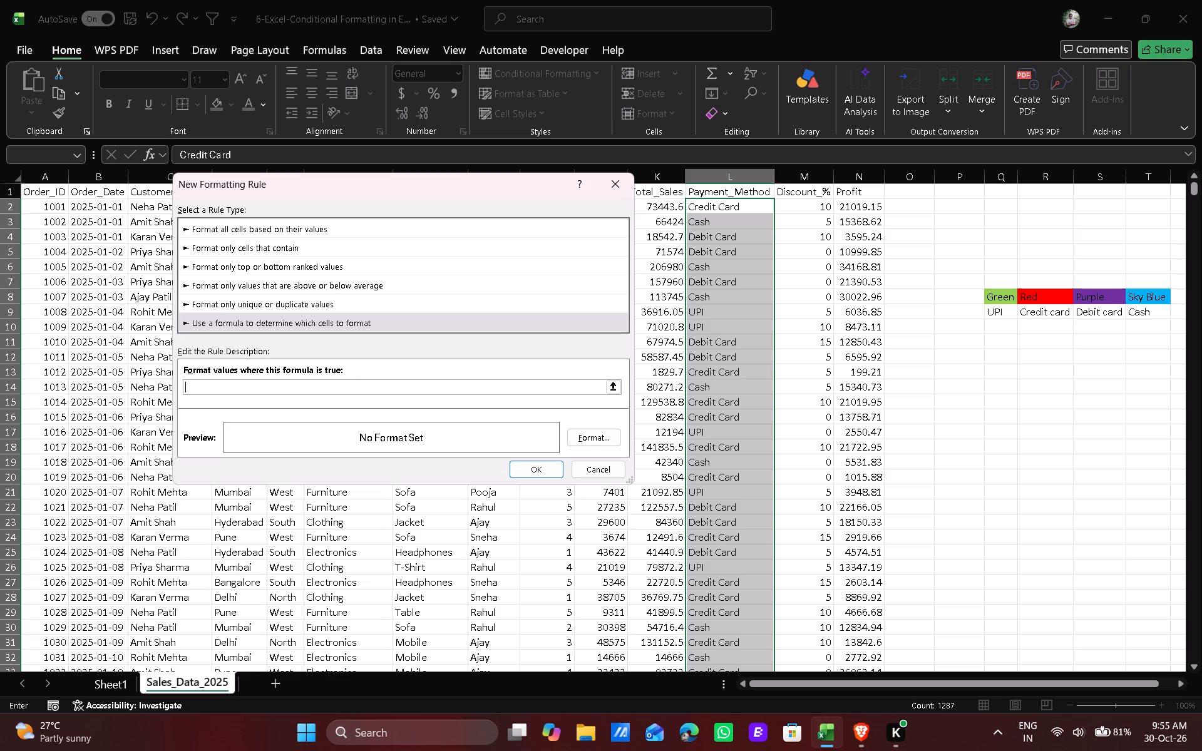
click(731, 209)
click(202, 388)
key(BackSpace)
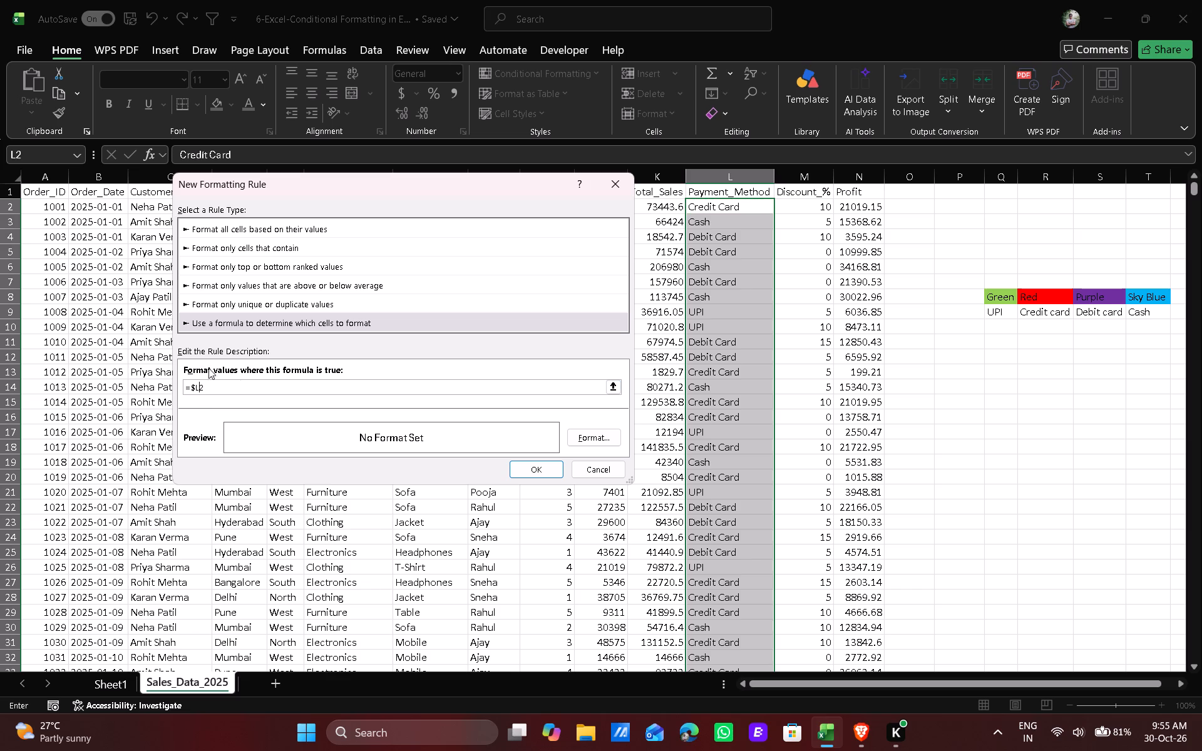
click(258, 387)
text(=")
key(shift+c)
text(redit)
key(space)
text(Card)
key(shift+quotedbl)
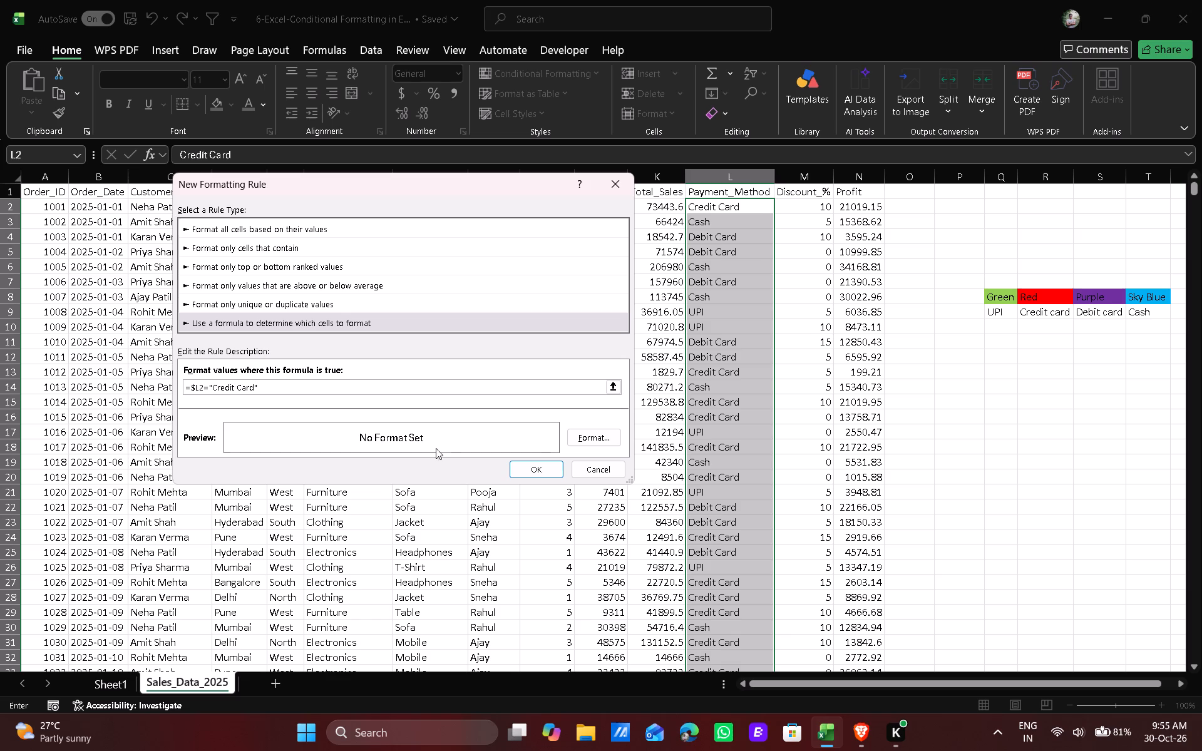
Give the =$L2="Credit Card" rule a red fill and apply it to the selected Payment_Method cells.
click(610, 446)
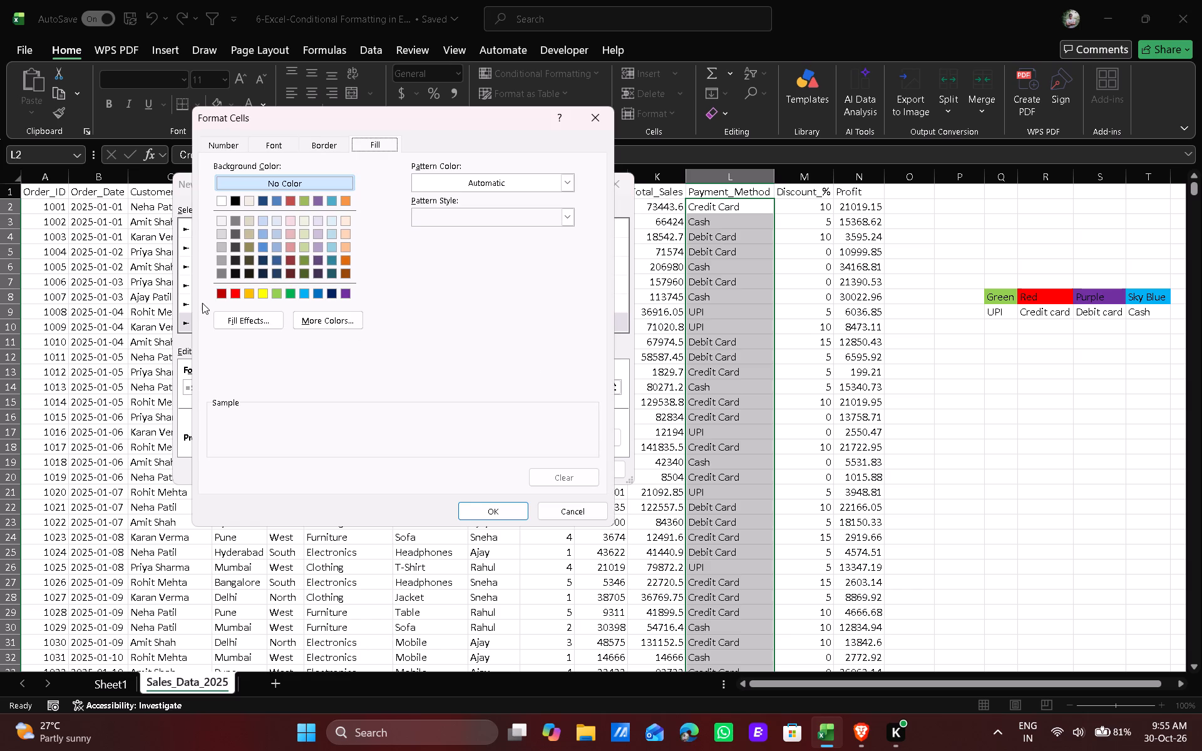
click(231, 294)
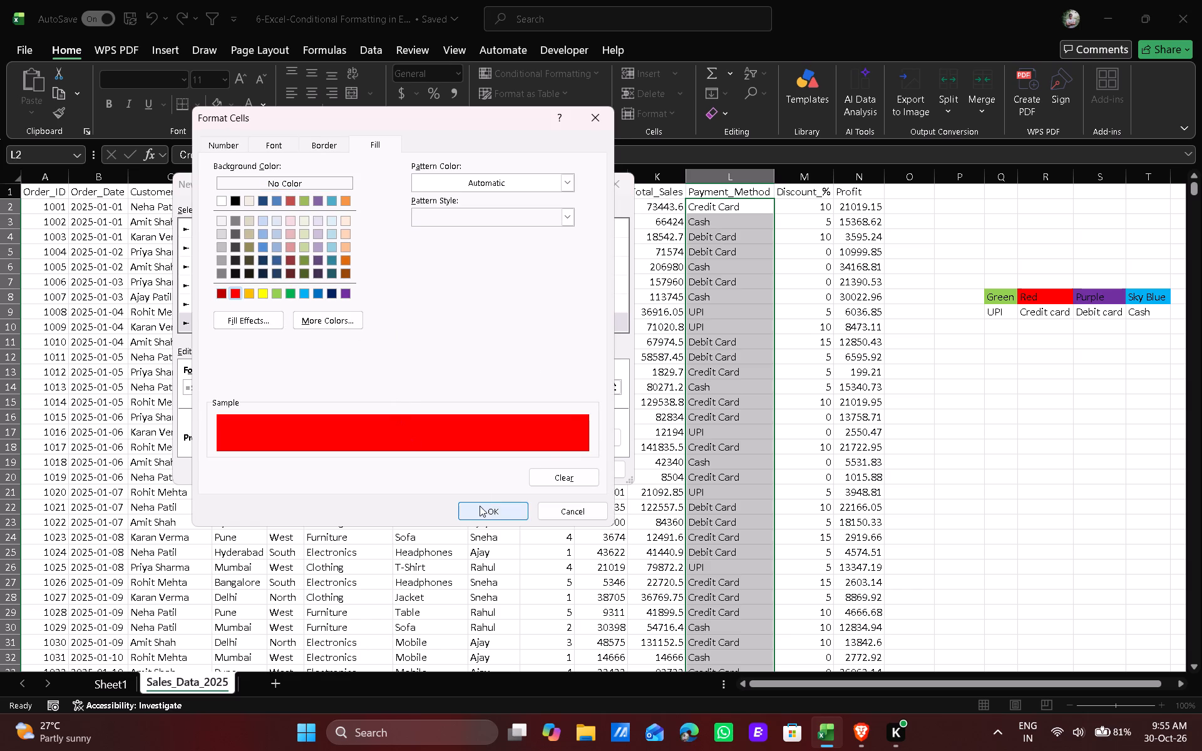
click(480, 511)
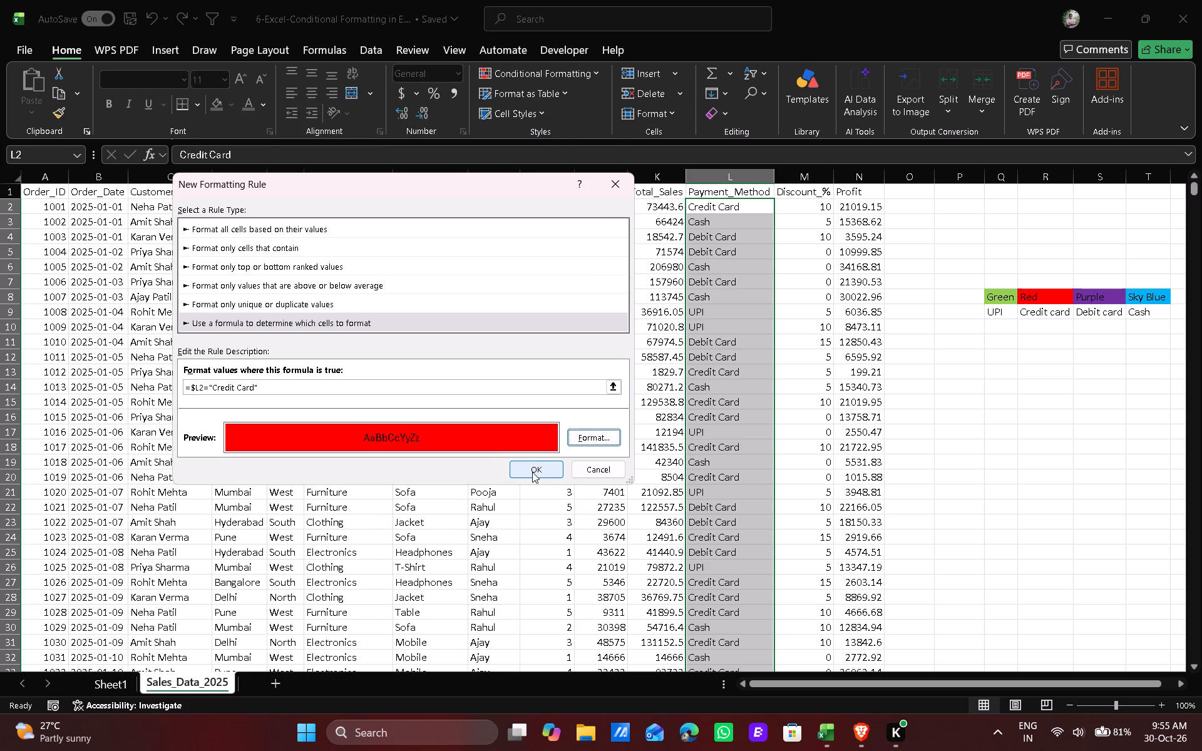
click(532, 472)
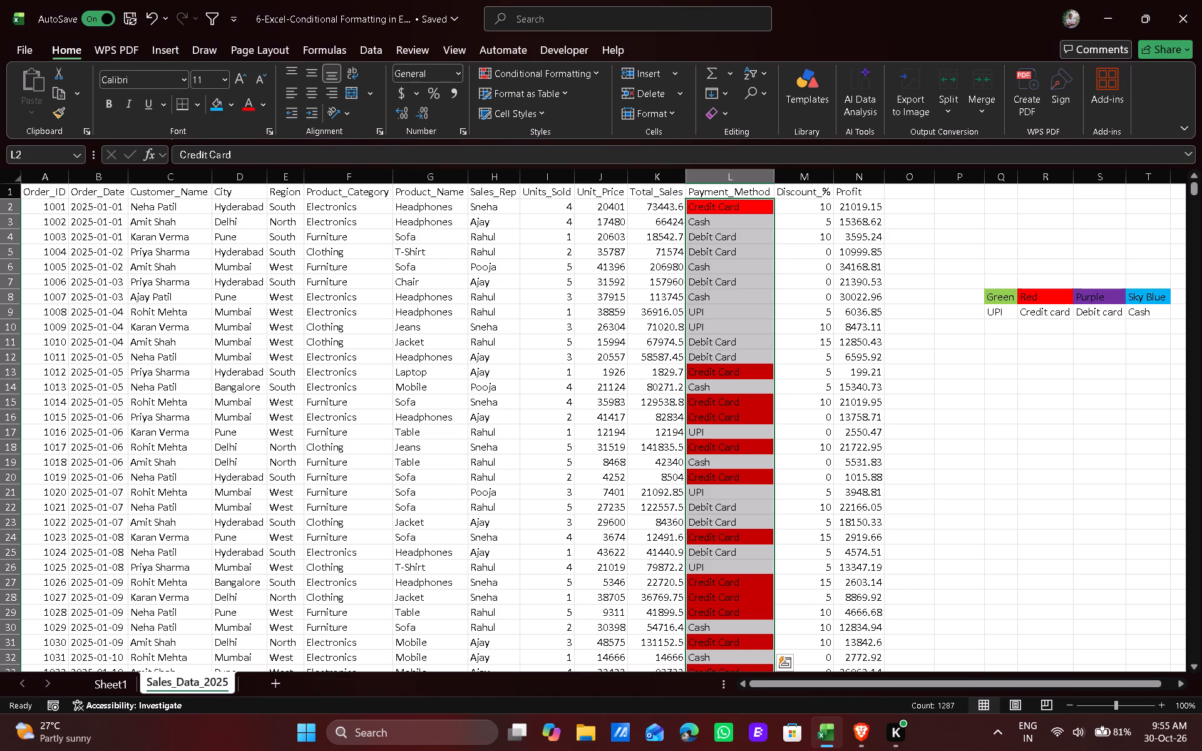
Check the coloured Payment_Method cells, and duplicate the =$L2="Credit Card" rule three times among the selection's conditional formatting rules.
scroll(733, 375, down, 13)
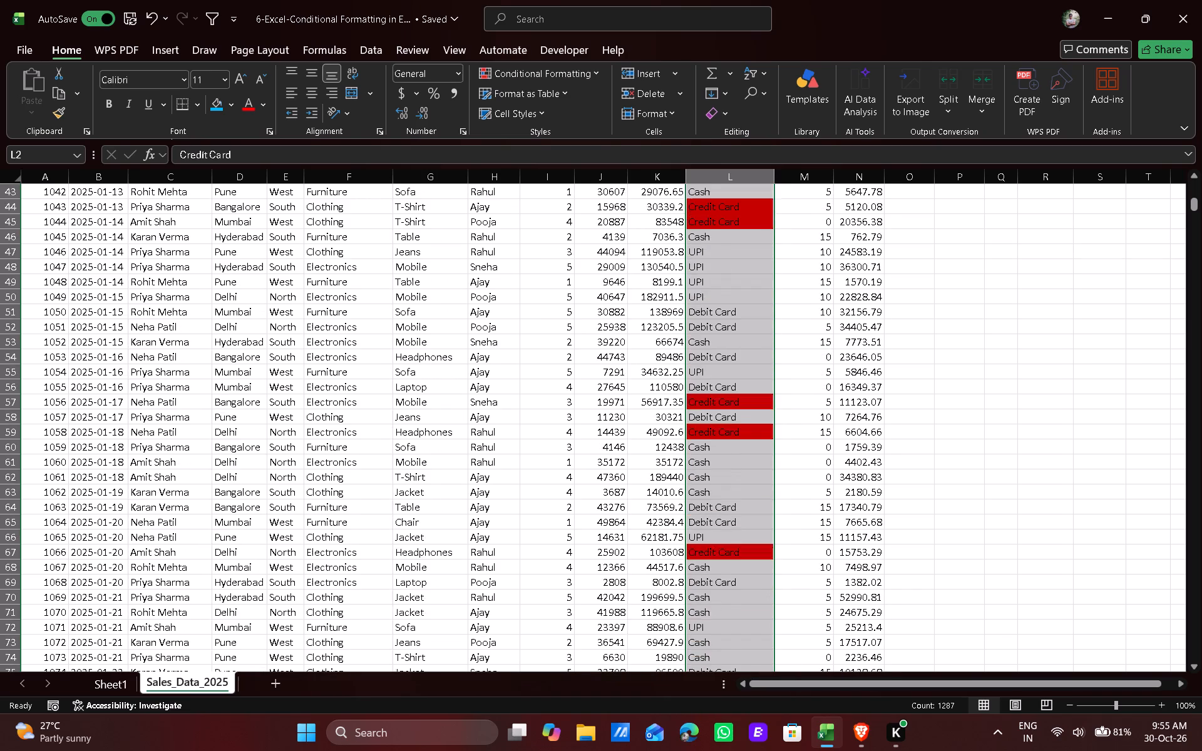
scroll(730, 378, down, 13)
scroll(730, 378, up, 7)
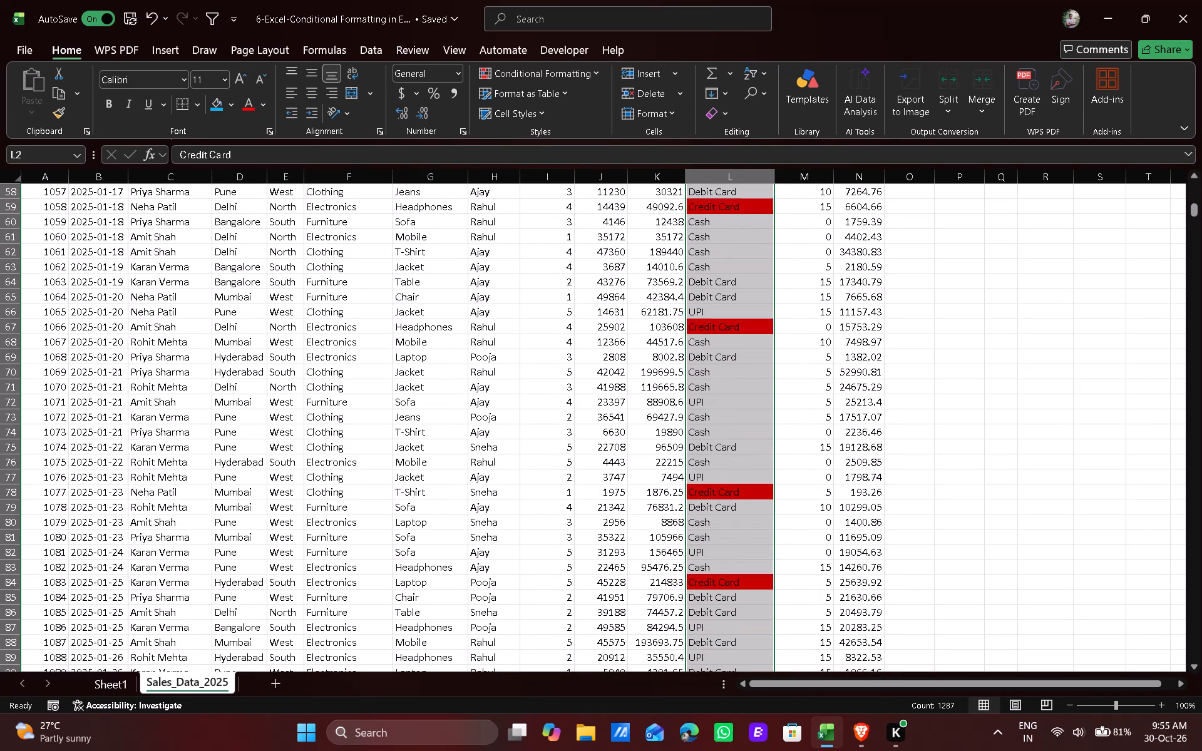
scroll(724, 378, up, 20)
scroll(724, 378, up, 4)
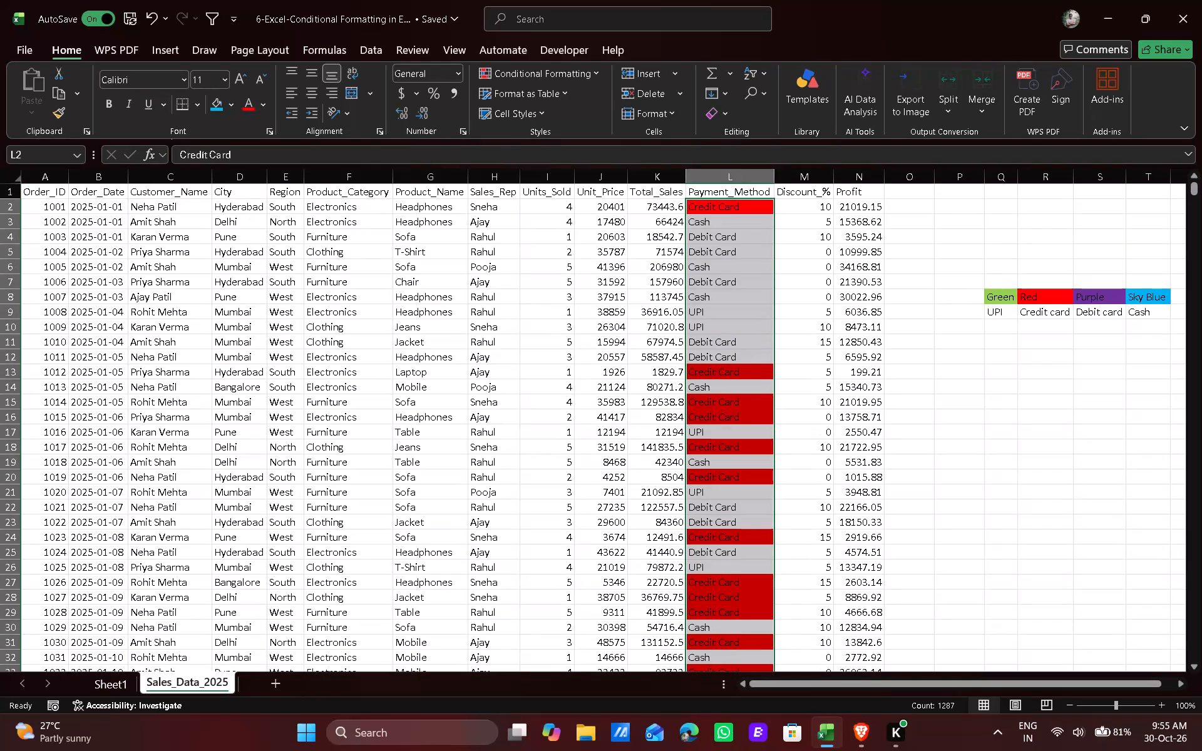
click(581, 77)
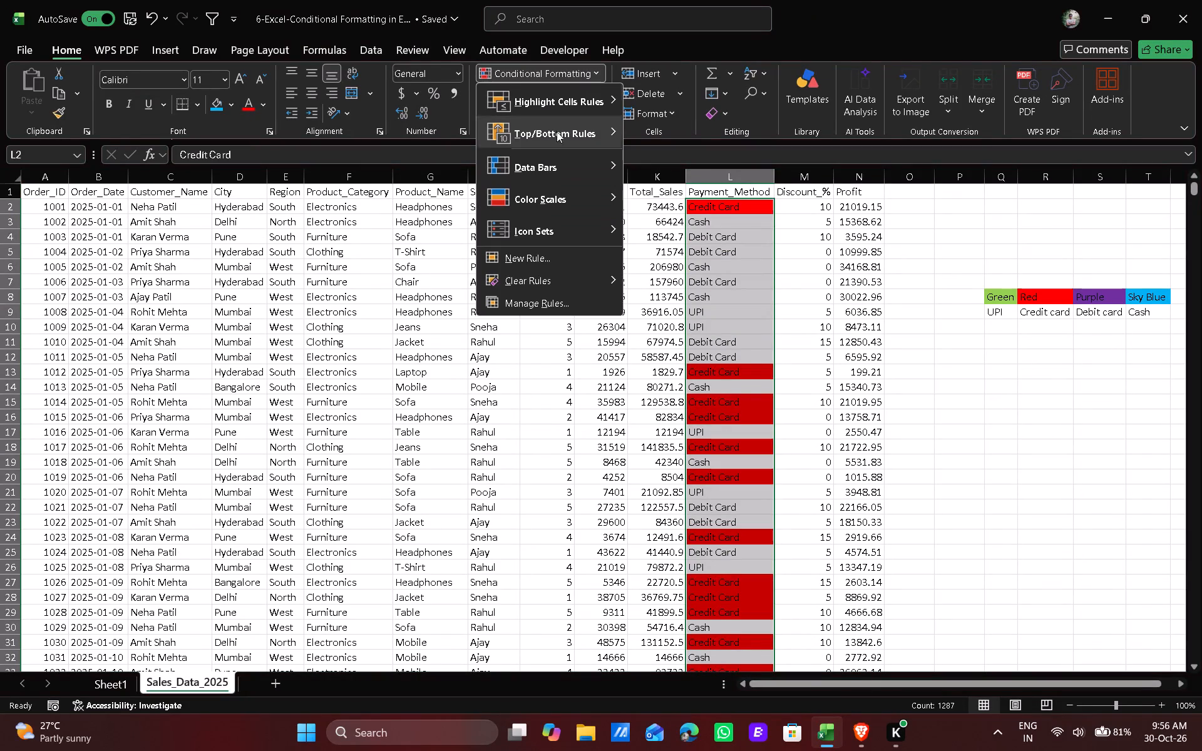
click(559, 306)
click(276, 318)
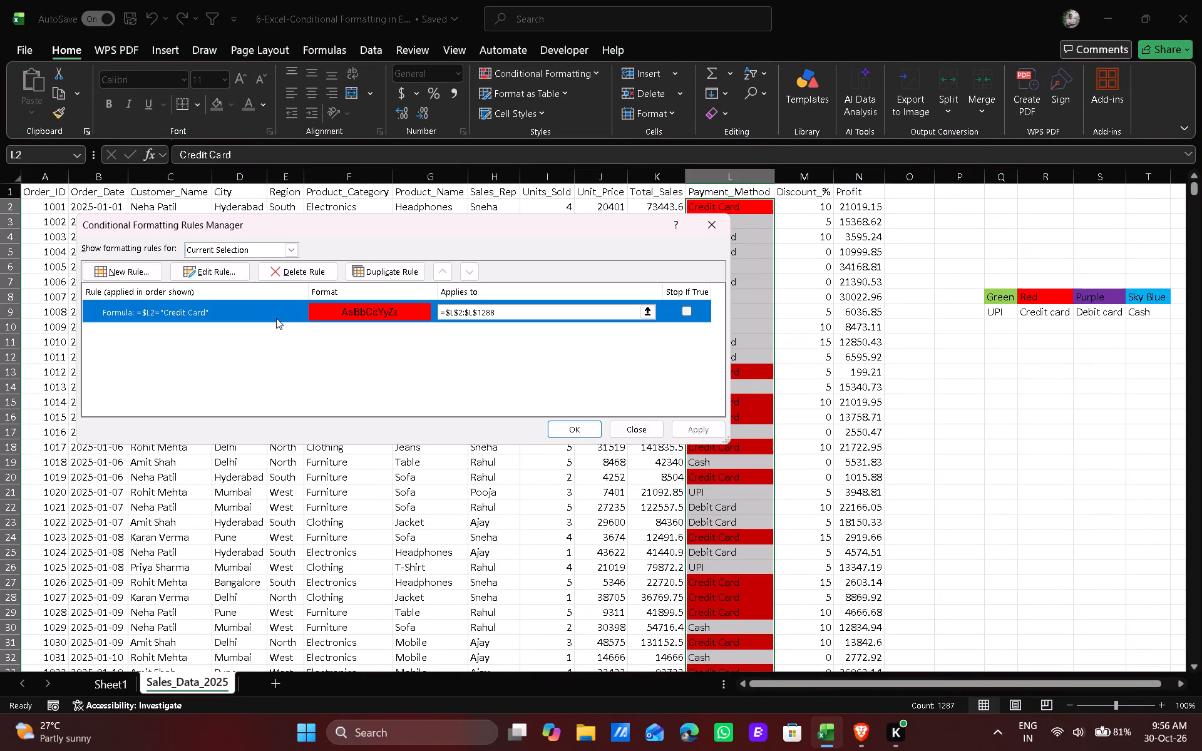
click(370, 272)
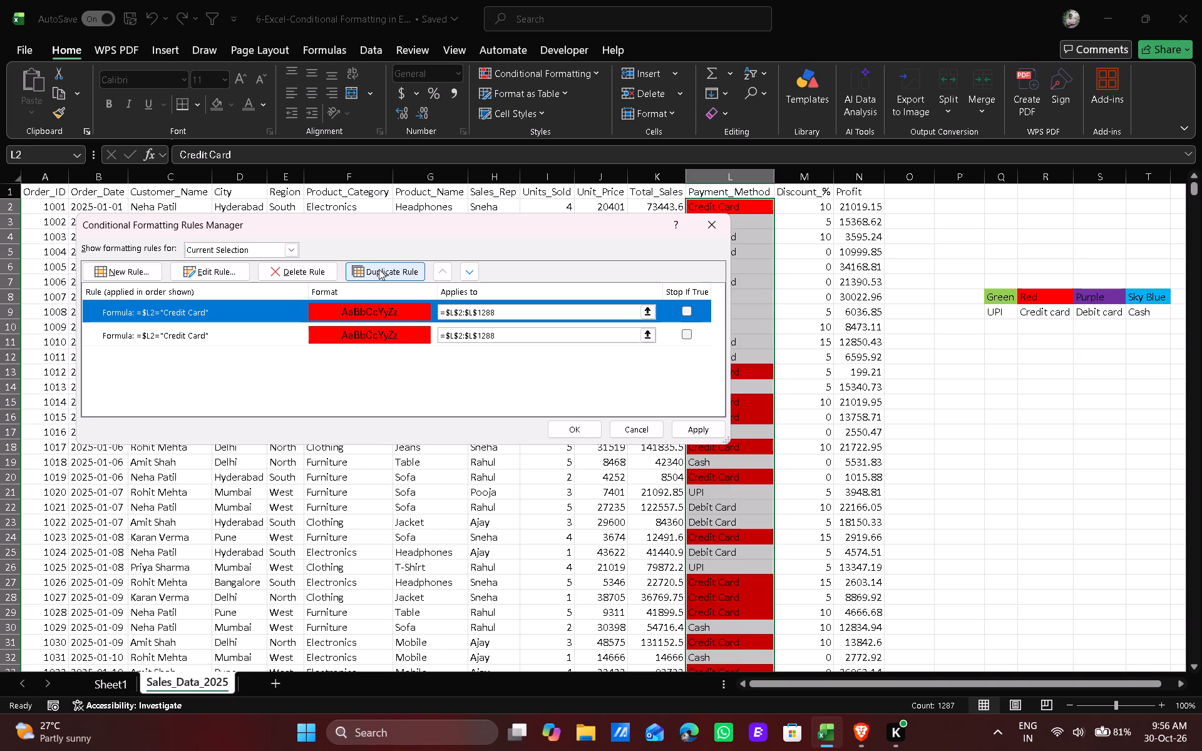
click(379, 269)
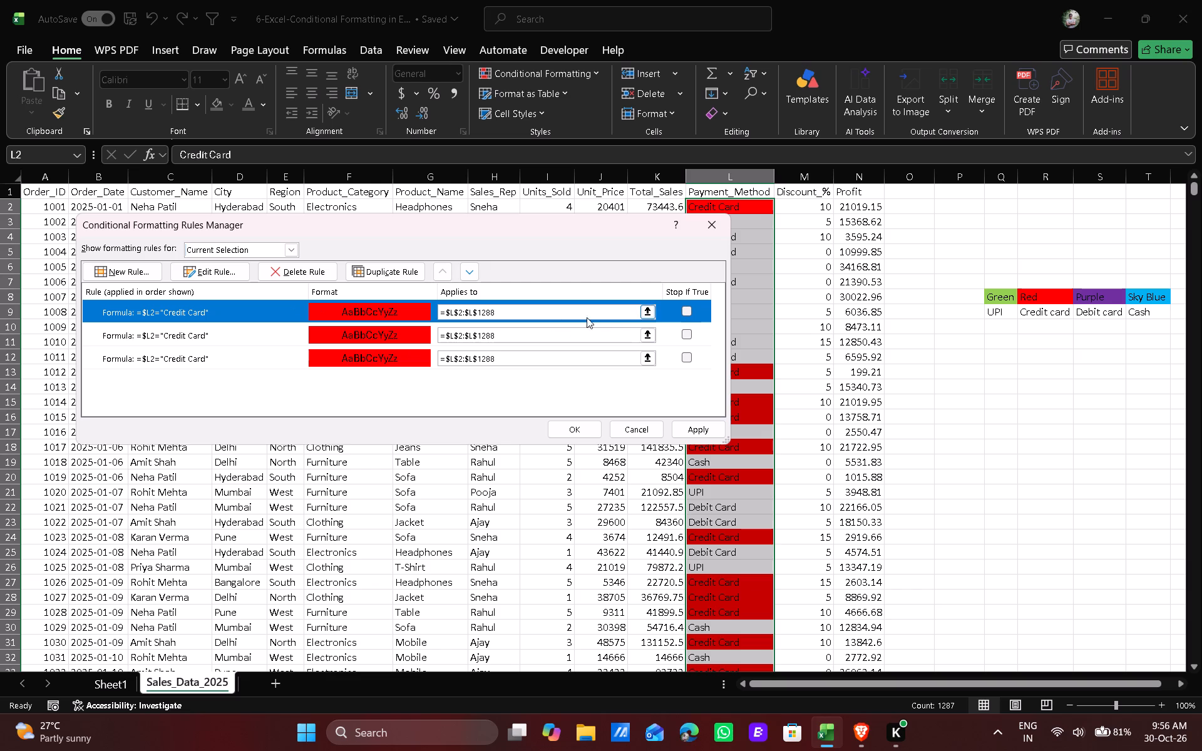
click(407, 271)
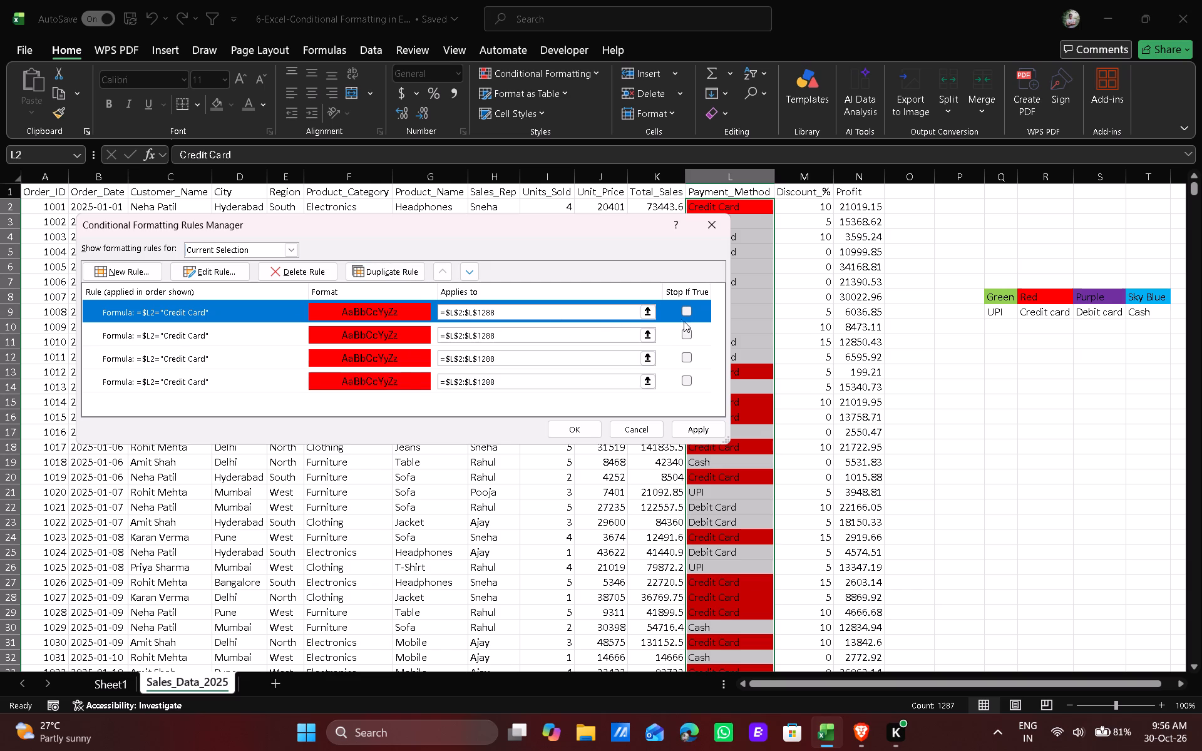
Change the formula of the third Credit Card rule in the list to =$L2="Debit Card".
double_click(202, 355)
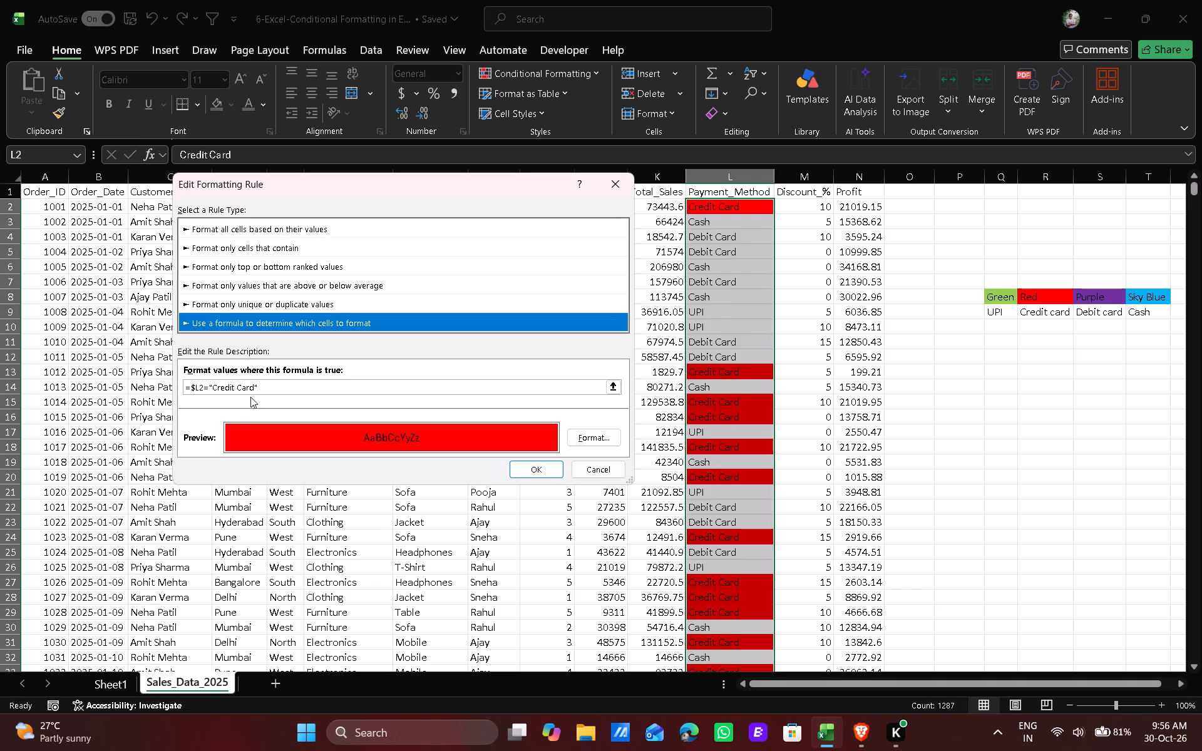
click(234, 390)
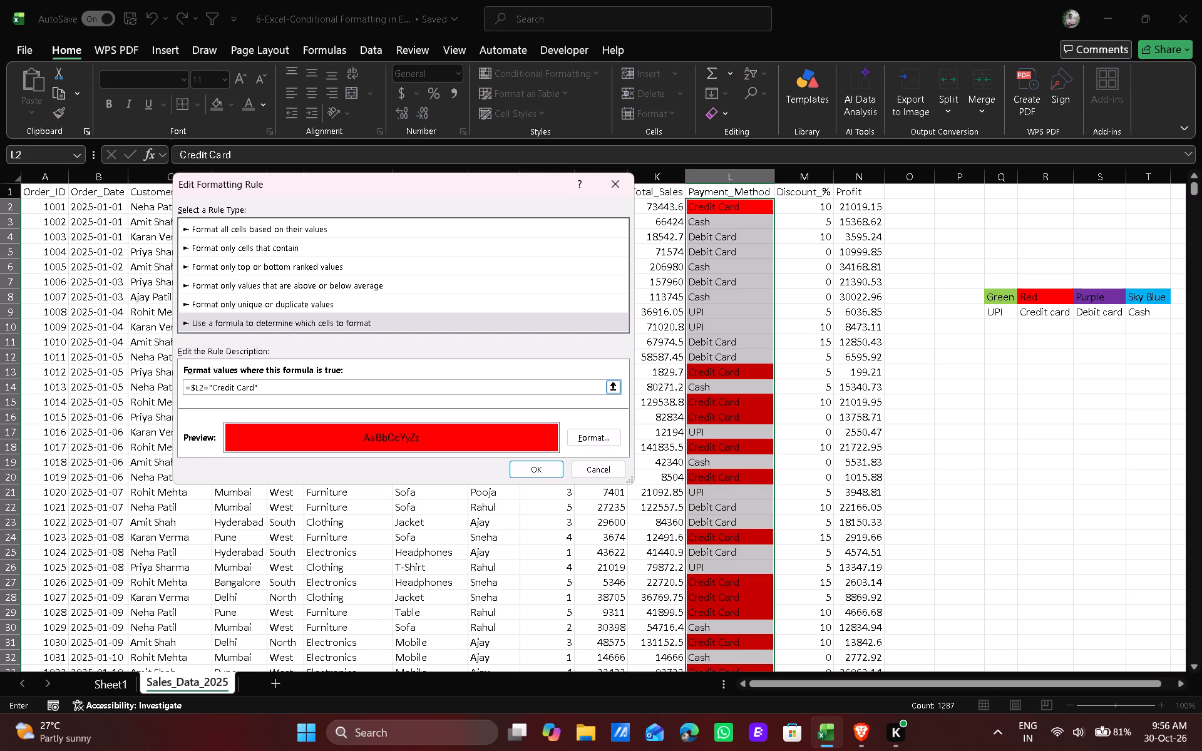
key(BackSpace)
key(BackSpace)
key(BackSpace)
key(BackSpace)
key(BackSpace)
key(BackSpace)
text(Debit CArd)
key(BackSpace)
key(BackSpace)
key(BackSpace)
key(BackSpace)
key(BackSpace)
Give the =$L2="Debit Card" rule a purple fill matching the legend.
click(615, 436)
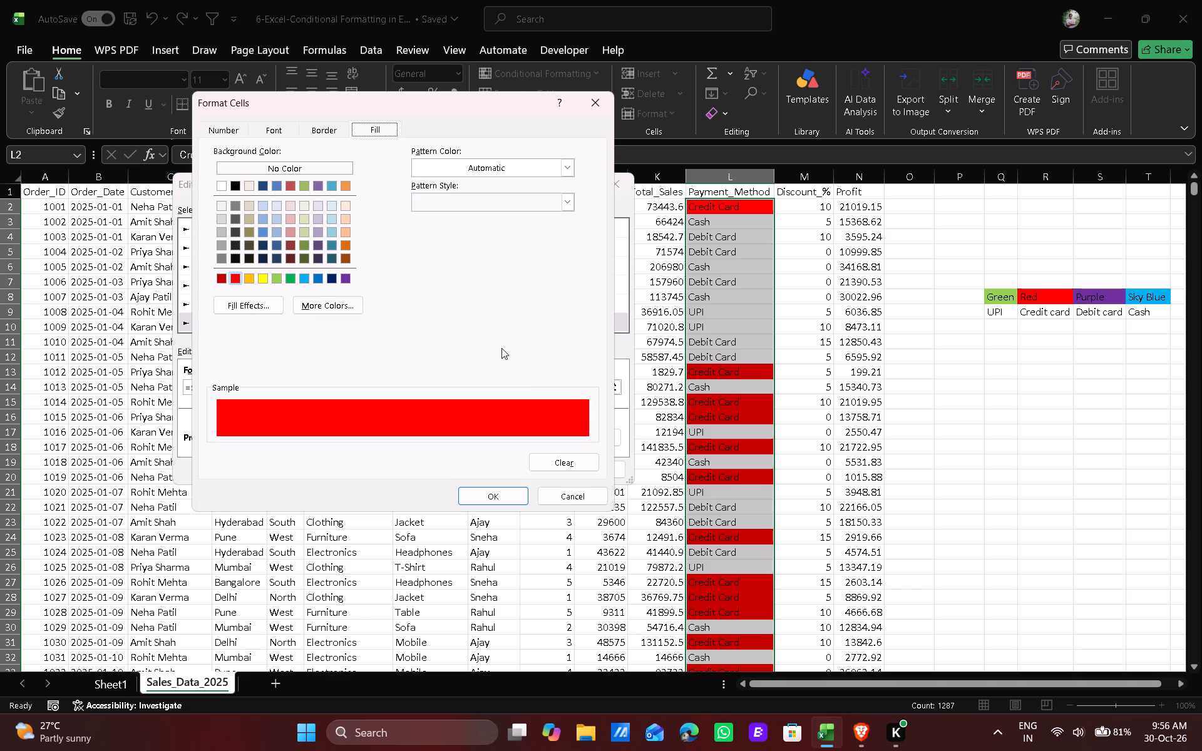
click(347, 277)
click(474, 495)
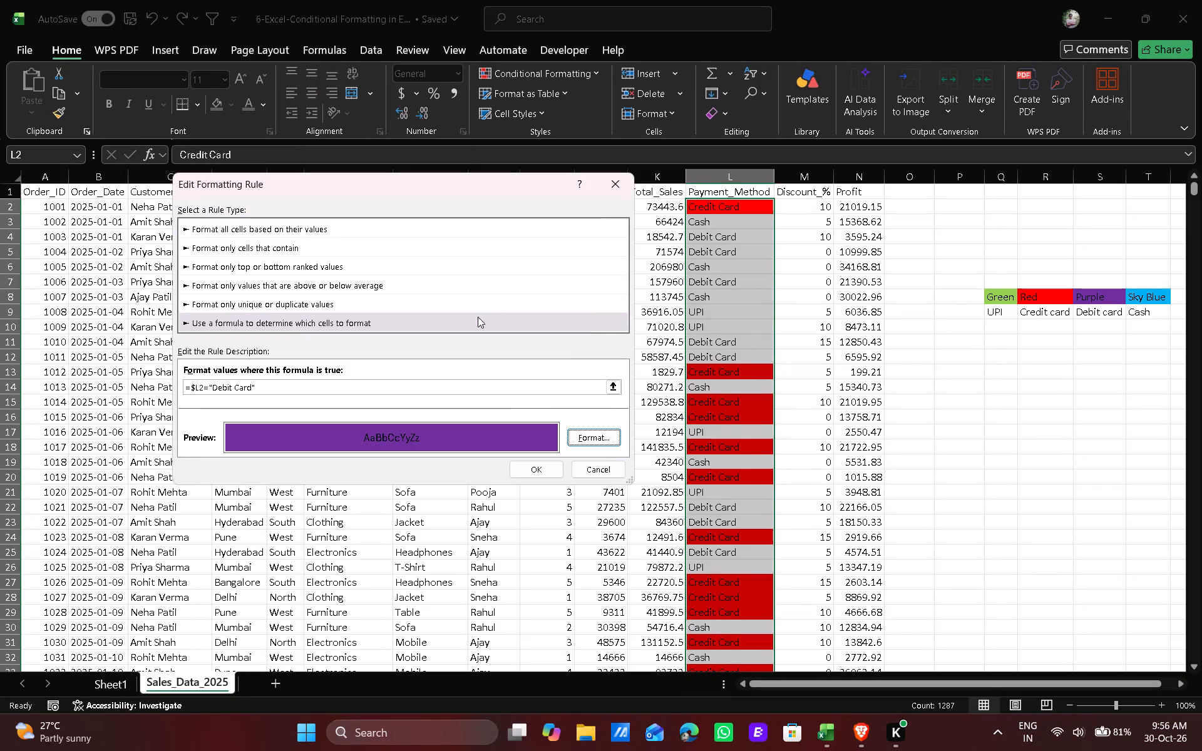
click(530, 471)
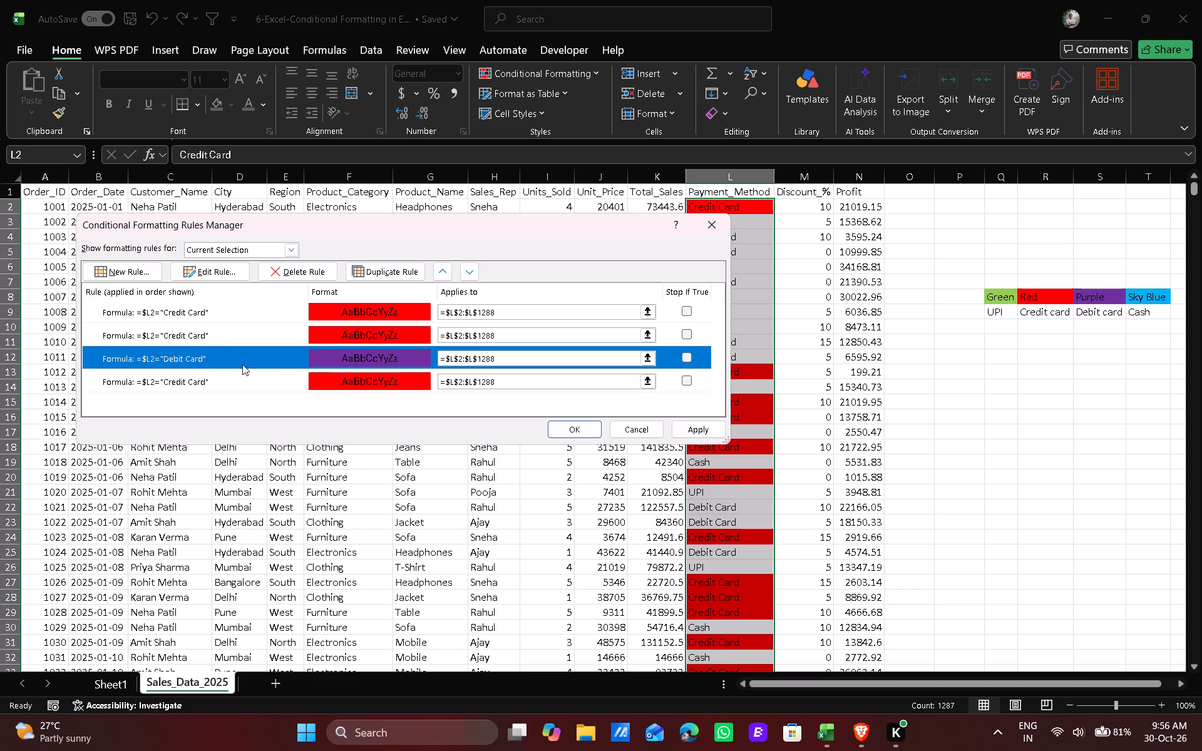
Change the formula of the second Credit Card rule in the list to =$L2="UPI".
double_click(234, 337)
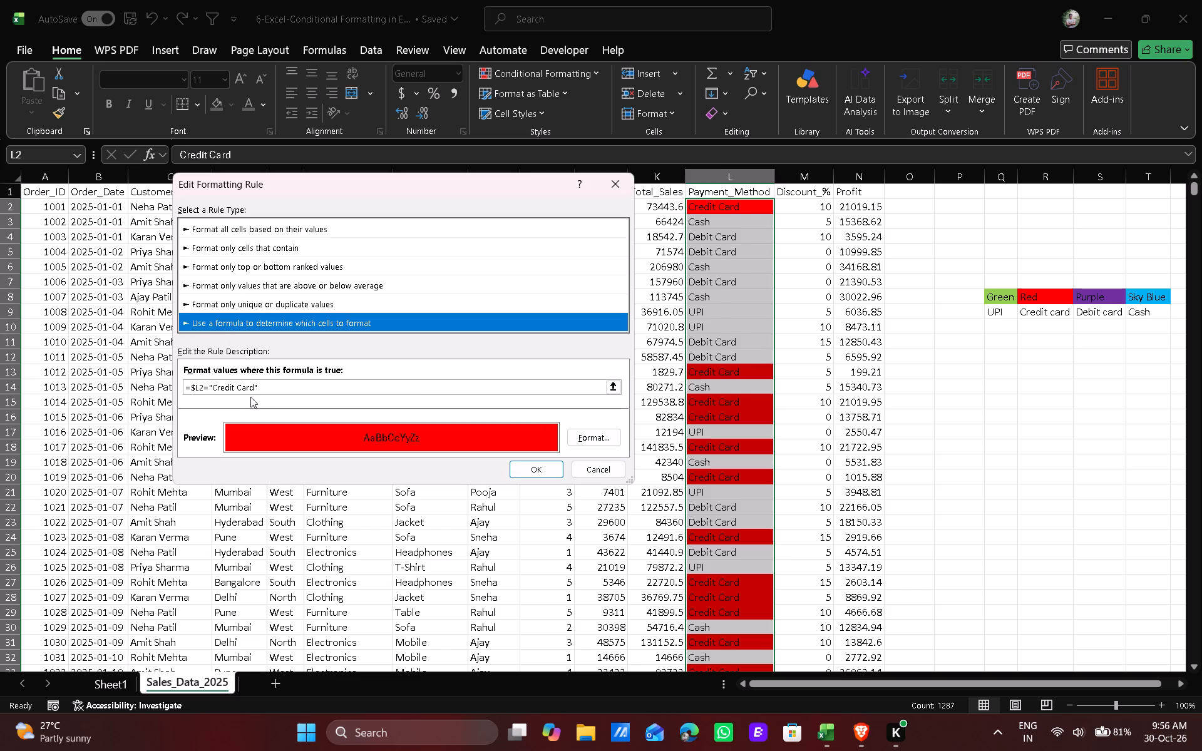
click(252, 385)
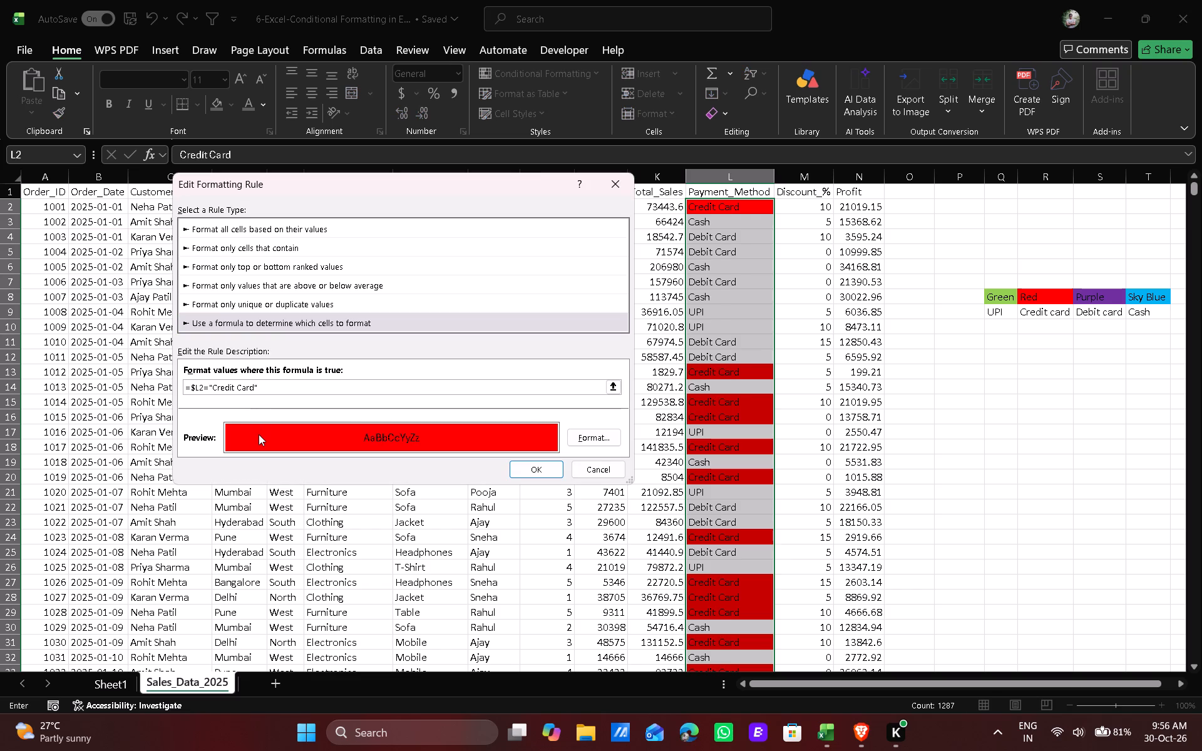
key(BackSpace)
key(BackSpace)
key(BackSpace)
key(BackSpace)
key(BackSpace)
key(BackSpace)
key(BackSpace)
key(BackSpace)
key(BackSpace)
key(BackSpace)
key(BackSpace)
text(UPI)
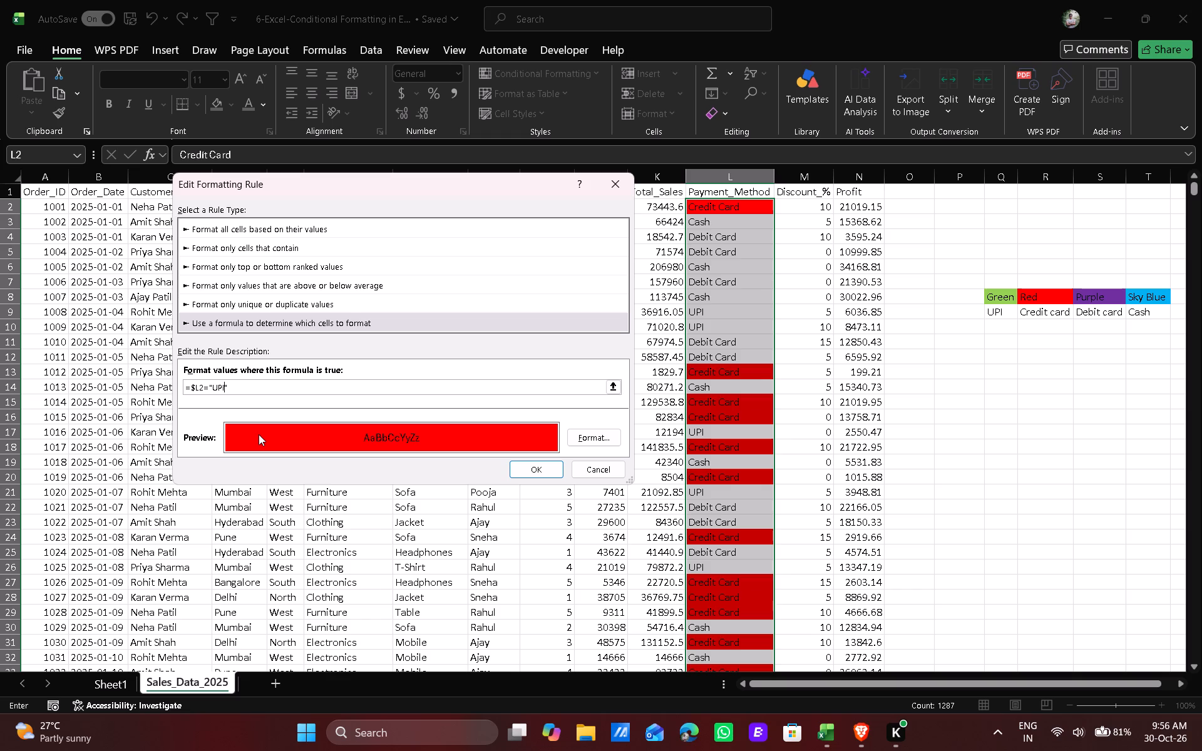
Give the =$L2="UPI" rule a light green fill matching the legend.
click(602, 435)
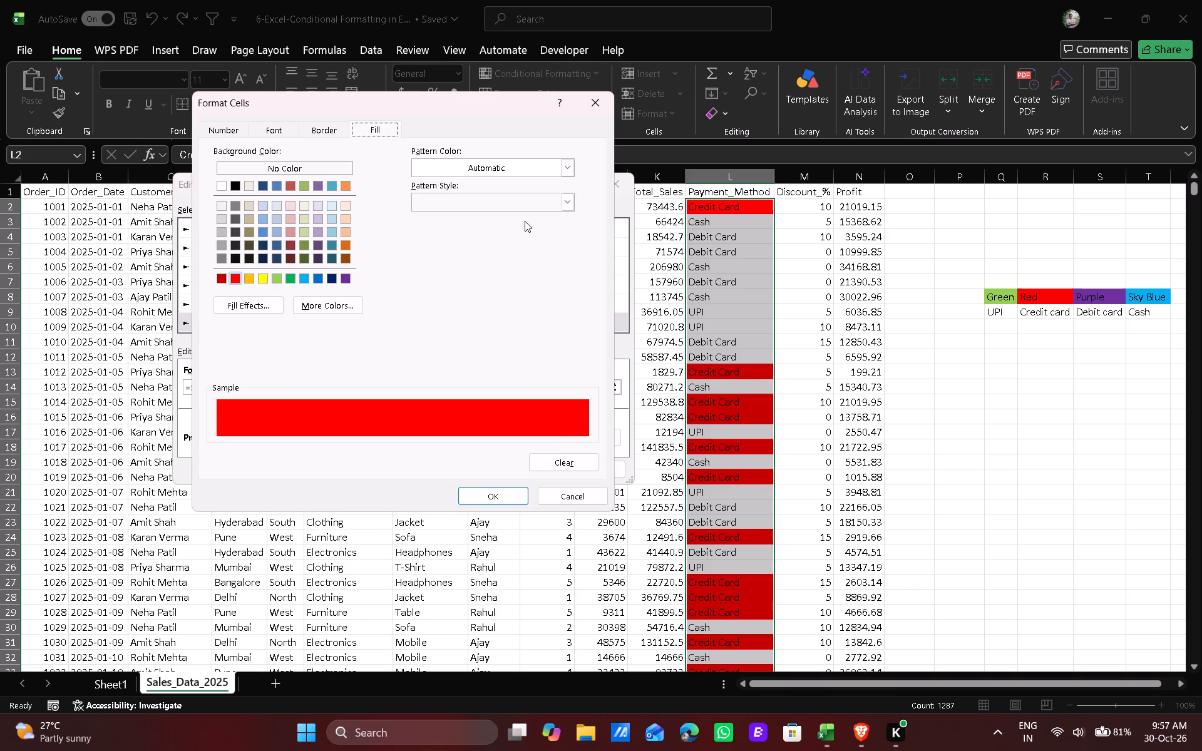
click(276, 281)
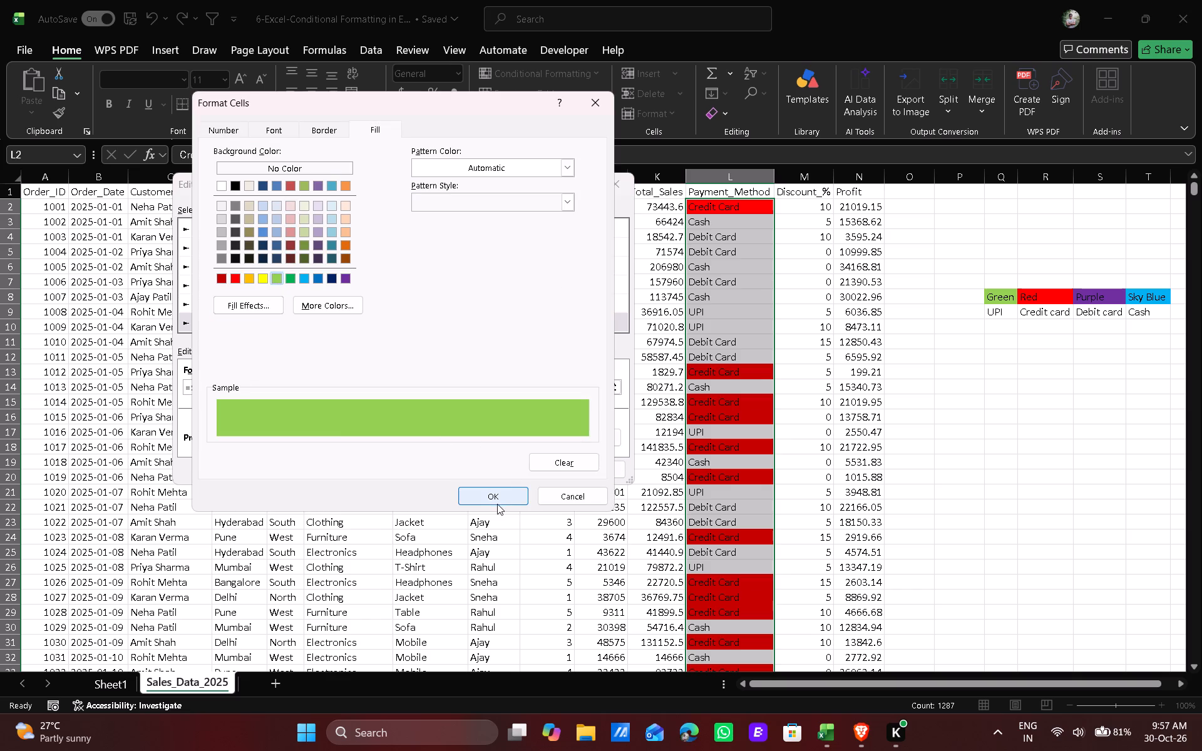
click(489, 494)
click(525, 473)
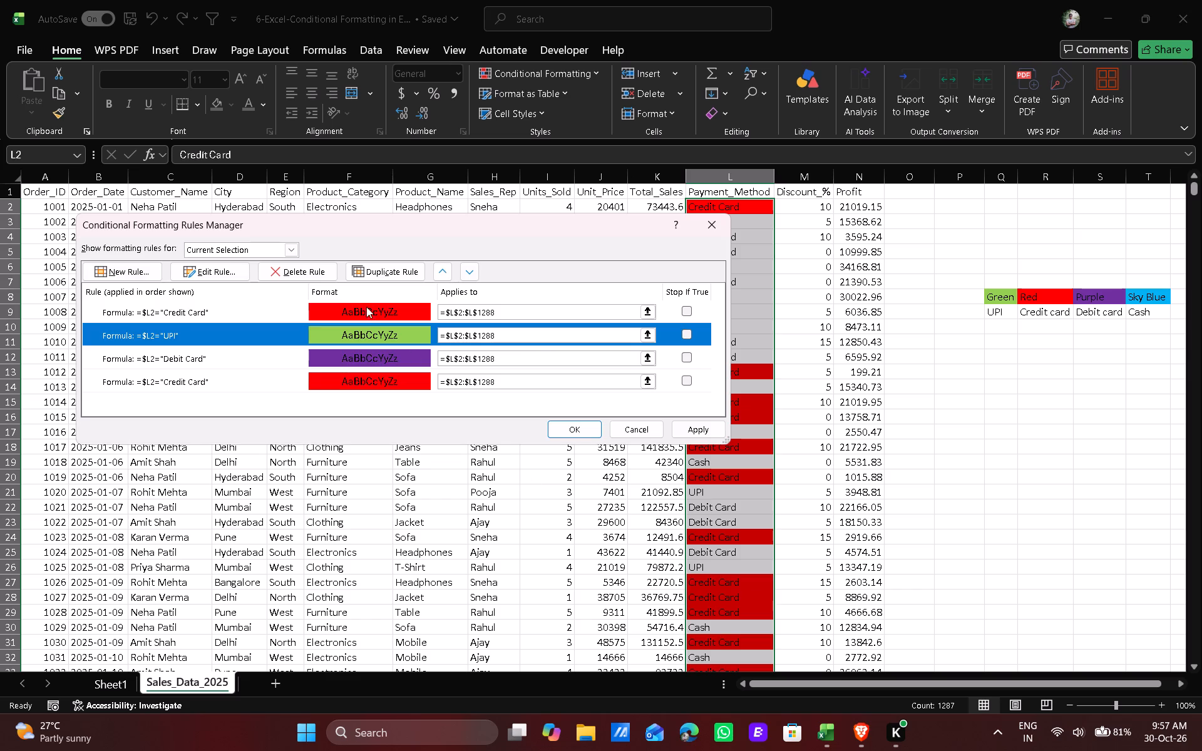
Change the formula of the first Credit Card rule in the list to =$L2="Cash".
click(347, 309)
double_click(250, 309)
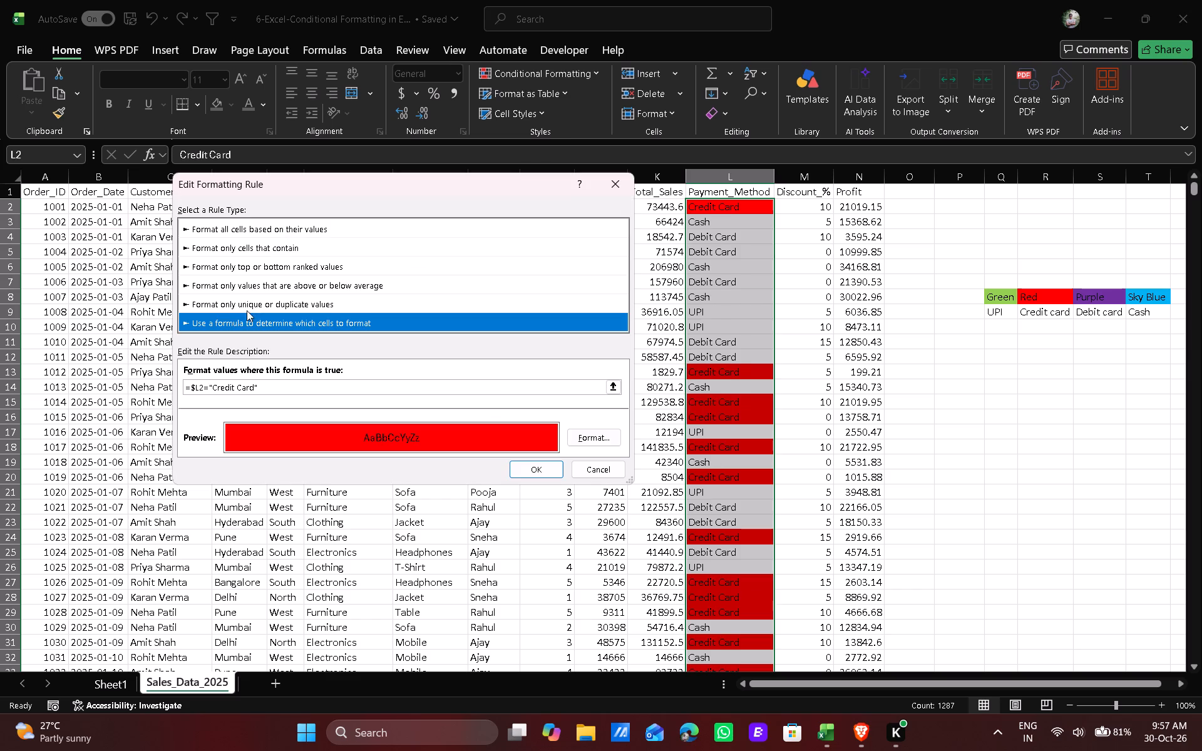
click(252, 384)
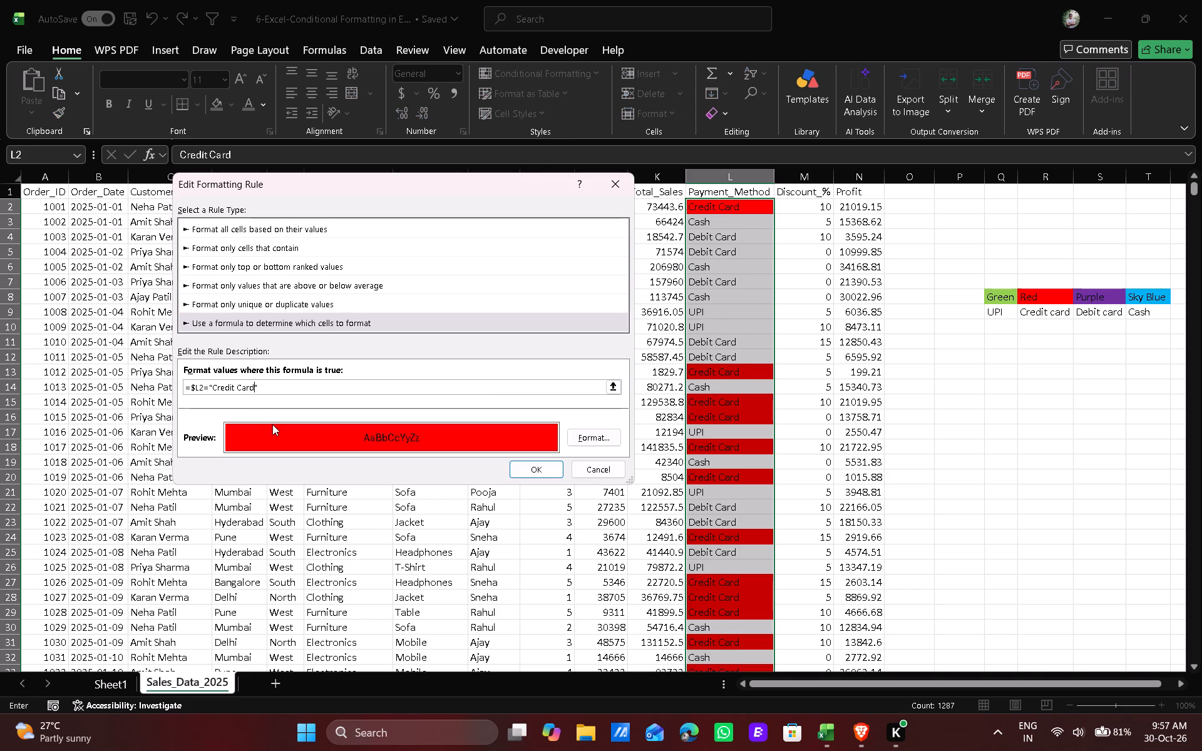
key(BackSpace)
key(BackSpace)
key(BackSpace)
key(BackSpace)
key(BackSpace)
key(BackSpace)
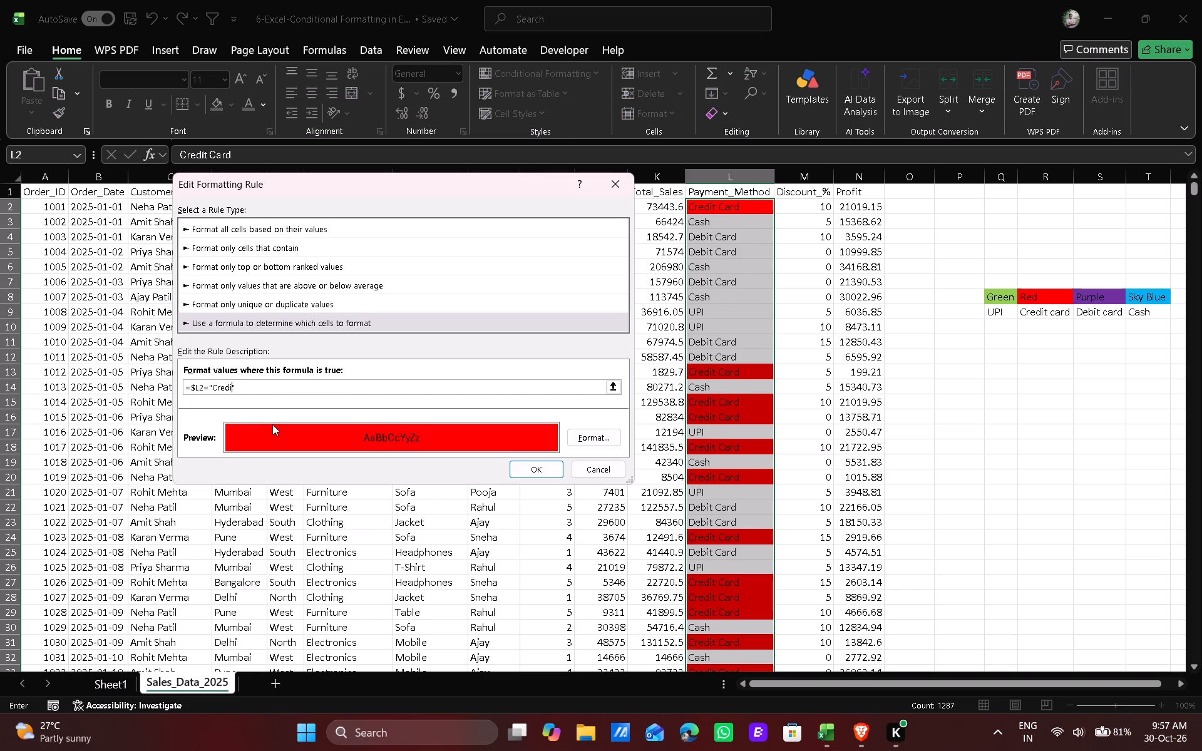
key(BackSpace)
key(BackSpace)
key(BackSpace)
key(BackSpace)
text(ash)
Give the =$L2="Cash" rule a sky blue fill matching the legend.
click(612, 427)
click(608, 429)
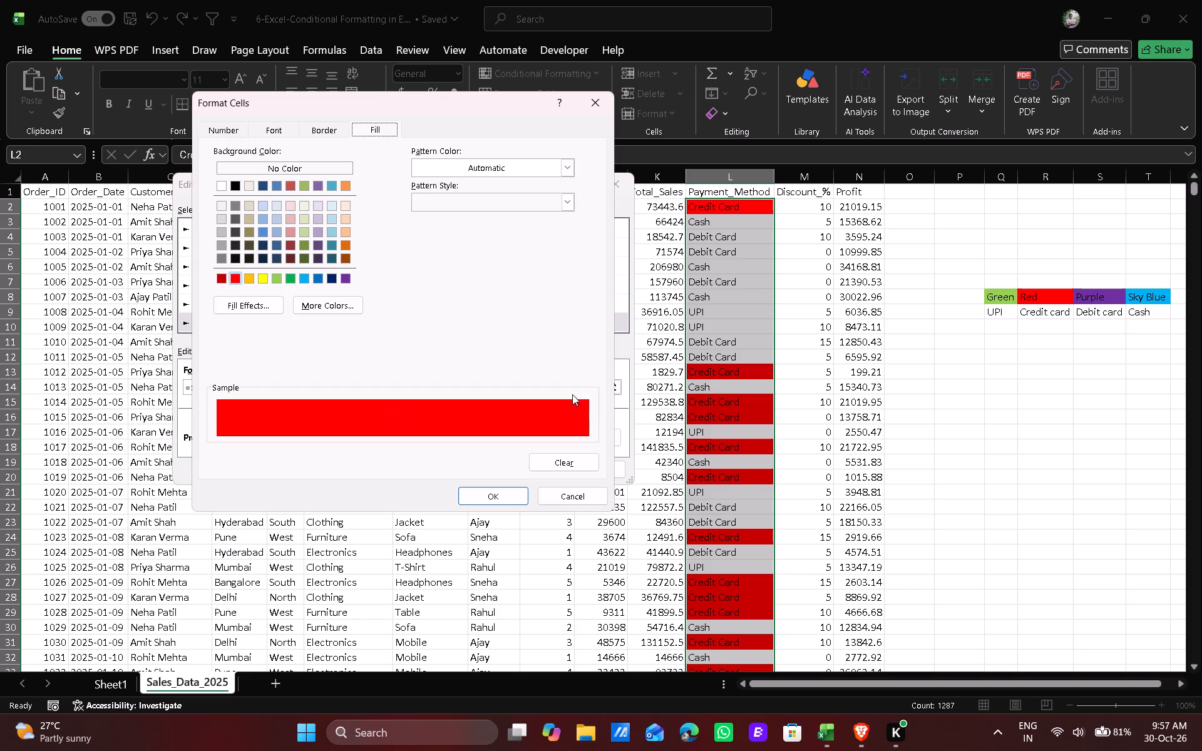
click(300, 277)
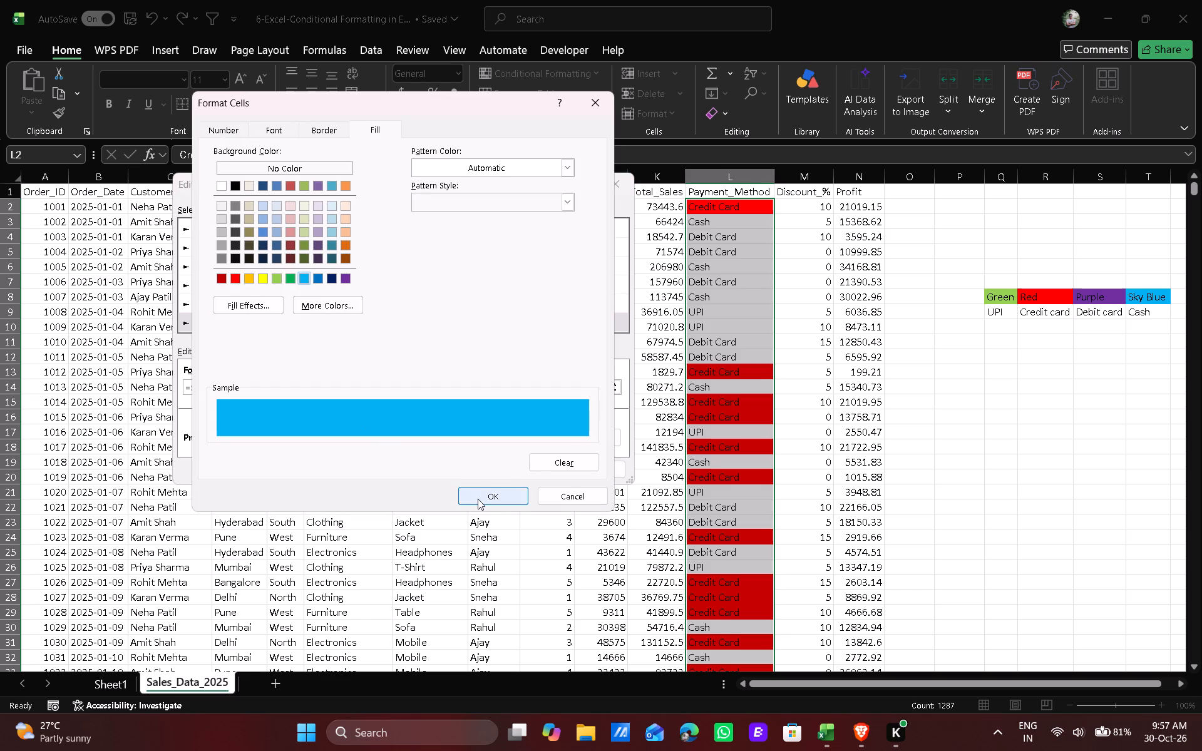
click(479, 501)
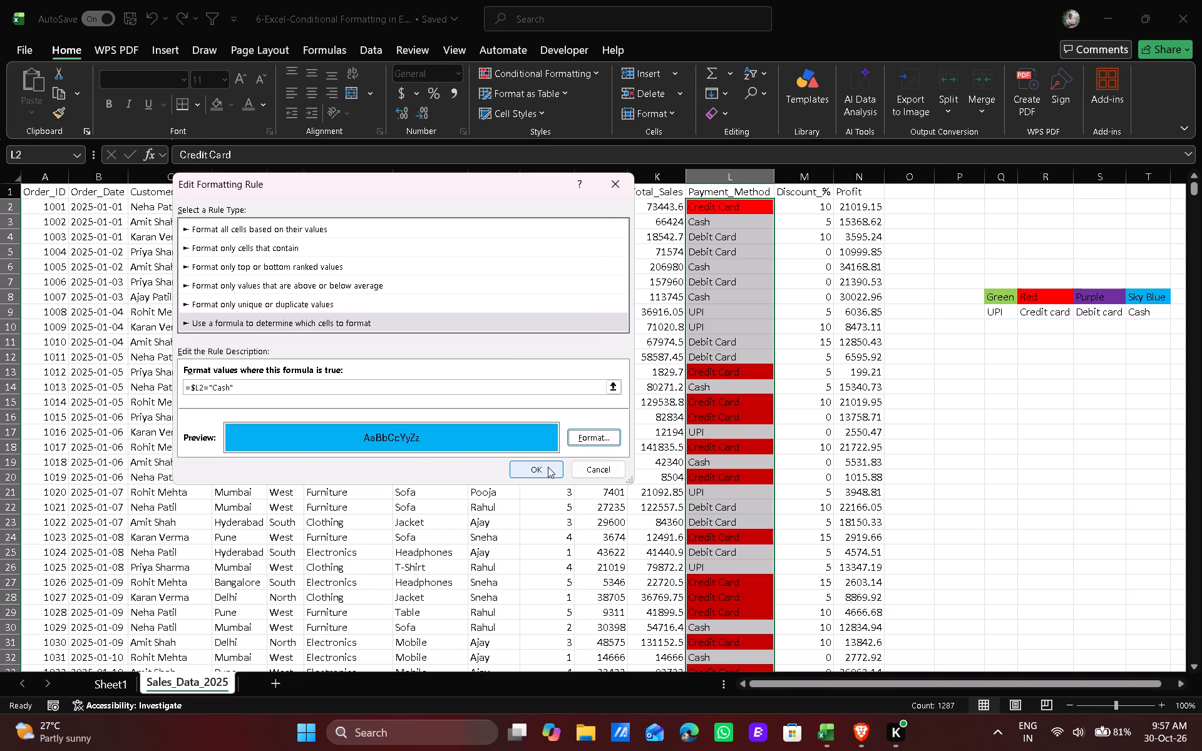
click(548, 467)
Turn on Stop If True for the Cash, UPI, Debit Card and Credit Card rules, and apply all four to the Payment_Method cells.
scroll(250, 354, down, 3)
scroll(205, 358, up, 2)
scroll(262, 340, up, 1)
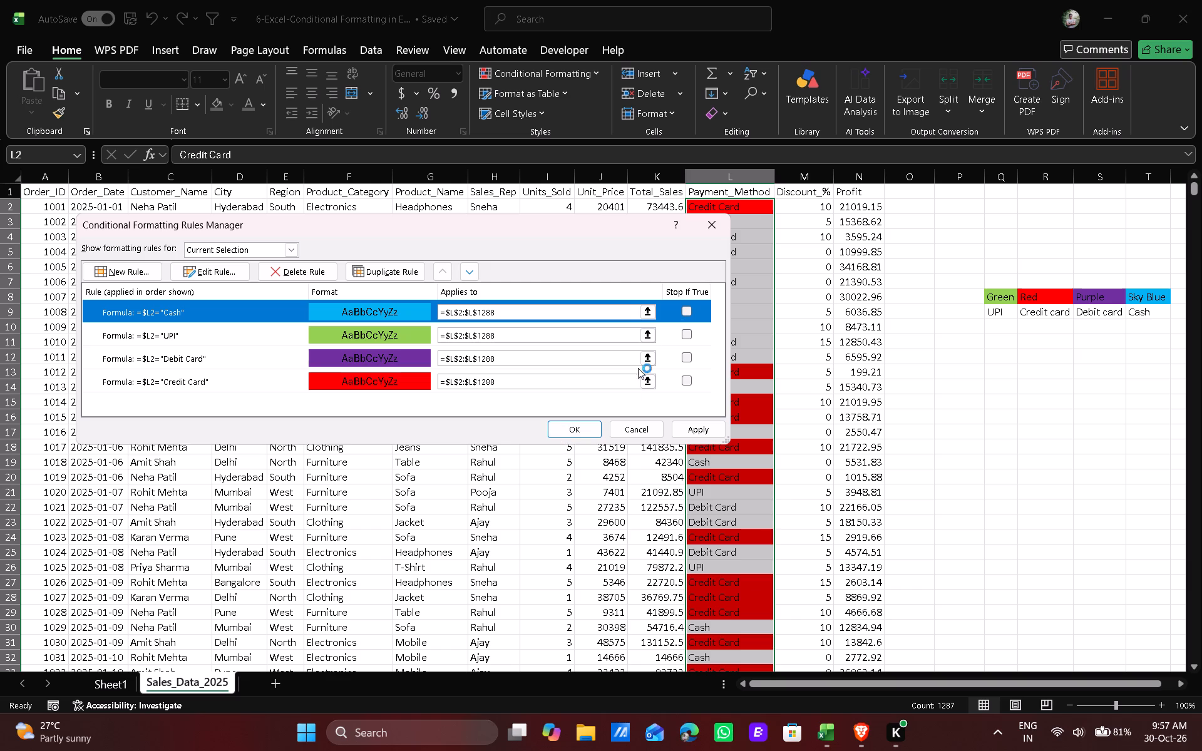
click(689, 310)
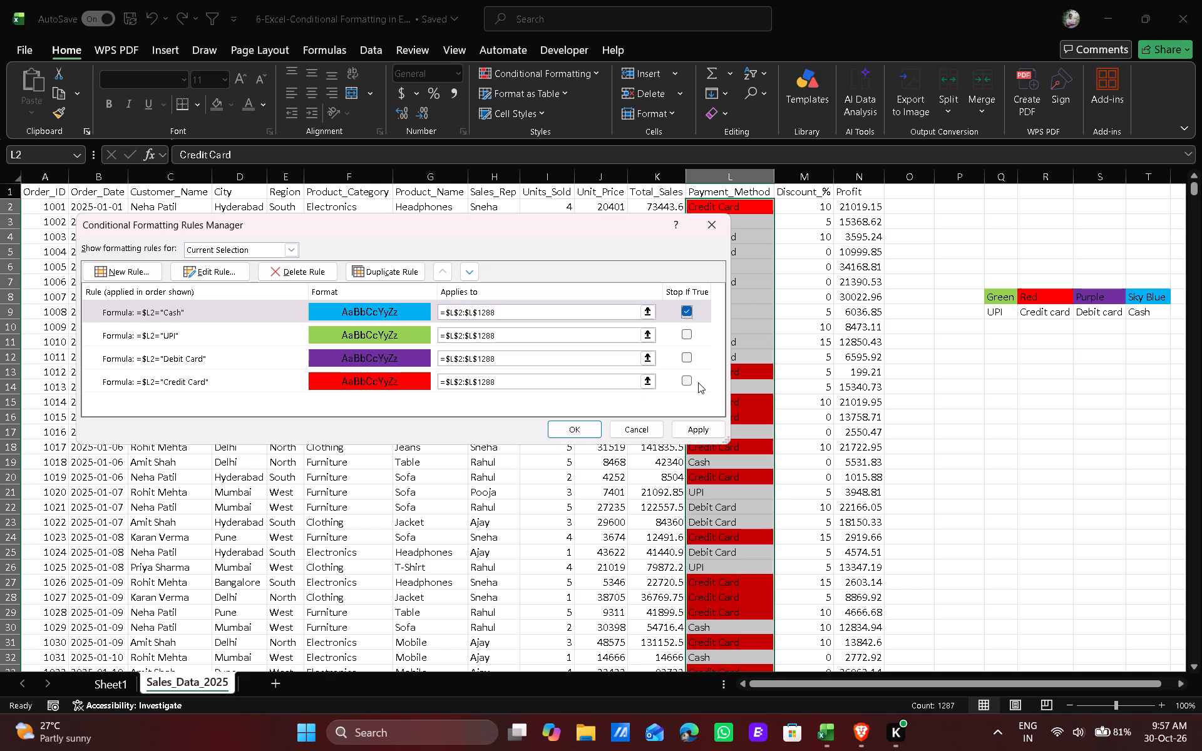
click(689, 335)
click(687, 355)
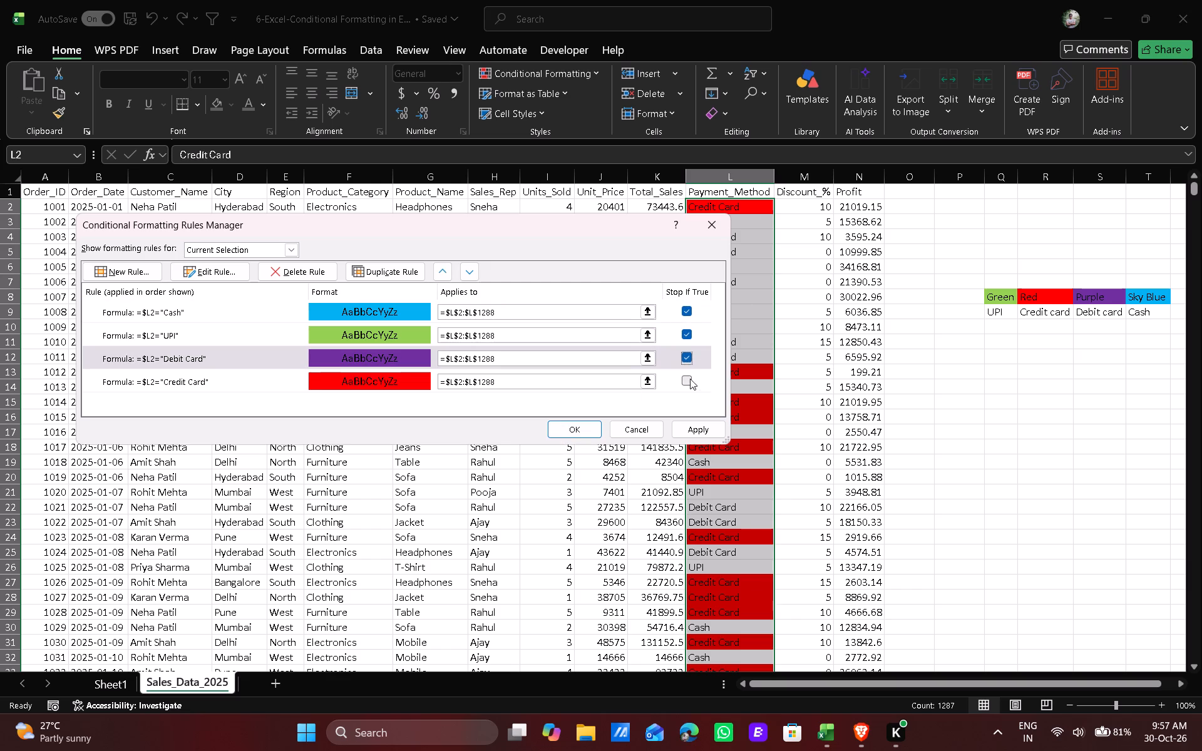
click(690, 379)
scroll(346, 391, down, 2)
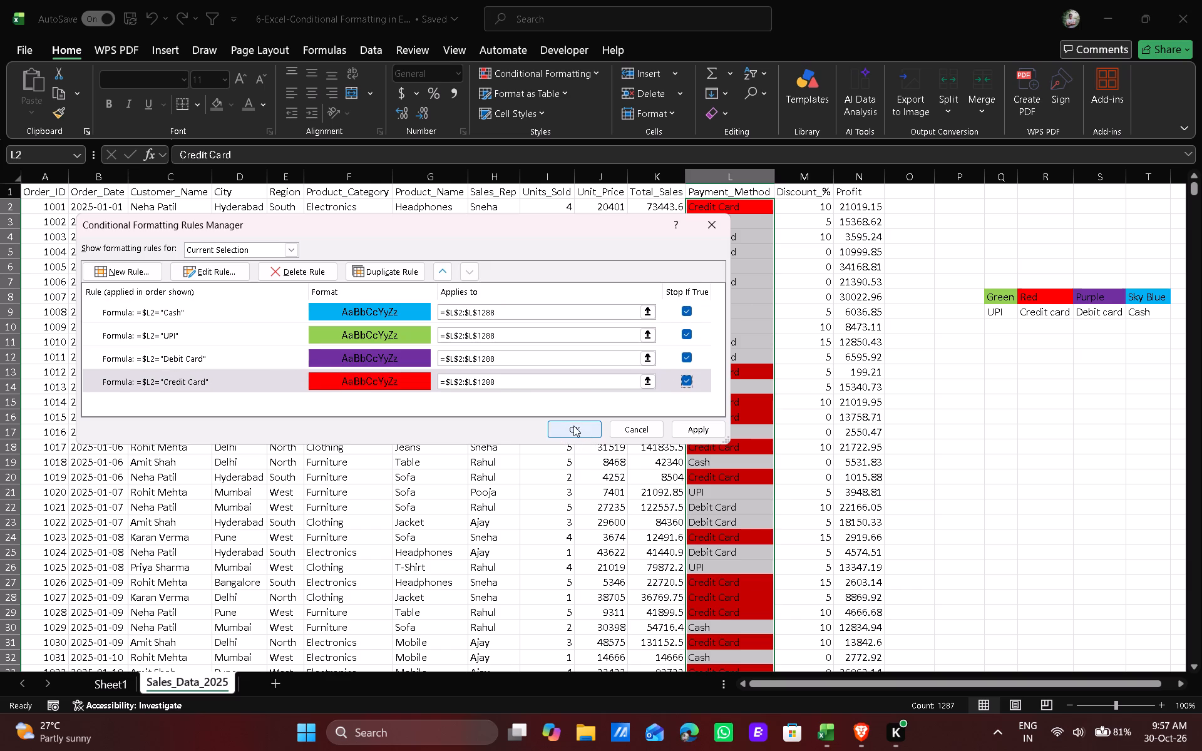
click(577, 434)
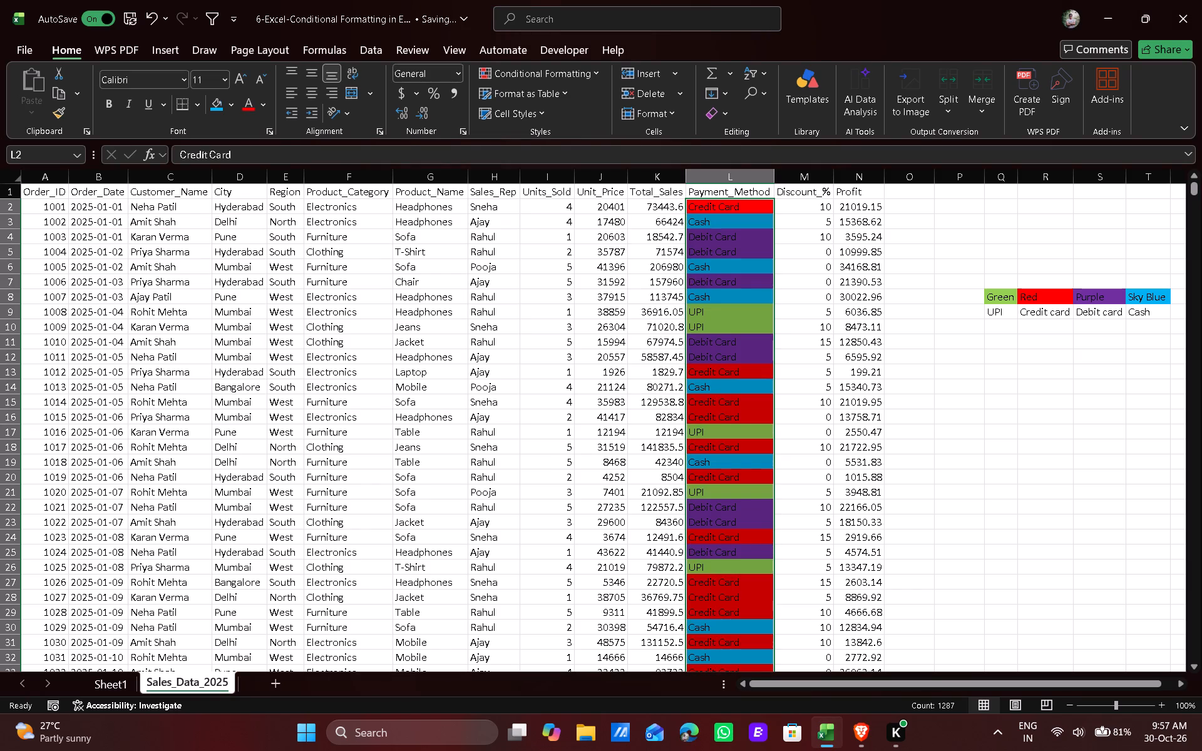
Examine the Payment_Method column's fill colours down the sheet against the payment methods and the colour legend.
click(596, 370)
scroll(774, 383, up, 3)
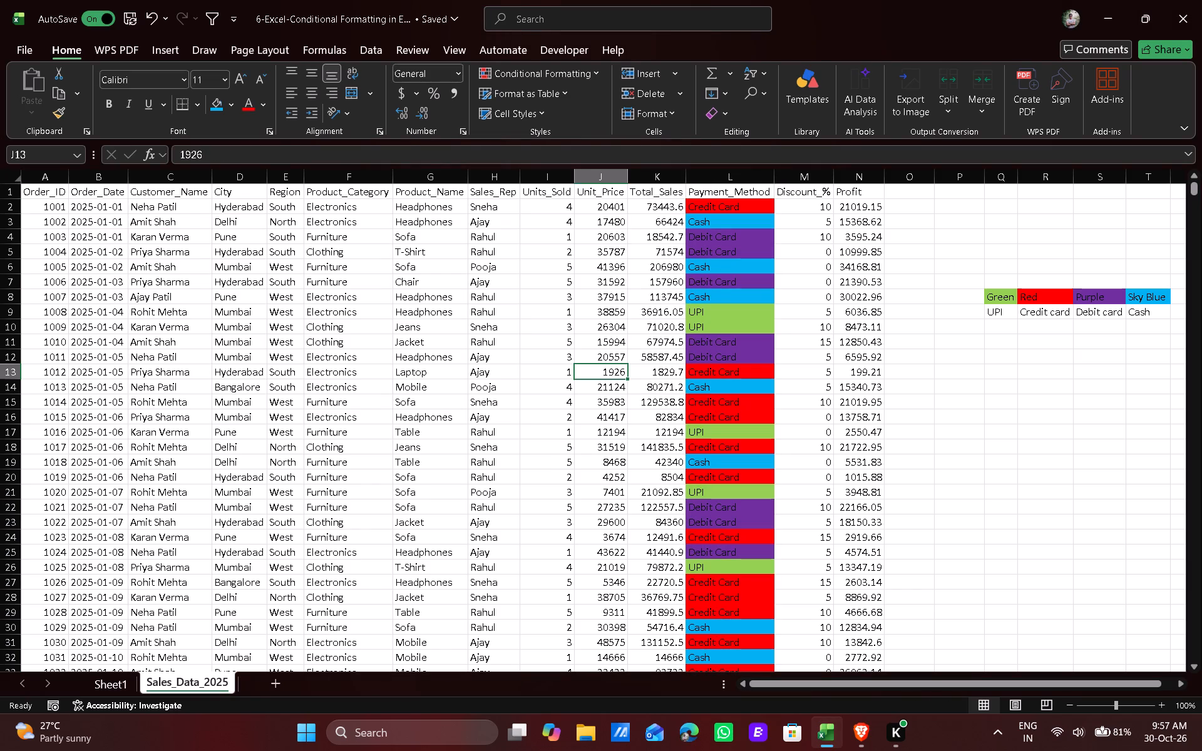
scroll(726, 277, down, 10)
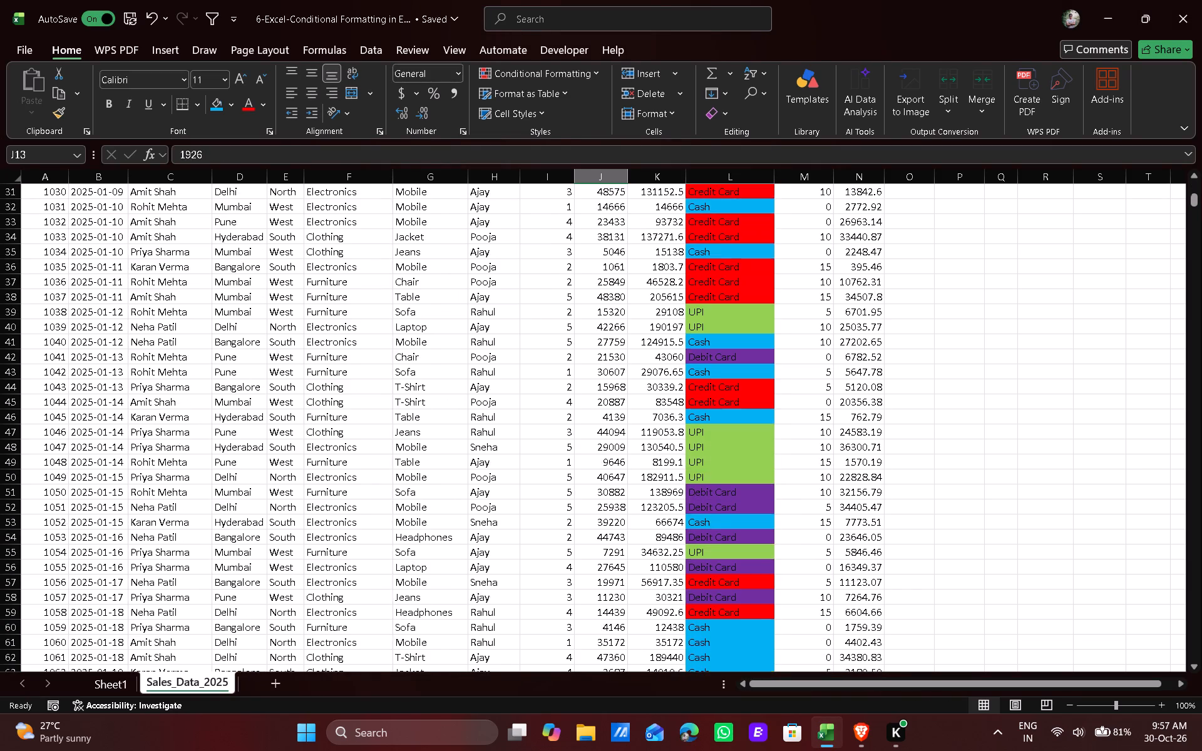
scroll(726, 277, down, 7)
scroll(706, 386, down, 8)
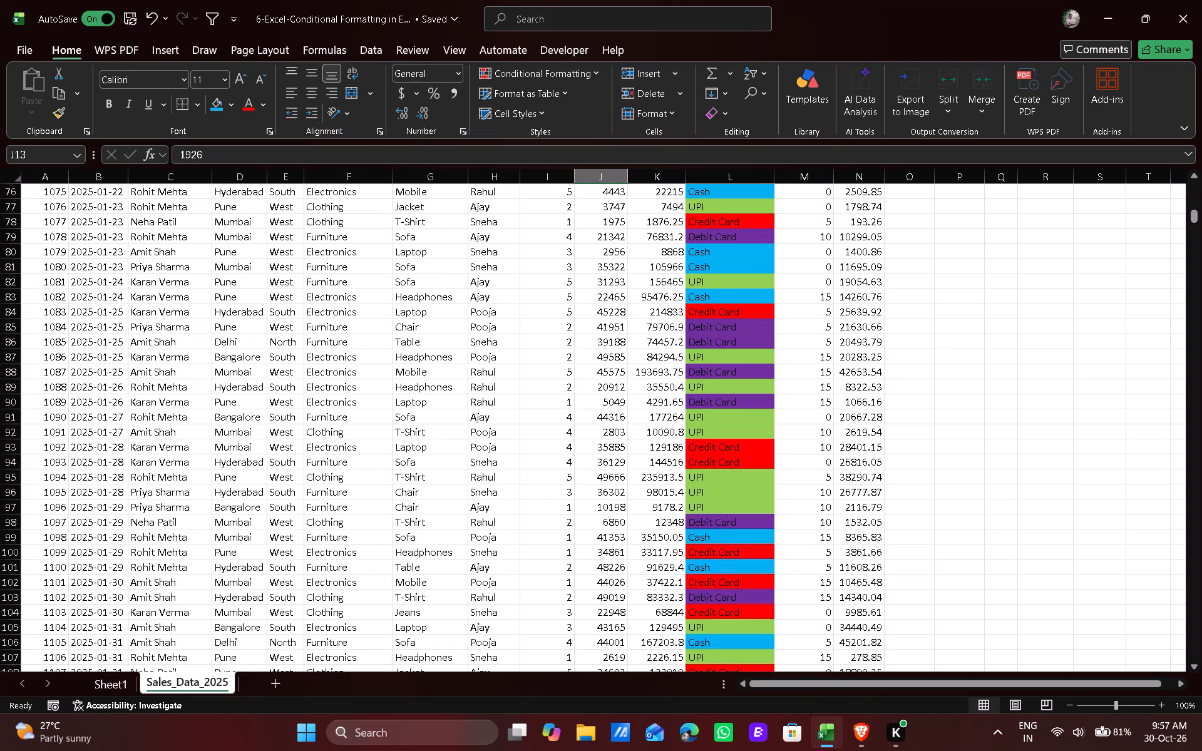
scroll(805, 374, up, 8)
scroll(801, 365, down, 1)
scroll(794, 361, up, 20)
scroll(794, 361, up, 1)
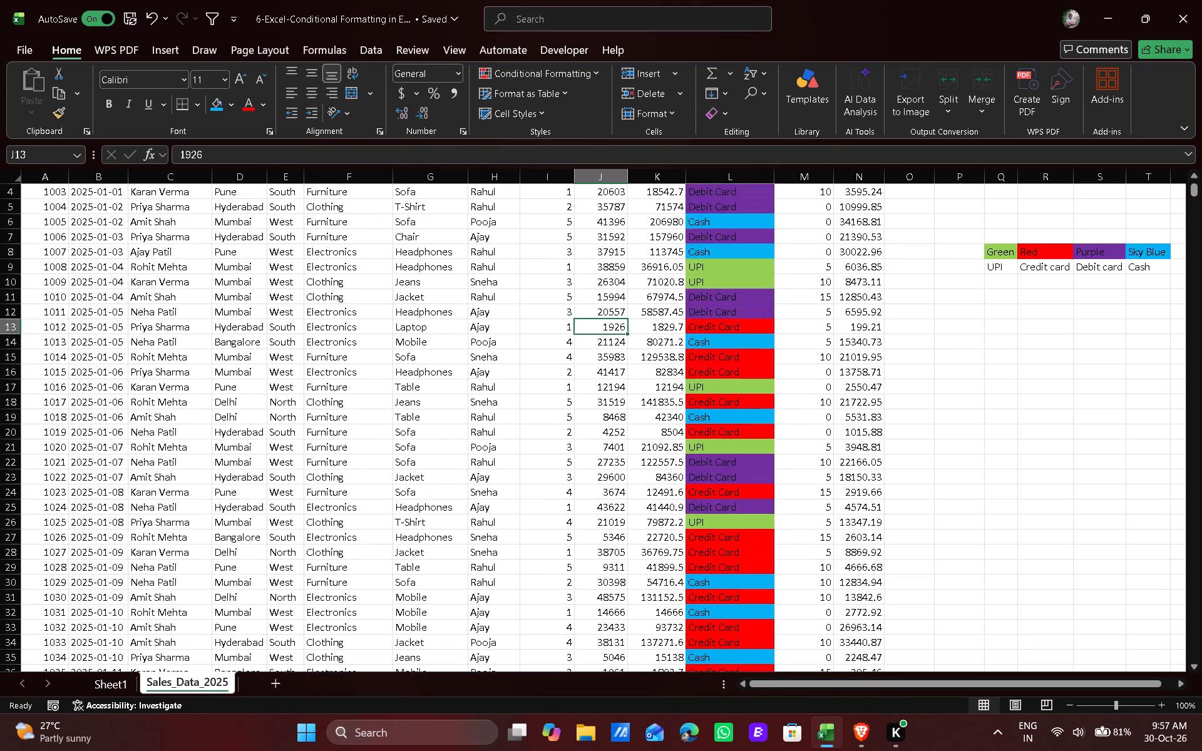
scroll(794, 361, up, 10)
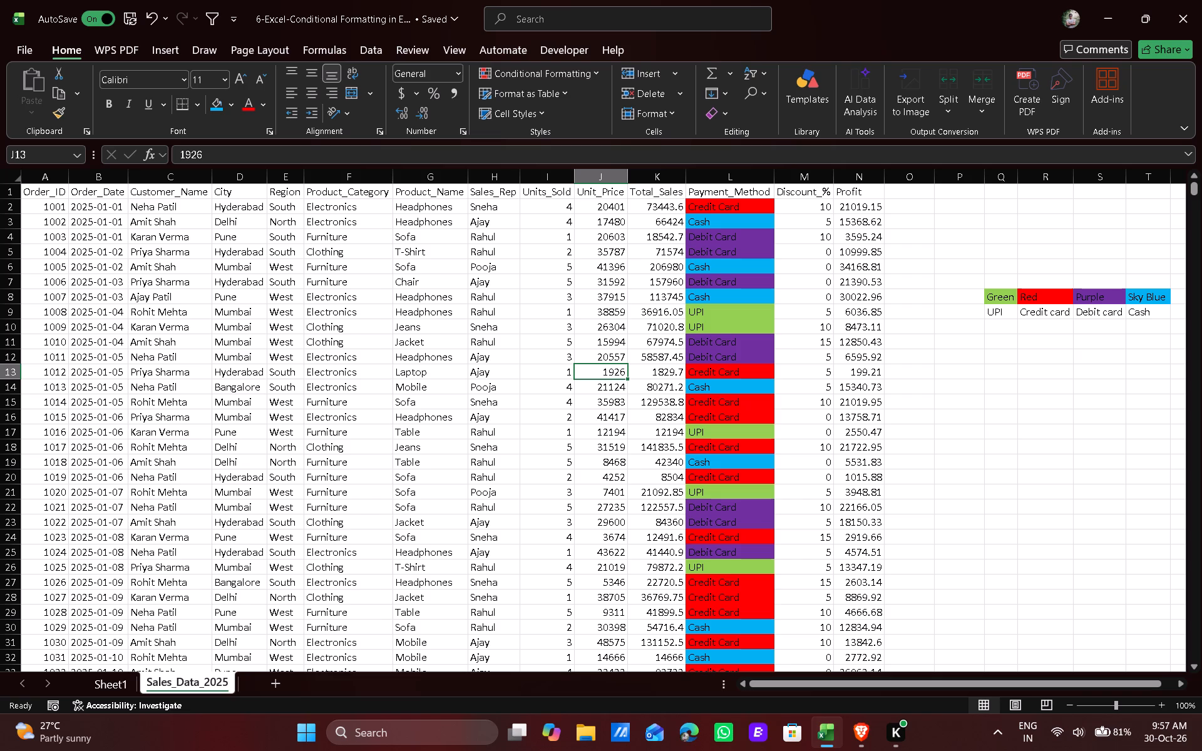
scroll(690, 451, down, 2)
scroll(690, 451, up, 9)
Enter the heading Profit in cell Q12, below the payment method colour legend.
click(871, 208)
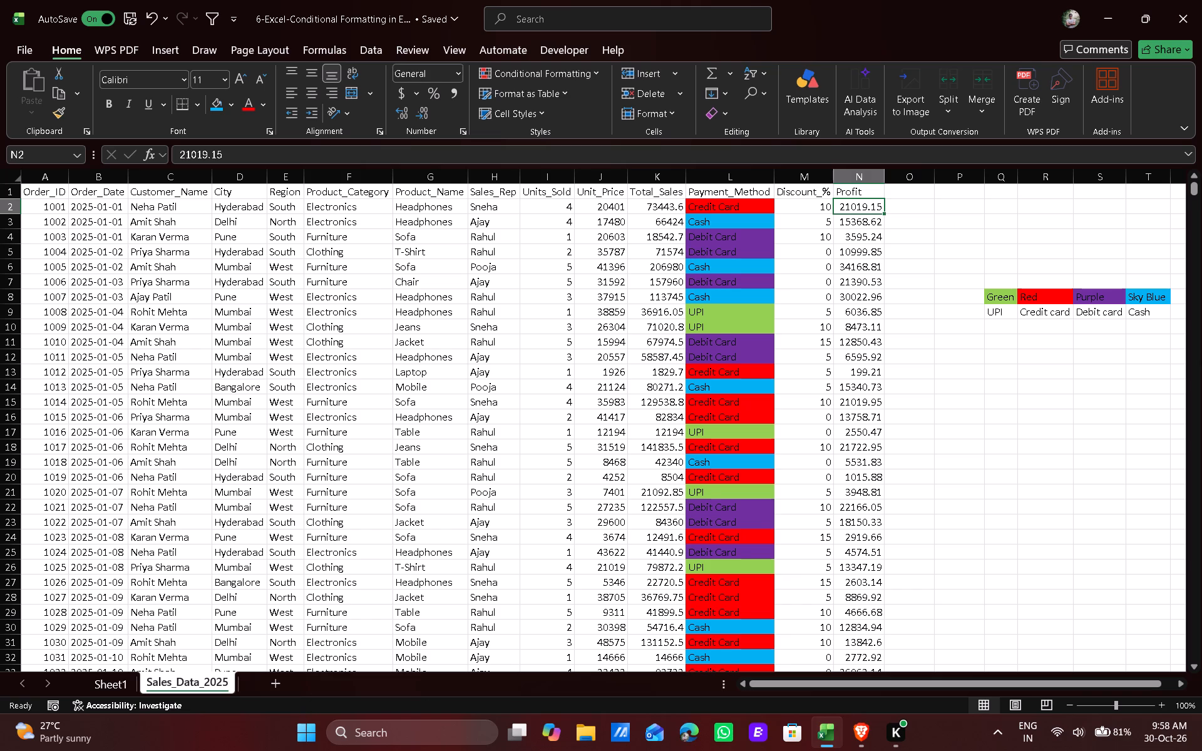
ctrl+scroll(303, 664, down, 2)
ctrl+scroll(303, 664, up, 6)
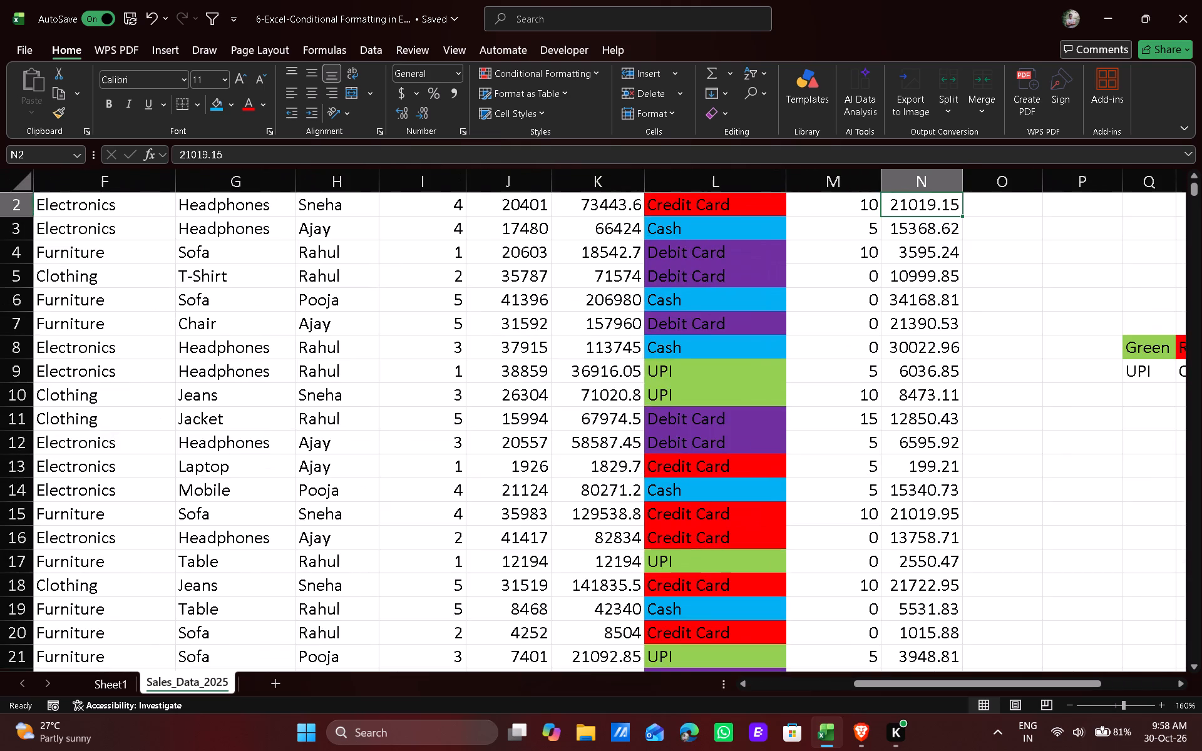
ctrl+scroll(303, 664, down, 5)
ctrl+scroll(303, 664, up, 2)
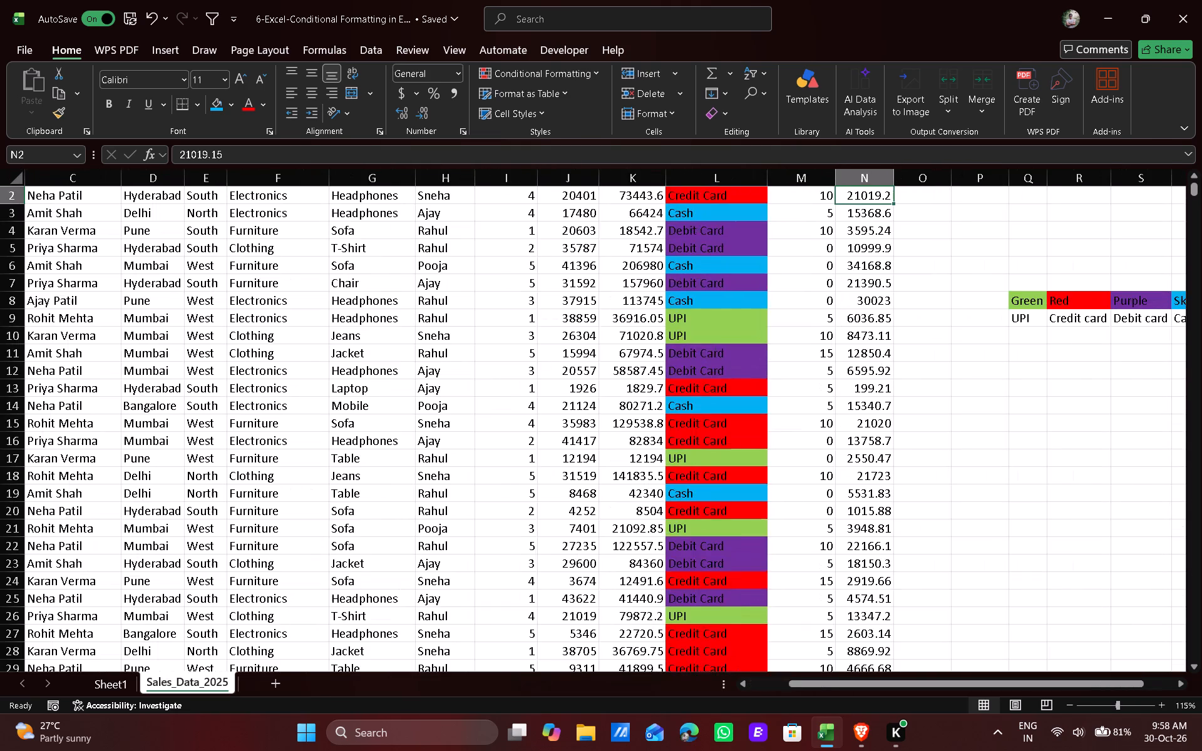
ctrl+scroll(303, 664, up, 1)
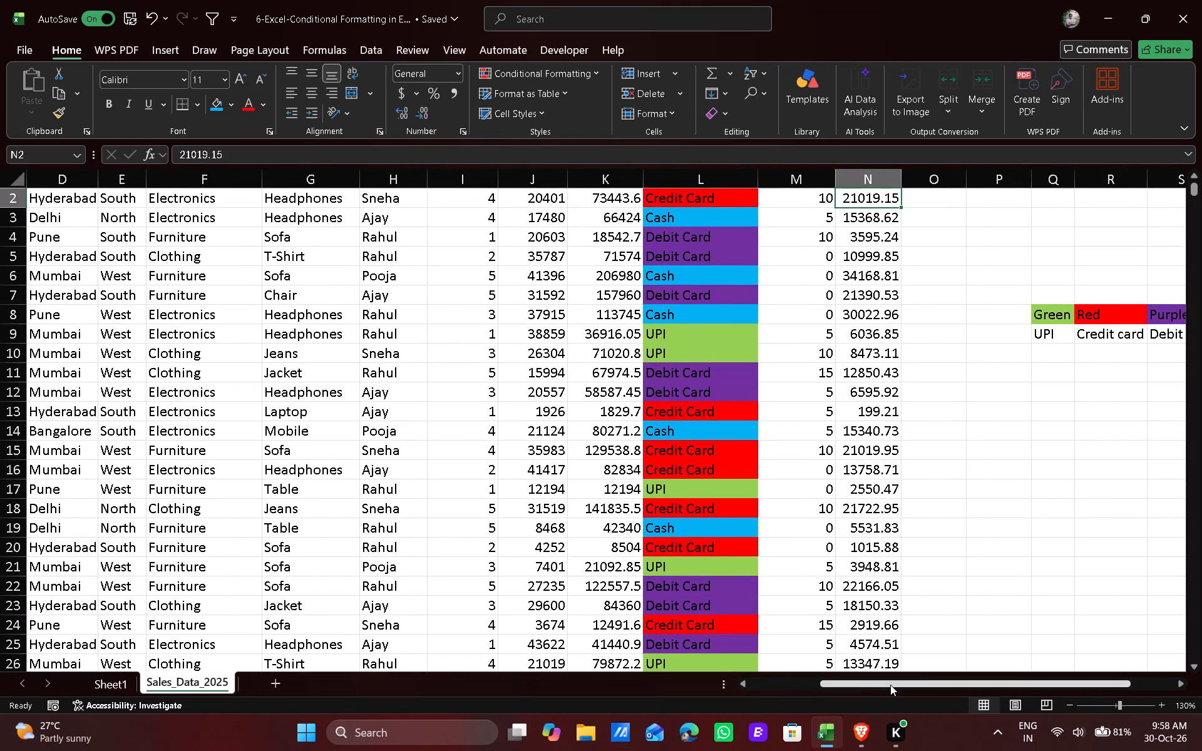
drag(890, 684, 1198, 665)
click(899, 362)
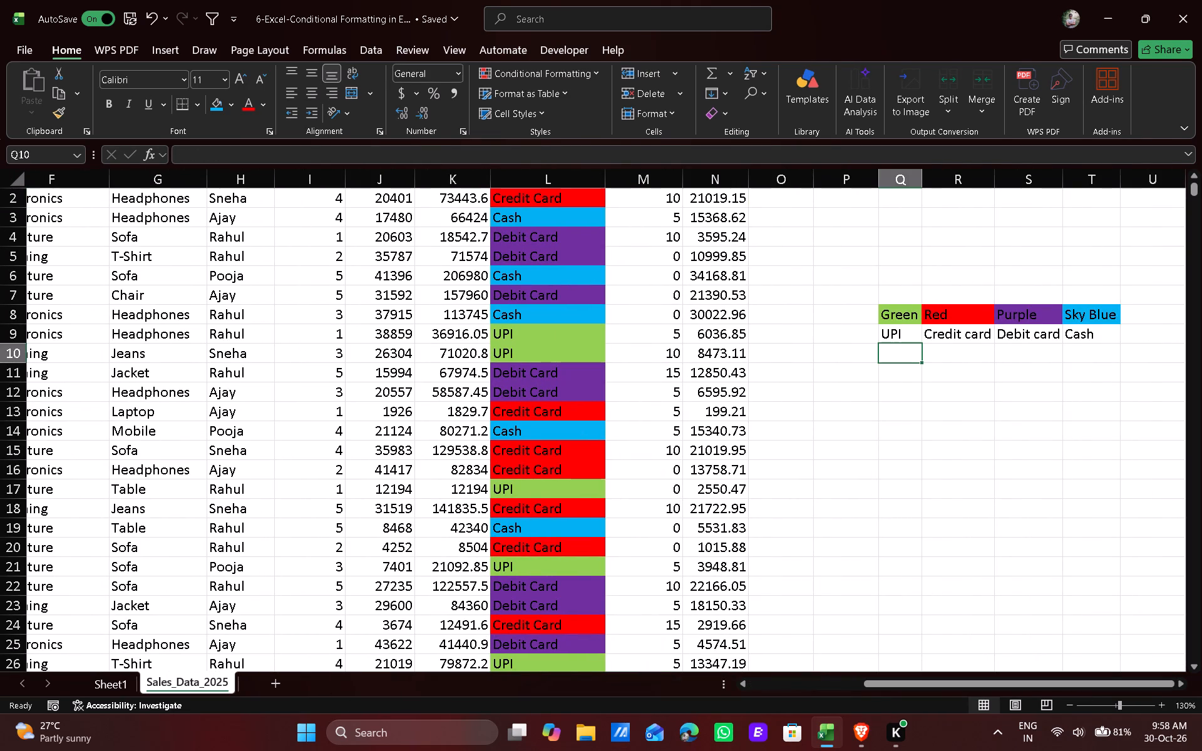
click(899, 374)
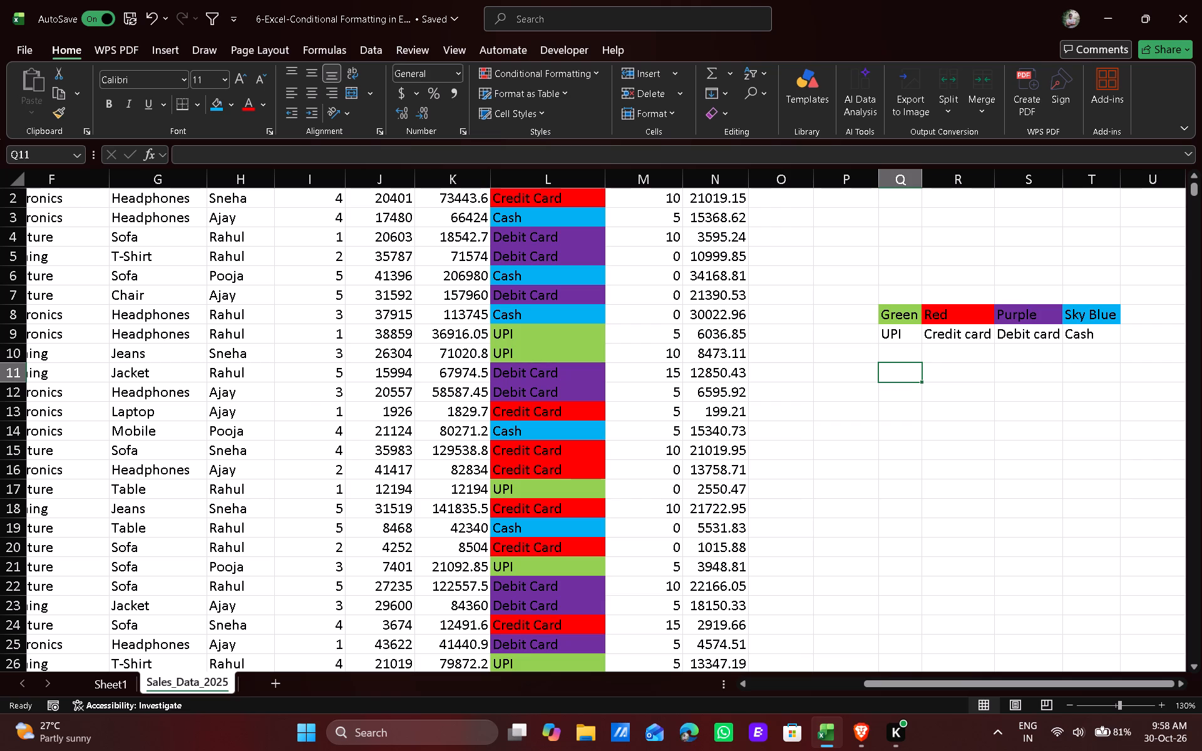
double_click(915, 395)
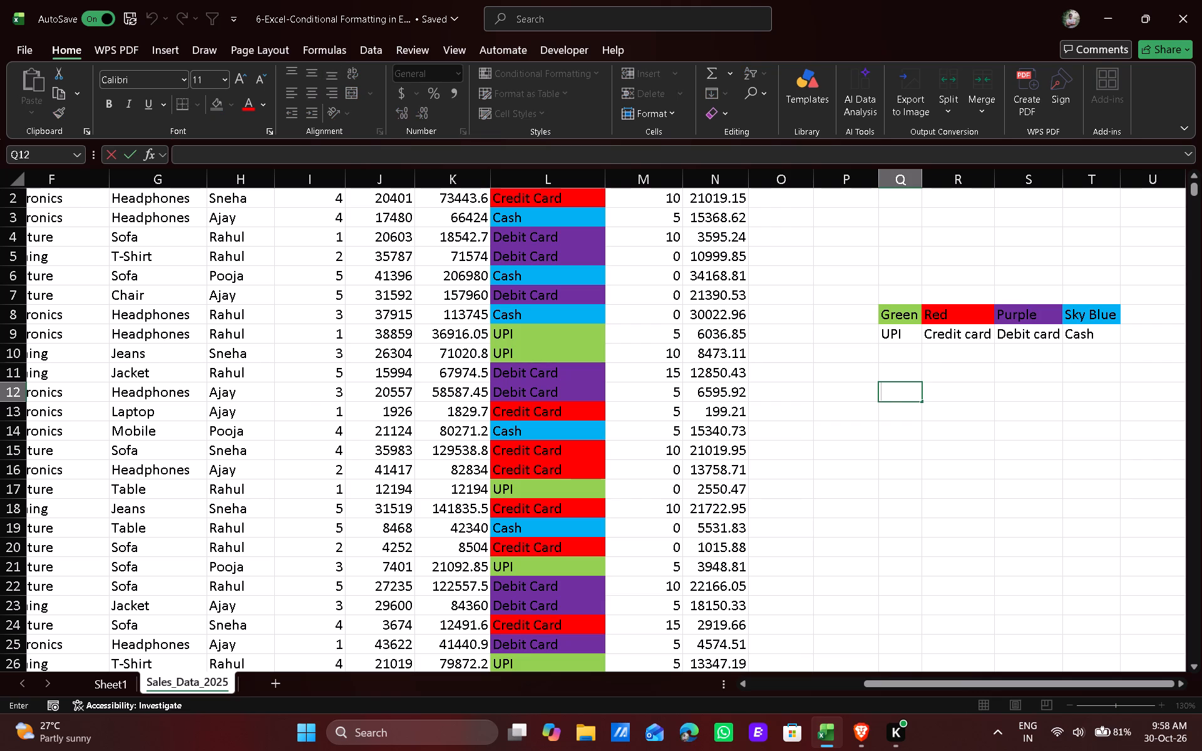
scroll(871, 390, up, 1)
scroll(811, 406, up, 2)
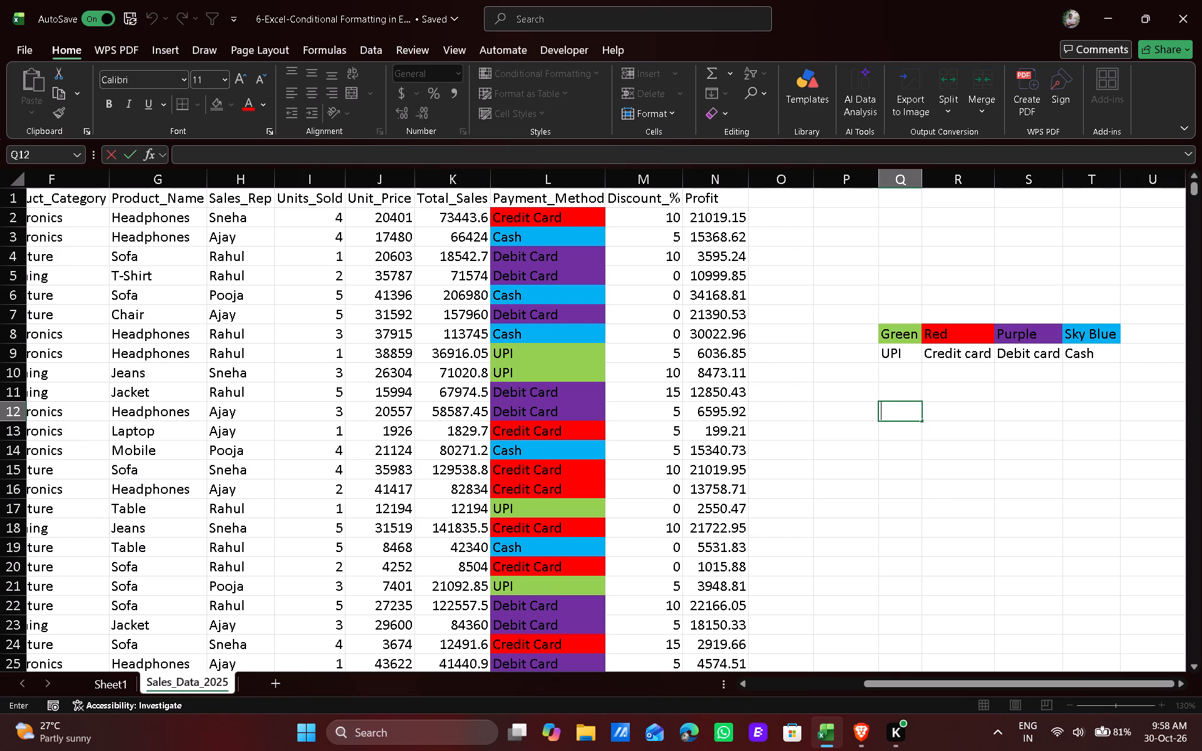
text(Profi)
key(t)
key(Return)
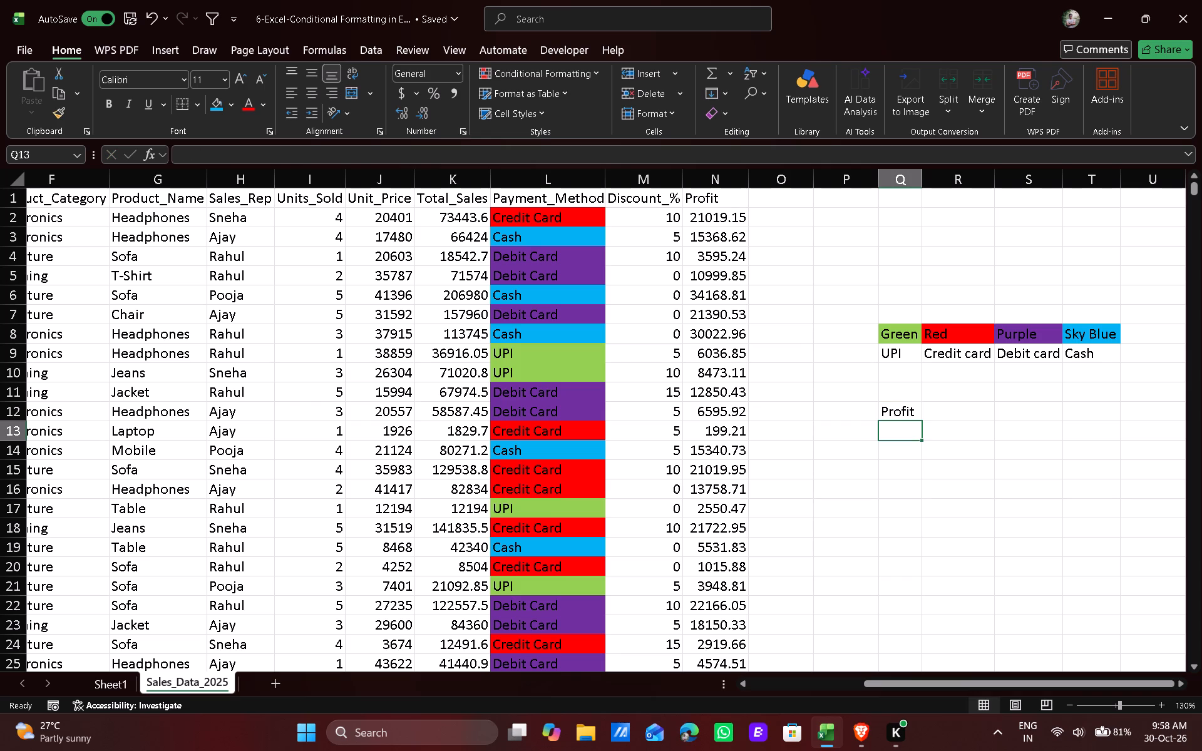
Enter the threshold <5000 in cell Q13, directly below the Profit heading.
double_click(907, 432)
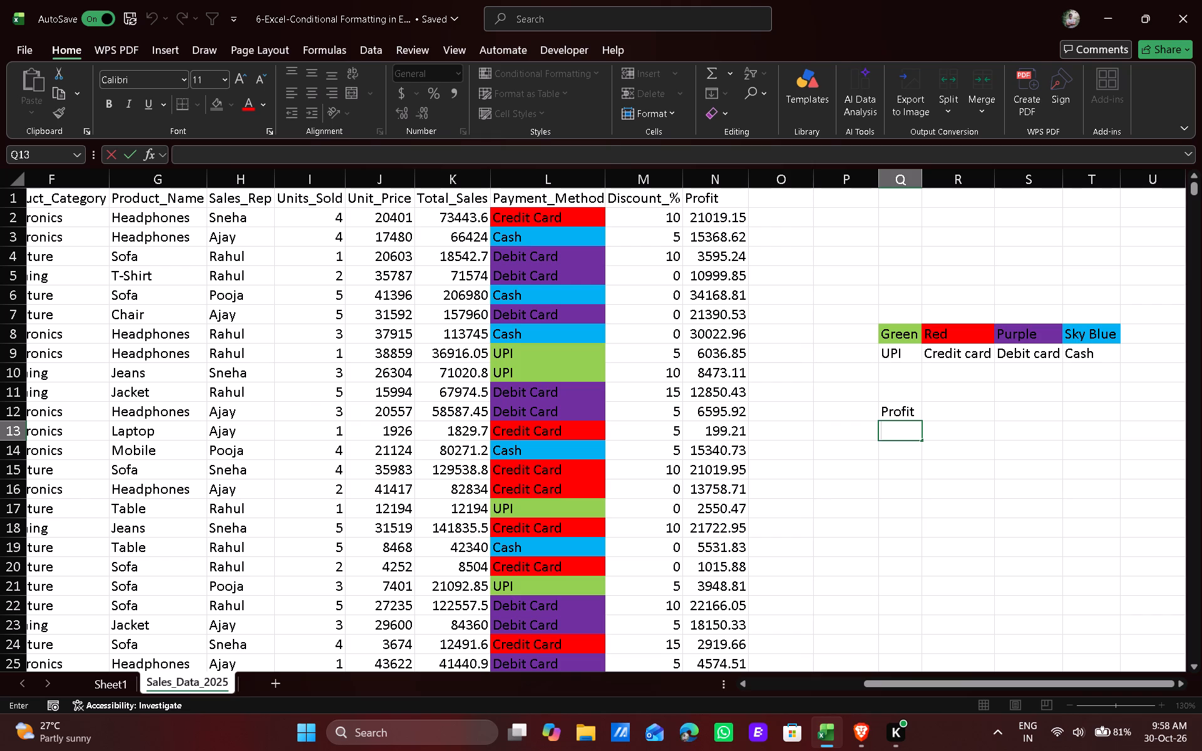
key(period)
key(BackSpace)
key(comma)
key(BackSpace)
key(comma)
key(BackSpace)
key(shift+less)
text(5000)
click(901, 445)
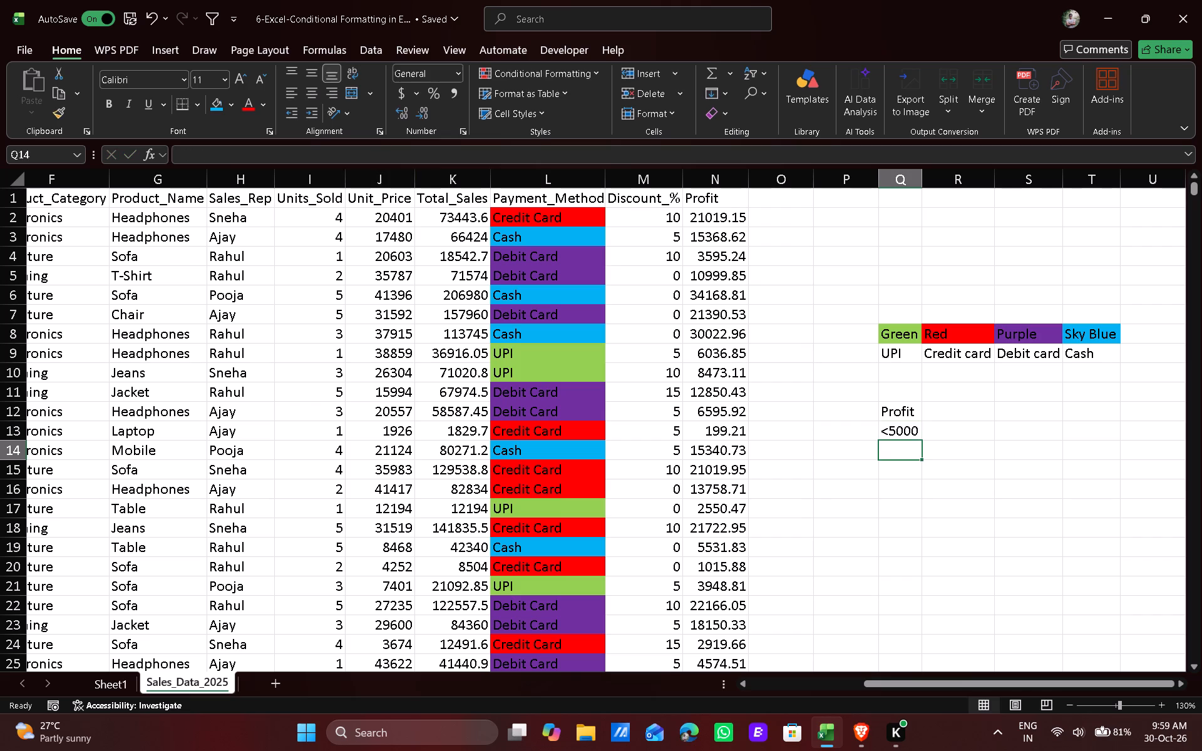
click(932, 406)
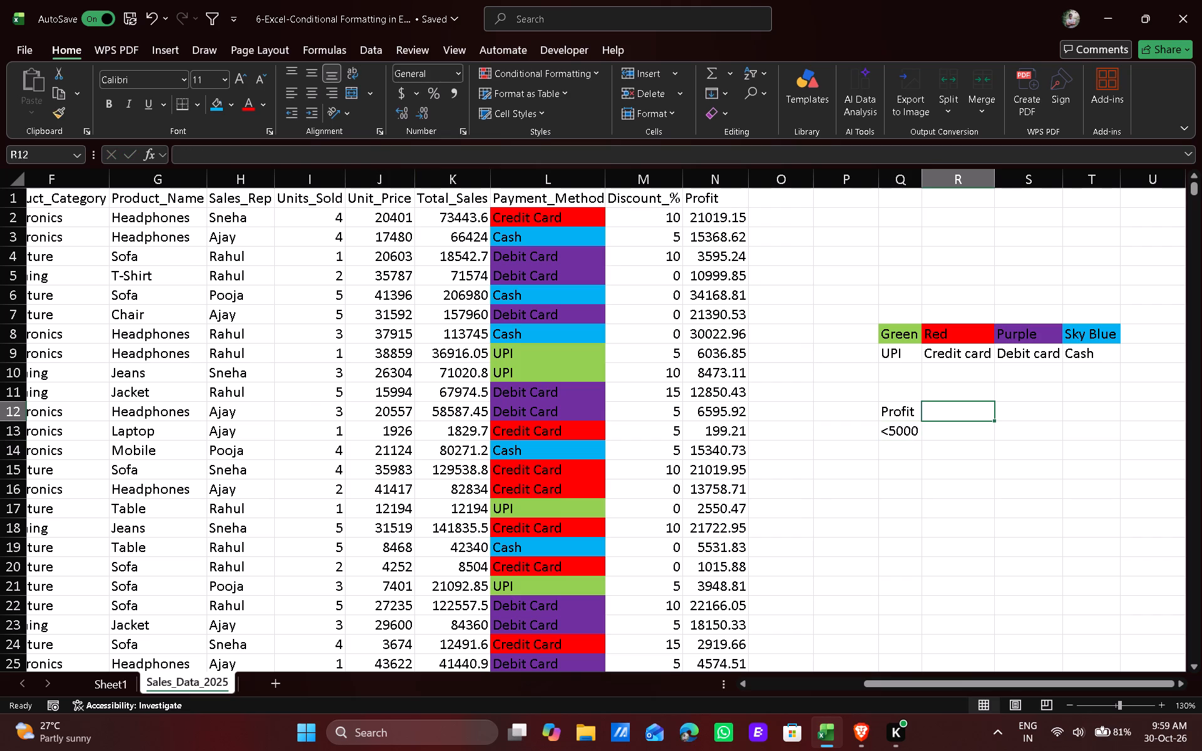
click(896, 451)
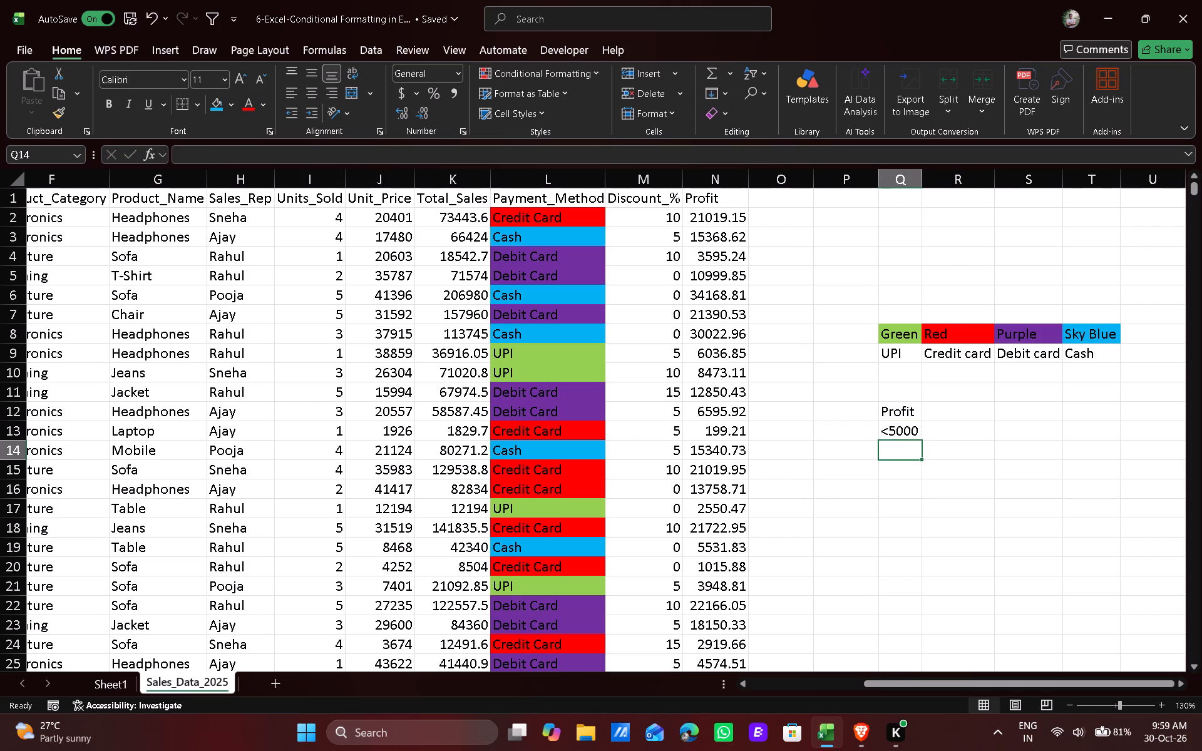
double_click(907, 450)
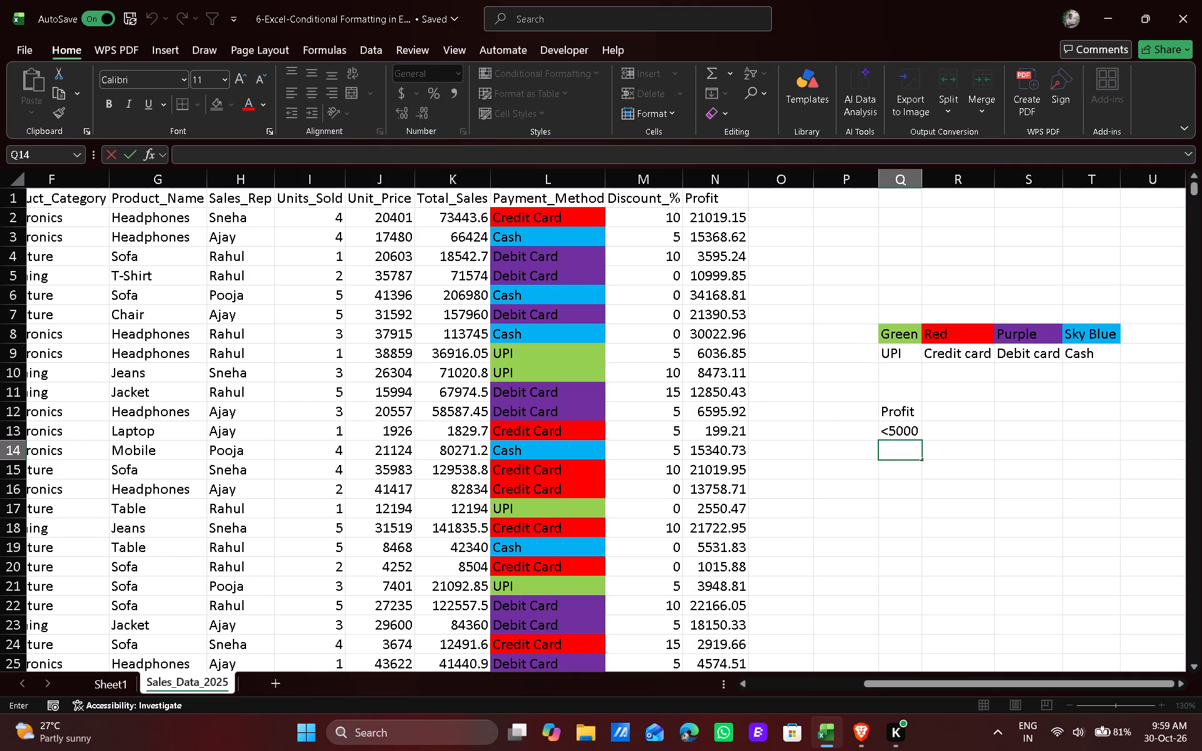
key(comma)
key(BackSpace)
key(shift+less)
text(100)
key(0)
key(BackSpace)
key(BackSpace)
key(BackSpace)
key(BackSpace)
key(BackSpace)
Enter the threshold >10000 in cell Q14, below the <5000 entry.
key(period)
key(BackSpace)
key(shift+greater)
text(100)
key(0)
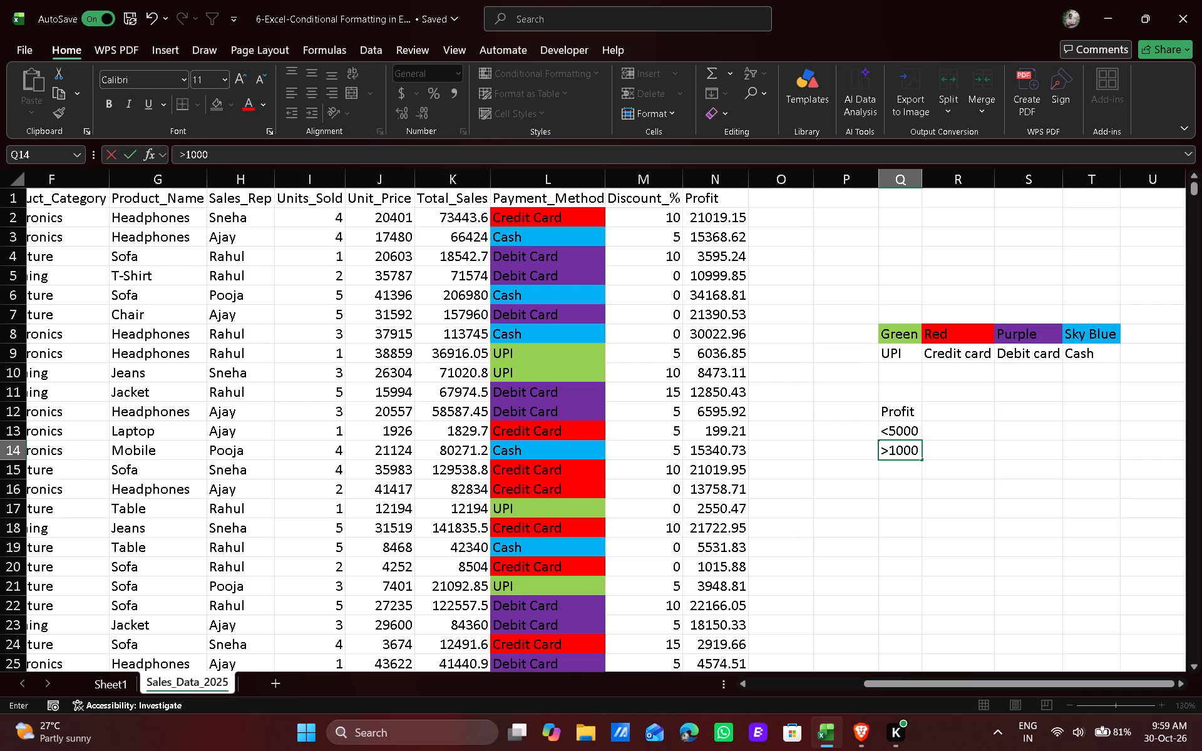
key(0)
Autofit column Q's width to its contents so that the >10000 entry fits inside its cell.
double_click(921, 182)
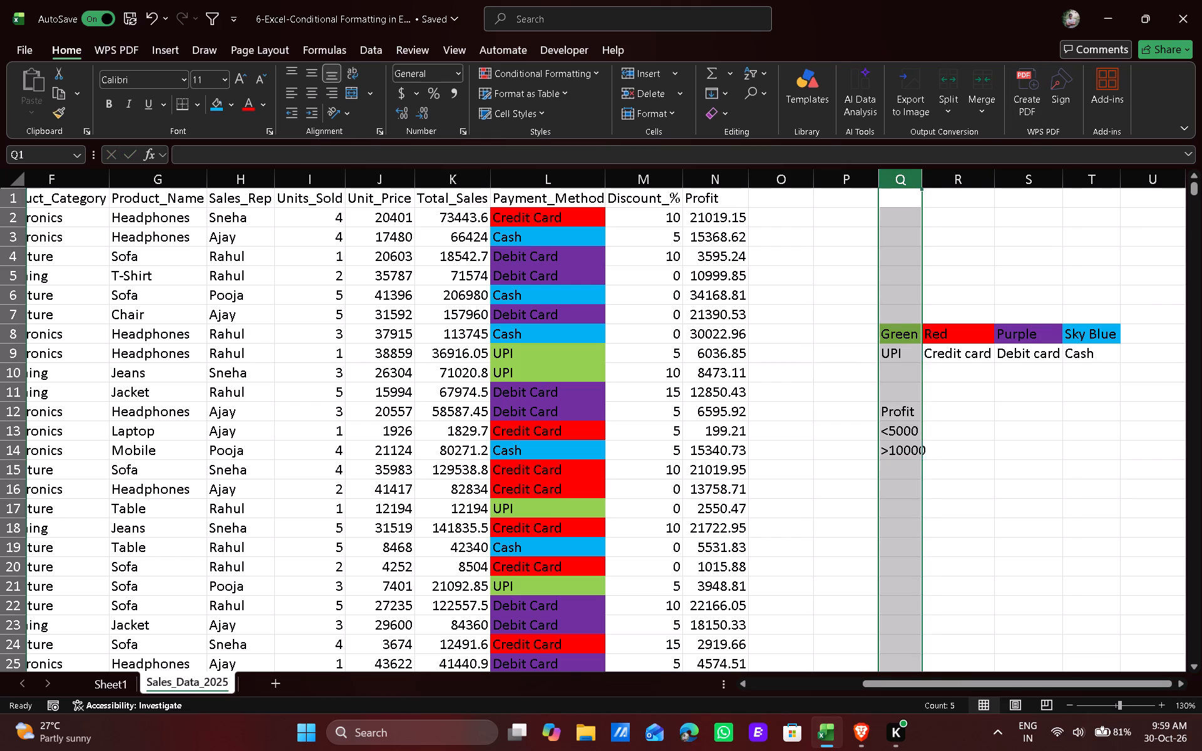
click(910, 447)
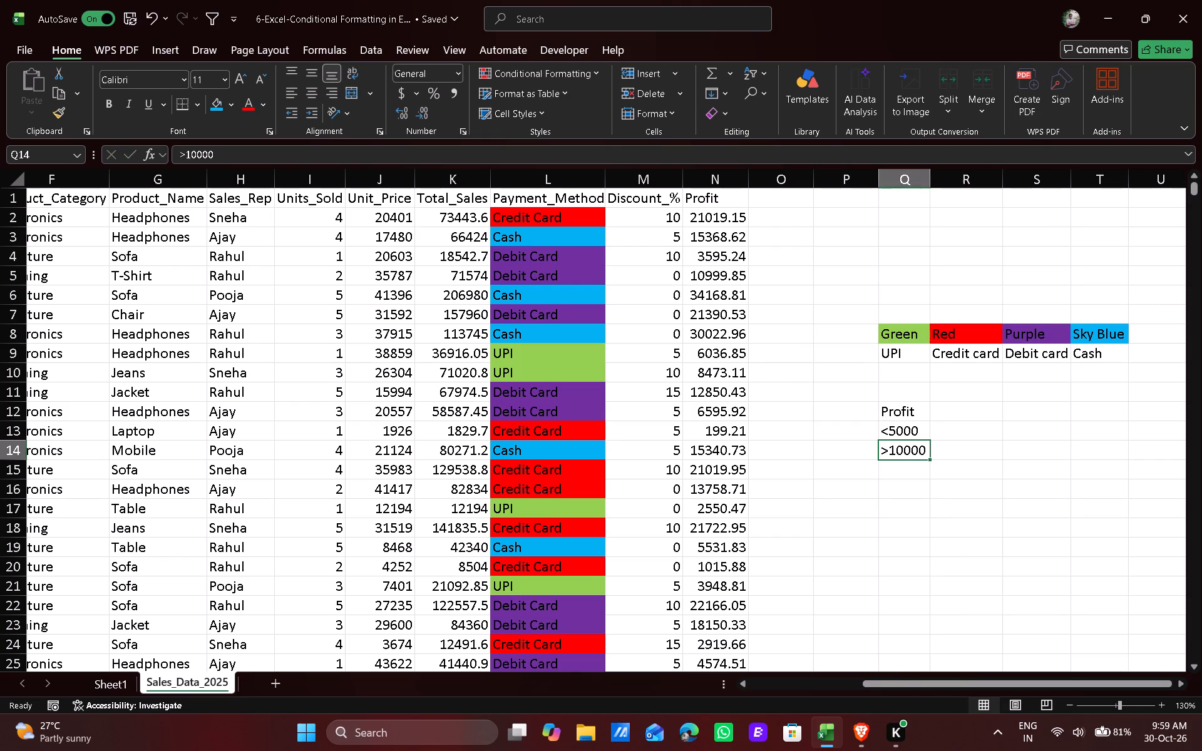
Enter the threshold >15000 in cell Q15, below the >10000 entry.
double_click(892, 470)
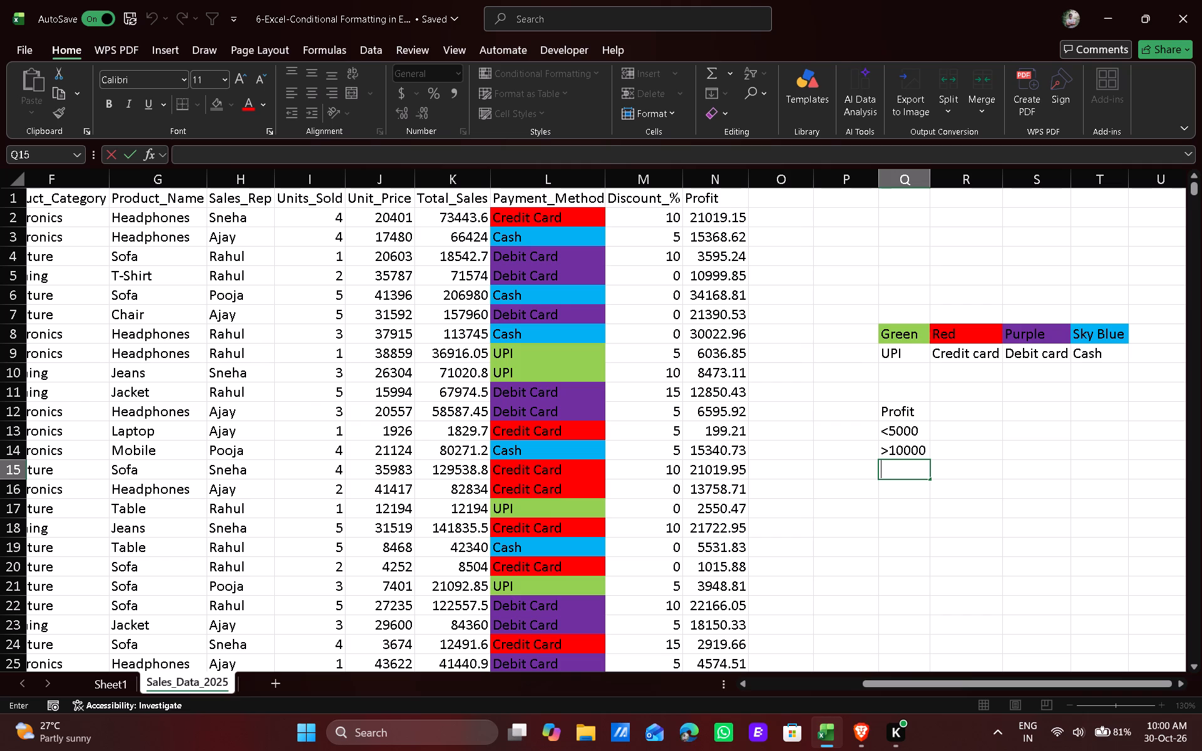
double_click(892, 470)
key(shift+greater)
text(15000)
double_click(915, 489)
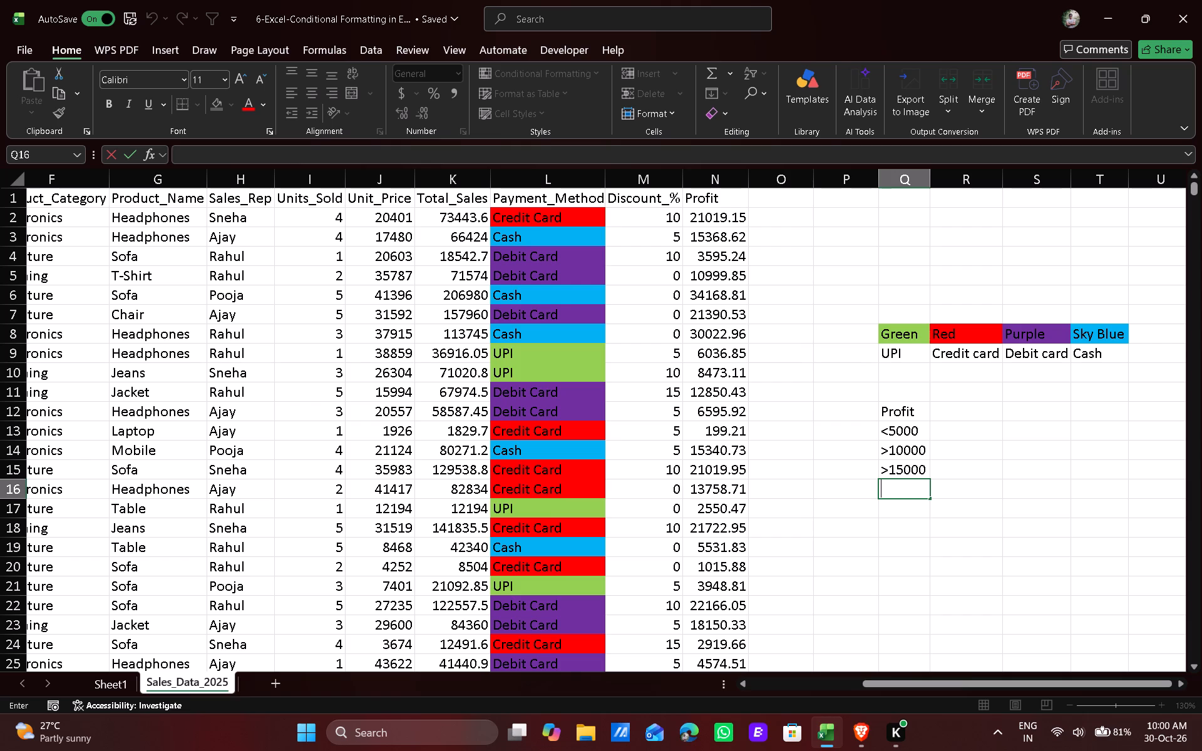
Enter the threshold >20000 in cell Q16, below the >15000 entry.
text(>2000)
key(0)
double_click(922, 511)
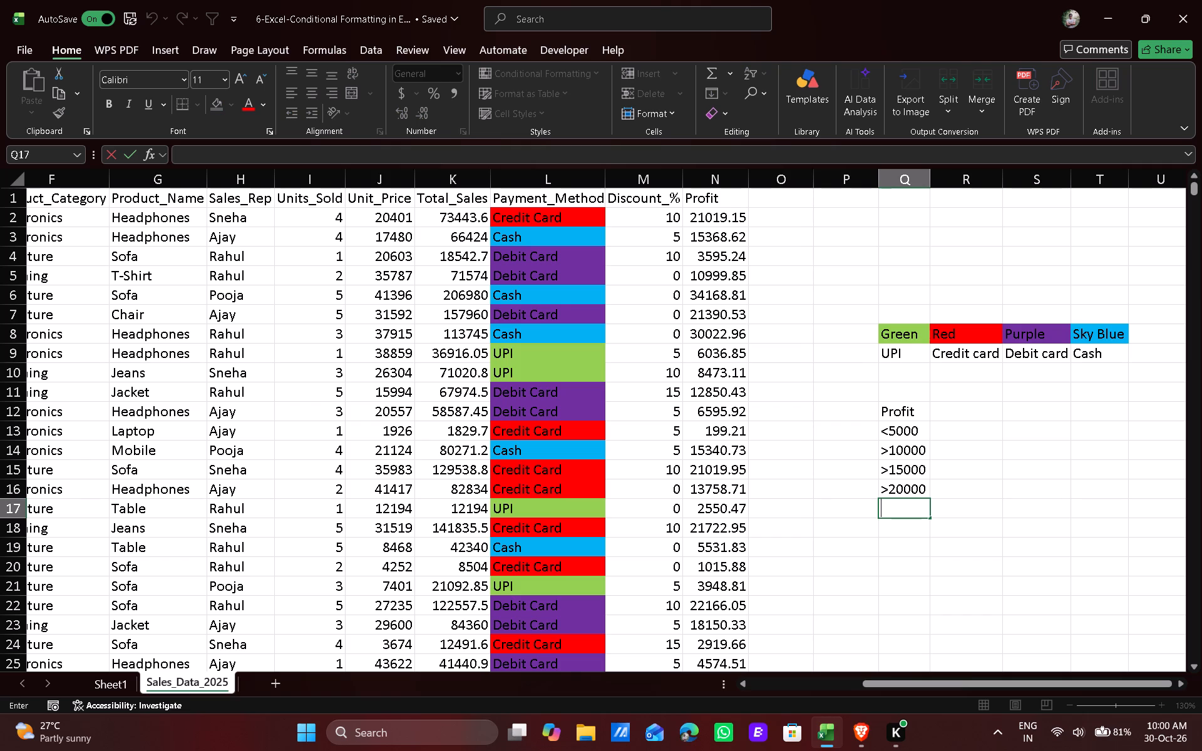
Enter the threshold >30000 in cell Q17, below the >20000 entry.
key(shift+greater)
text(22)
key(BackSpace)
key(BackSpace)
text(30)
text(00)
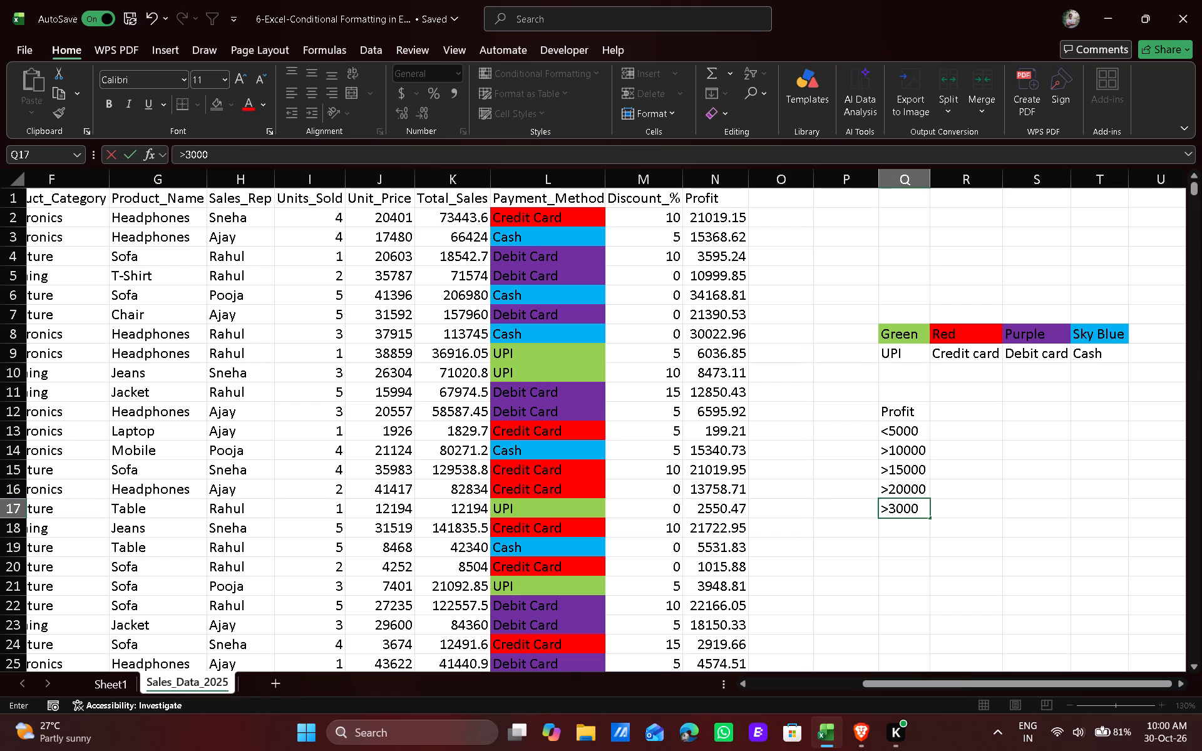
key(0)
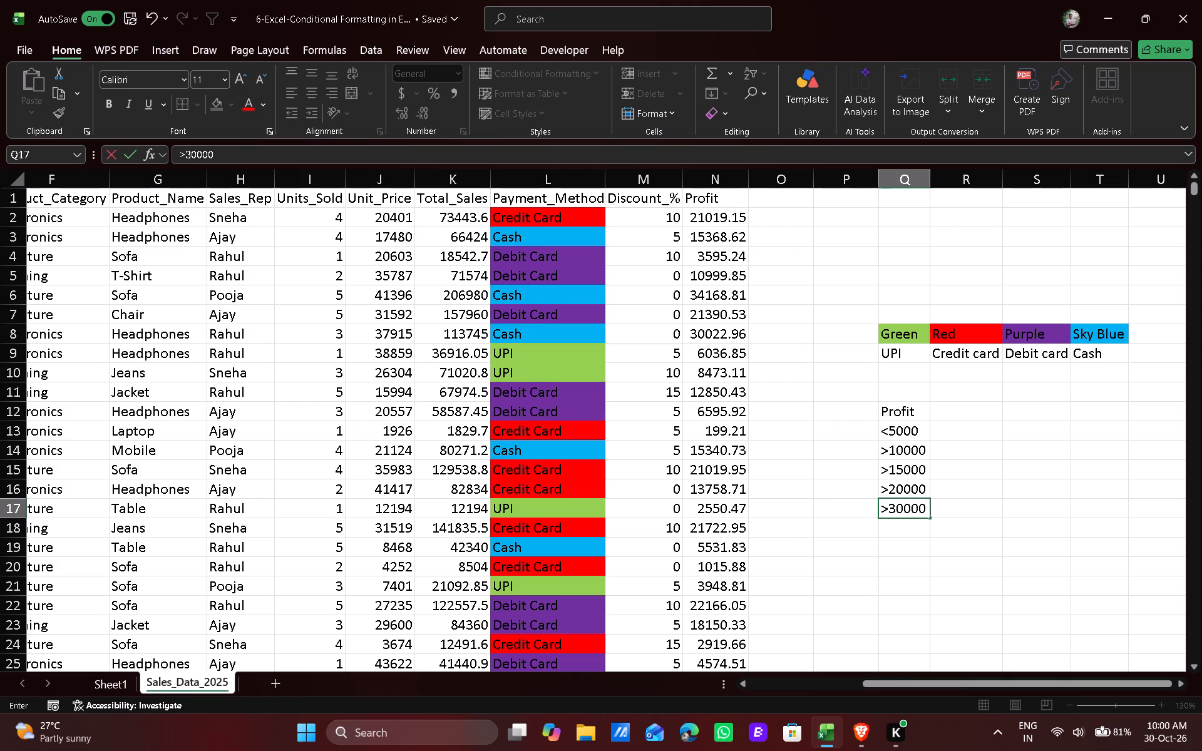
click(918, 531)
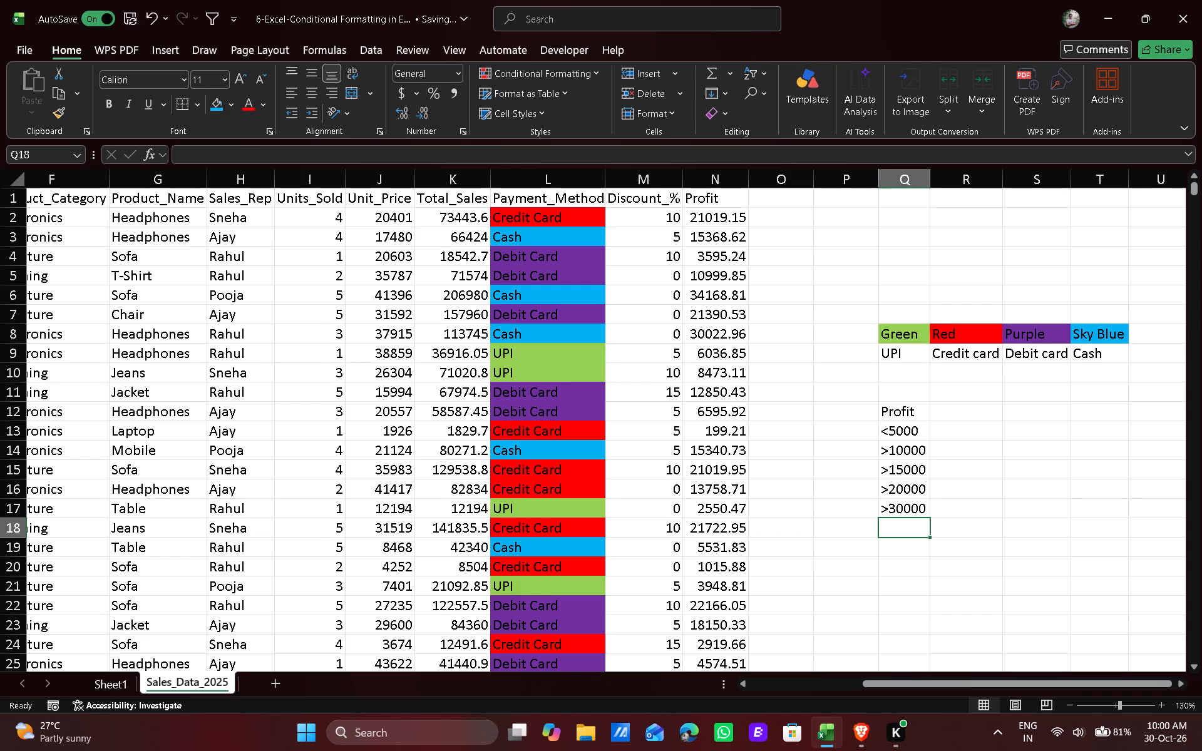
Look through the Profit values in column N to judge which further thresholds the legend needs.
scroll(658, 469, down, 7)
scroll(658, 469, up, 1)
scroll(658, 469, down, 5)
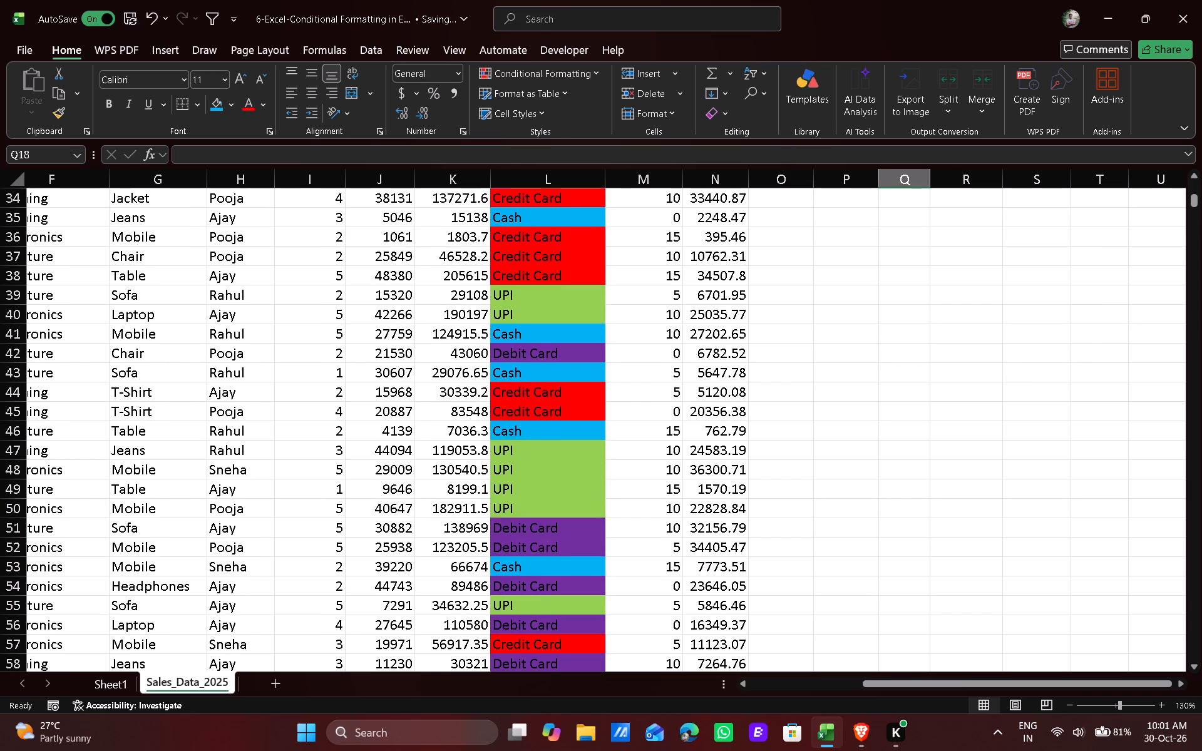
scroll(658, 469, down, 3)
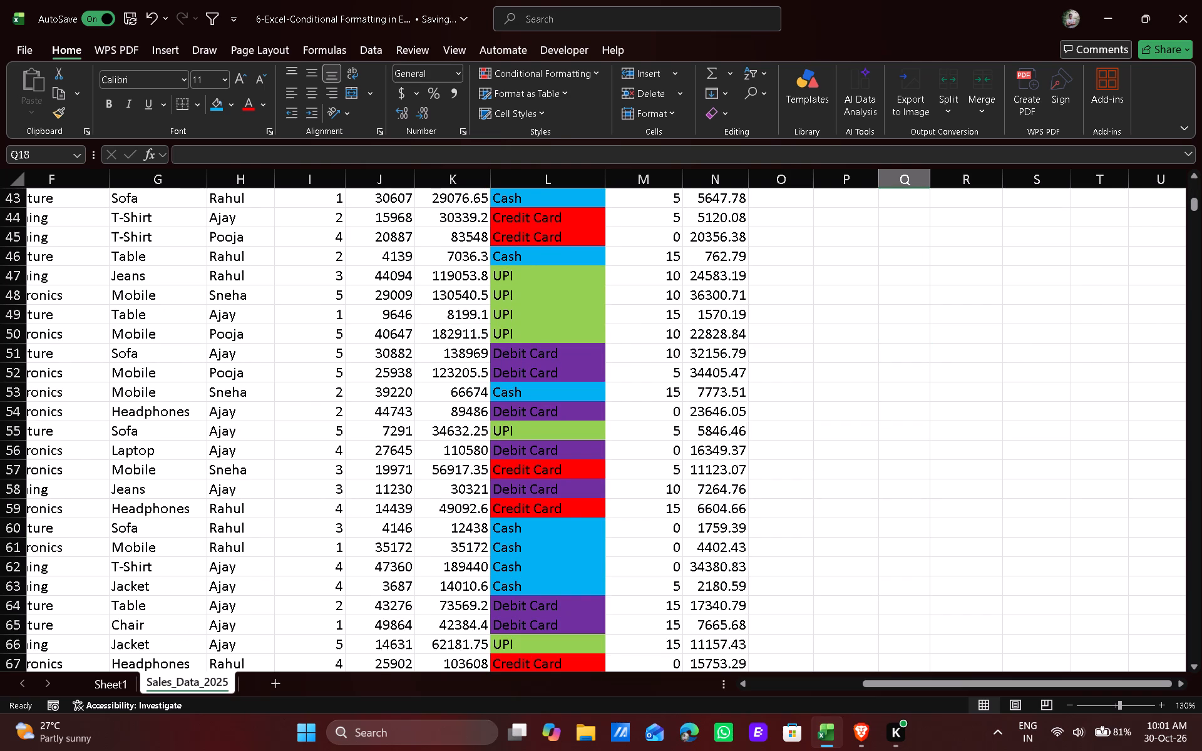
scroll(658, 469, down, 4)
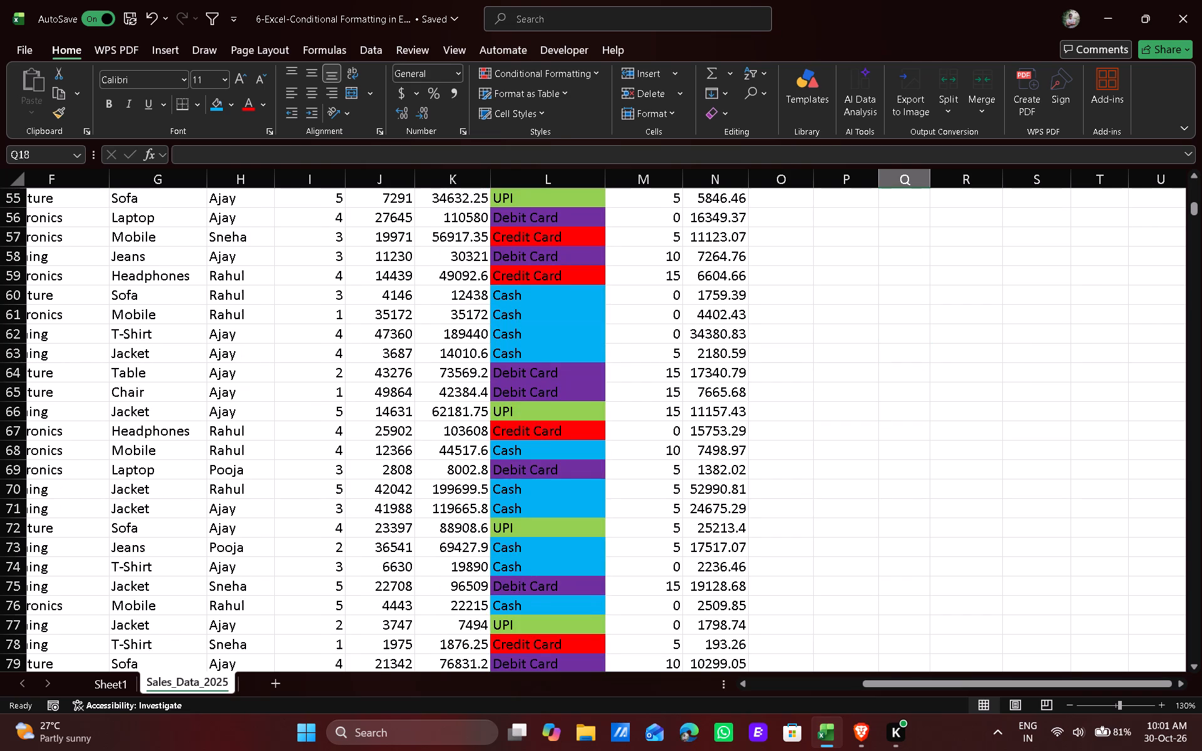
scroll(658, 469, down, 4)
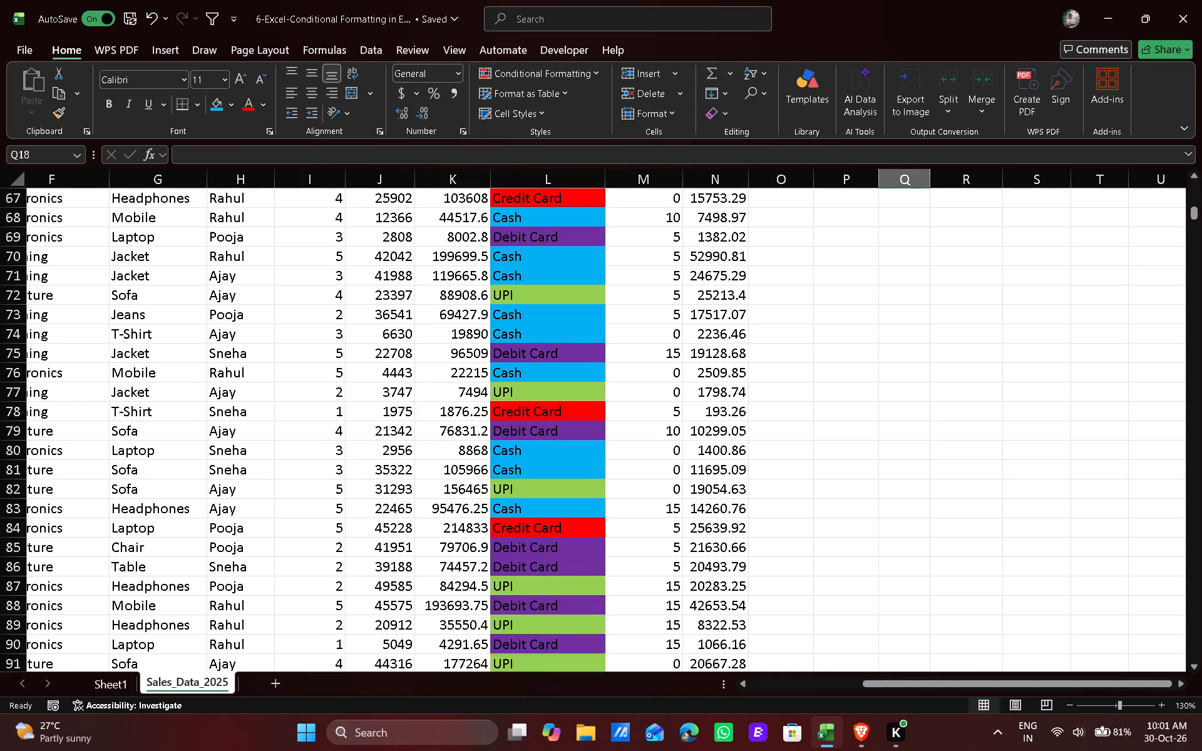
scroll(658, 469, down, 14)
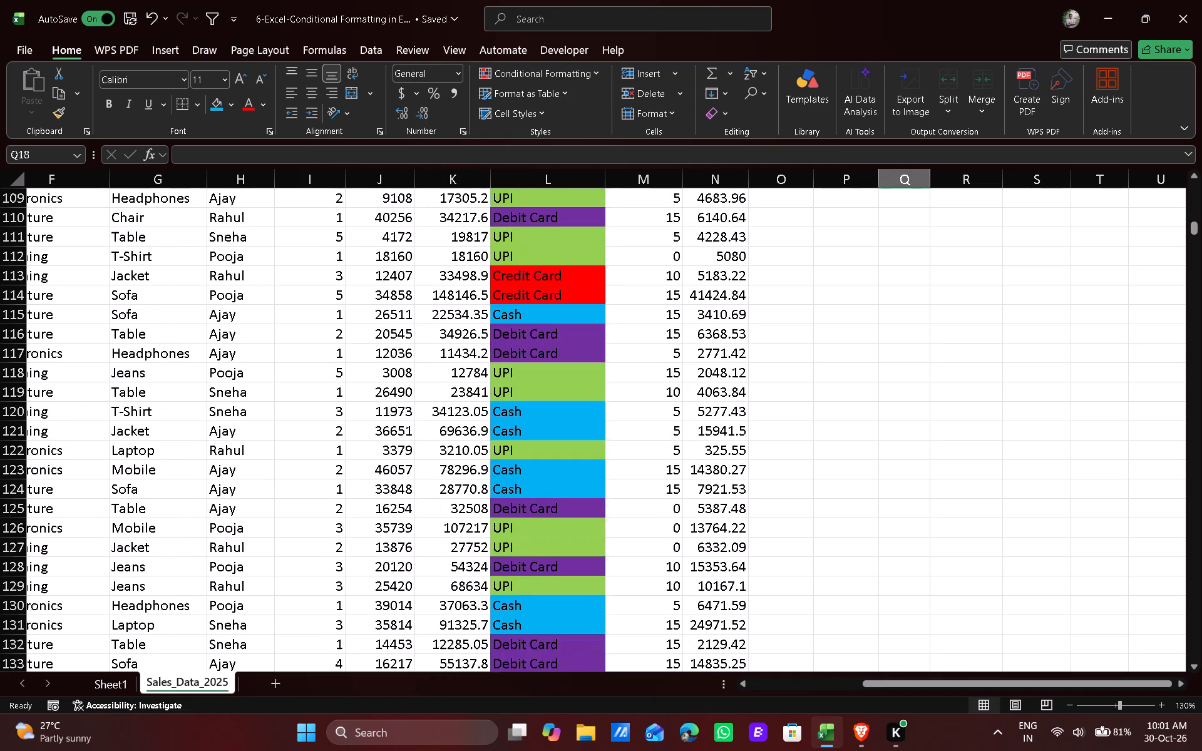
scroll(658, 469, down, 9)
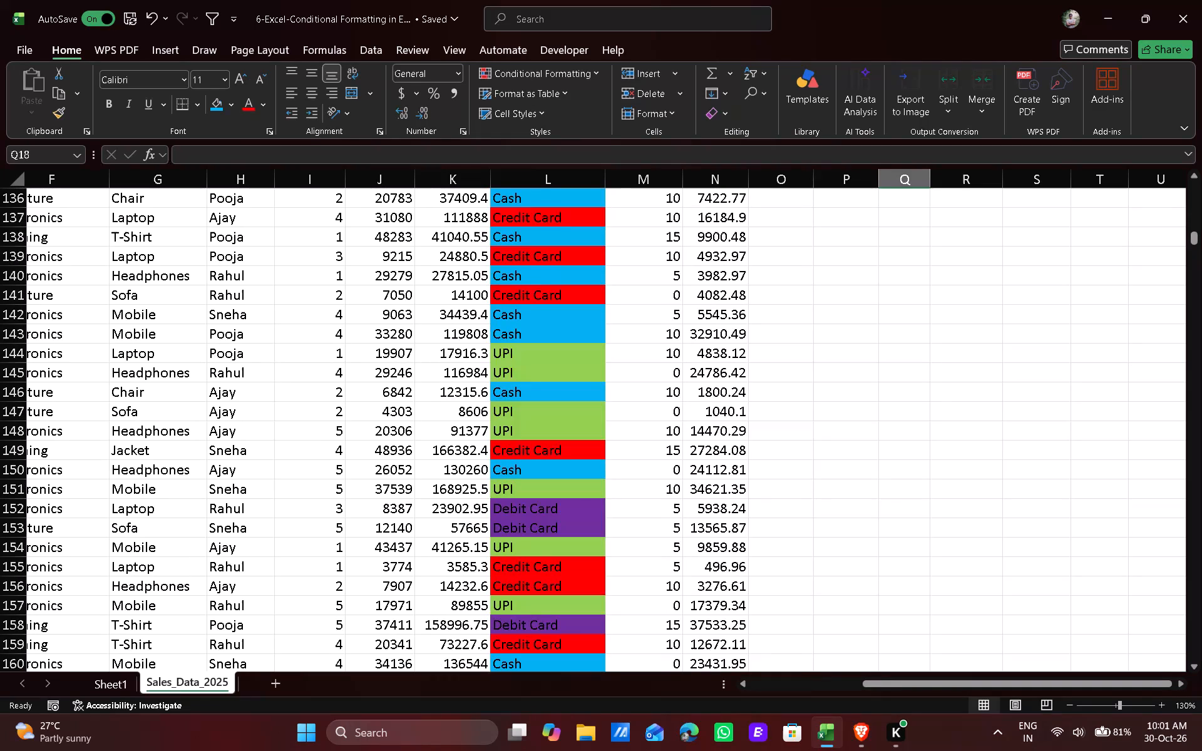
scroll(658, 469, up, 10)
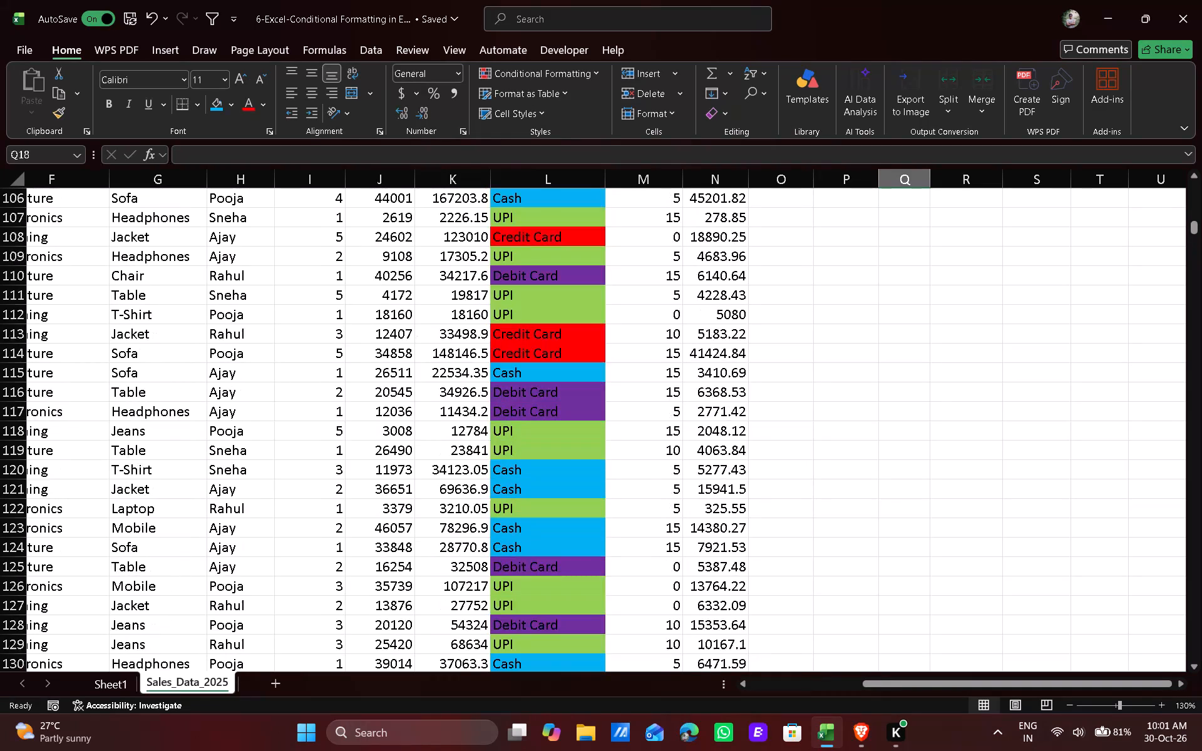
scroll(658, 469, up, 20)
scroll(658, 469, up, 12)
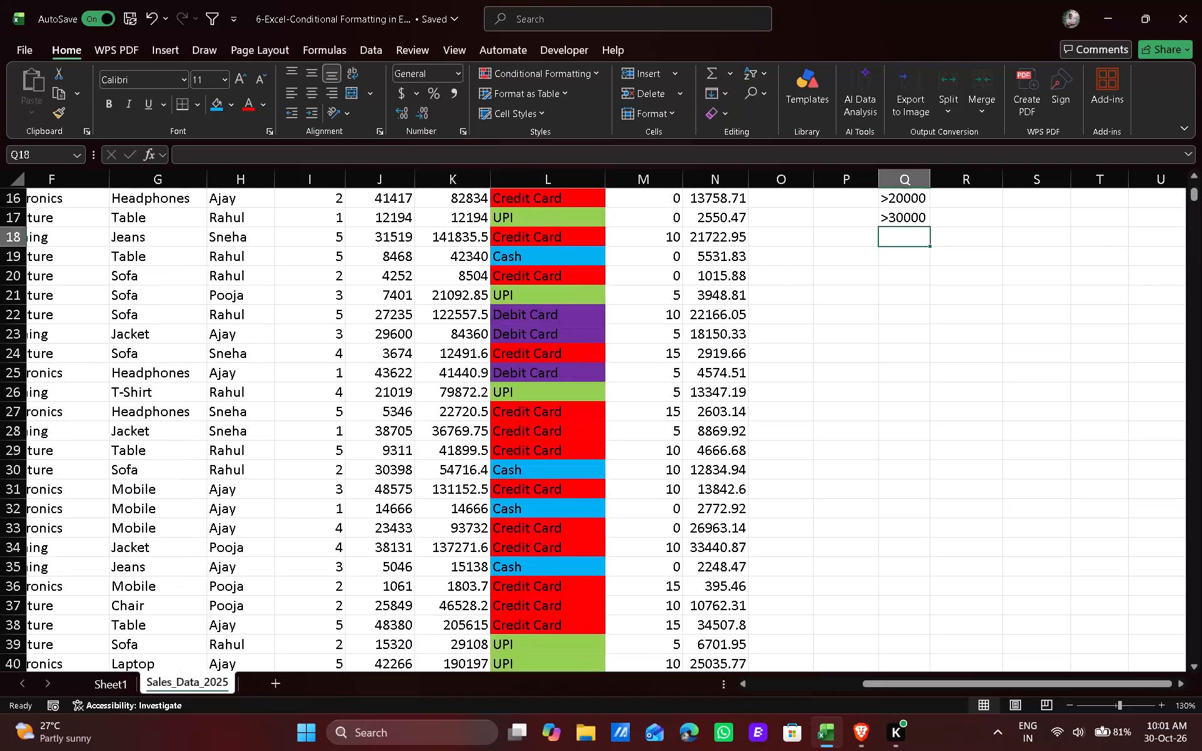
scroll(658, 469, up, 14)
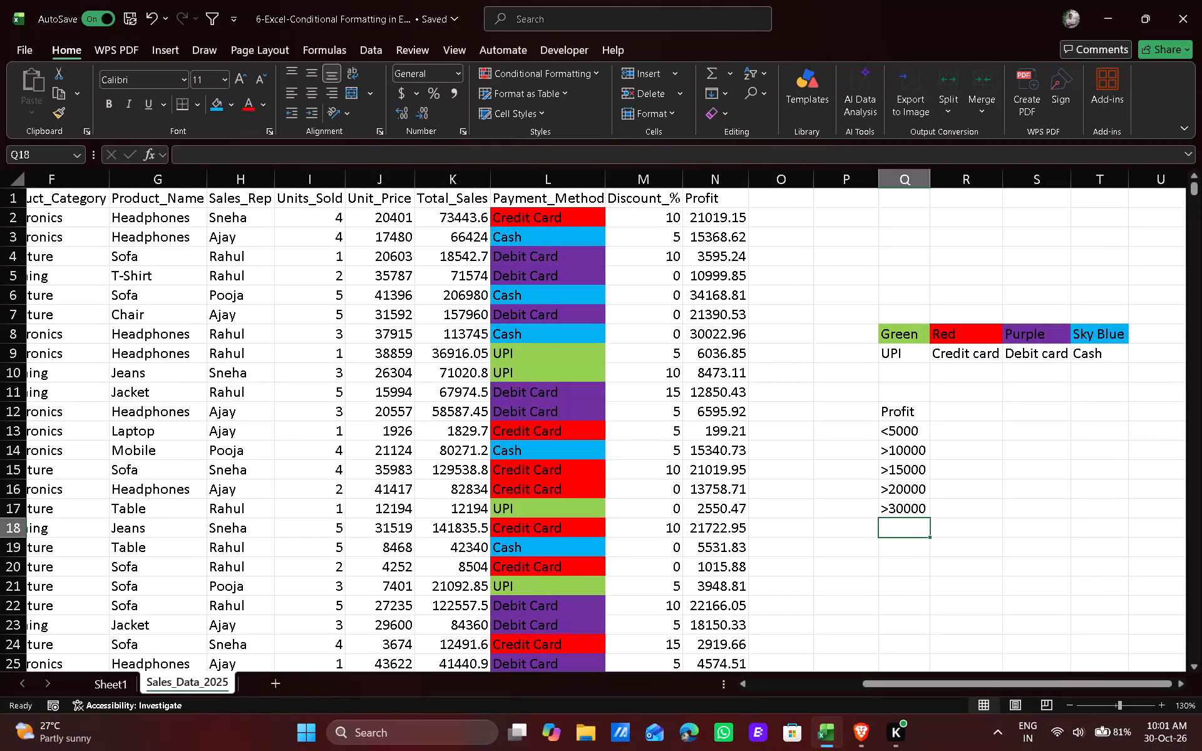
Enter the threshold <500 in cell Q18, below the >30000 entry.
click(909, 434)
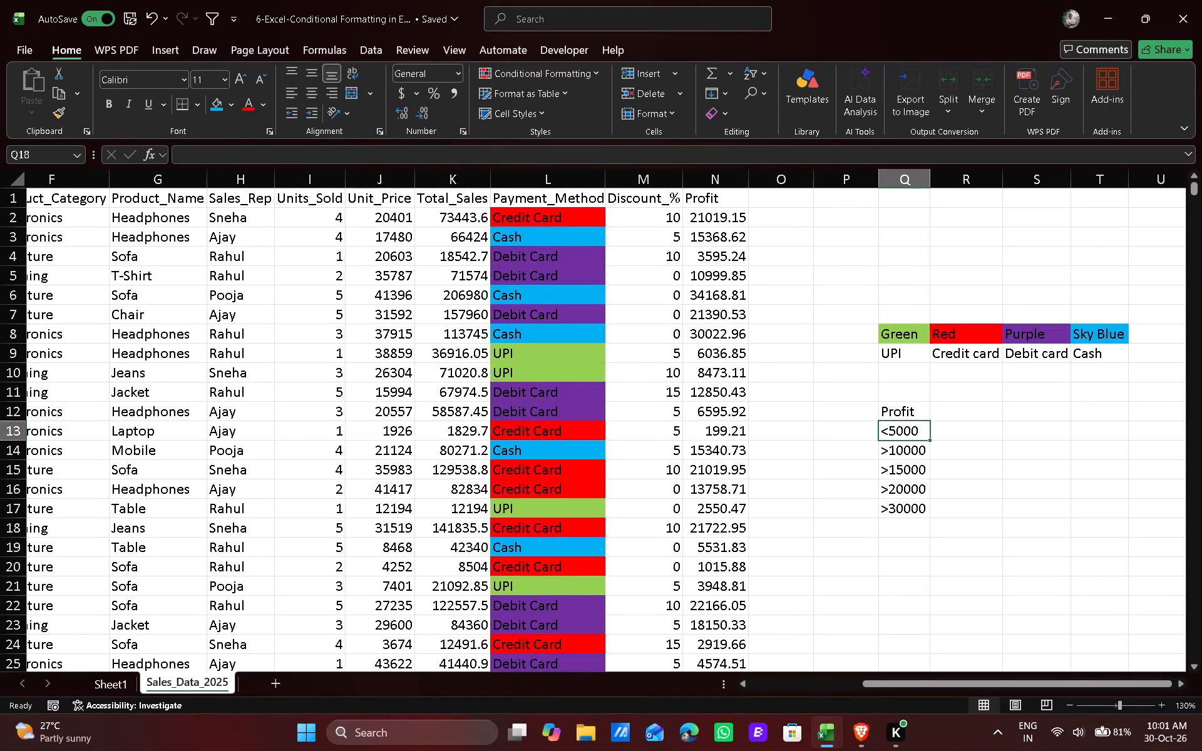
key(Return)
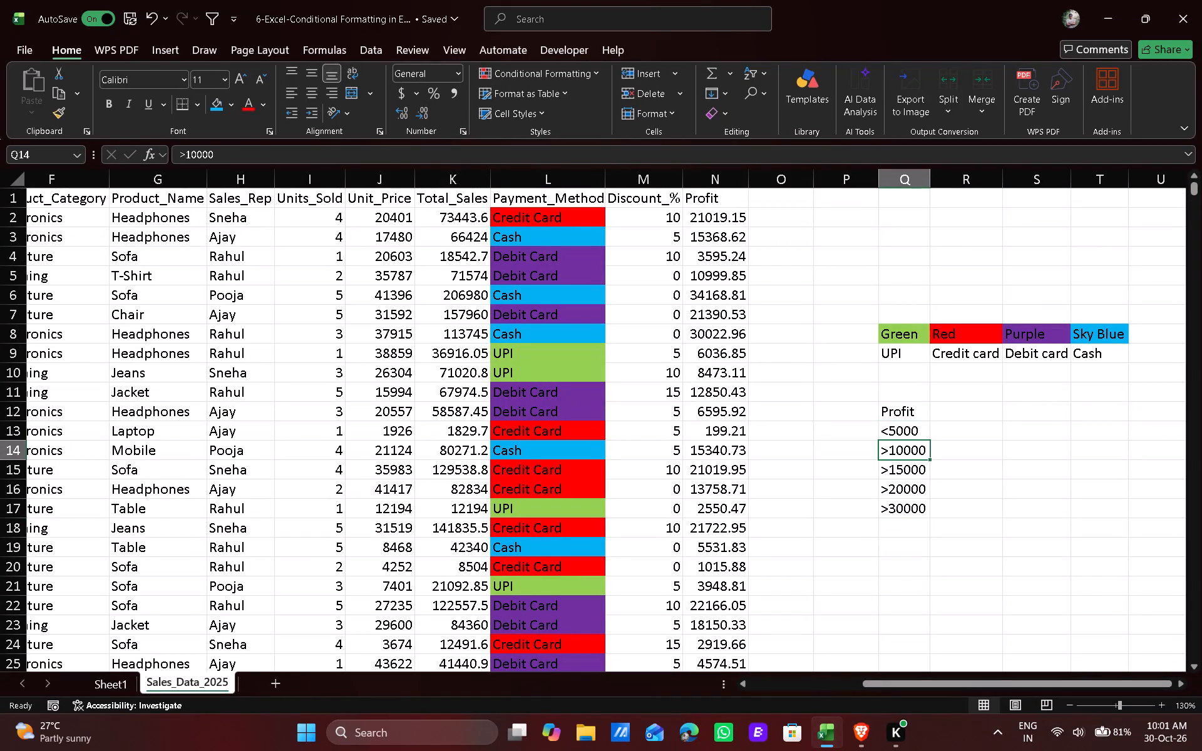
key(Return)
key(Return)
key(Return)
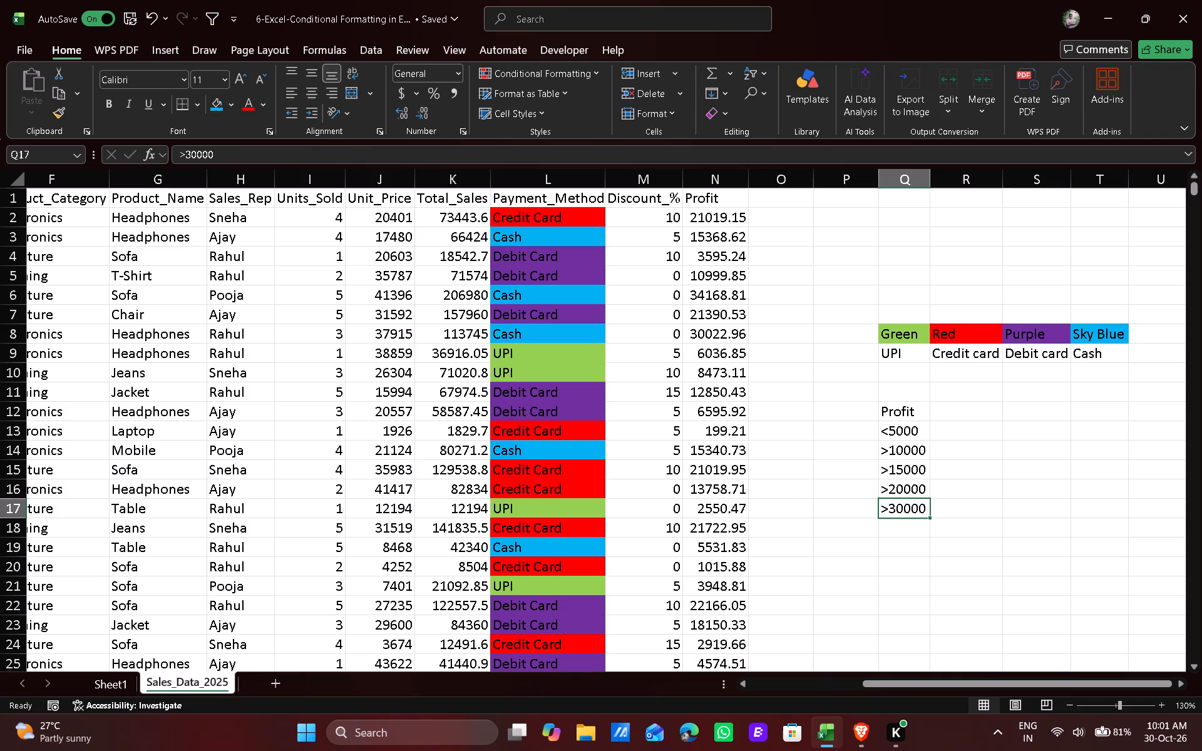
key(Return)
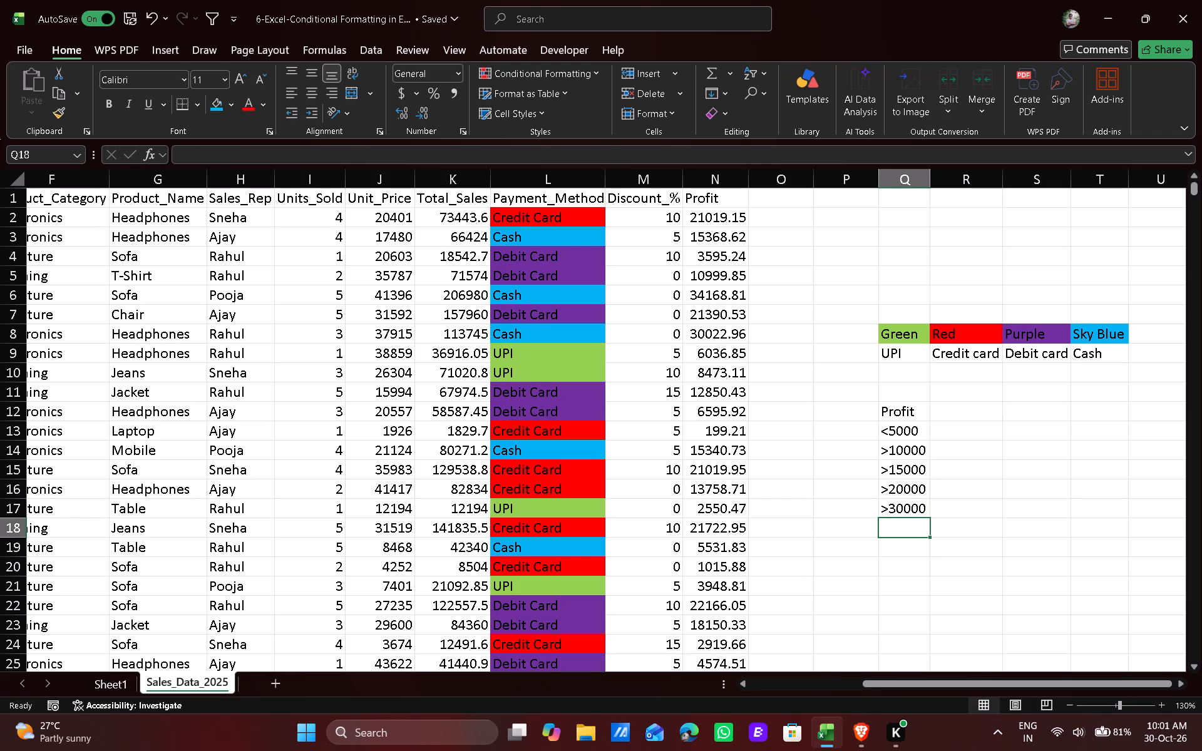
key(comma)
key(BackSpace)
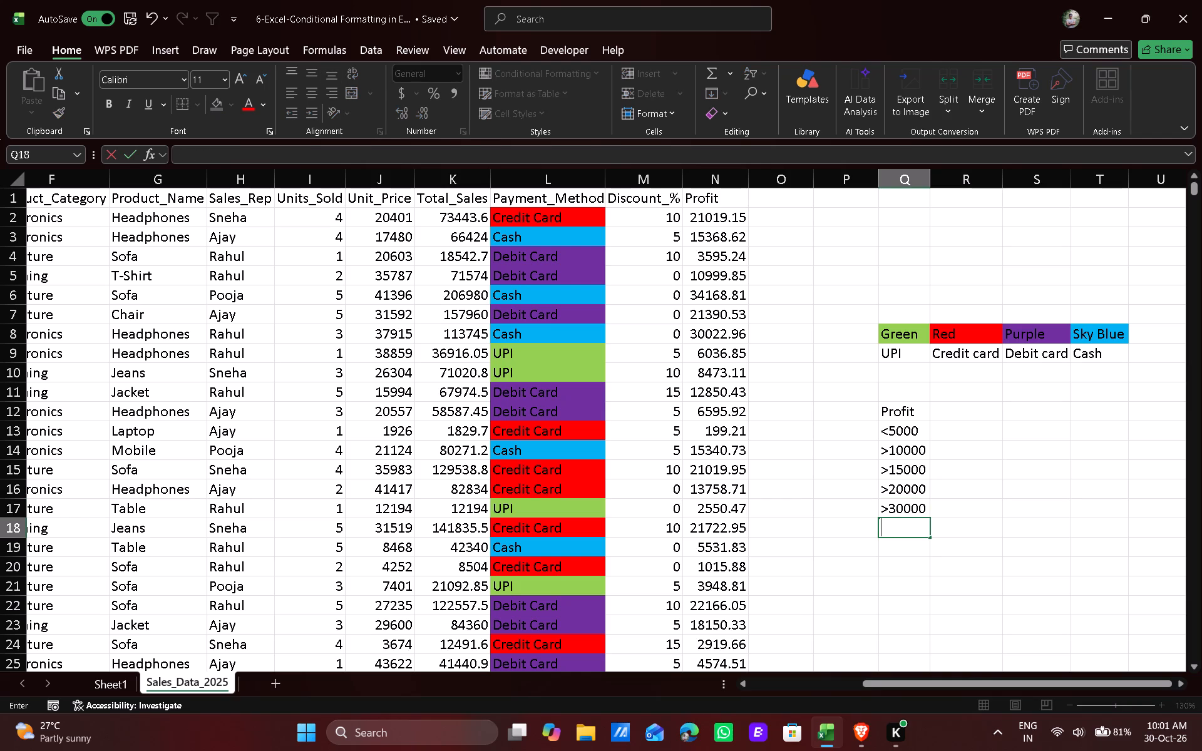
key(shift+less)
text(5000)
key(BackSpace)
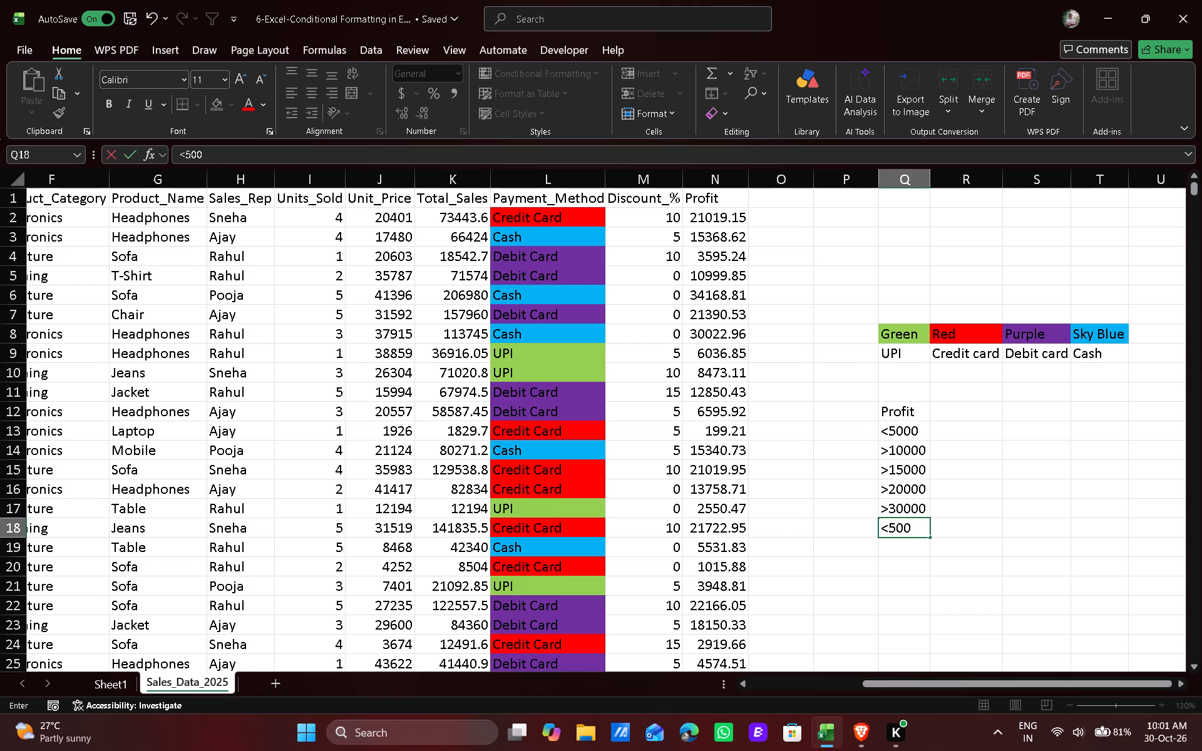
click(915, 543)
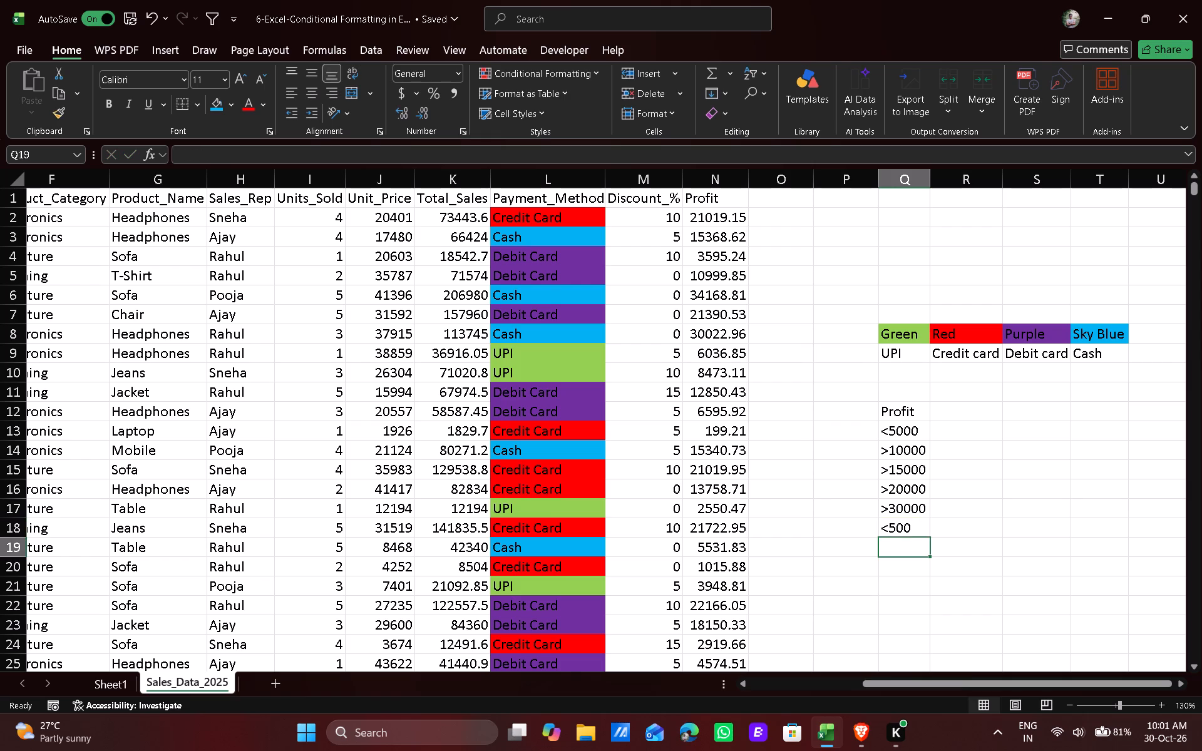
Look through the Profit column again, examining the low values against the thresholds in the legend.
scroll(581, 431, down, 3)
scroll(651, 421, down, 7)
scroll(687, 491, down, 3)
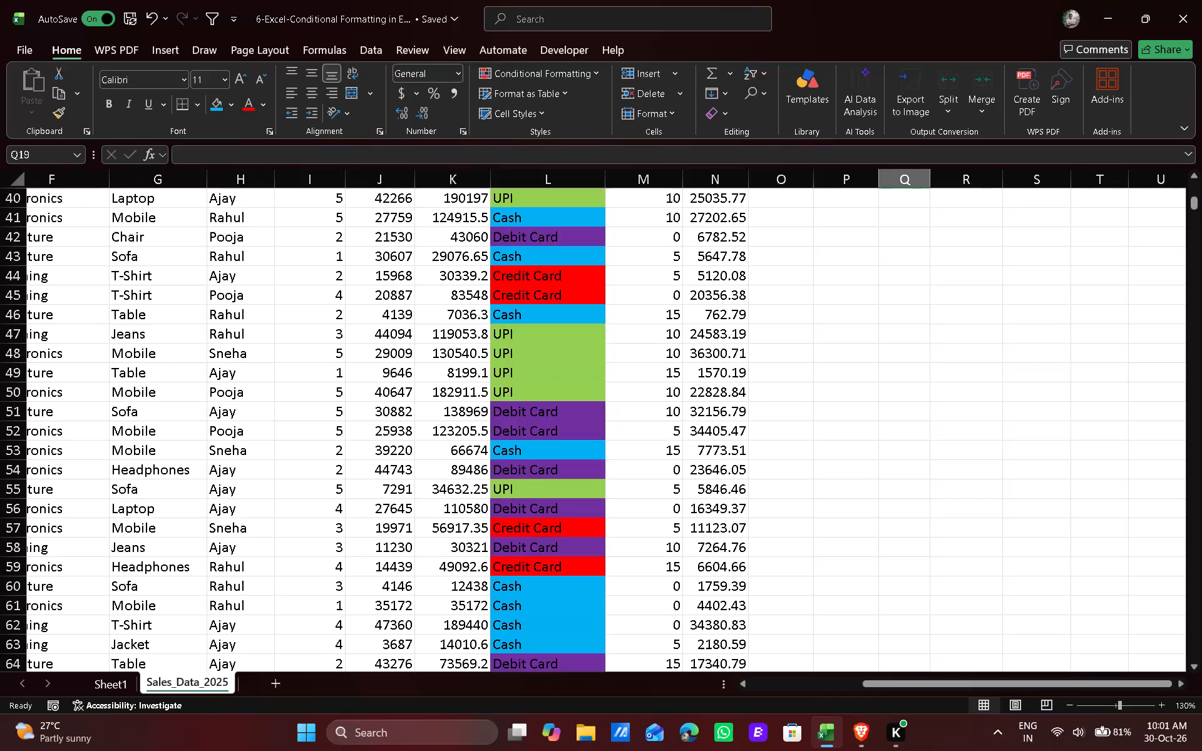
scroll(687, 491, down, 3)
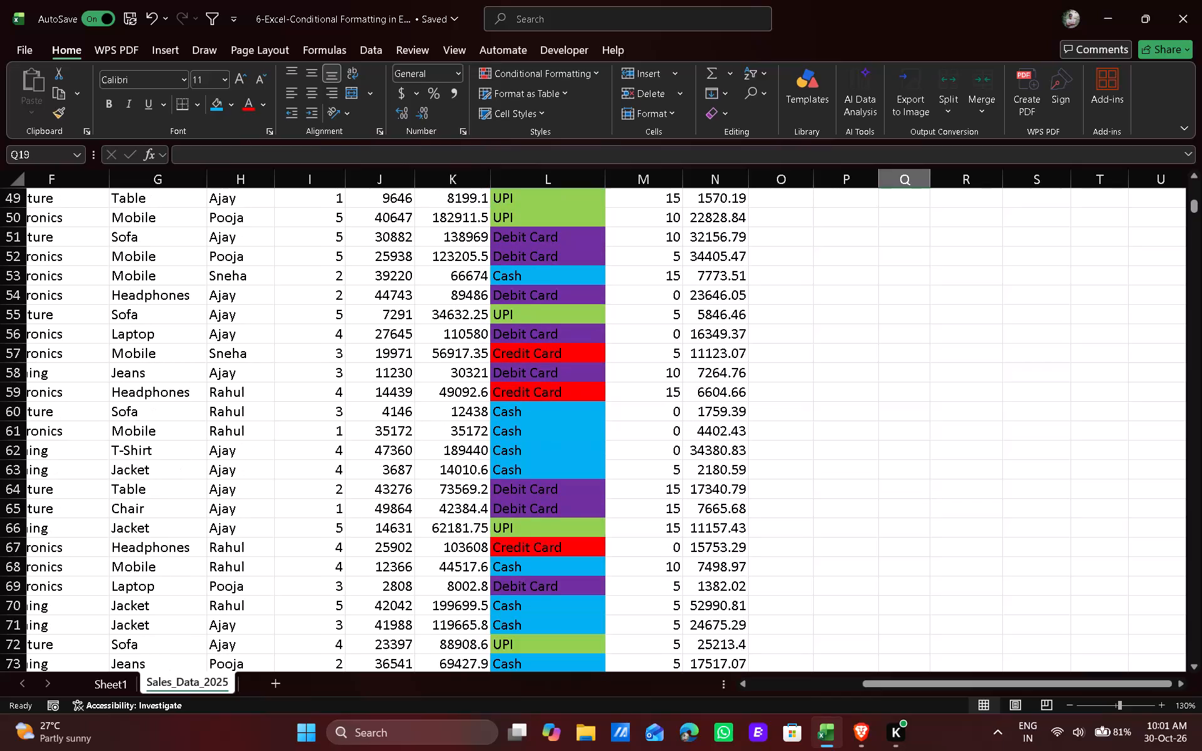
scroll(687, 491, down, 7)
scroll(687, 491, up, 4)
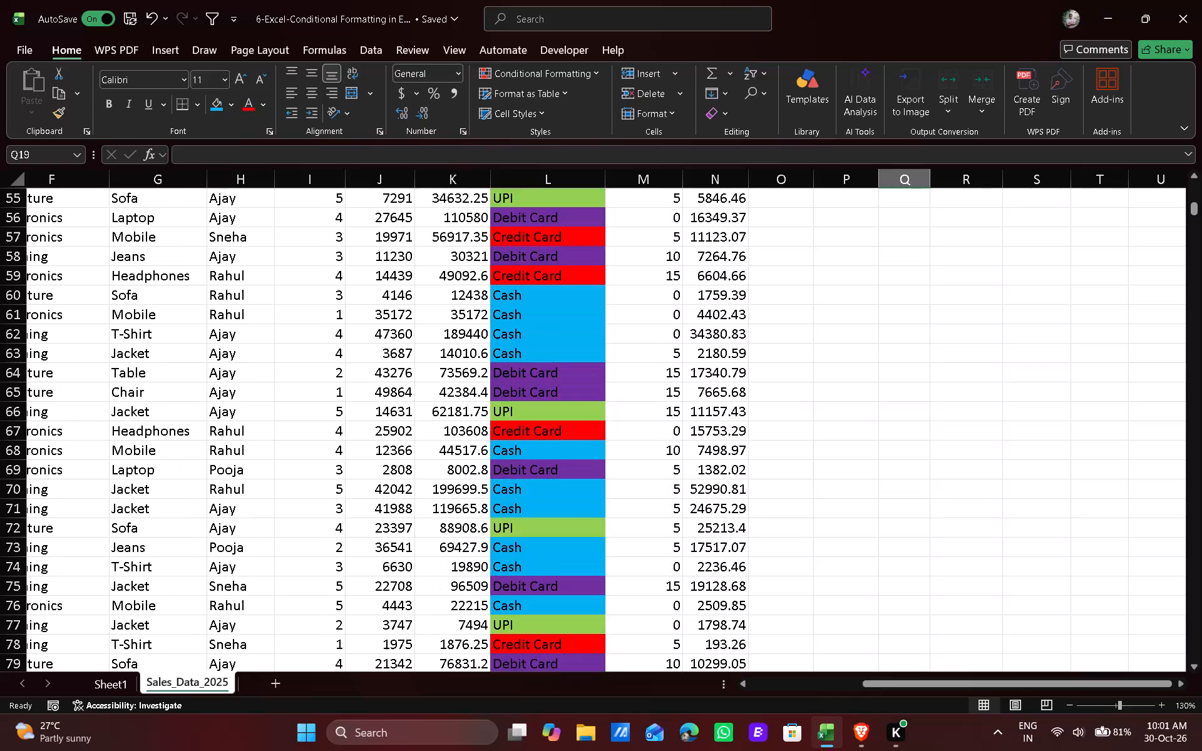
scroll(687, 491, up, 20)
scroll(687, 491, up, 4)
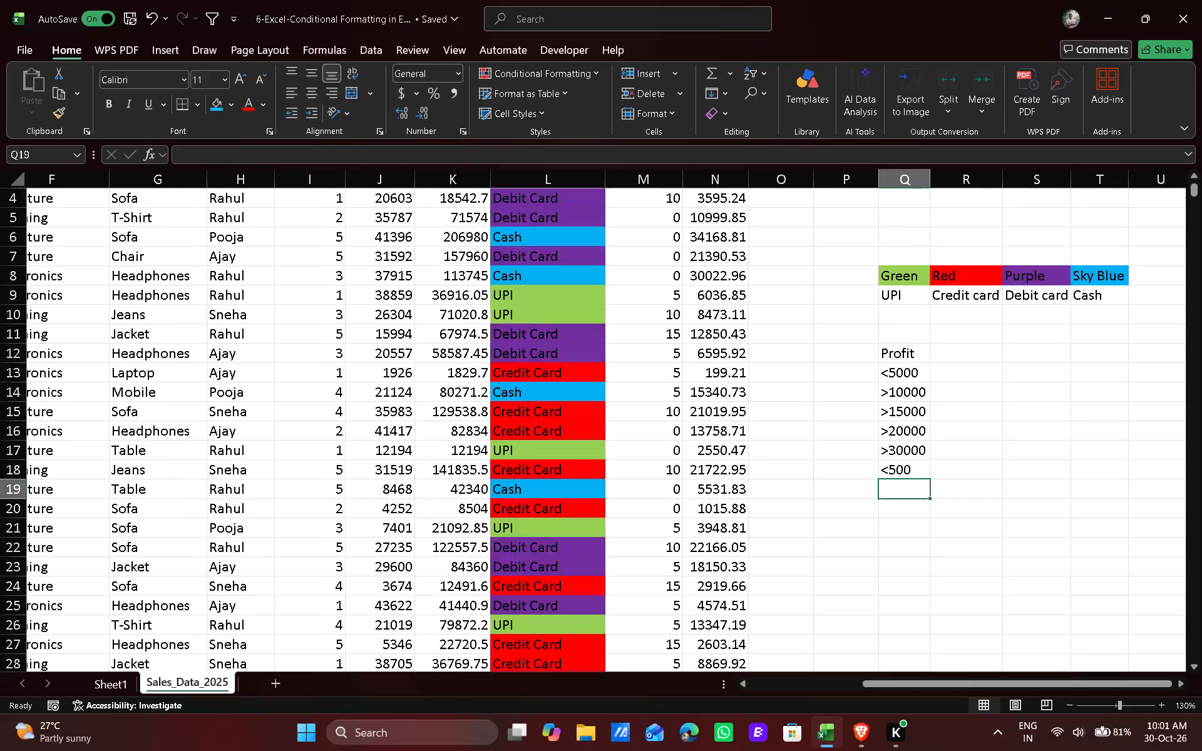
scroll(687, 491, up, 4)
scroll(687, 491, down, 3)
scroll(687, 491, up, 4)
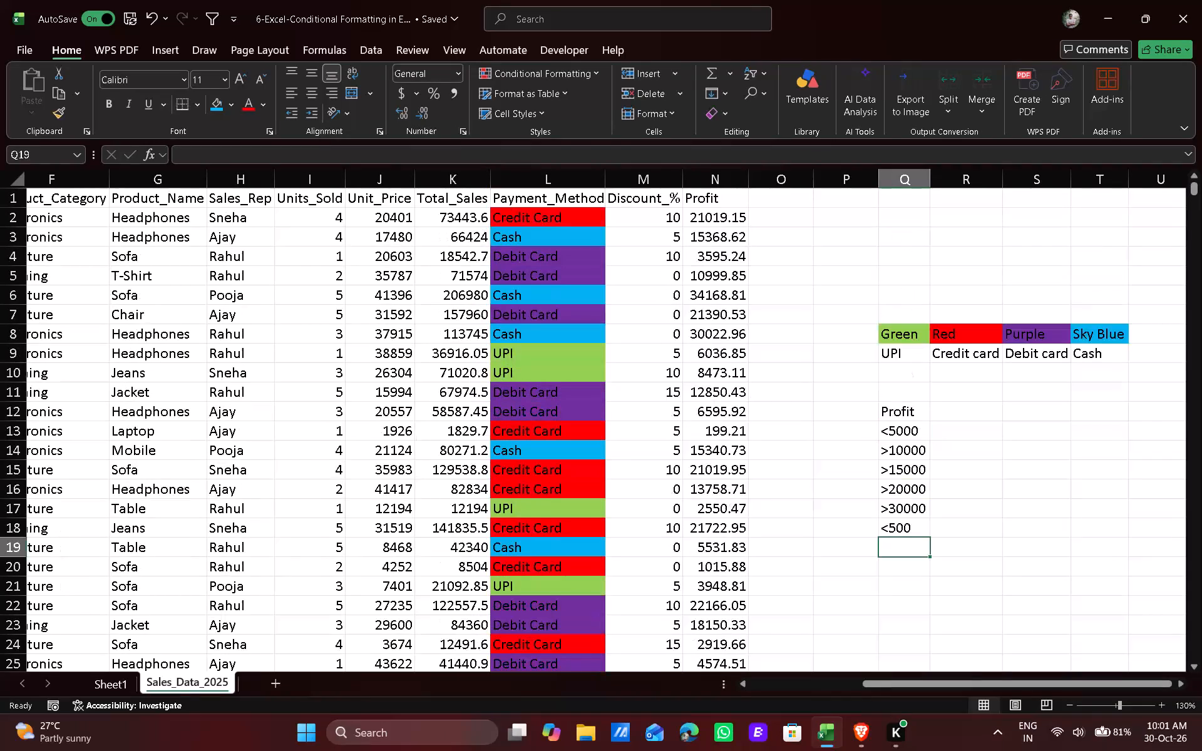
scroll(687, 491, down, 3)
scroll(687, 491, up, 3)
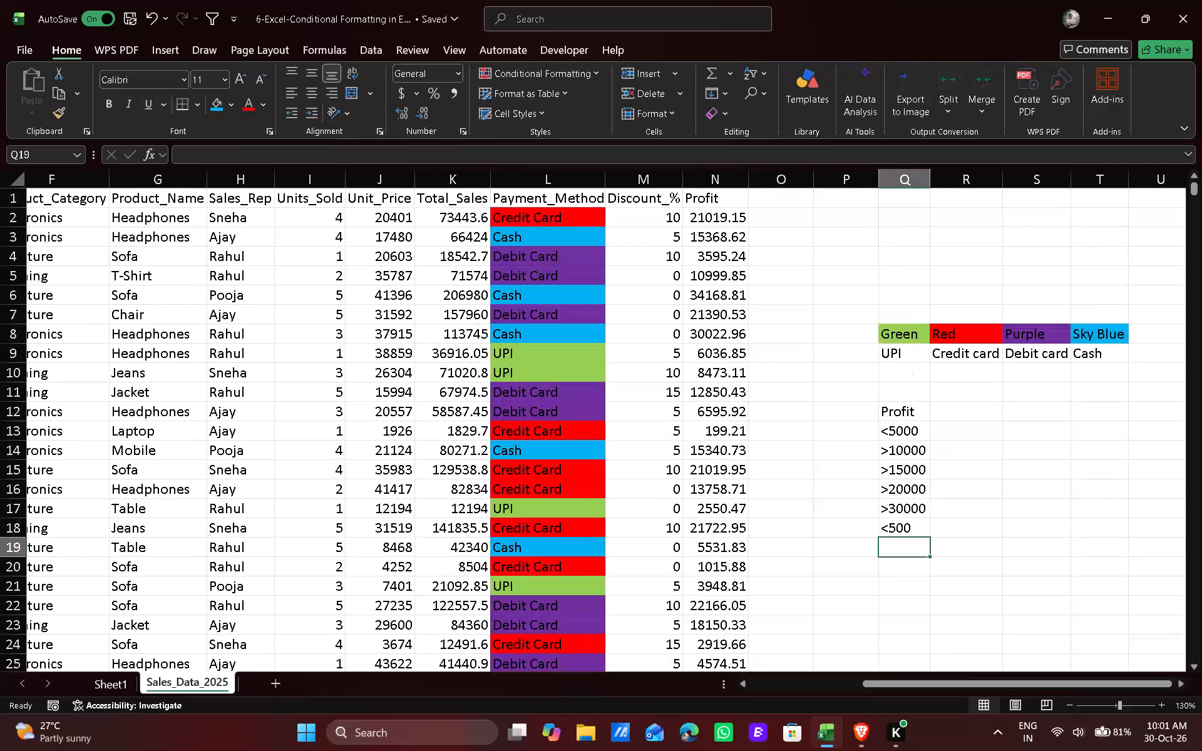
Enter the threshold <200 in cell Q19, below the <500 entry.
click(910, 533)
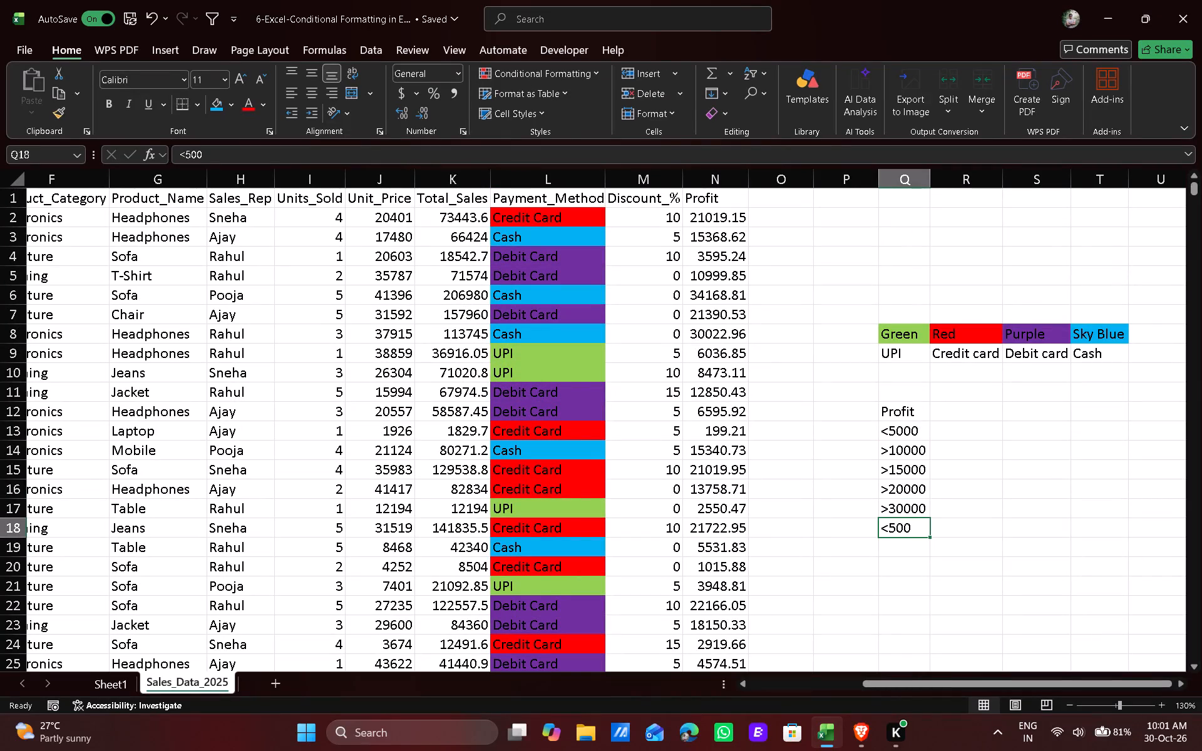
double_click(912, 551)
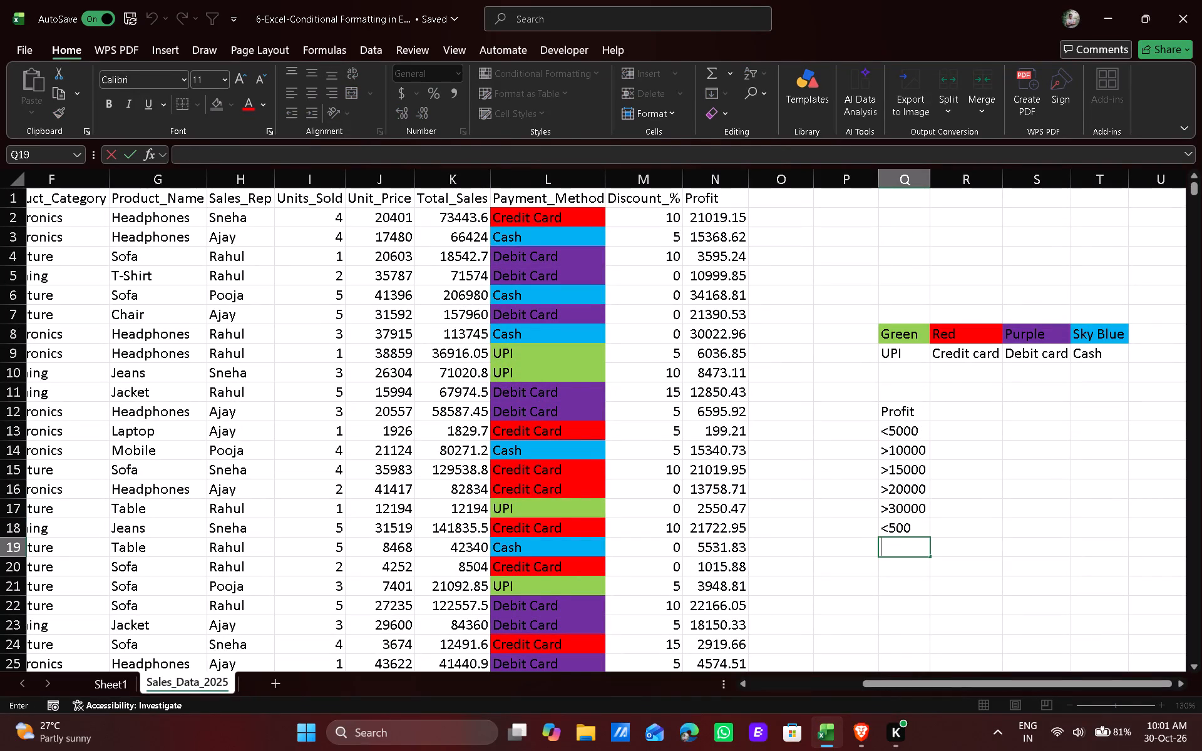
key(shift+less)
text(2000)
key(BackSpace)
click(914, 576)
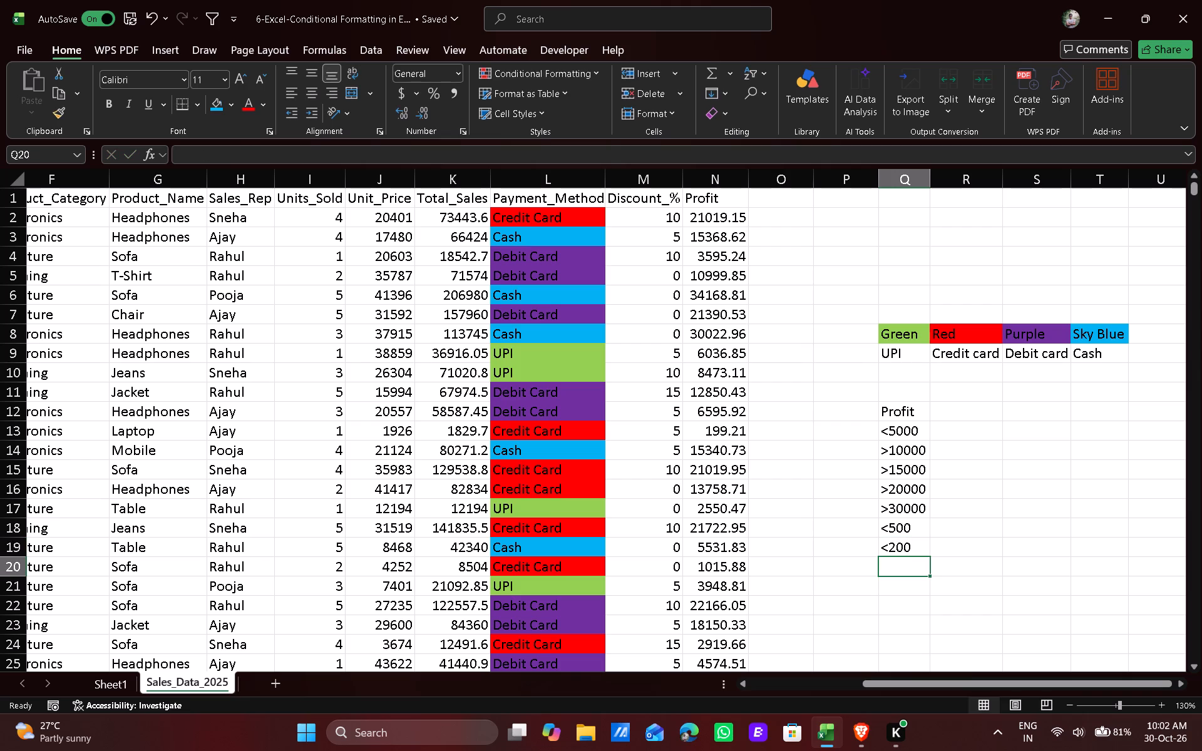
Fill the <200 legend cell Q19 with standard red and the <500 cell Q18 with light orange.
click(910, 549)
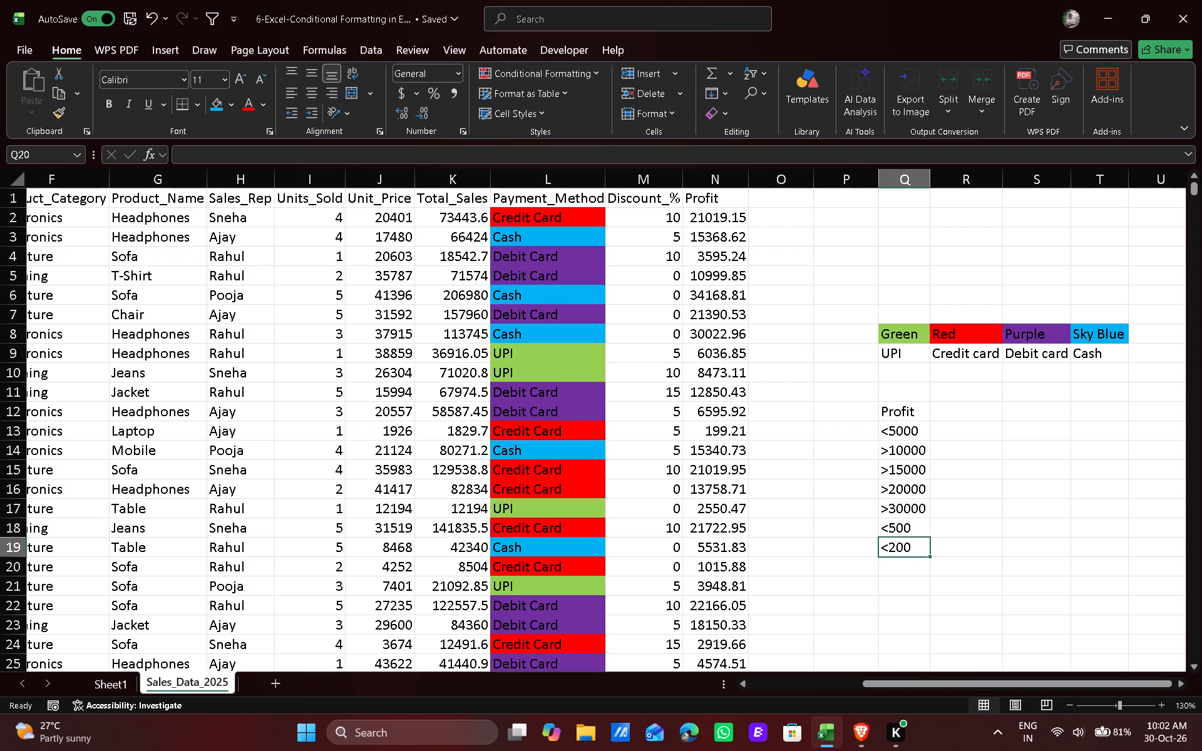
click(232, 110)
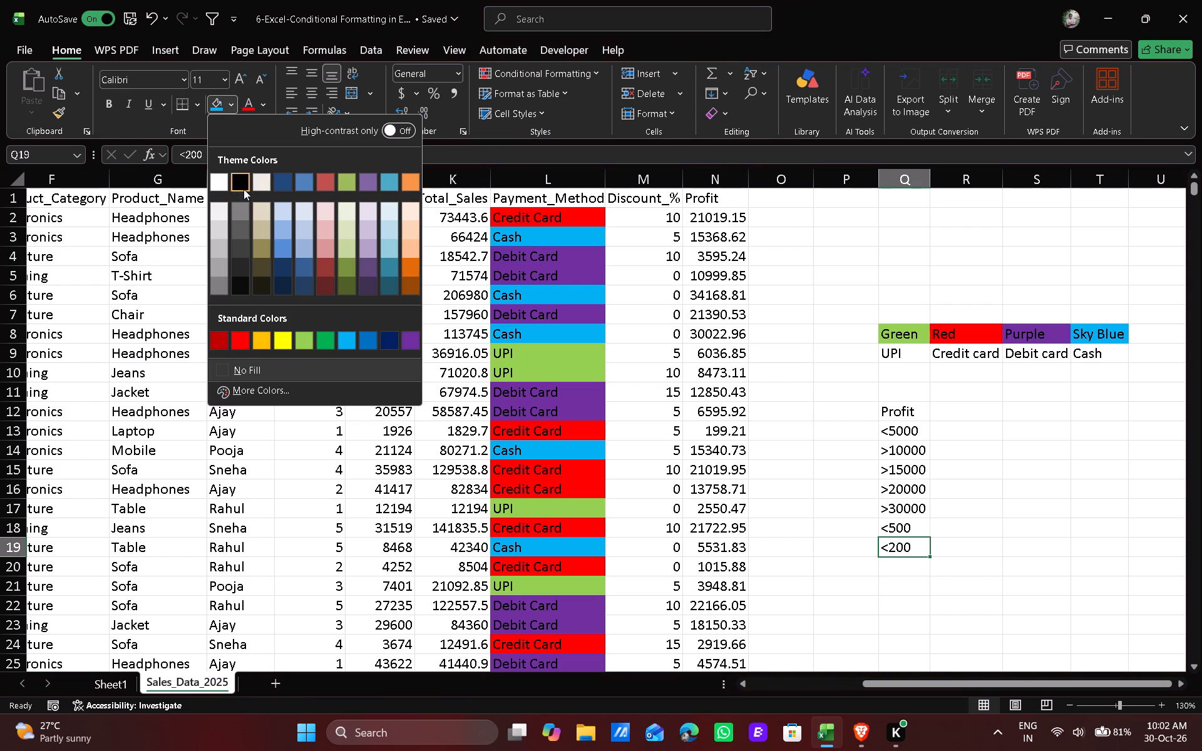
click(243, 342)
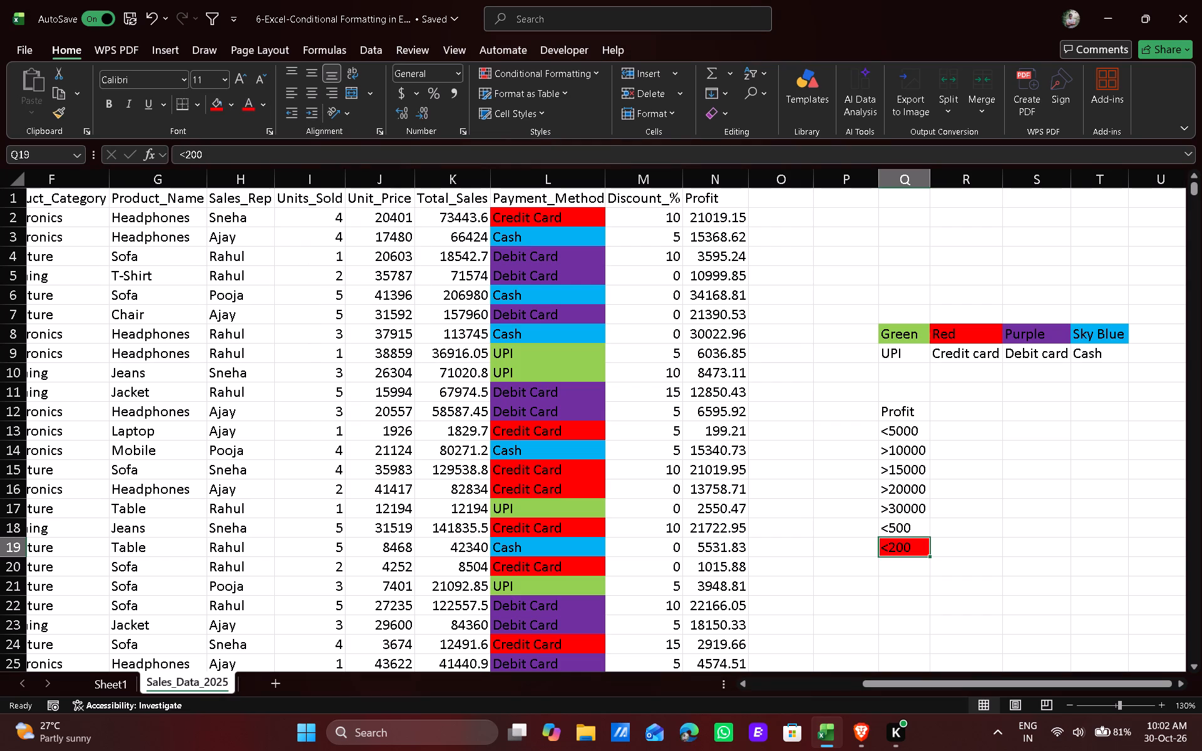
double_click(917, 528)
click(832, 546)
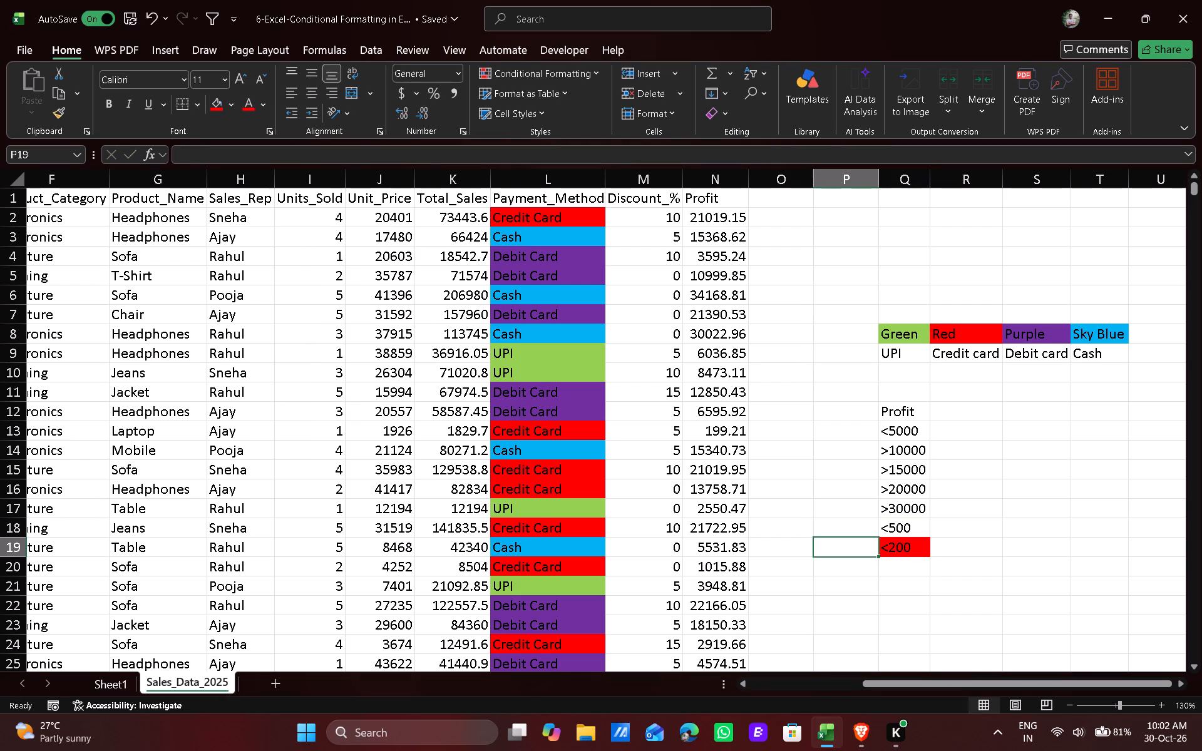
click(906, 530)
click(235, 96)
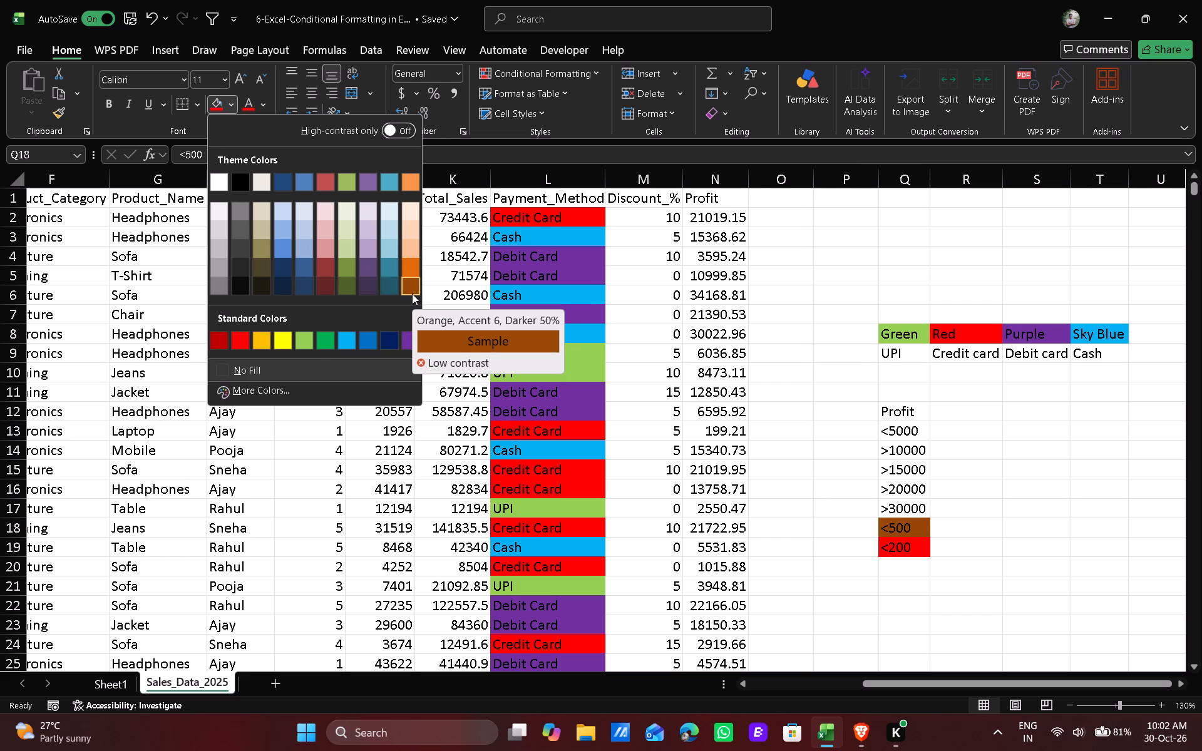
click(416, 257)
Fill the >30000 legend cell Q17 with light olive green and the >20000 cell Q16 with dark aqua.
click(912, 506)
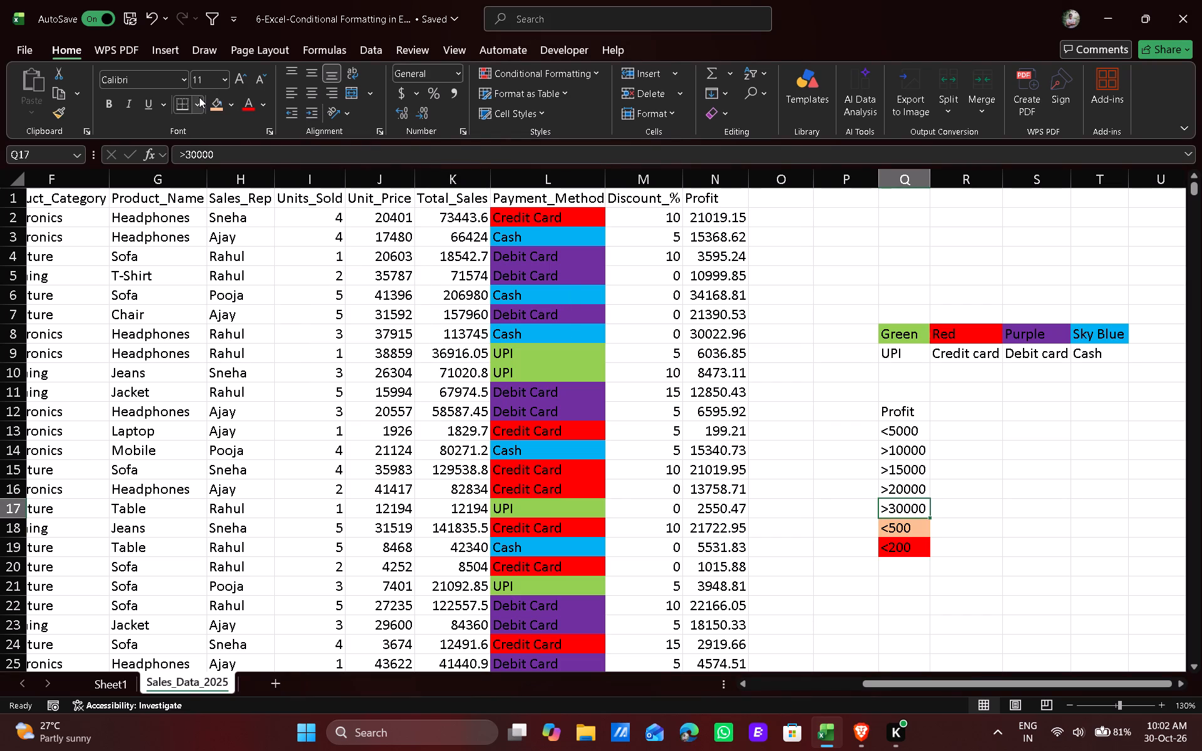
click(234, 107)
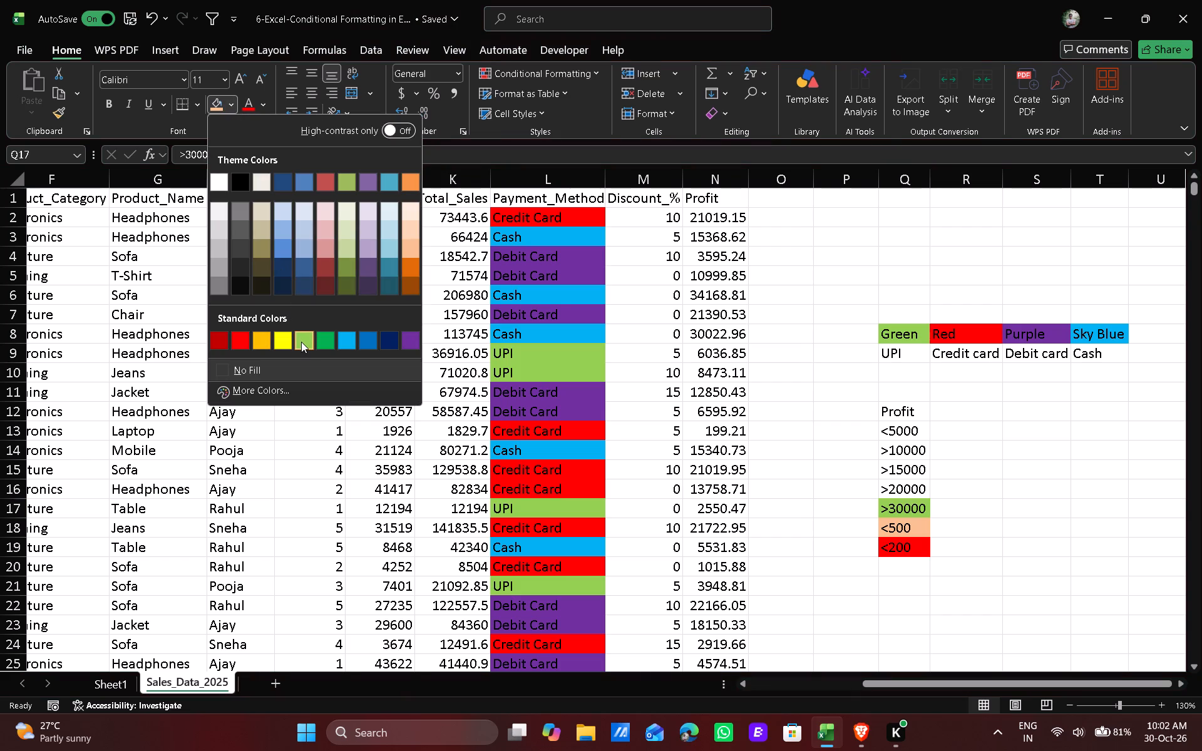
click(346, 248)
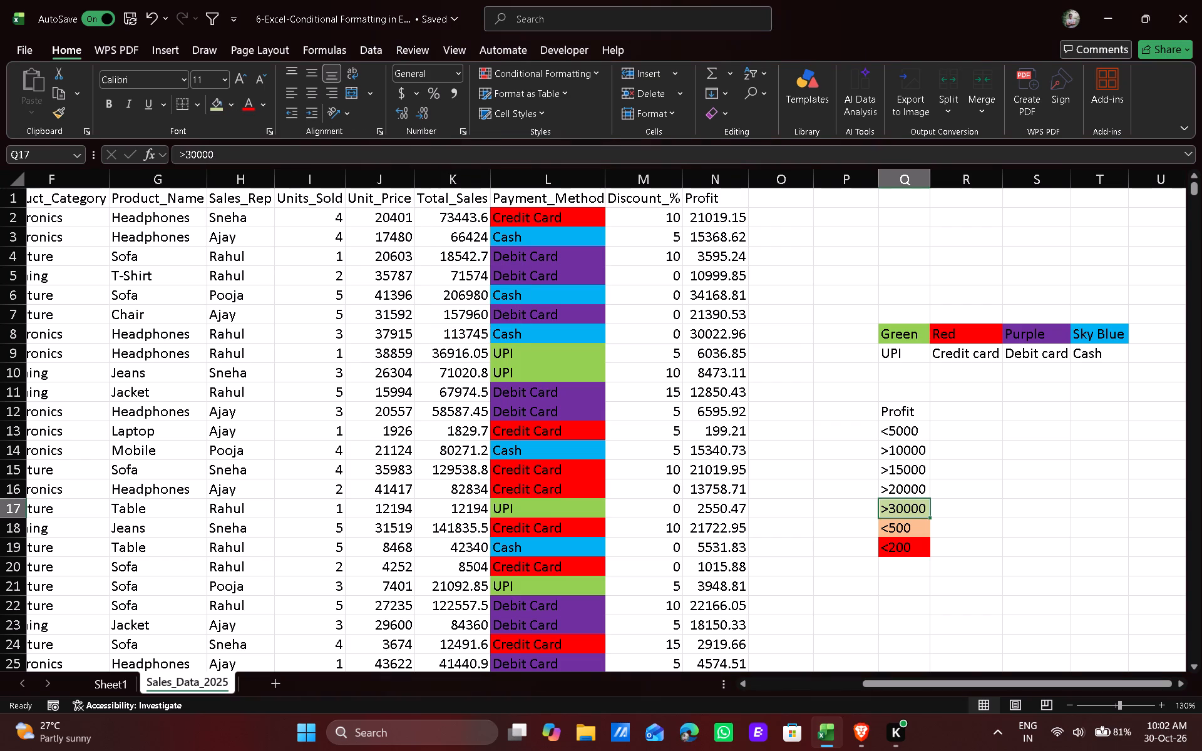
click(916, 485)
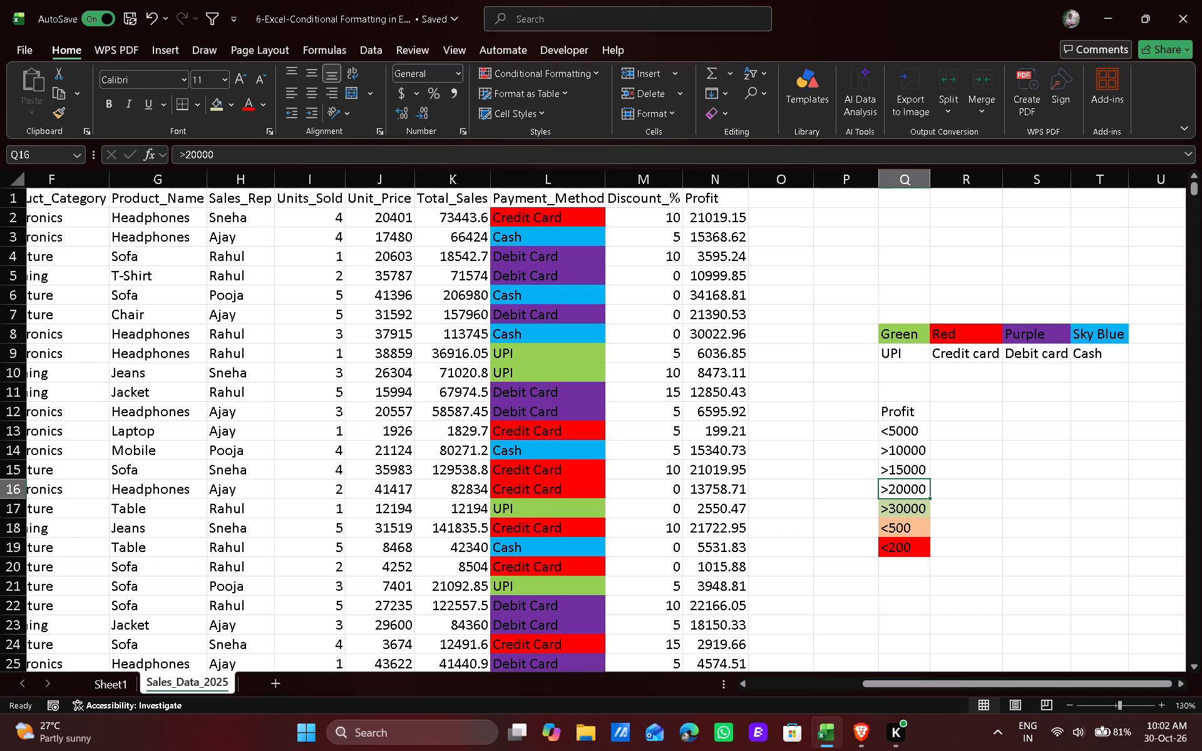
click(226, 102)
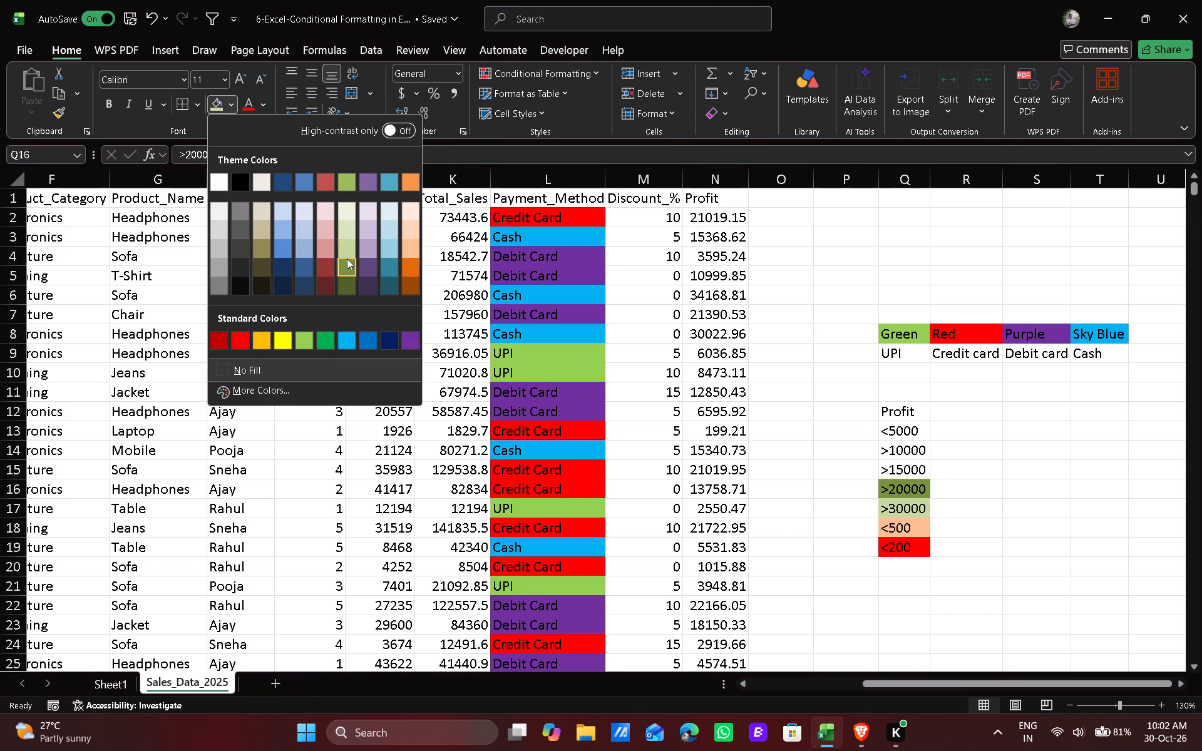
click(387, 259)
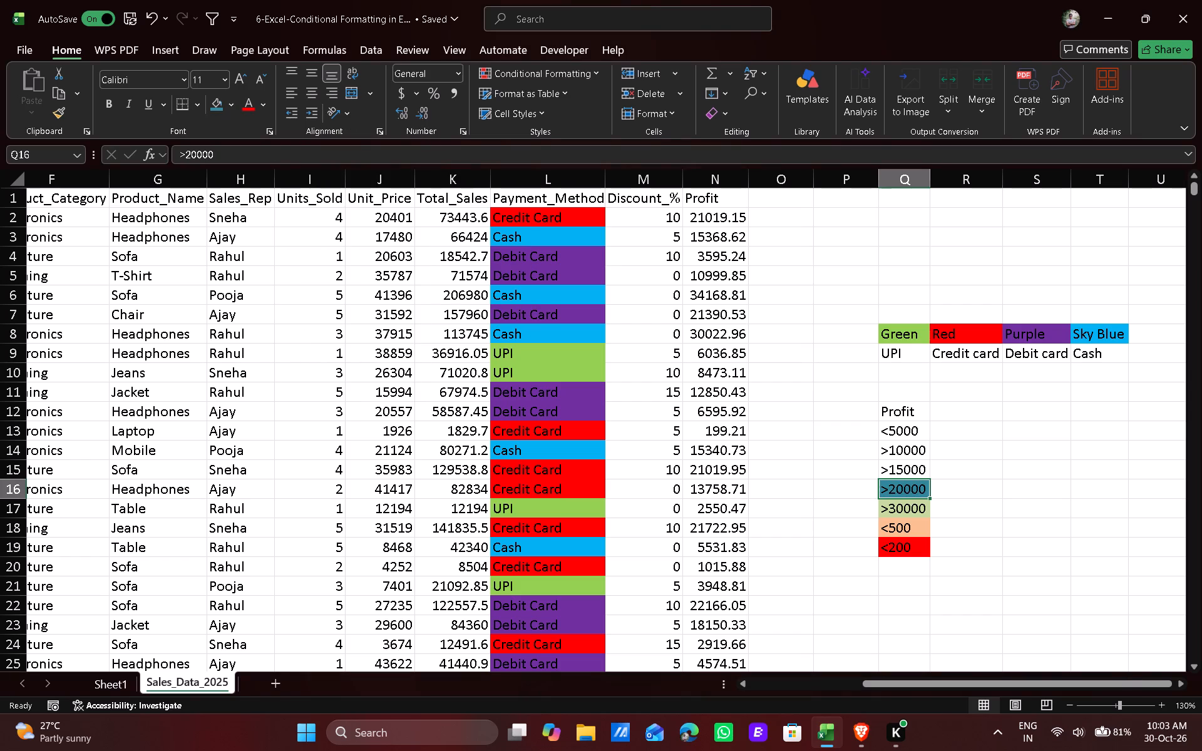
Fill the >15000 legend cell Q15 with light red and the >10000 cell Q14 with dark tan.
click(919, 470)
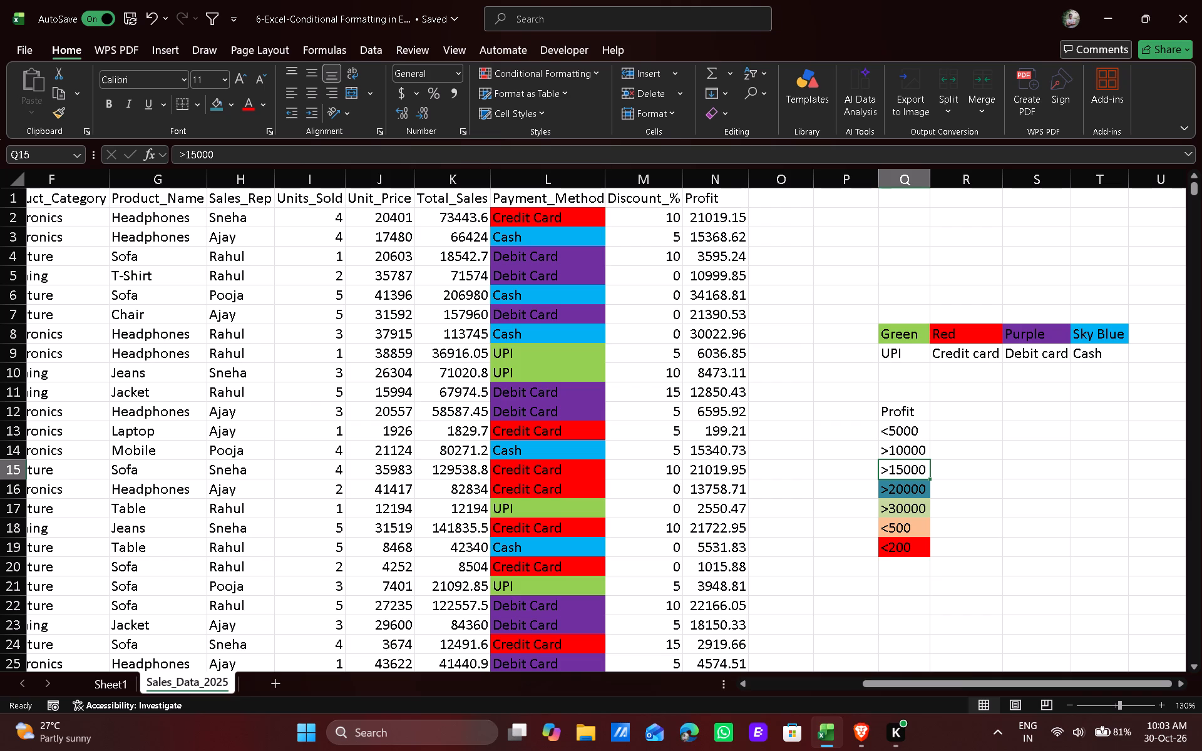
click(234, 111)
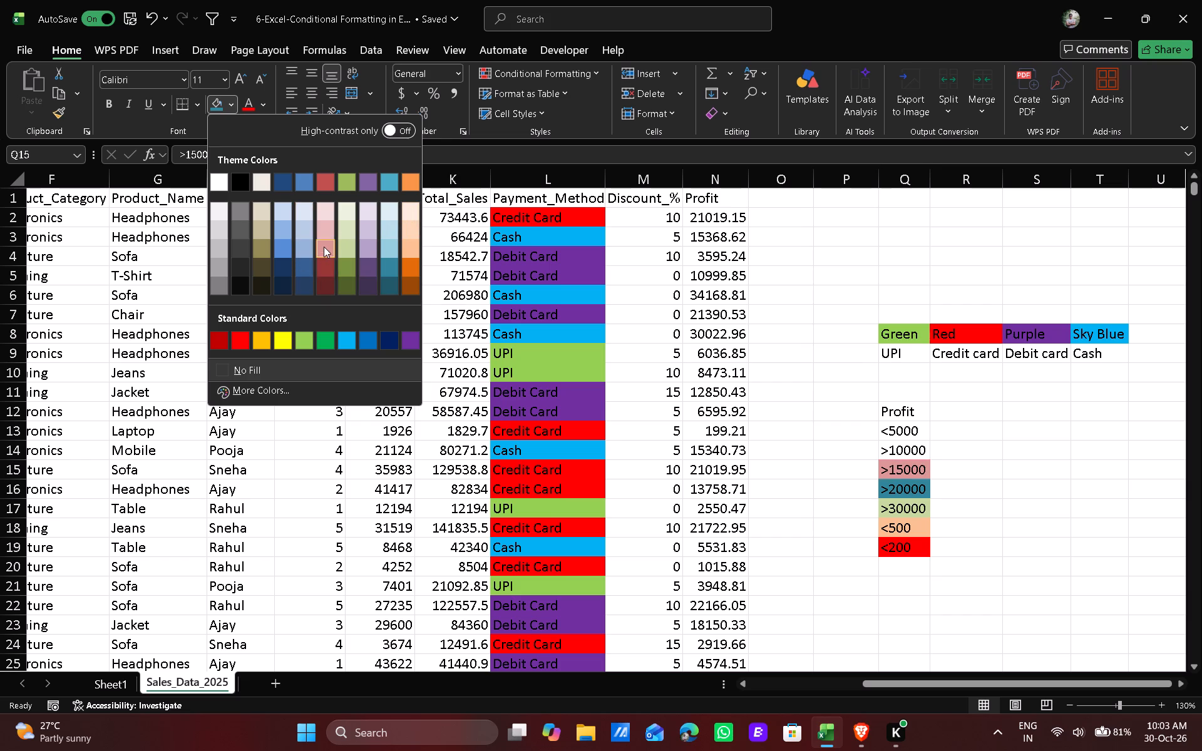
click(324, 247)
click(900, 452)
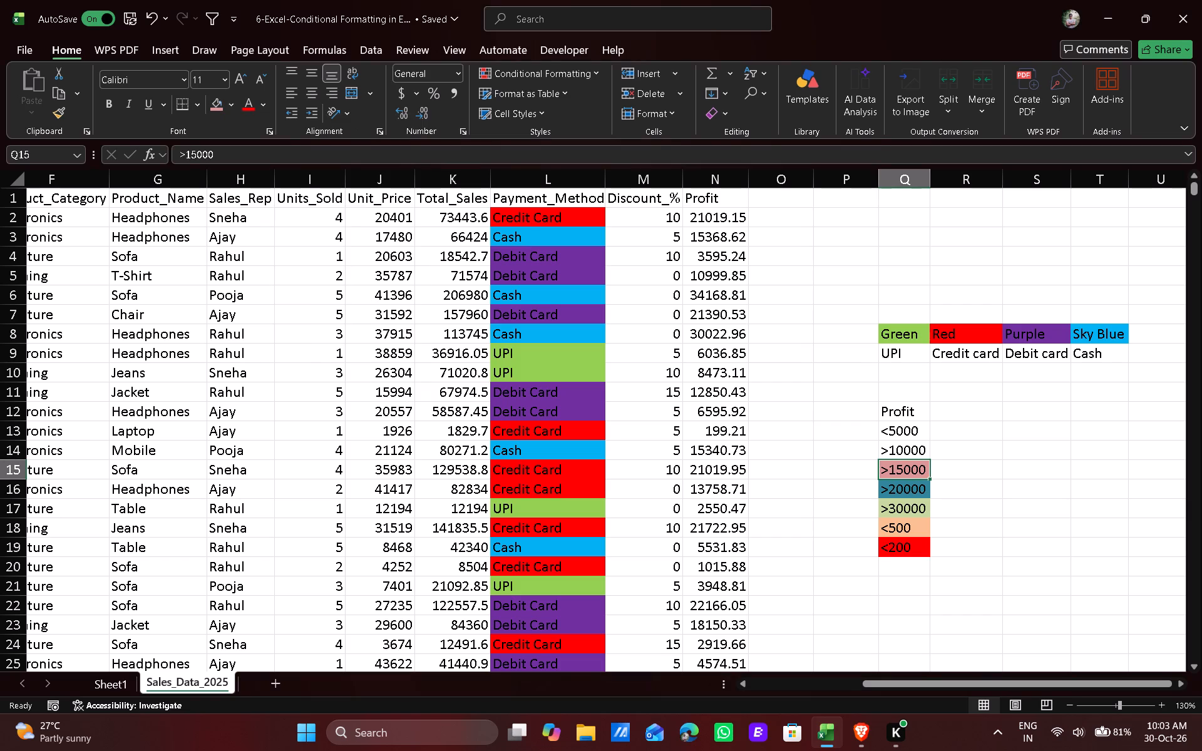
click(234, 101)
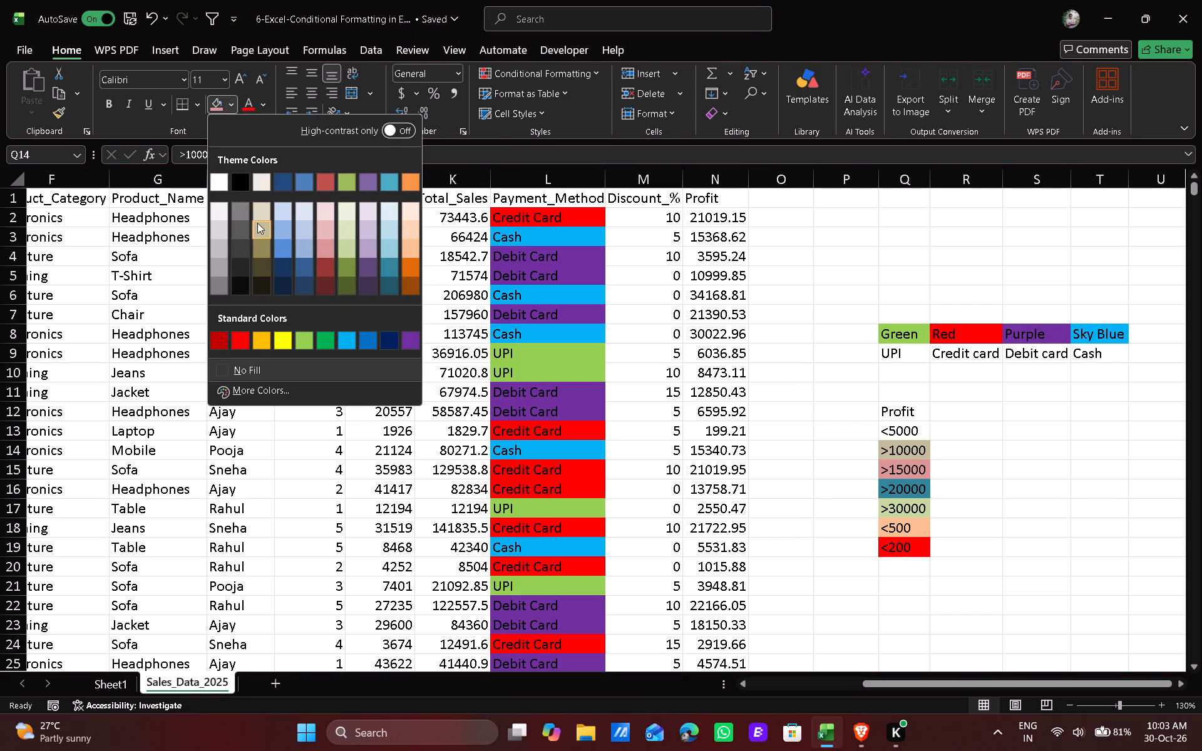
click(257, 245)
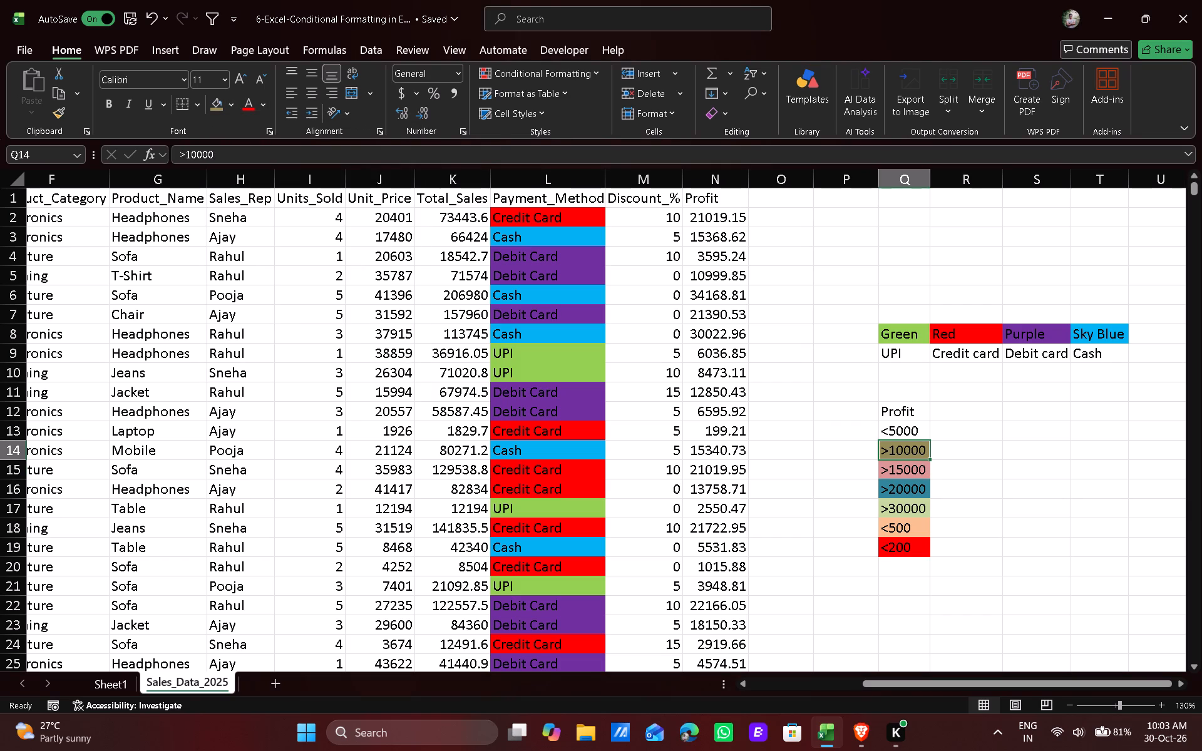
Fill the <5000 legend cell Q13 with light blue.
click(900, 437)
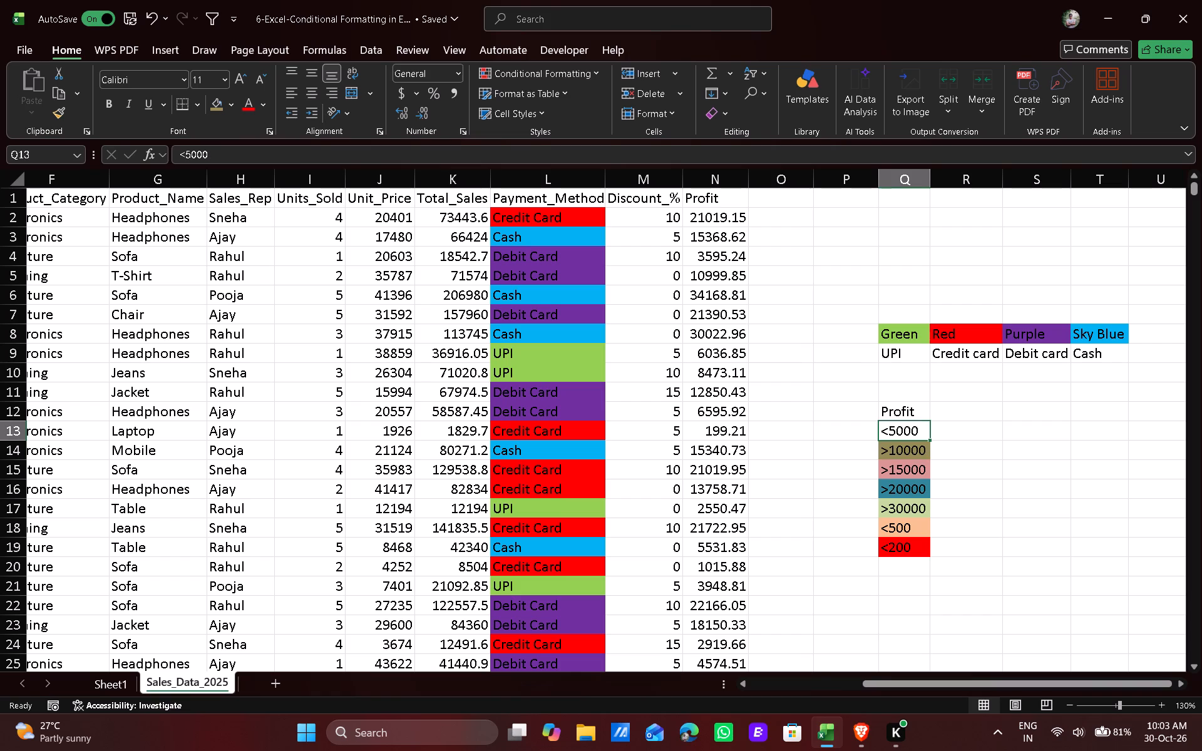
click(229, 112)
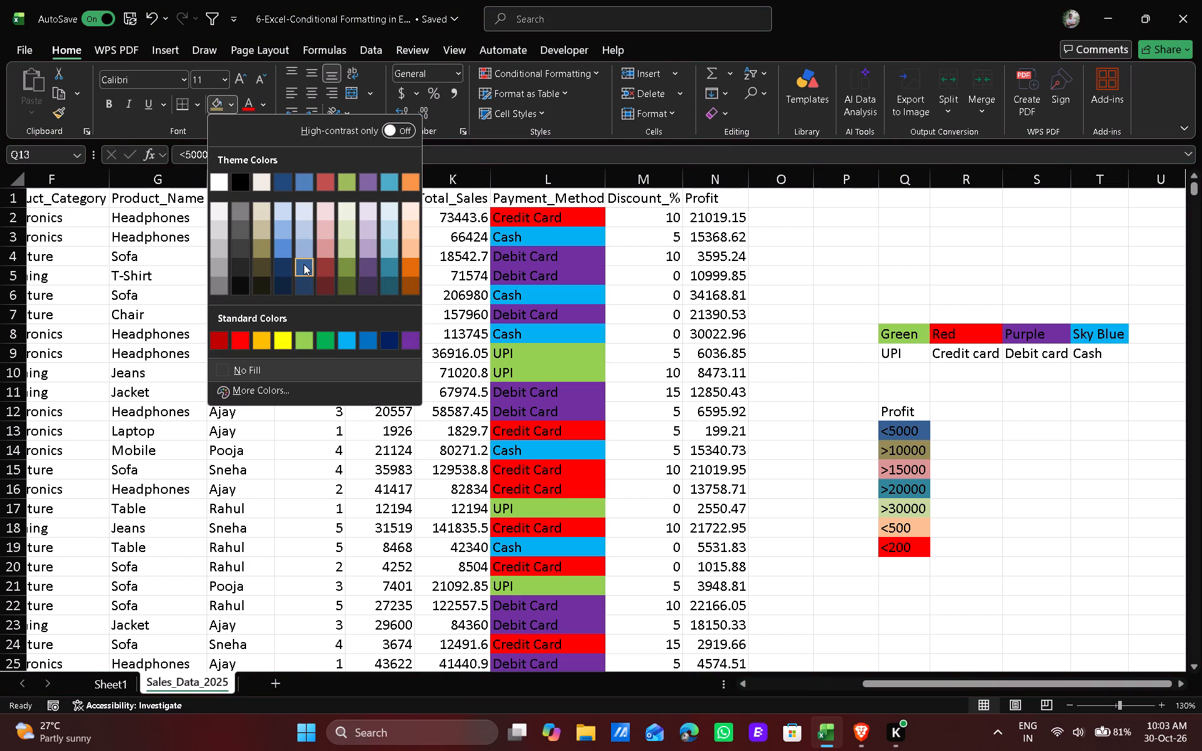
click(307, 224)
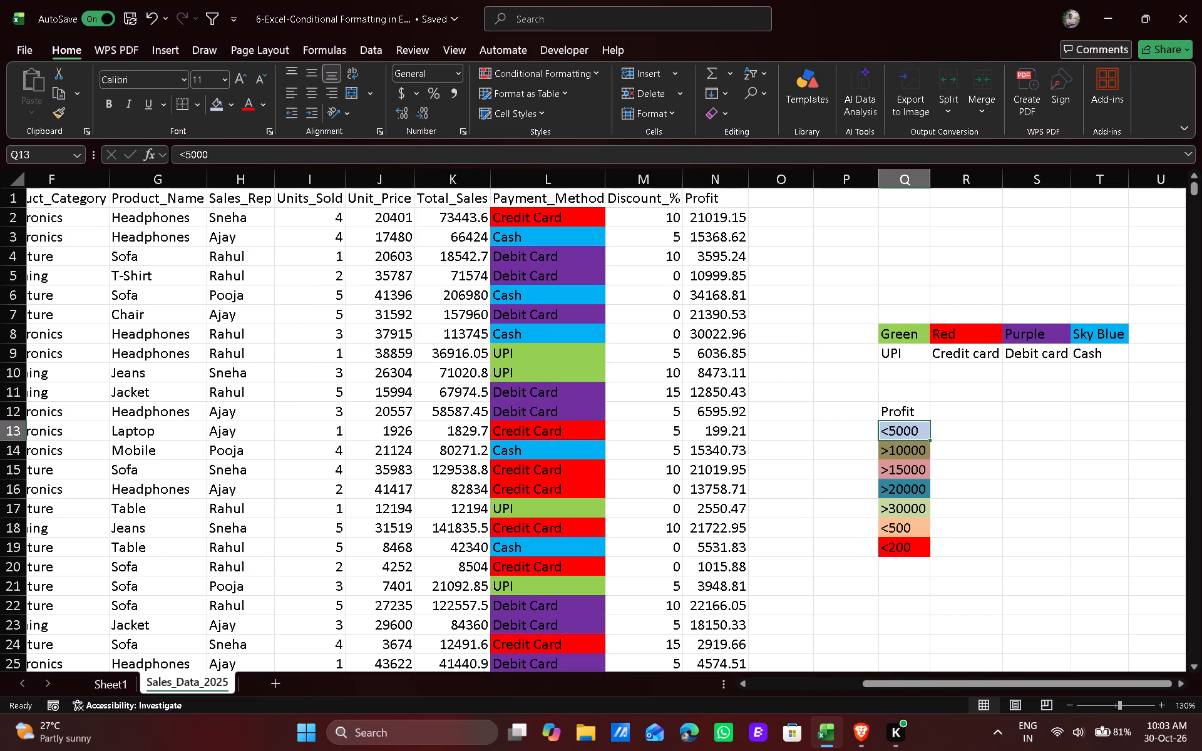
Set up a formula-based conditional formatting rule for the Profit values N2:N1288 with the formula =$N2="<5000".
click(635, 280)
click(713, 224)
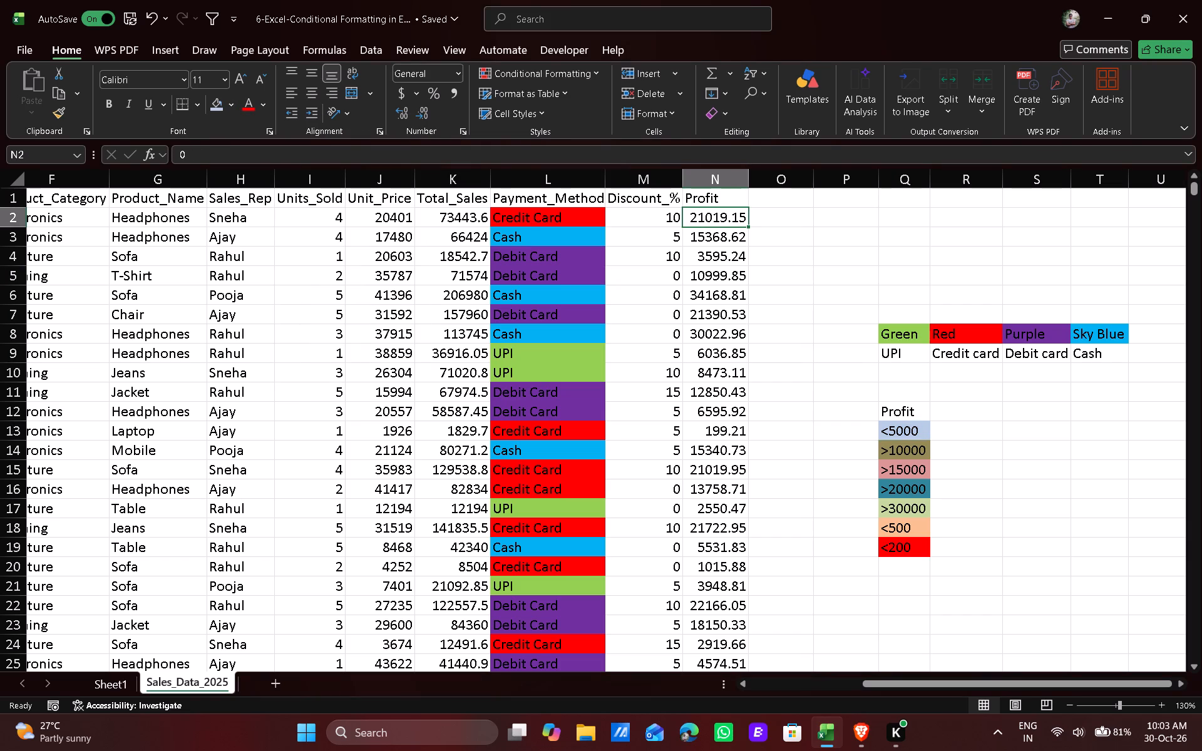
key(ctrl+shift+Down)
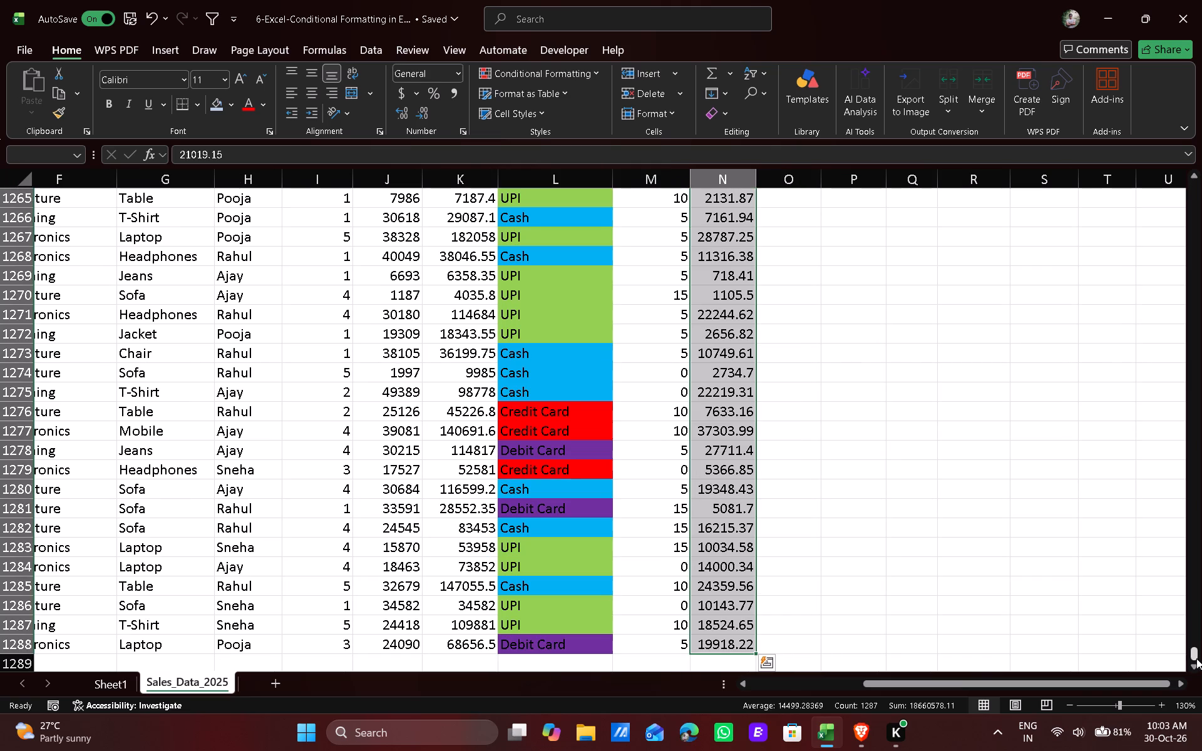
drag(1191, 655, 1164, 123)
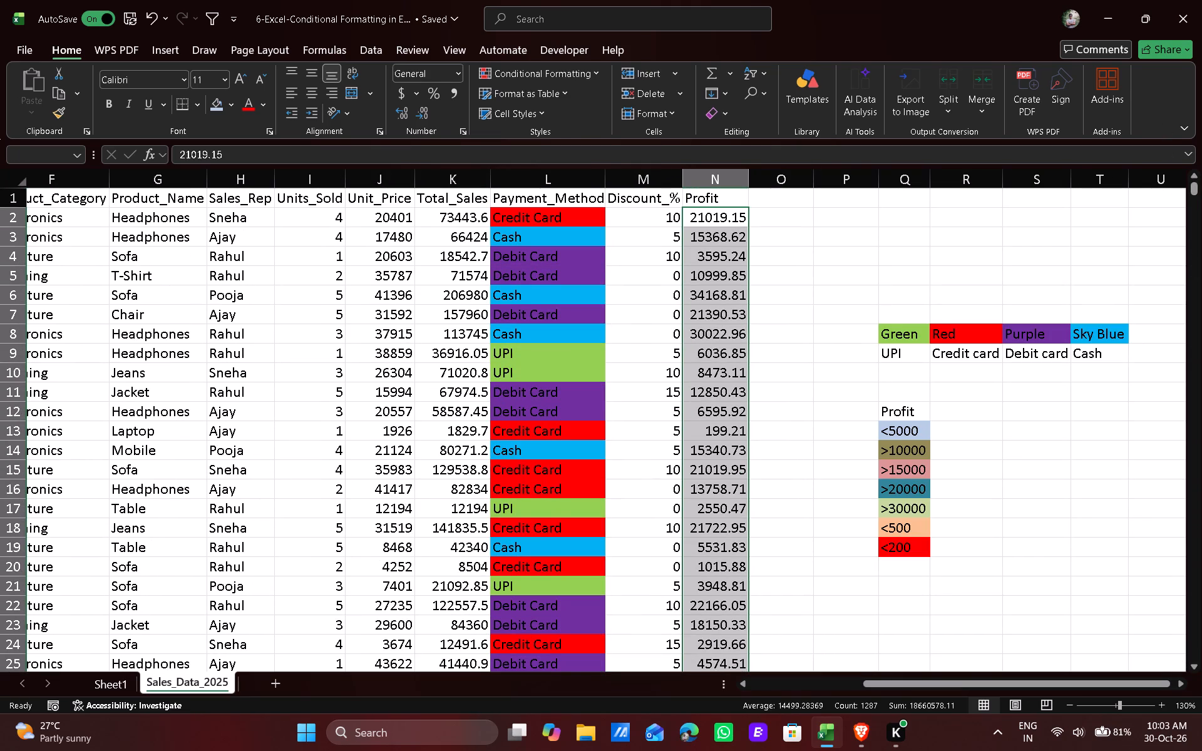
click(517, 74)
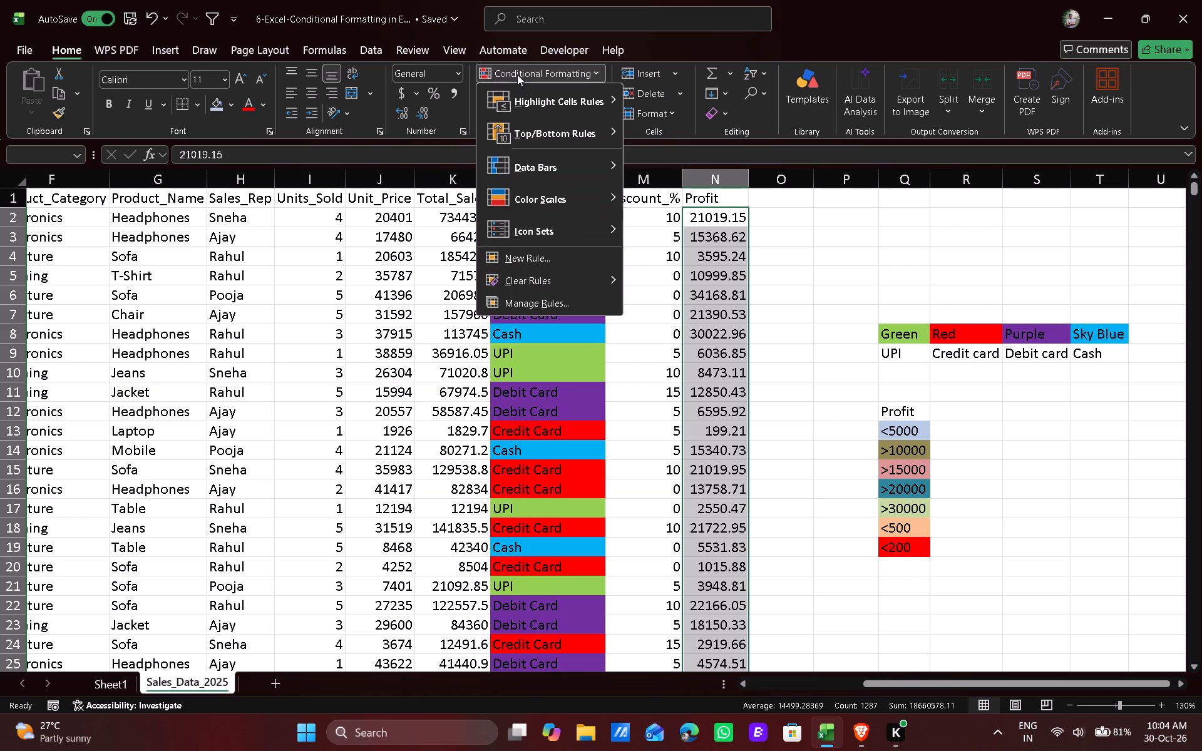
click(556, 258)
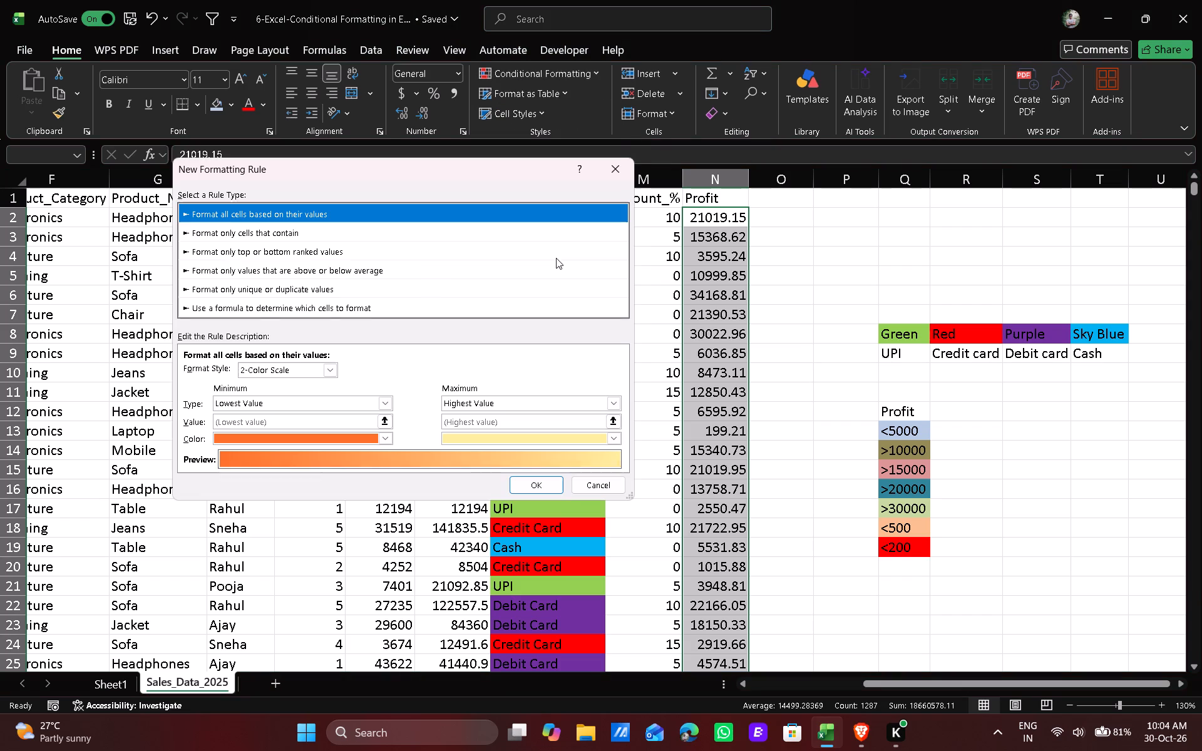
click(239, 310)
click(296, 377)
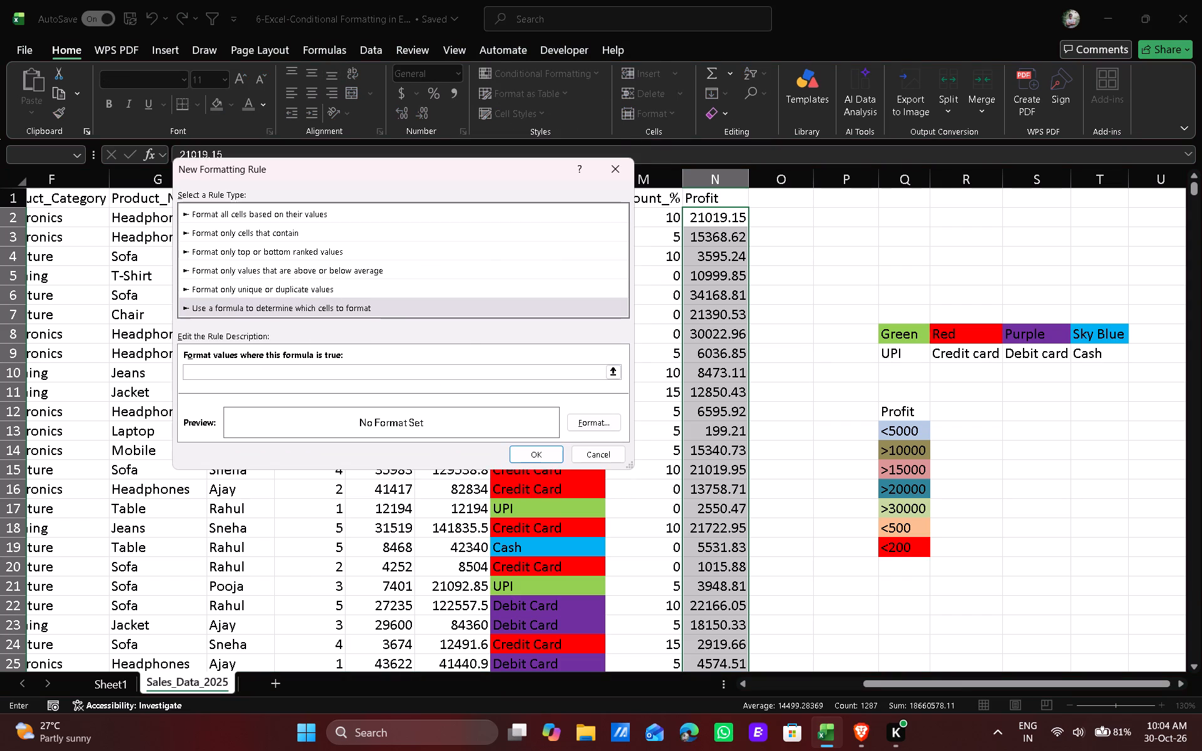
click(707, 213)
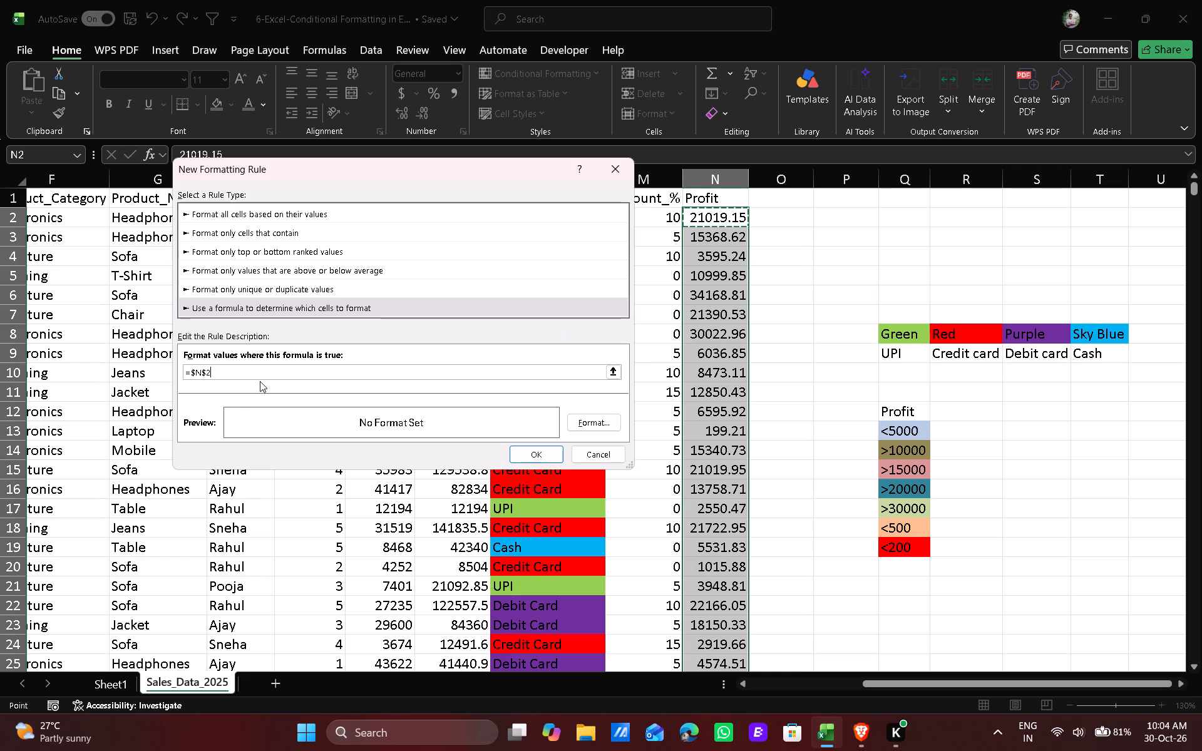
click(207, 373)
key(BackSpace)
click(291, 375)
key(equal)
key(shift+quotedbl)
key(shift+less)
text(5000)
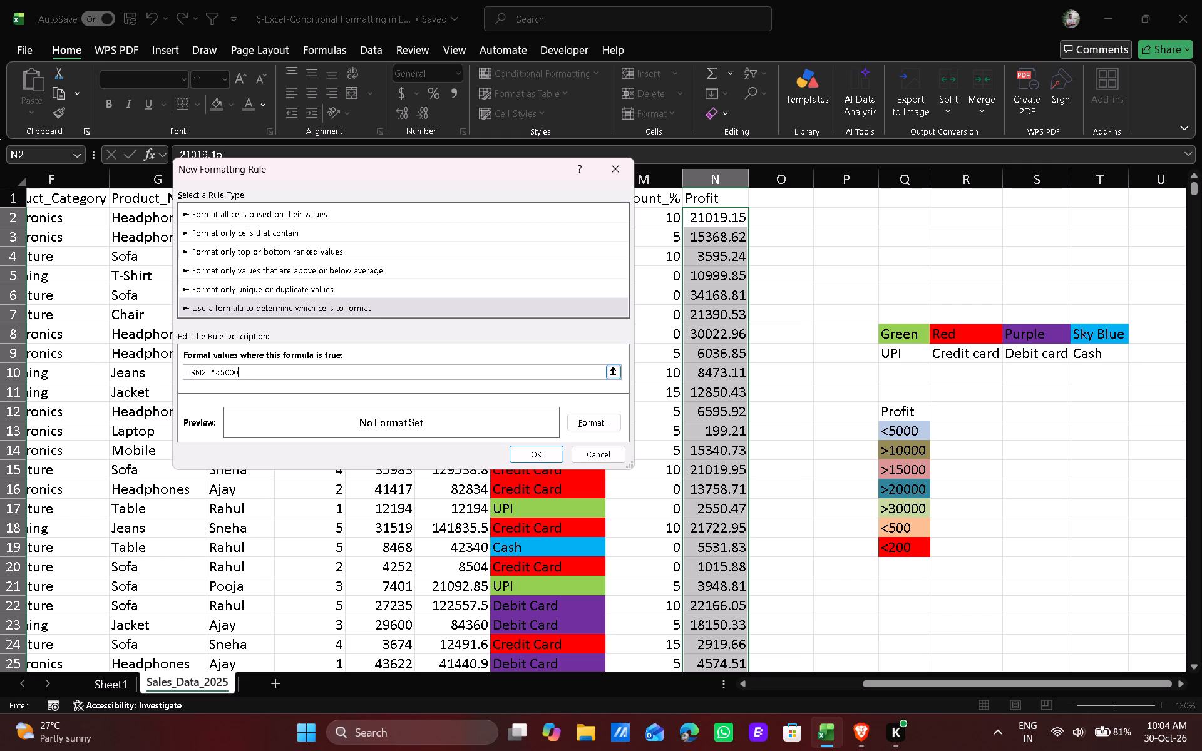
key(shift+quotedbl)
Give the =$N2="<5000" Profit rule a light blue fill matching legend cell Q13 and create the rule.
click(597, 430)
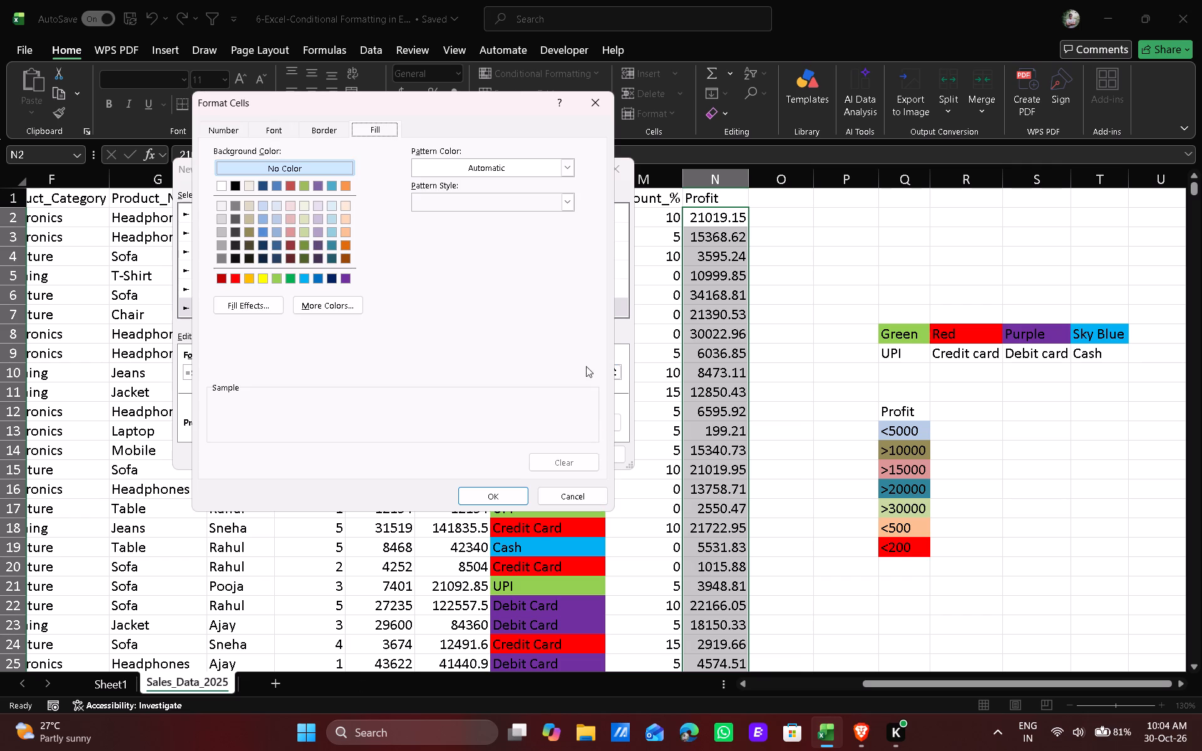
click(278, 215)
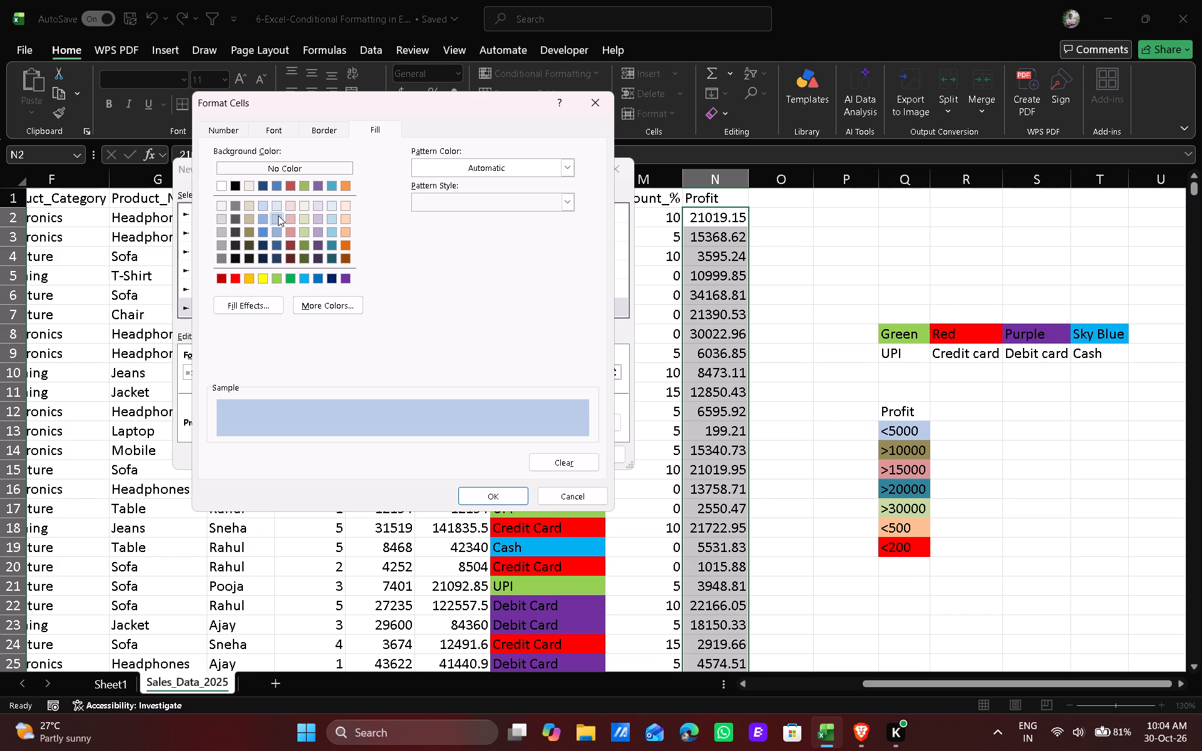
click(280, 234)
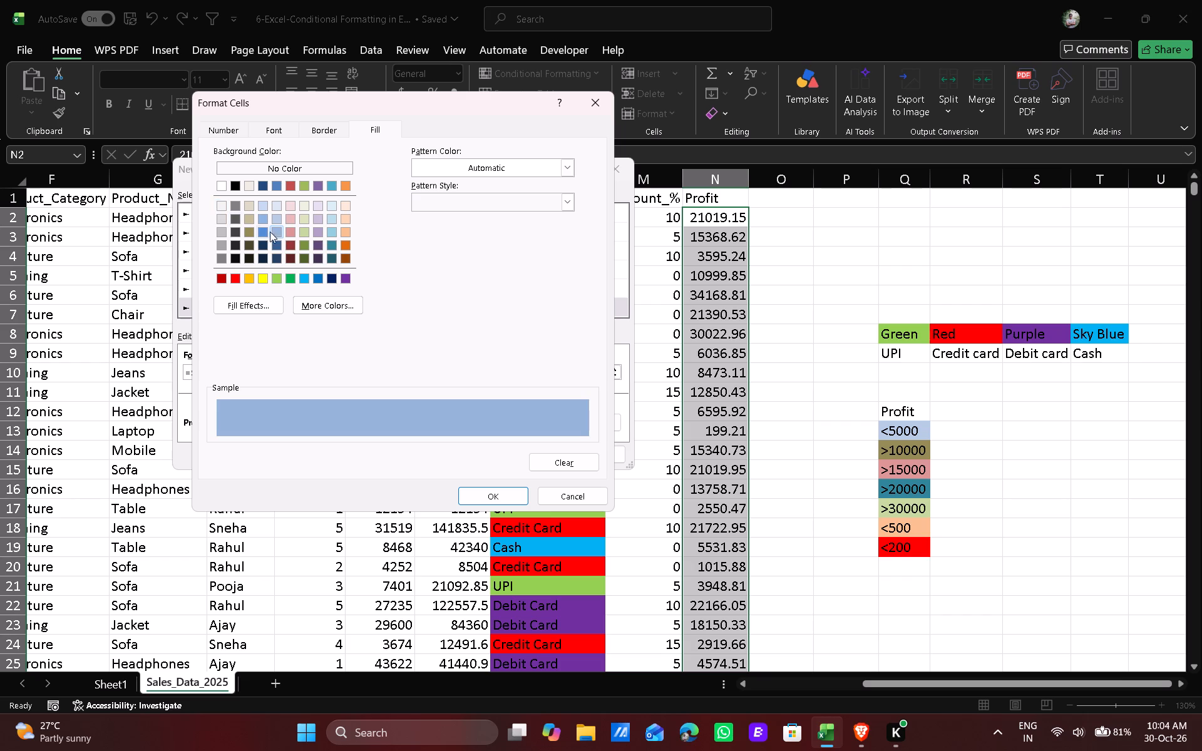
click(275, 215)
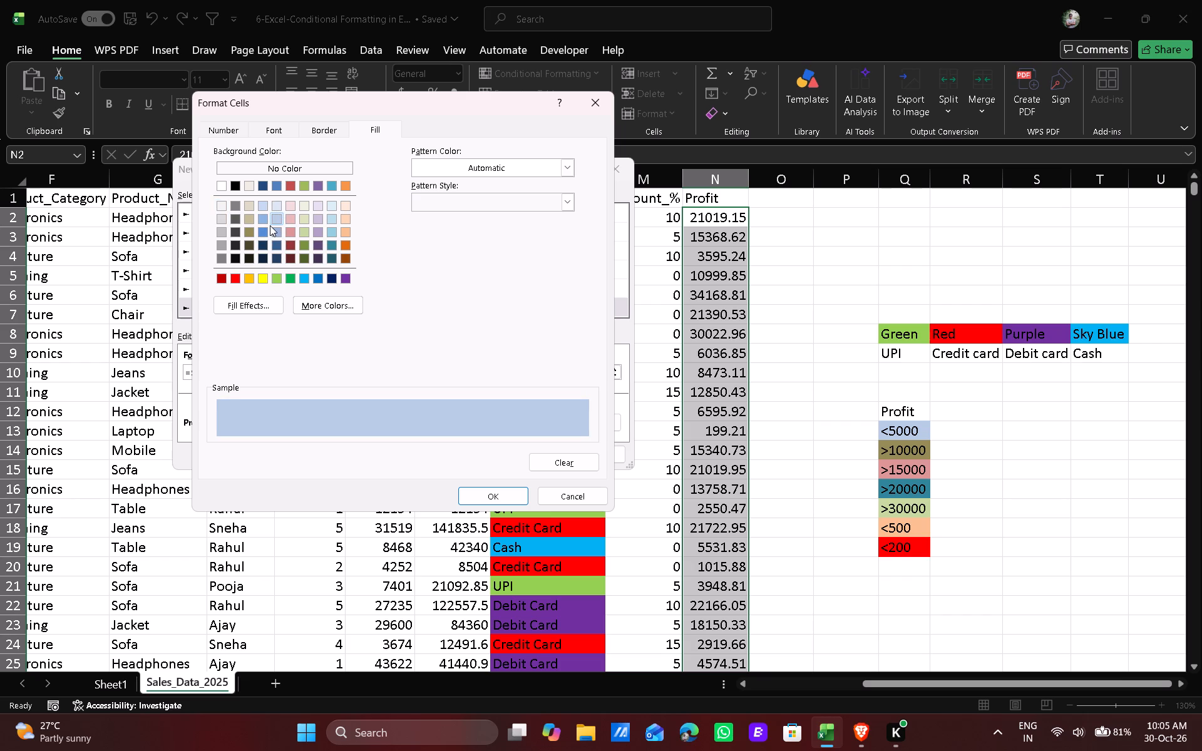
click(260, 217)
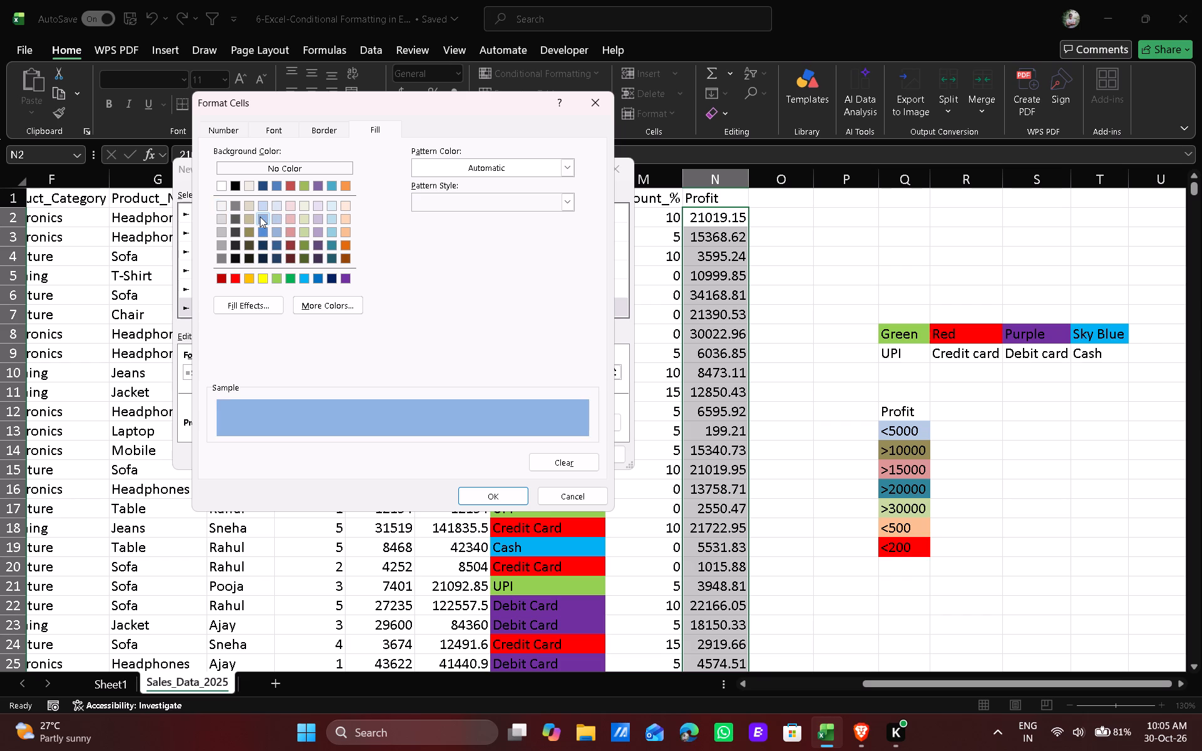
click(275, 223)
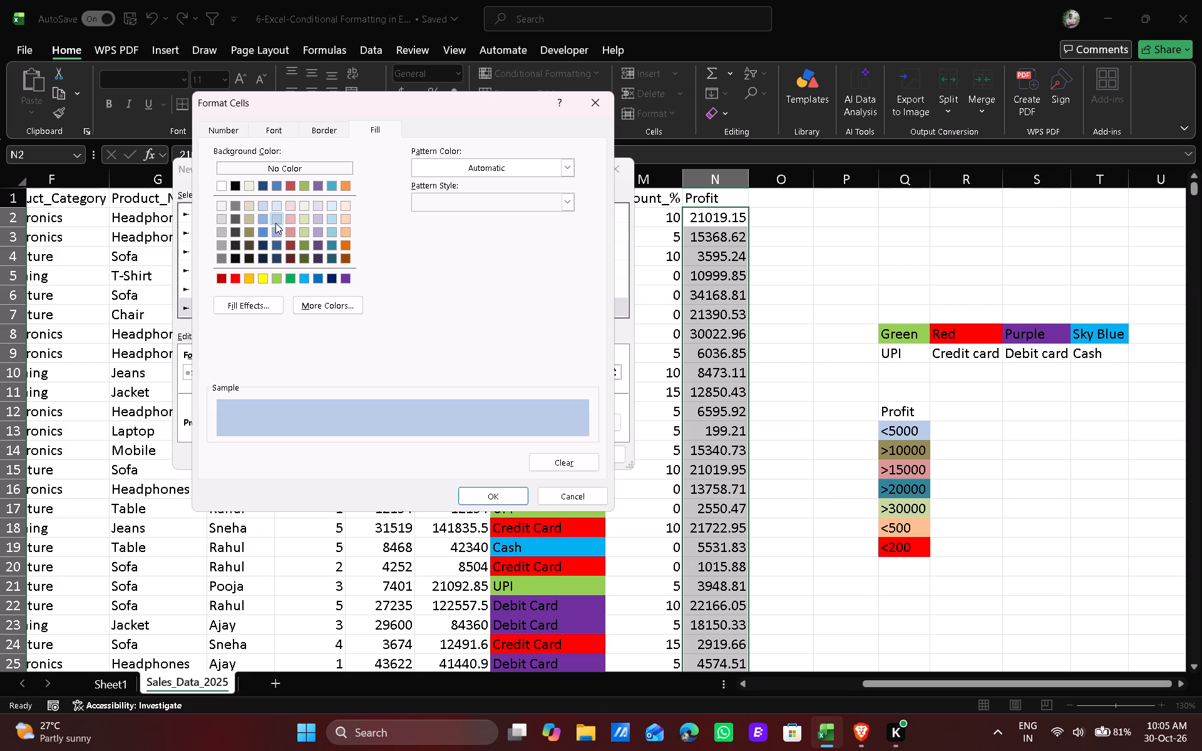
click(491, 501)
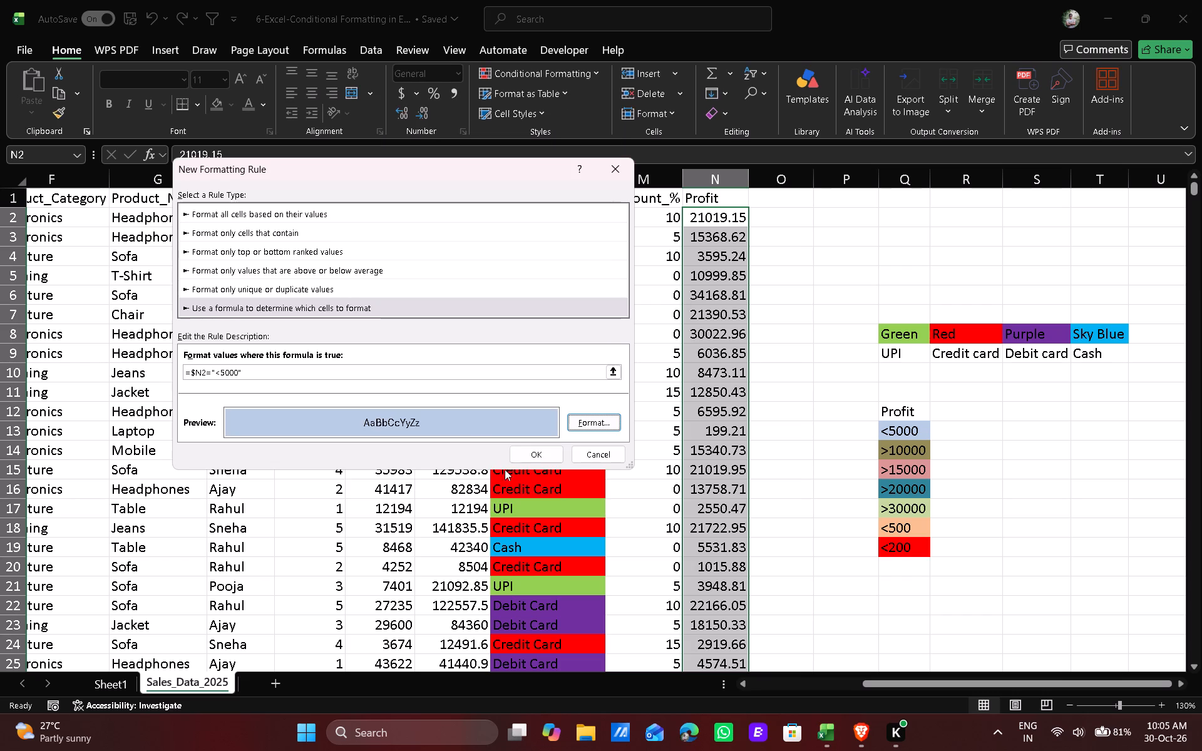
scroll(480, 399, down, 2)
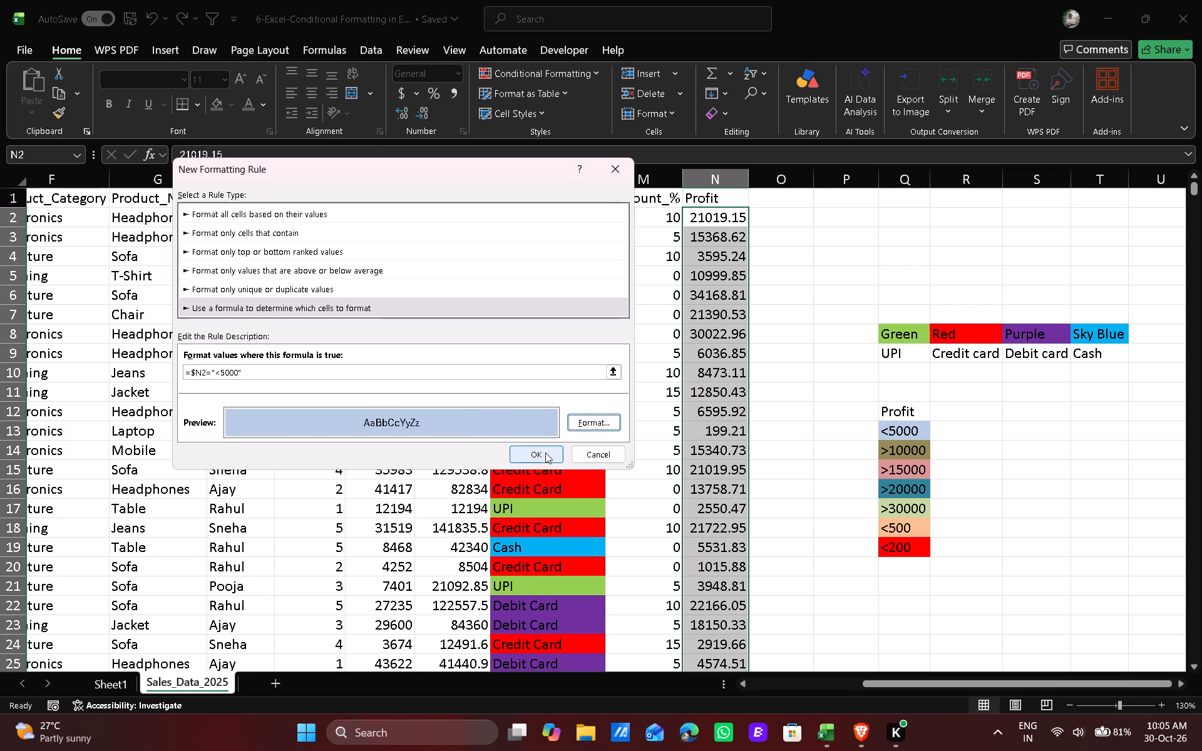
click(545, 452)
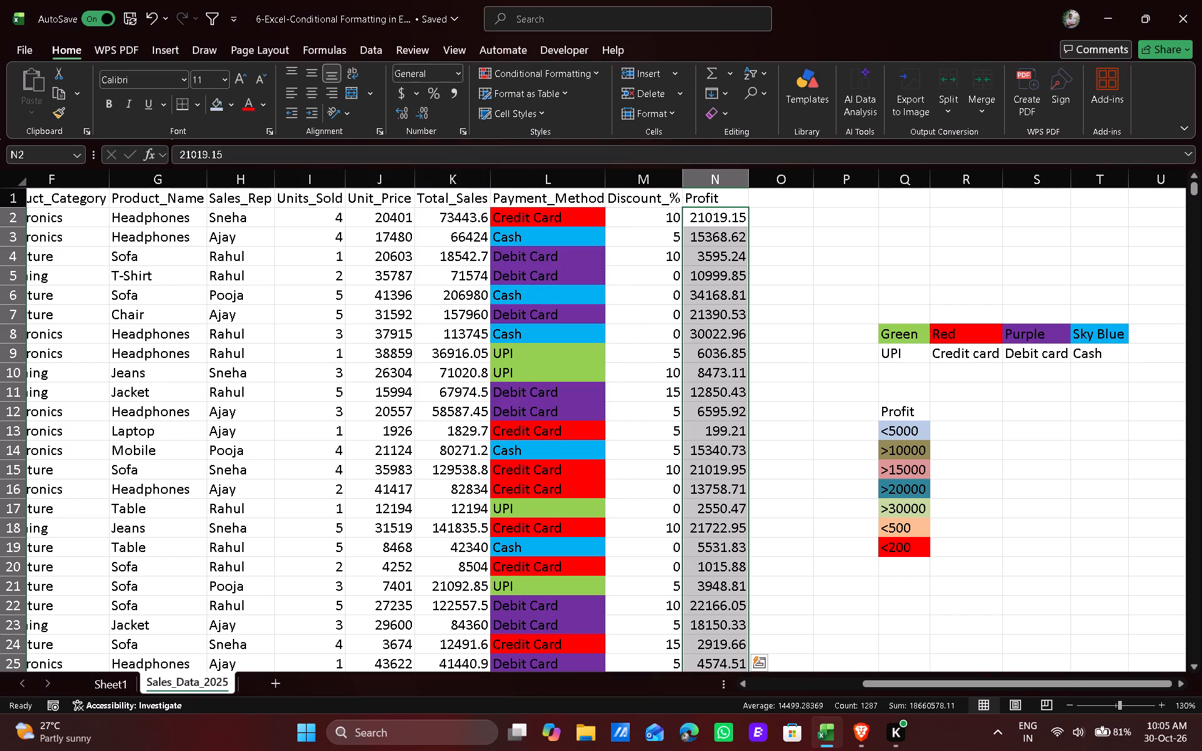
Duplicate the =$N2="<5000" rule in the Conditional Formatting Rules Manager and enable Stop If True for both rules.
click(537, 78)
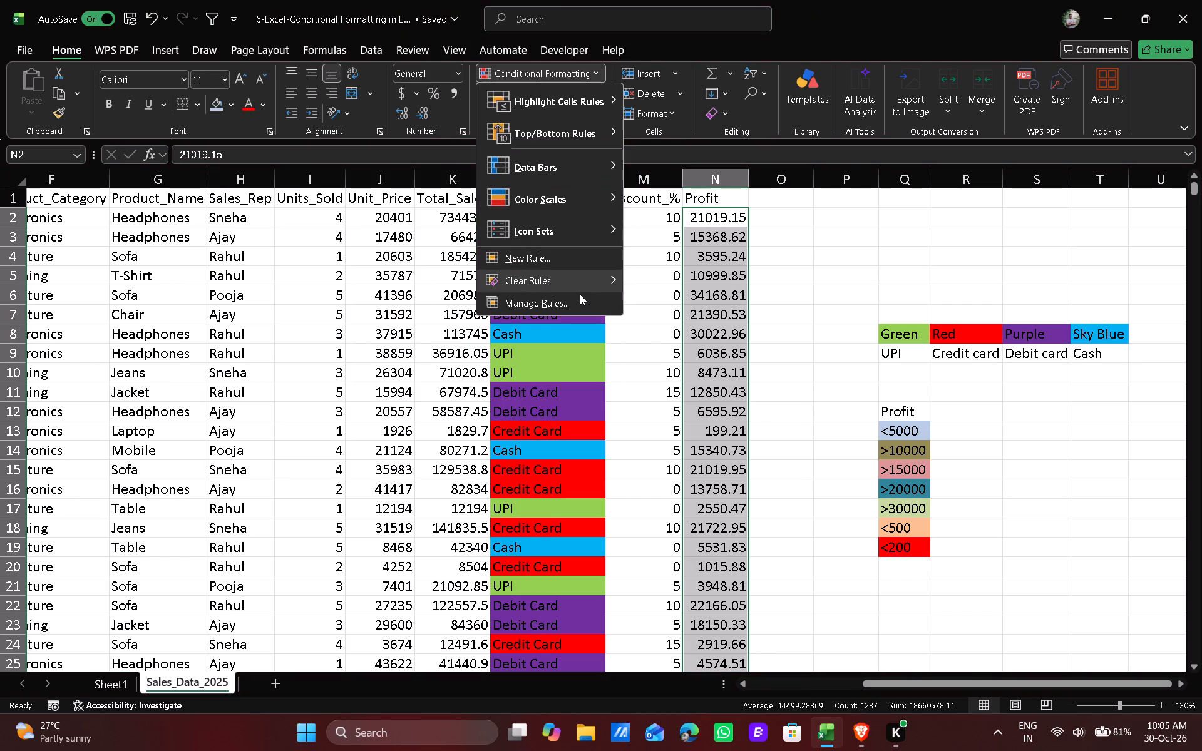
click(580, 296)
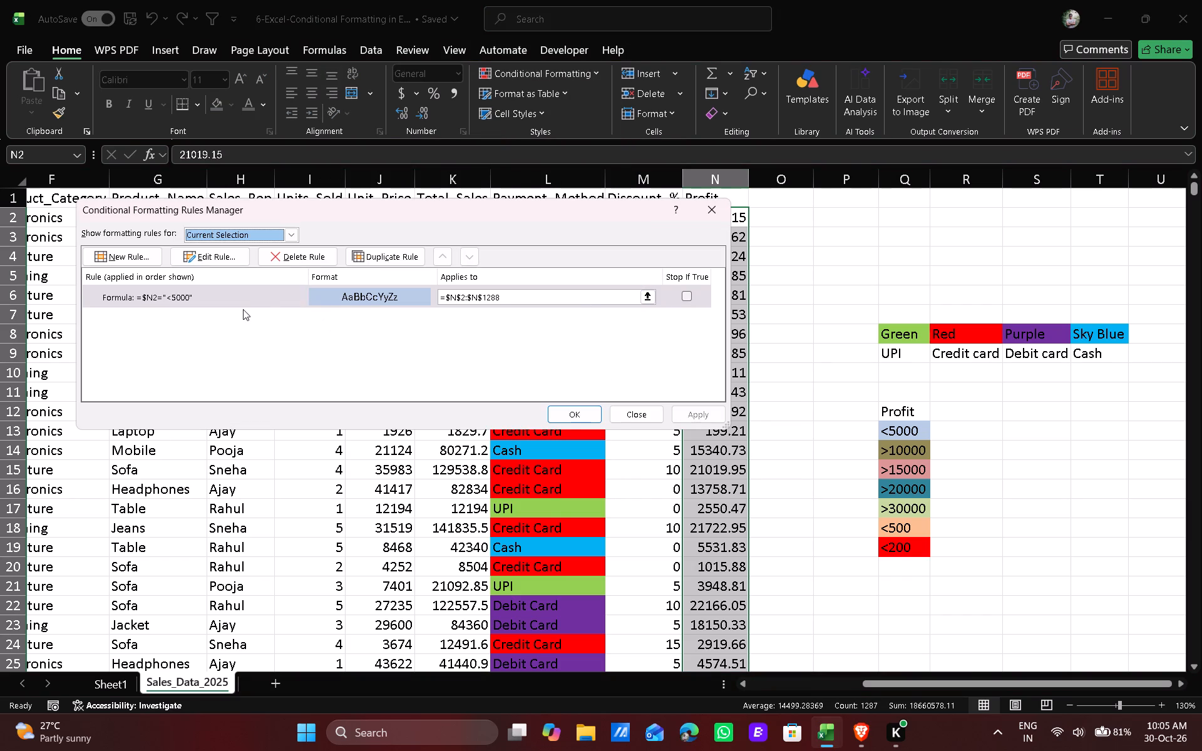
click(401, 297)
click(388, 258)
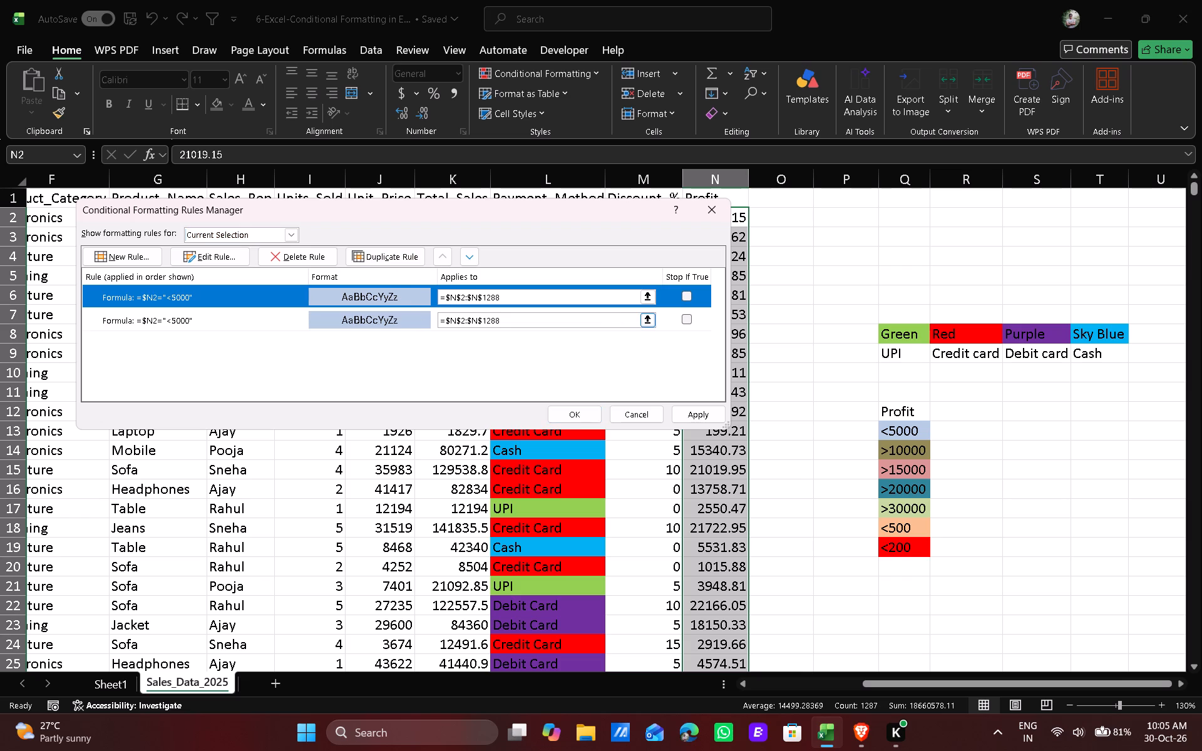
click(686, 315)
click(686, 300)
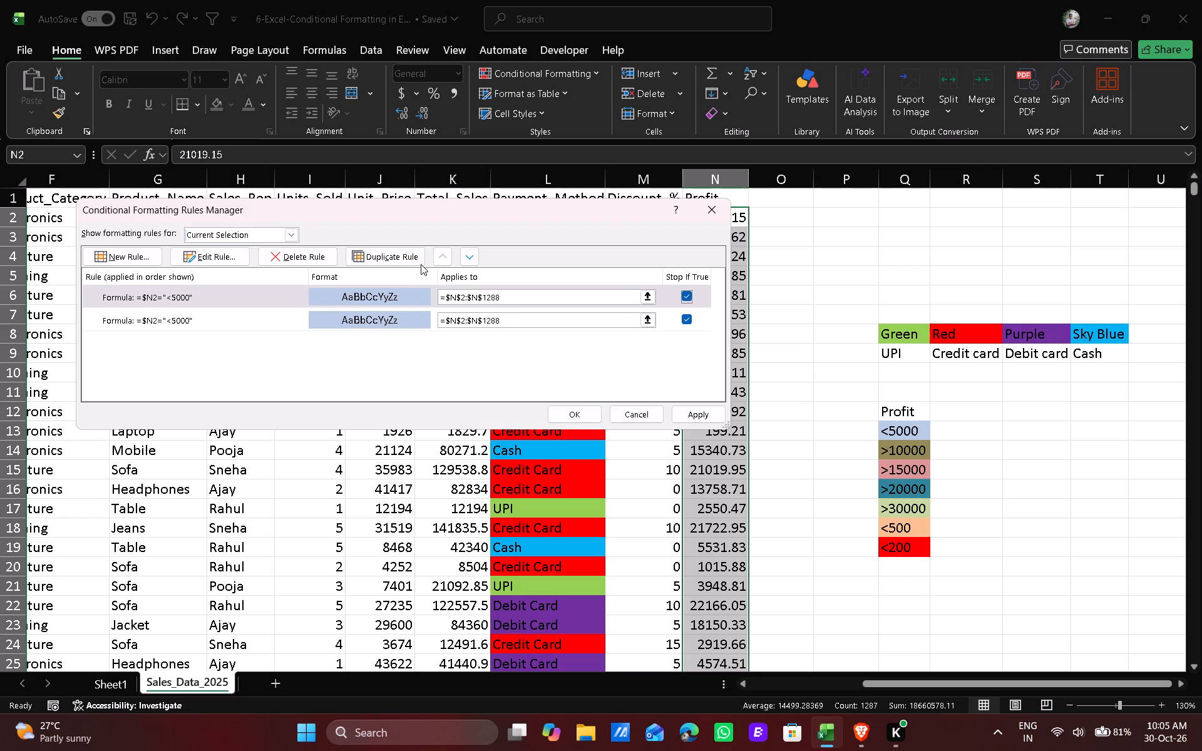
Duplicate the =$N2="<5000" rule five more times to provide rules for the remaining Profit thresholds.
click(389, 257)
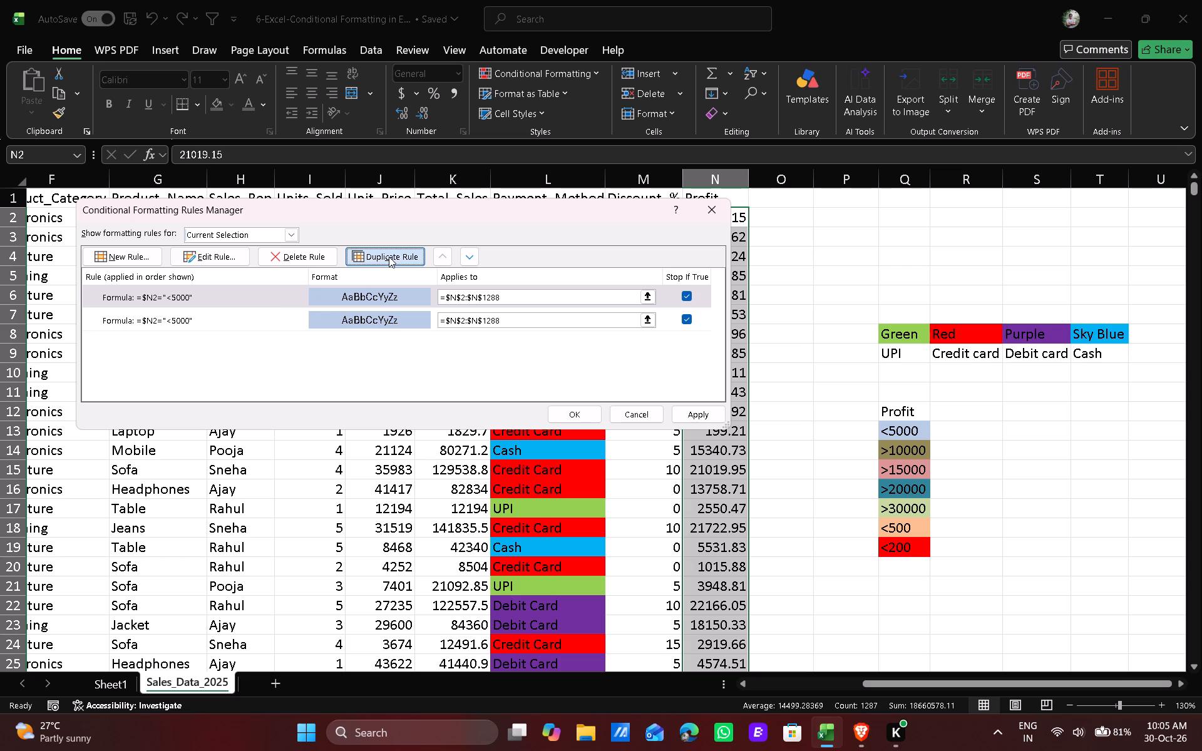
click(389, 257)
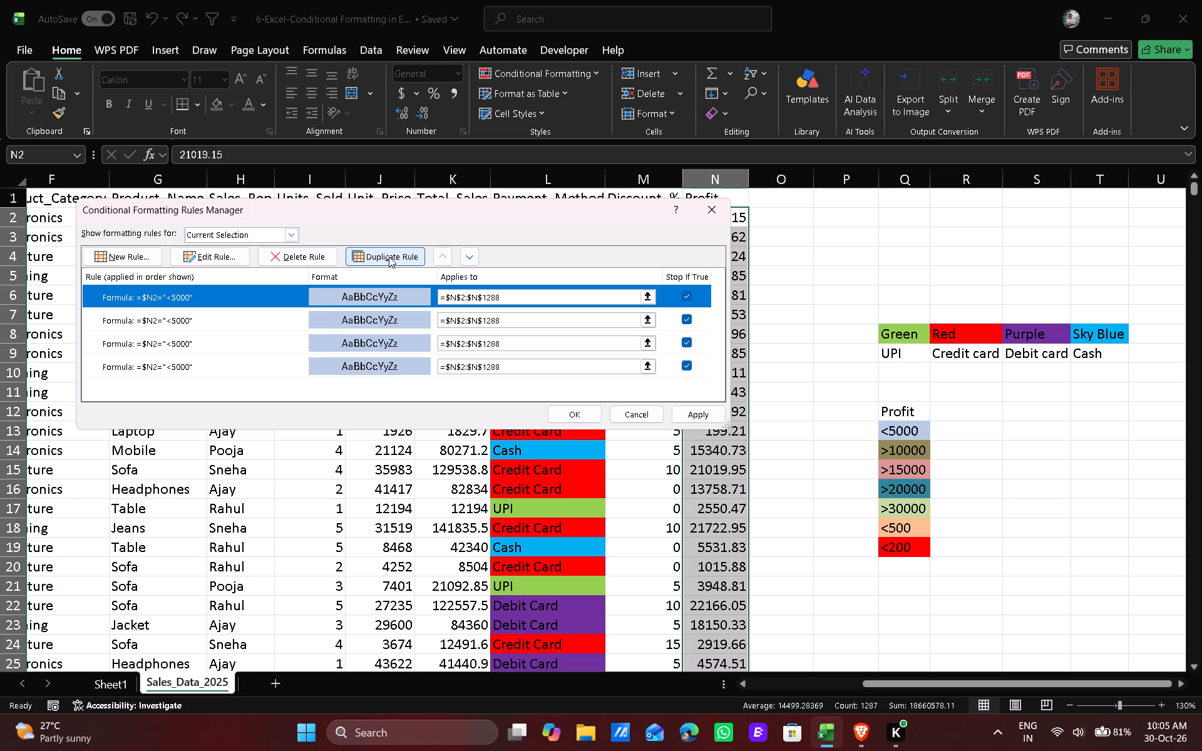
click(389, 257)
click(389, 257)
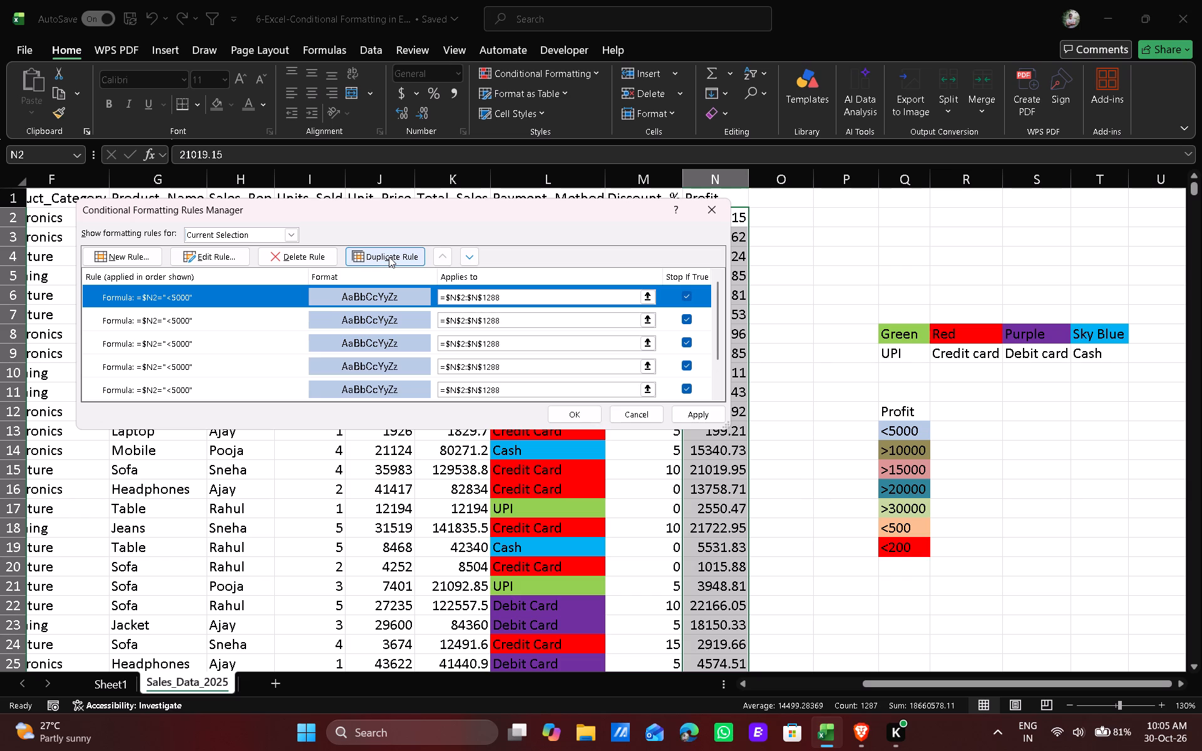
click(389, 257)
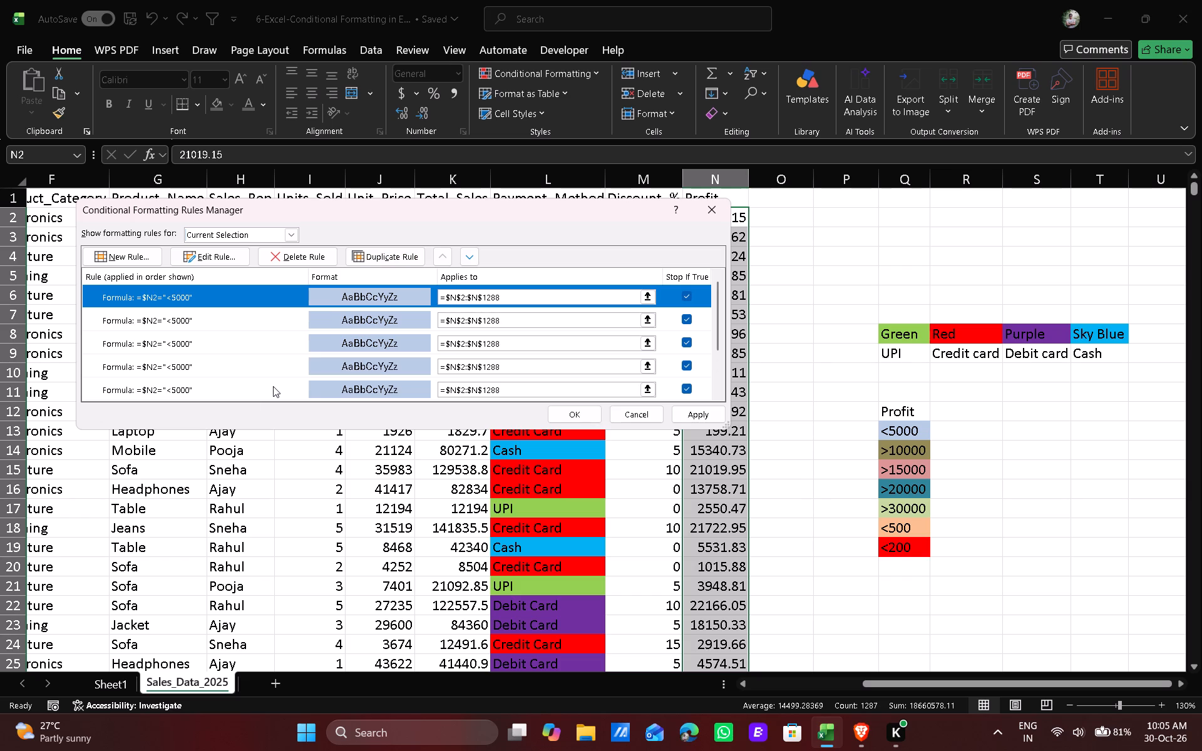
Change the formula of the second rule in the list to =$N2=">10000".
scroll(236, 387, down, 5)
scroll(223, 387, up, 6)
scroll(209, 322, up, 4)
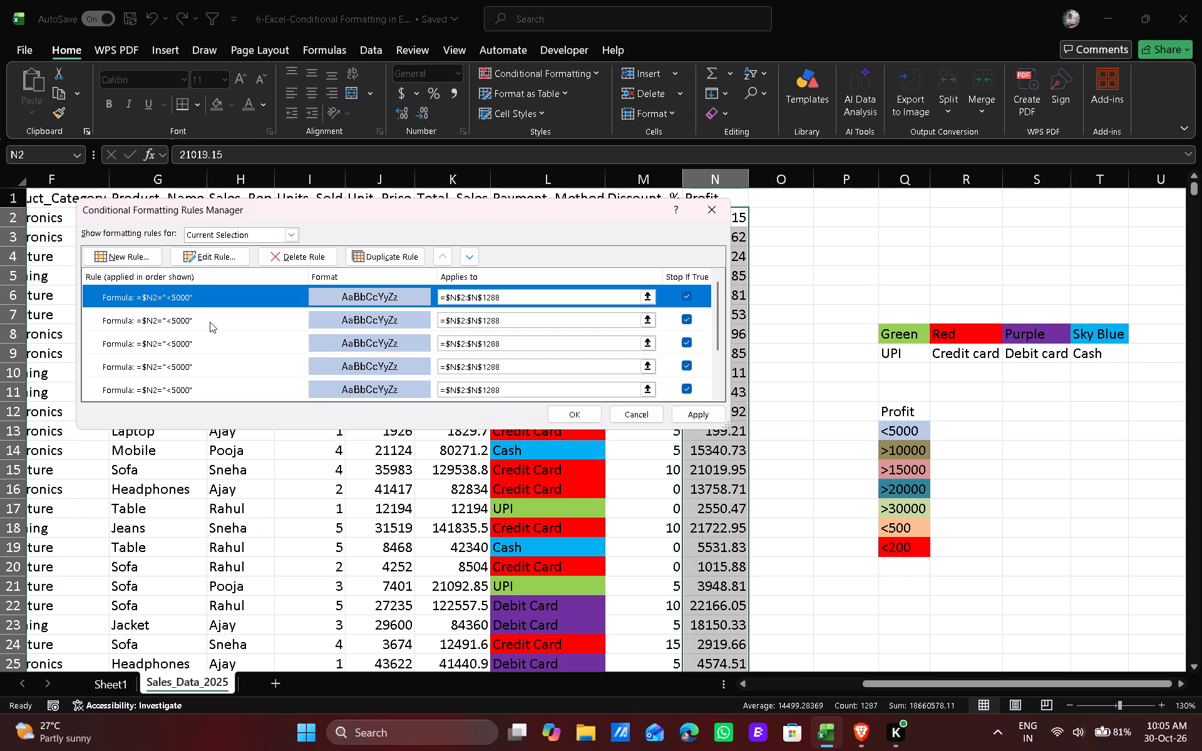
double_click(209, 322)
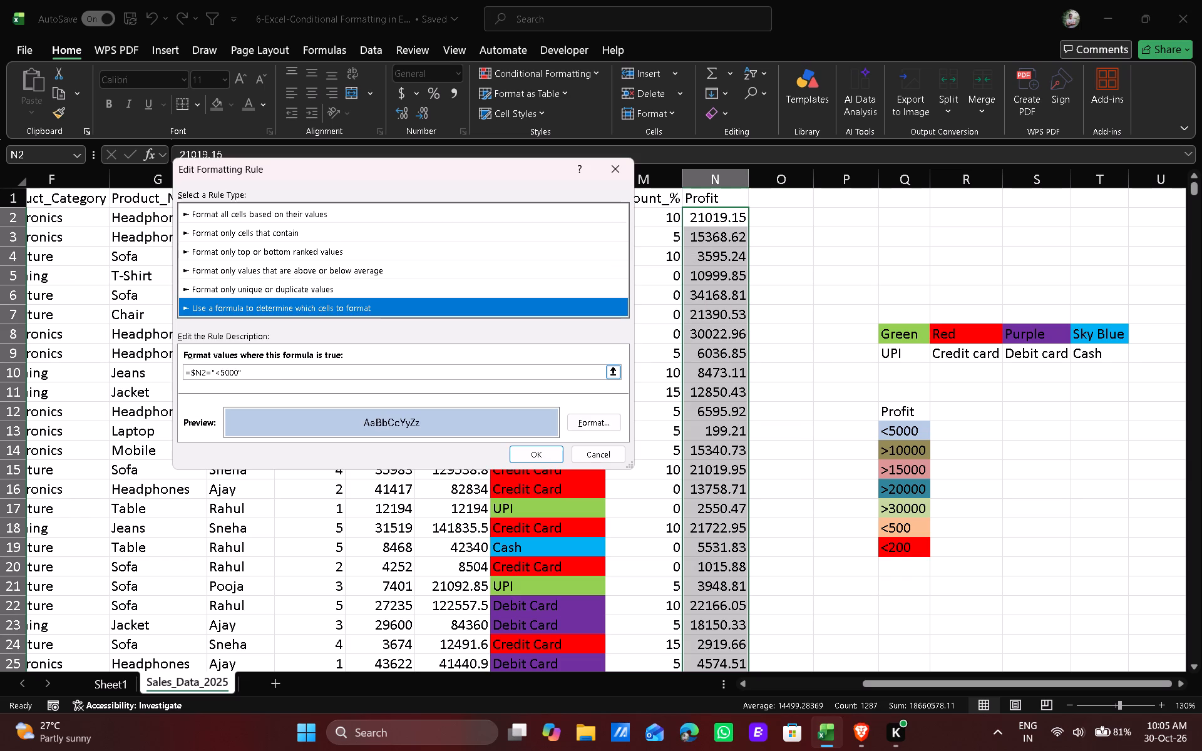
click(232, 372)
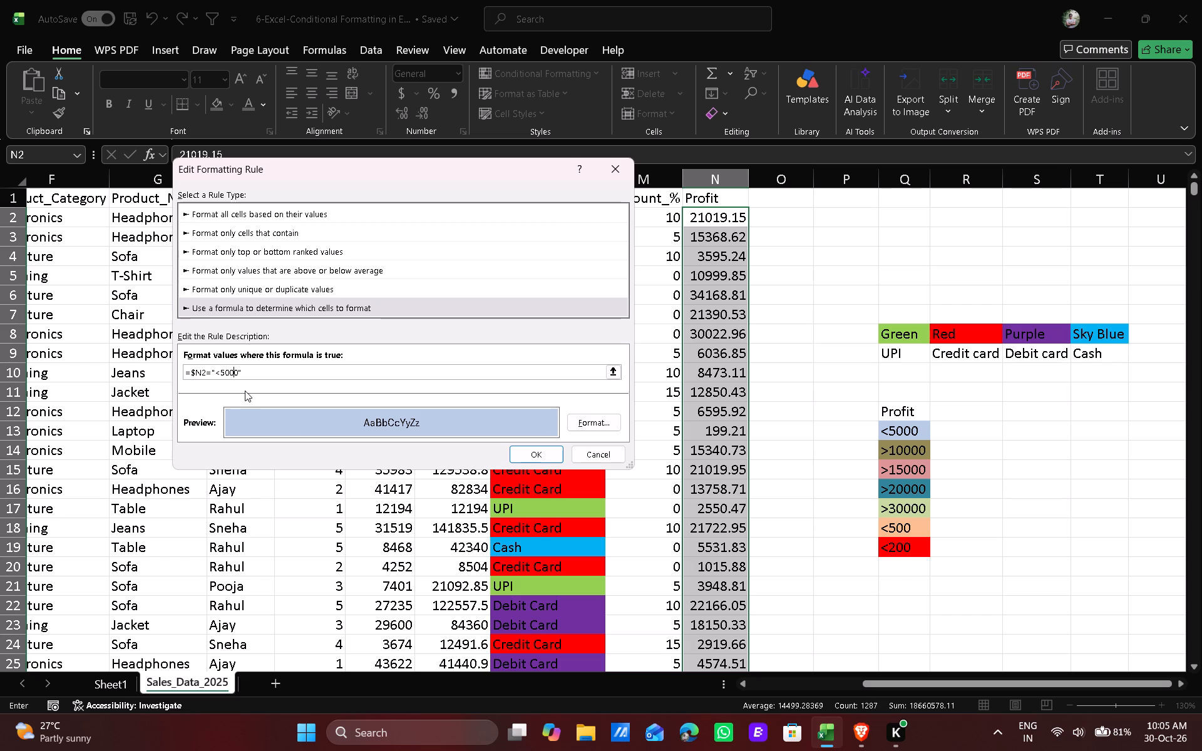
key(BackSpace)
key(BackSpace)
key(BackSpace)
key(BackSpace)
key(shift+greater)
text(1000)
Set the >10000 rule's fill to dark tan, matching legend cell Q14, and save the rule.
click(606, 417)
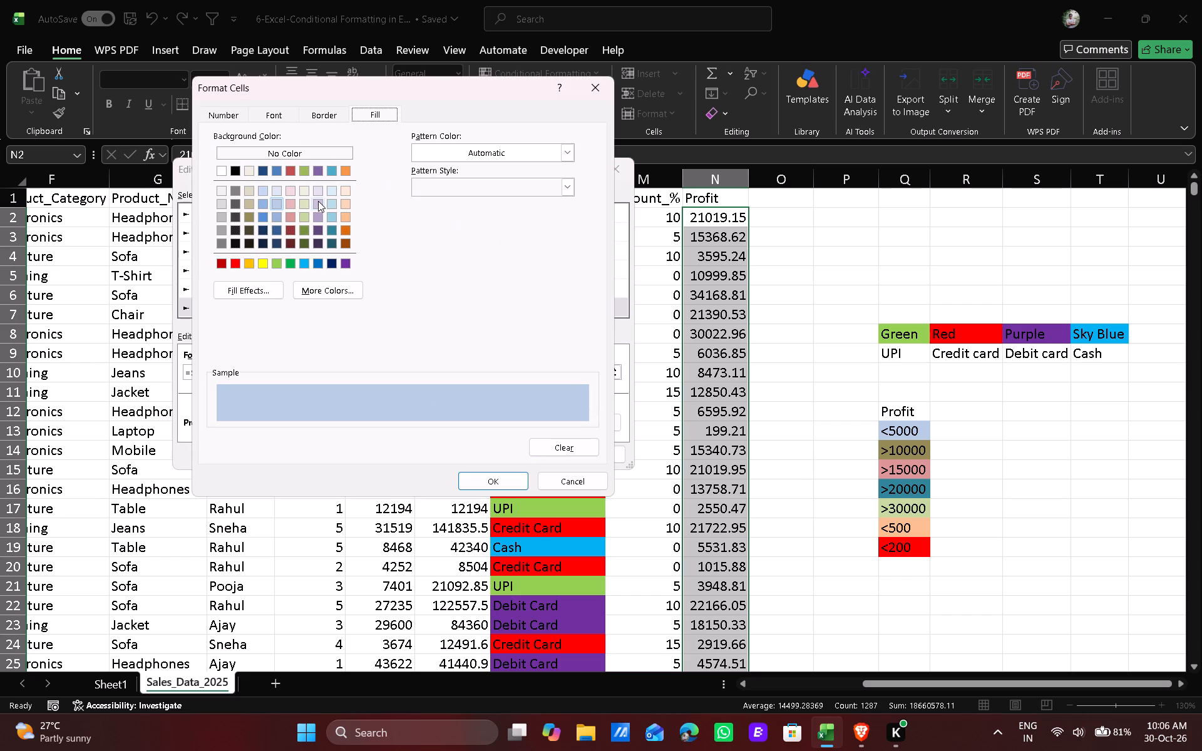
click(306, 232)
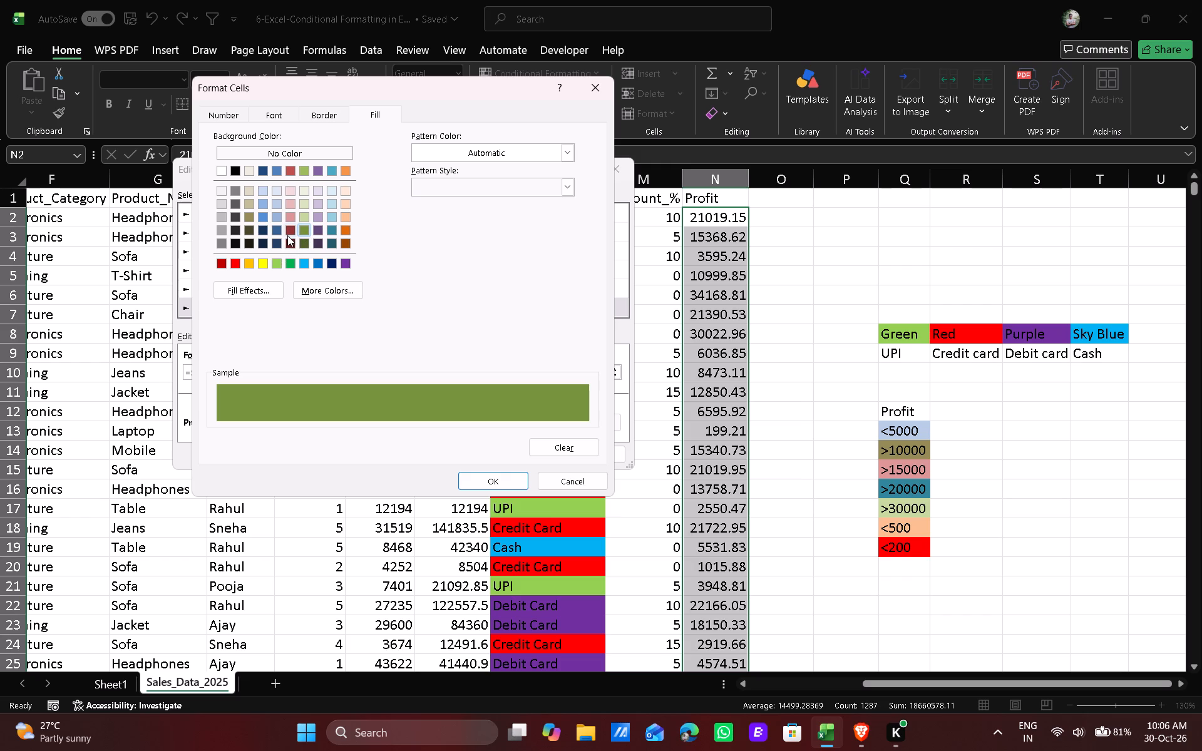
click(248, 217)
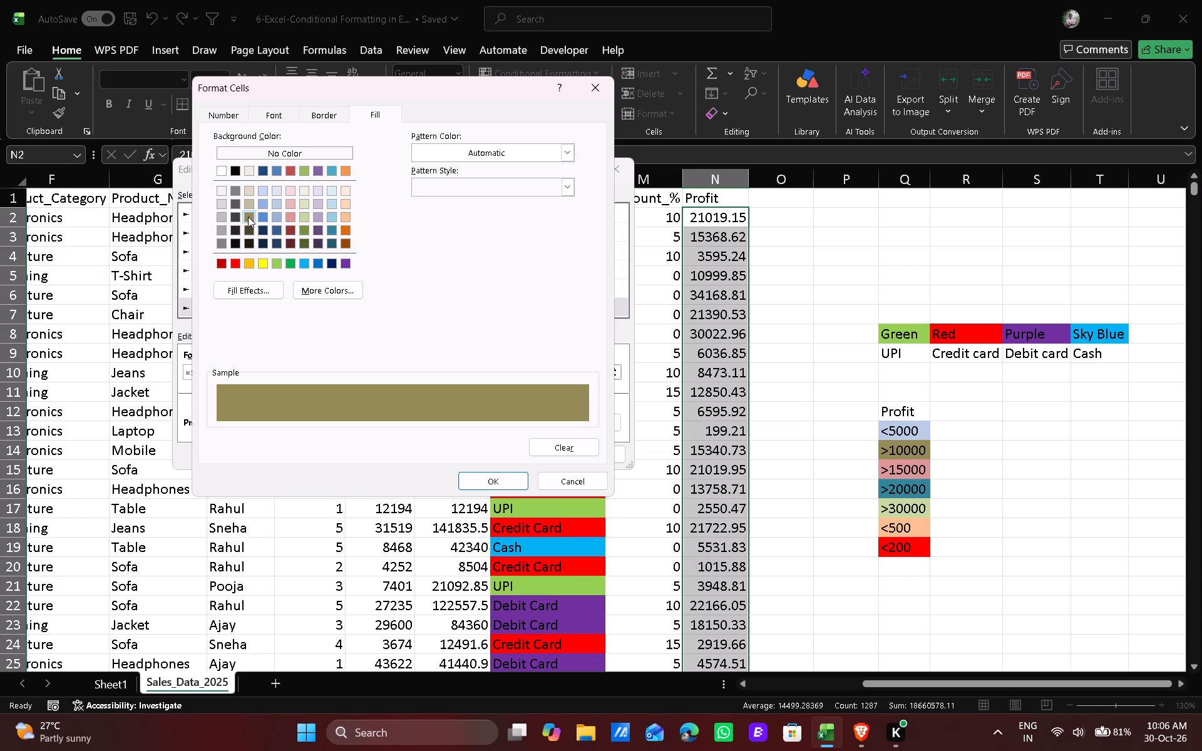
click(248, 228)
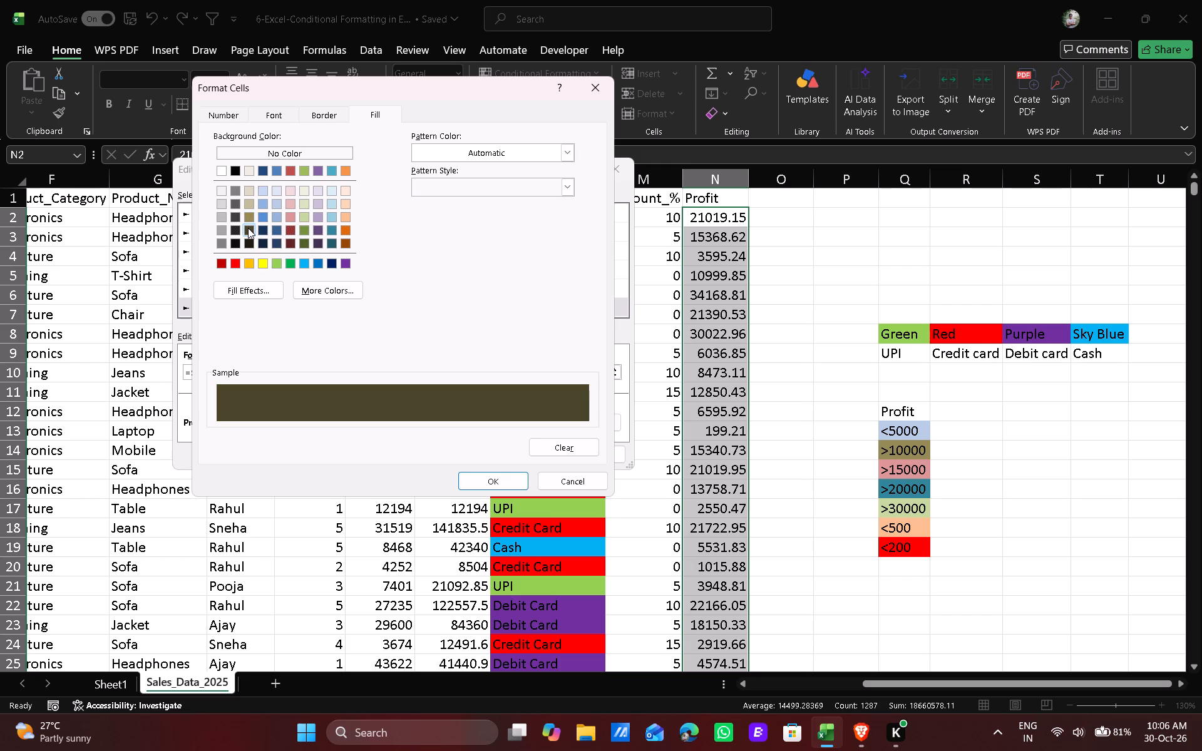
click(250, 212)
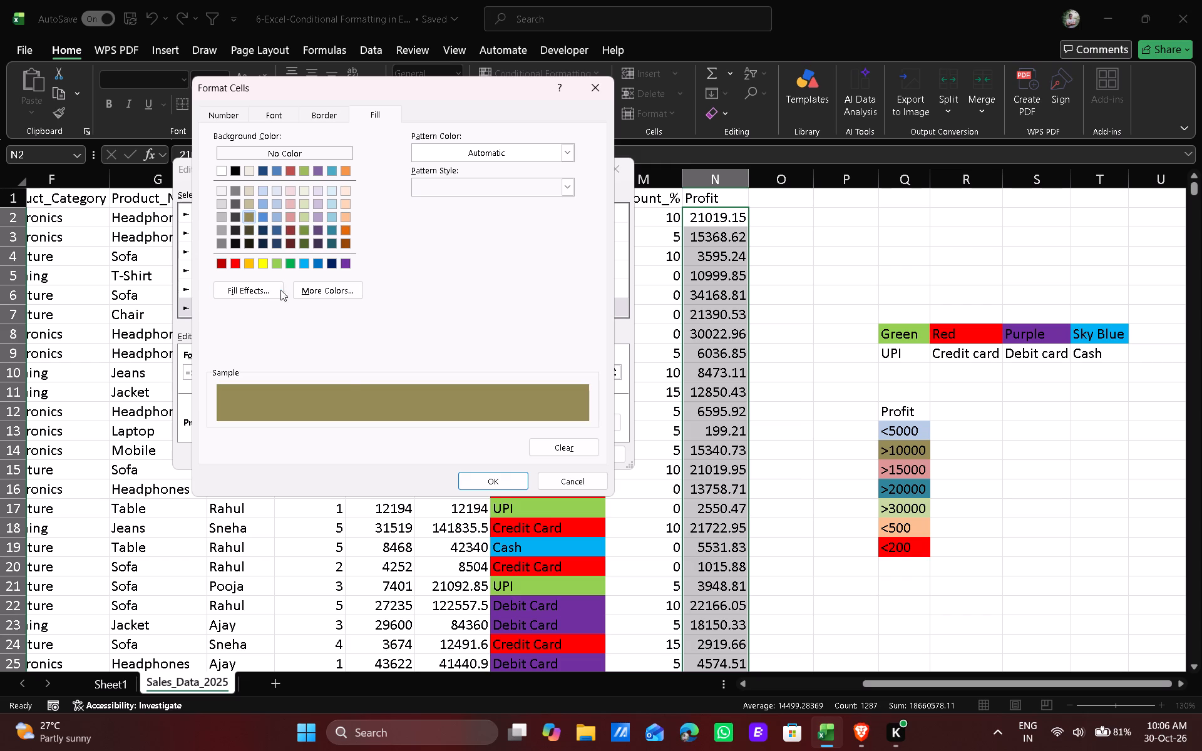
click(494, 482)
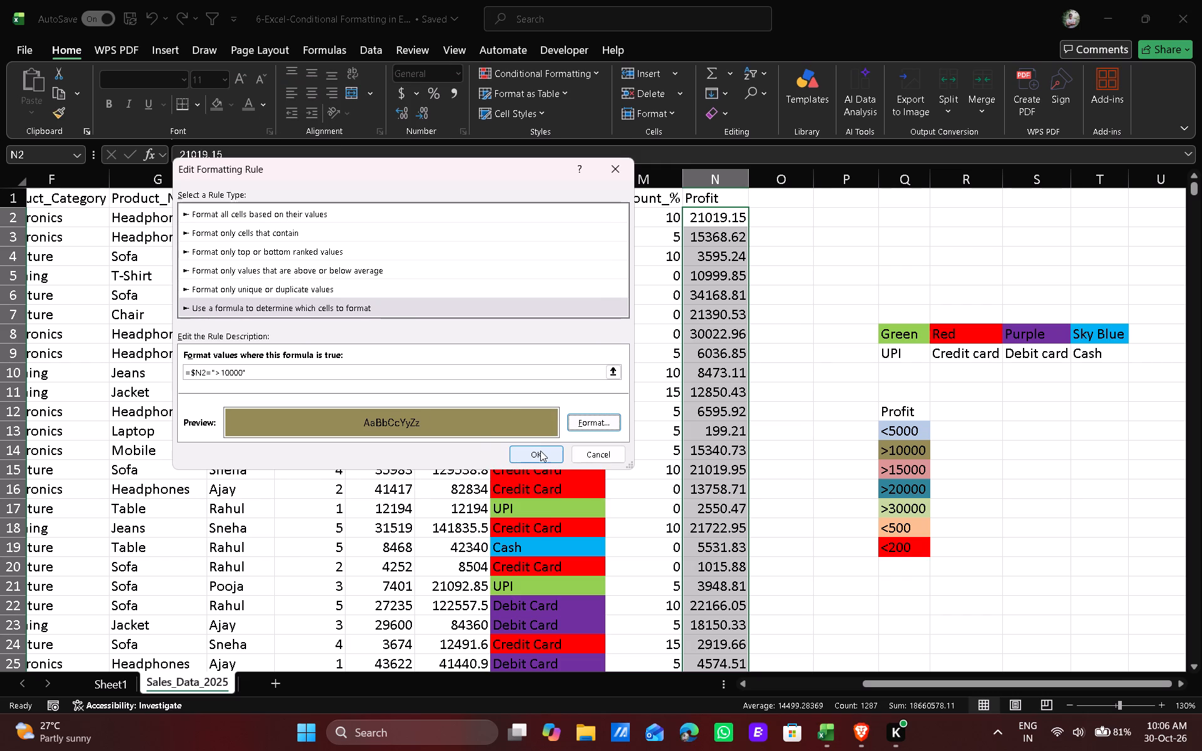
click(542, 450)
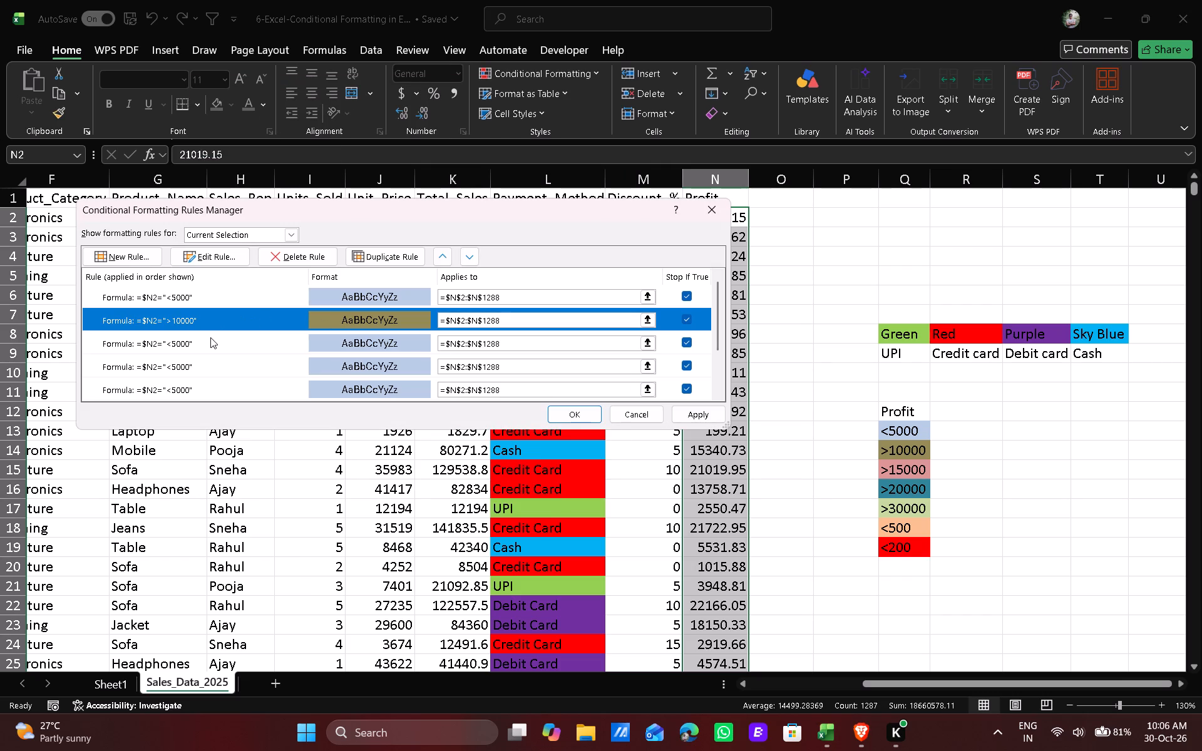
Change the third rule's formula to =$N2=">15000" and give it the light red fill matching legend cell Q15.
double_click(208, 339)
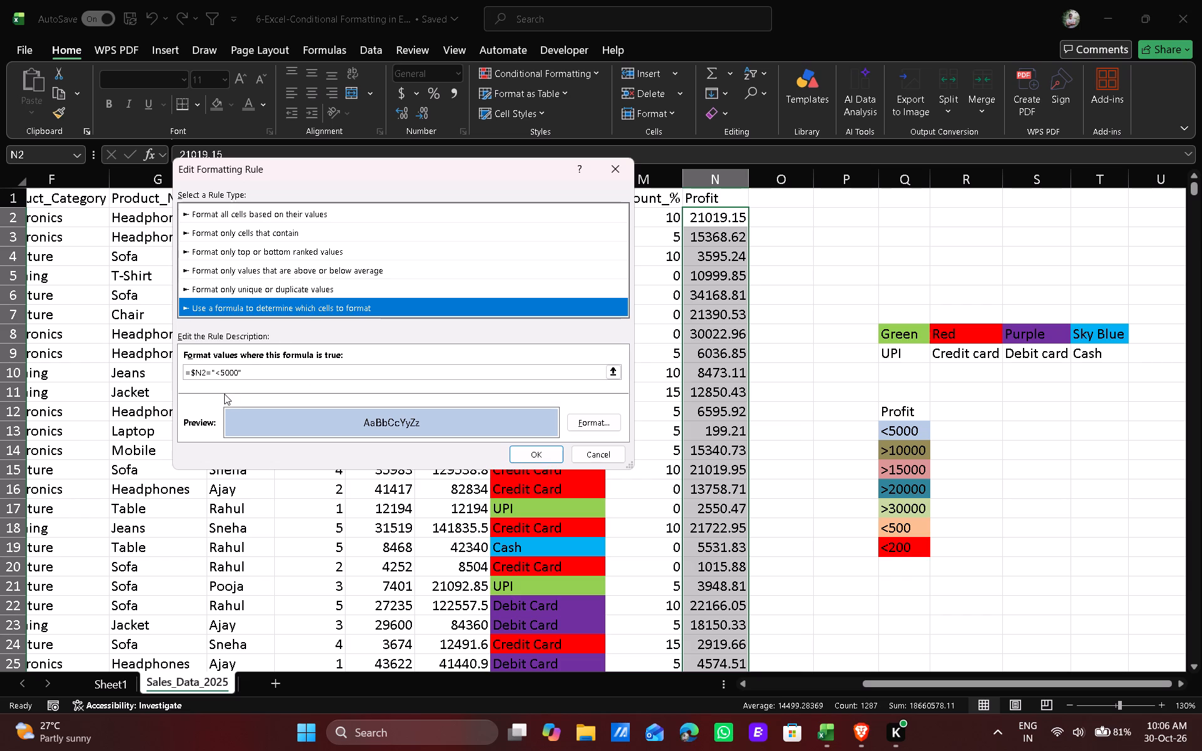
click(225, 372)
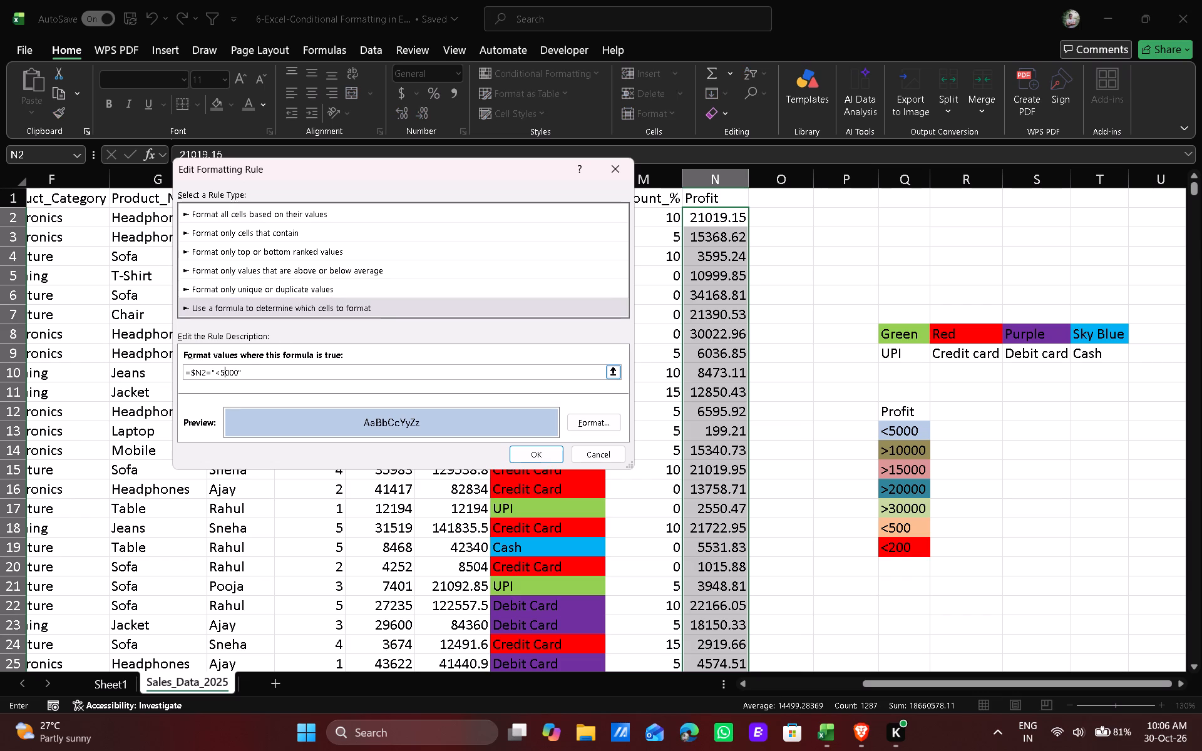
key(BackSpace)
key(BackSpace)
key(shift+greater)
text(15)
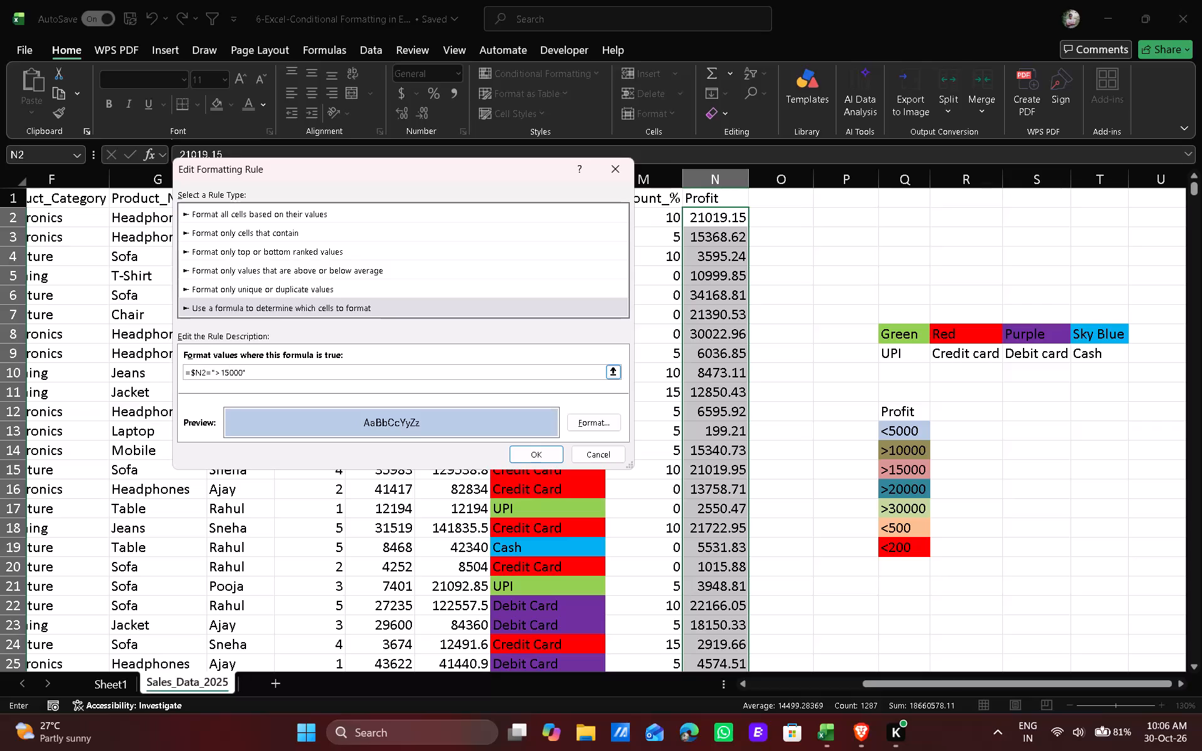
click(582, 431)
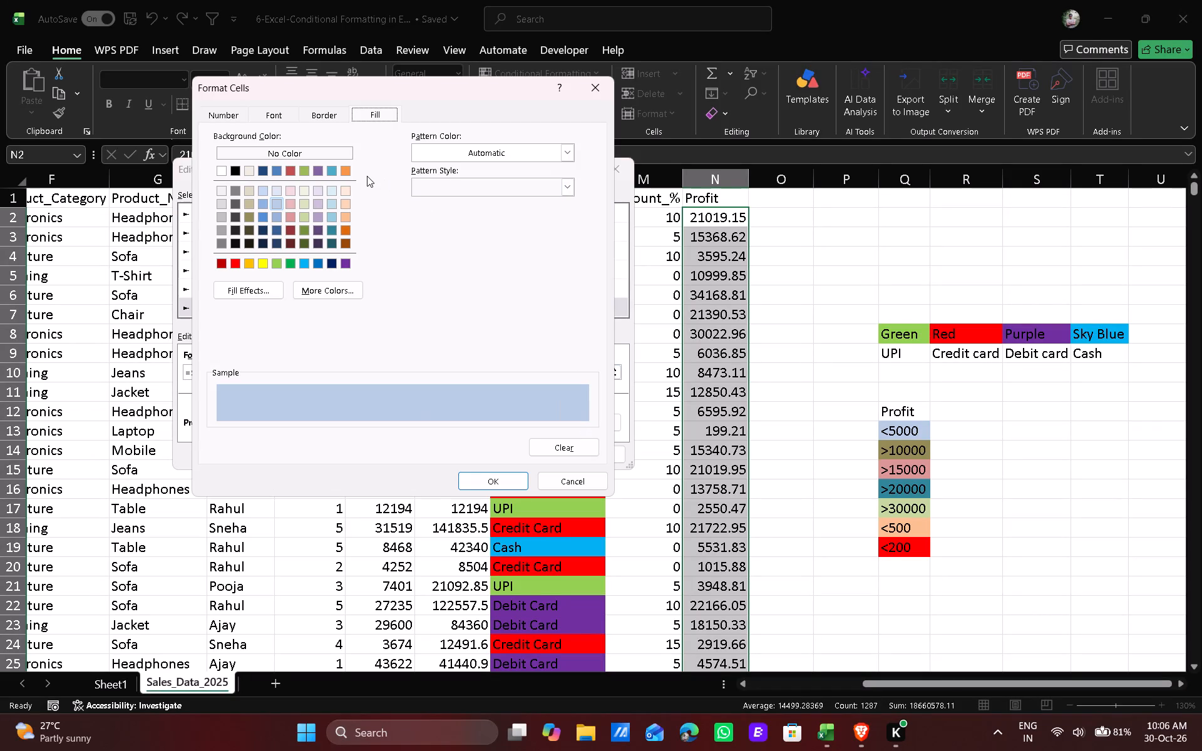
click(294, 222)
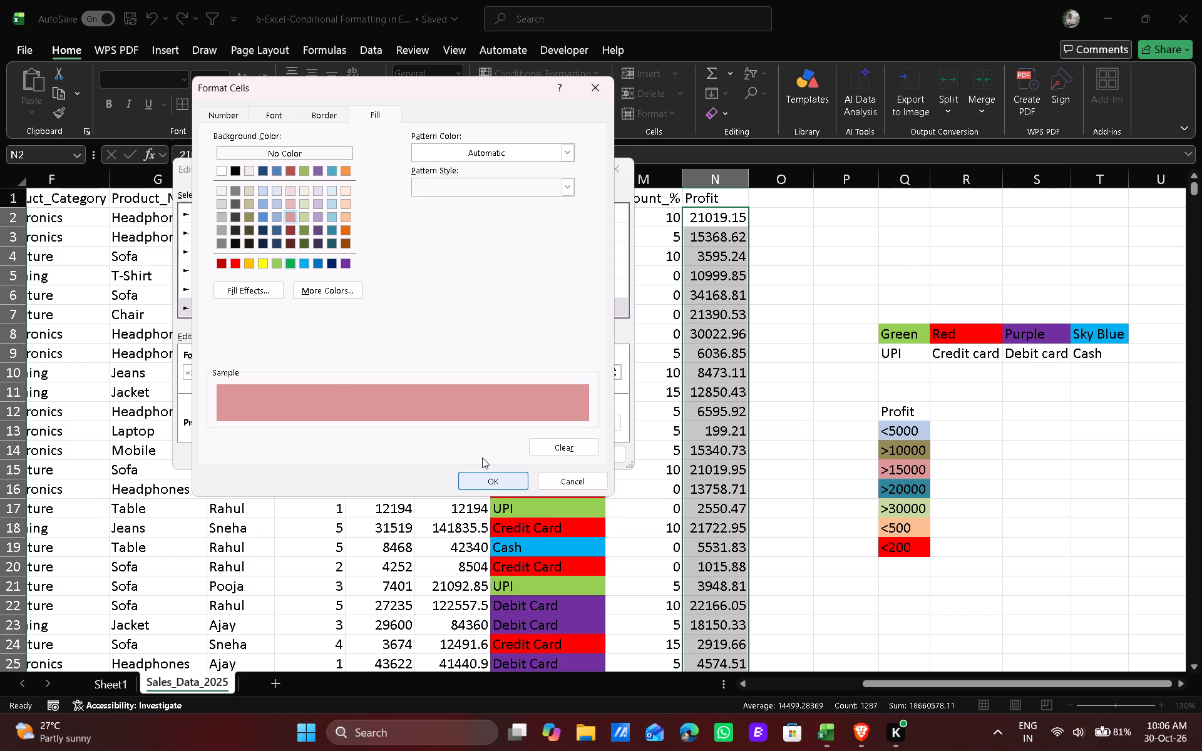
click(480, 491)
click(488, 475)
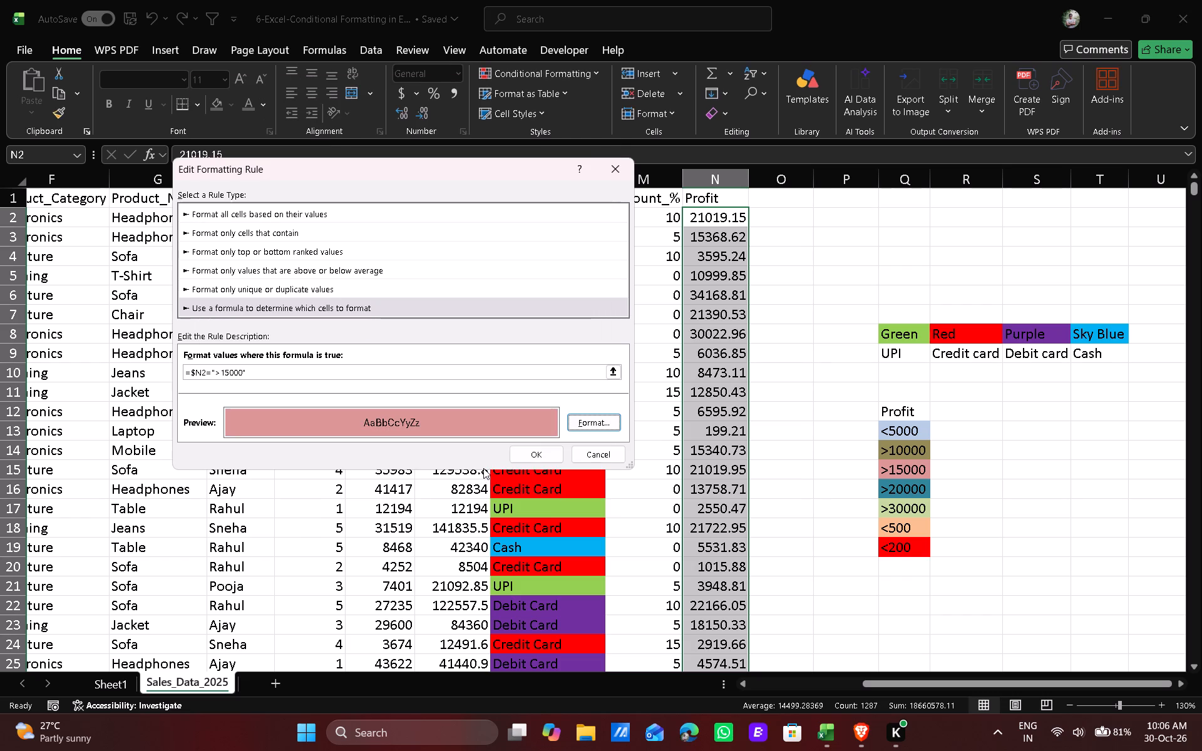
click(539, 457)
Change the fourth rule's formula to =$N2=">20000" and give it a dark blue fill.
double_click(217, 371)
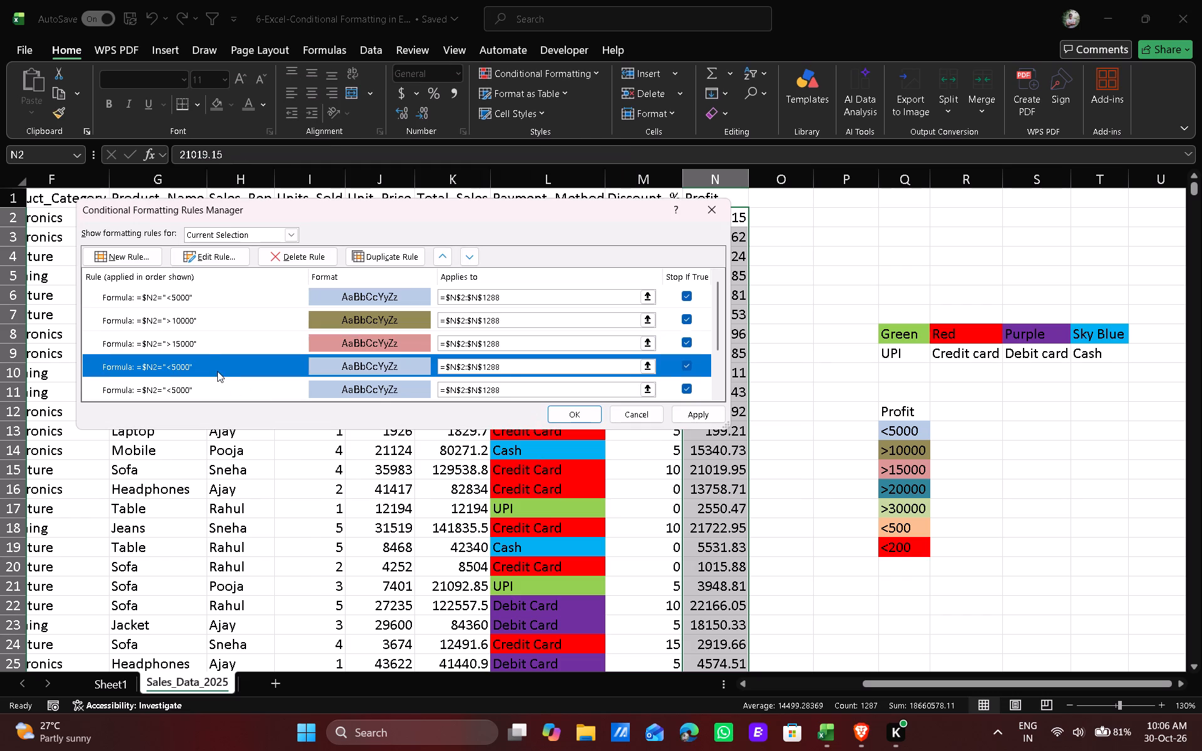
click(232, 372)
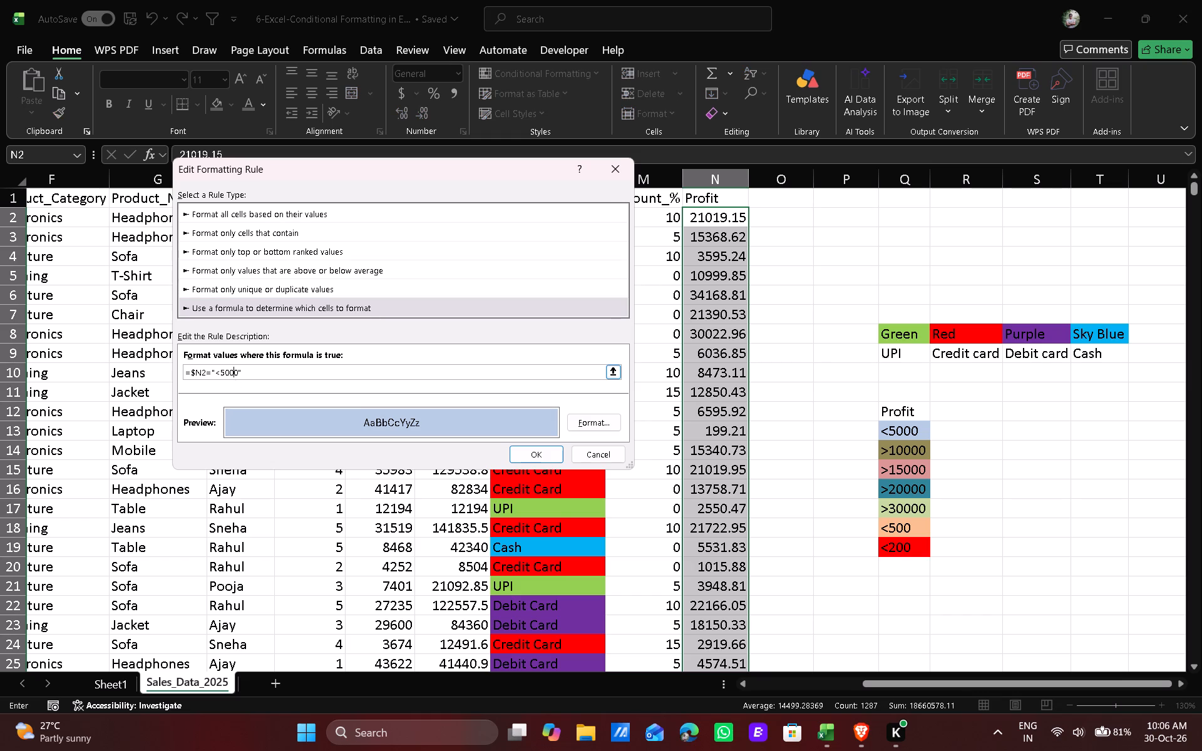
click(231, 370)
key(BackSpace)
key(BackSpace)
key(BackSpace)
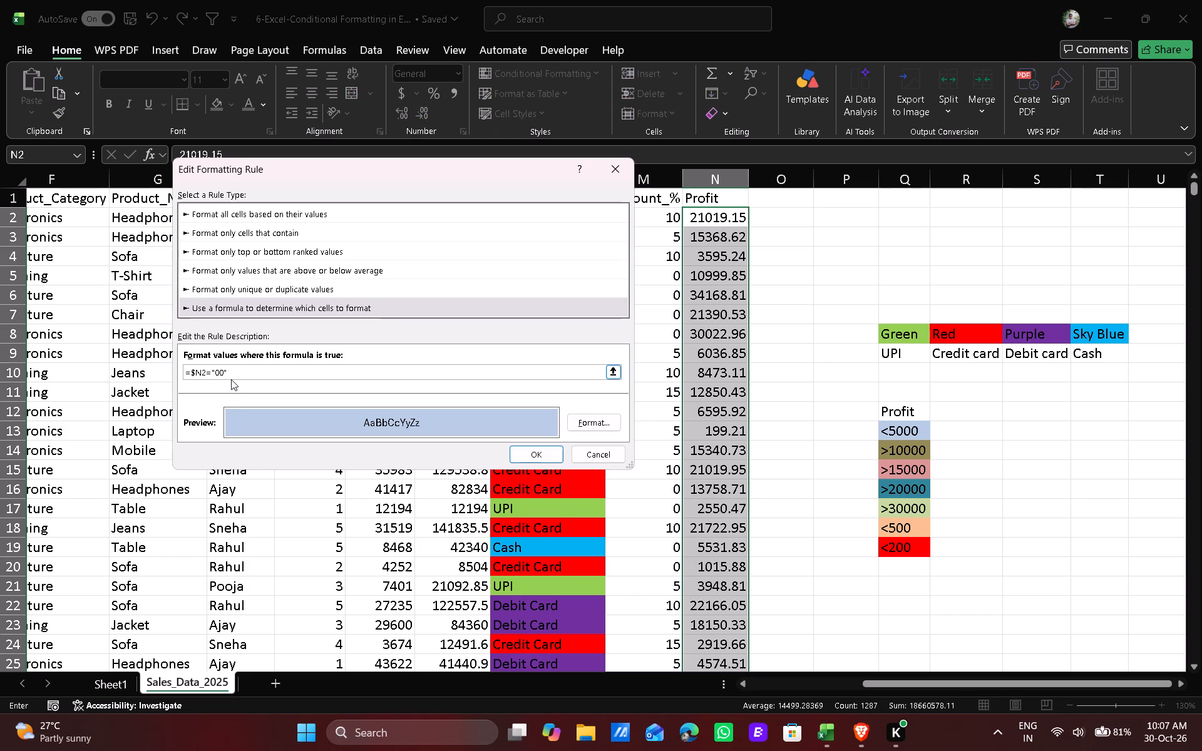
key(shift+greater)
text(200)
click(610, 419)
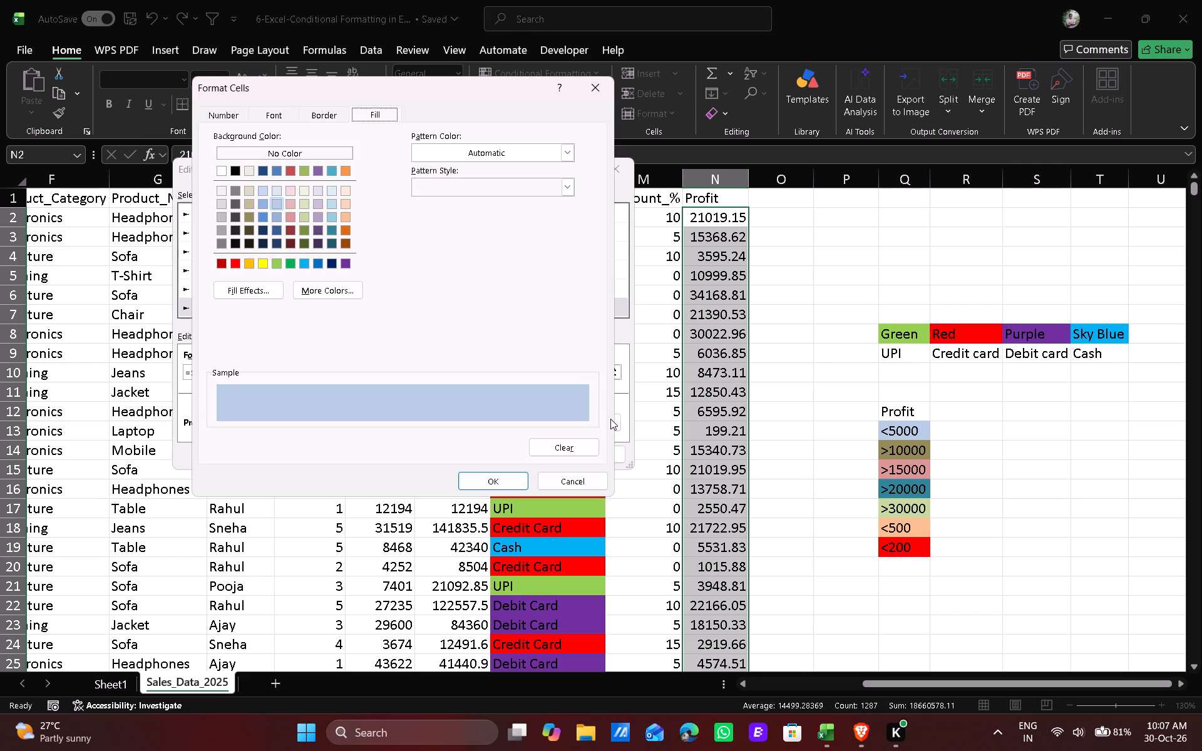
click(281, 233)
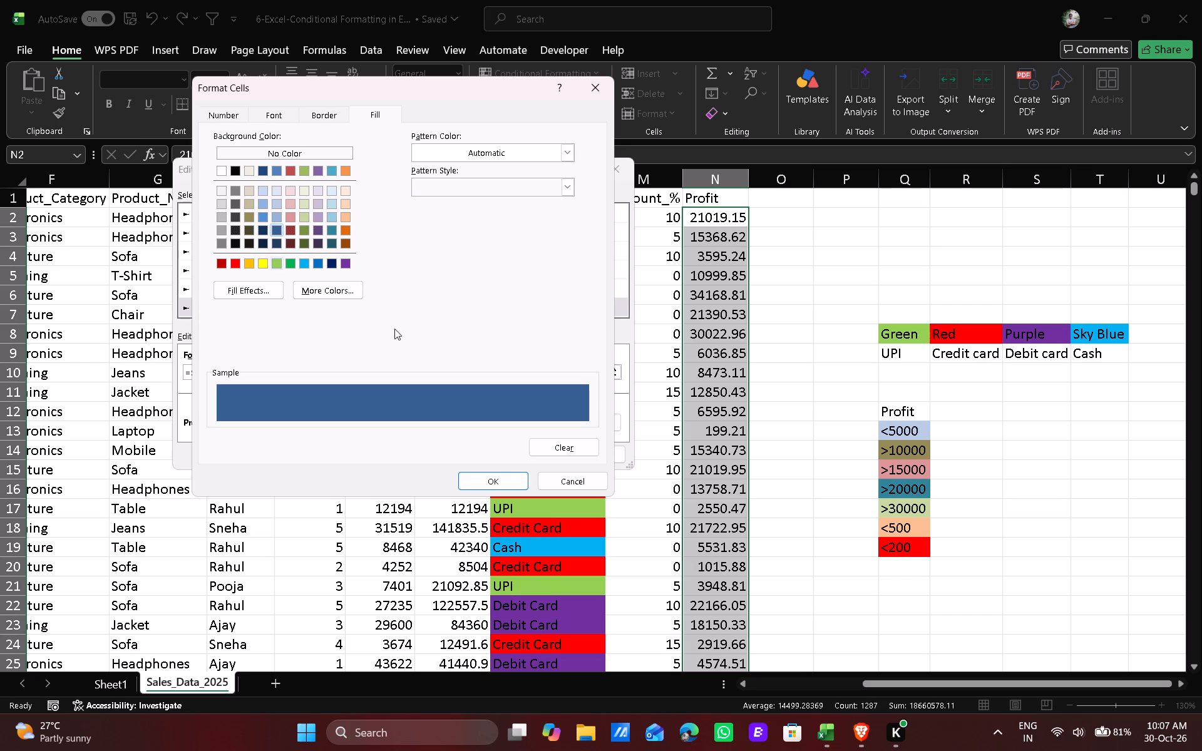
click(504, 491)
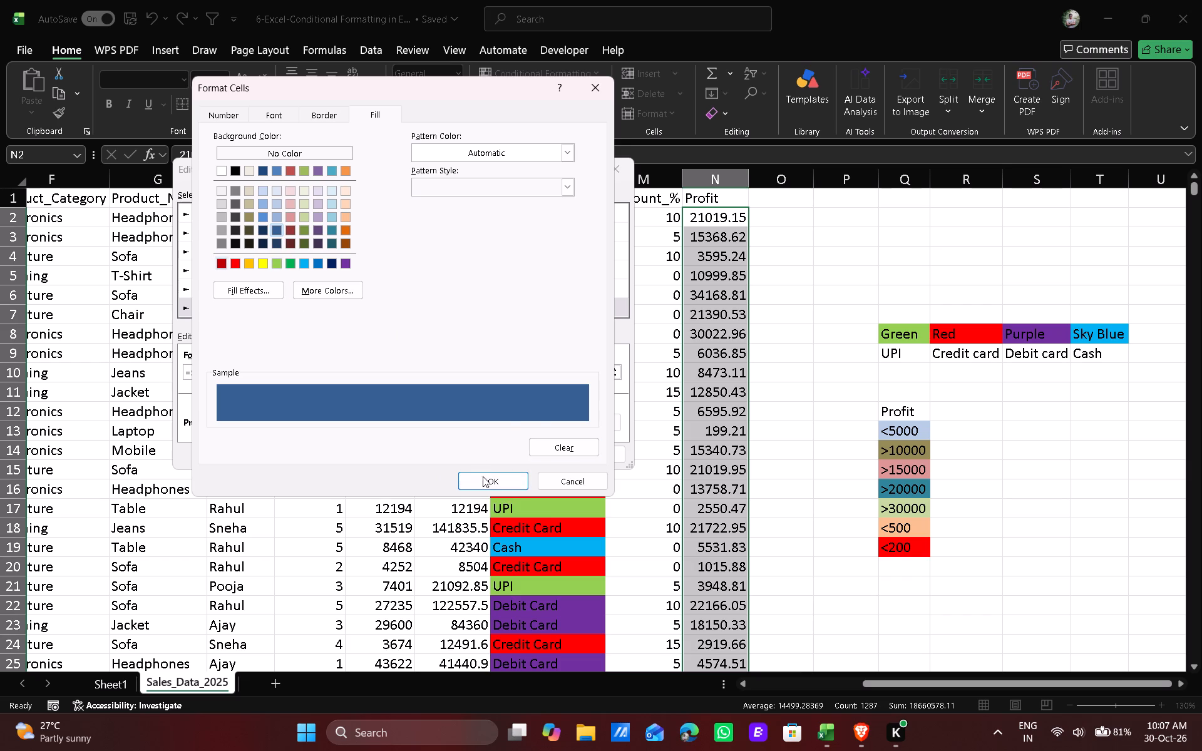
click(483, 479)
click(538, 454)
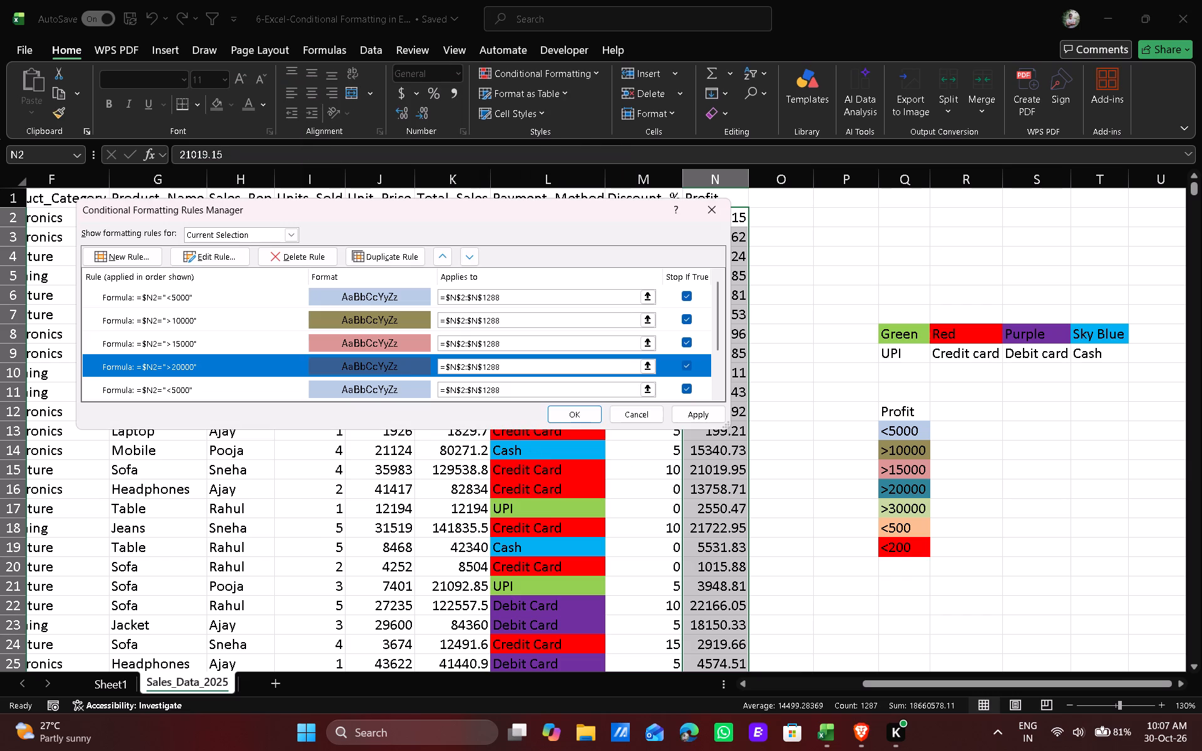
Change the fifth rule's formula to =$N2=">30000" and give it the light green fill matching legend cell Q17.
scroll(183, 355, down, 2)
double_click(187, 320)
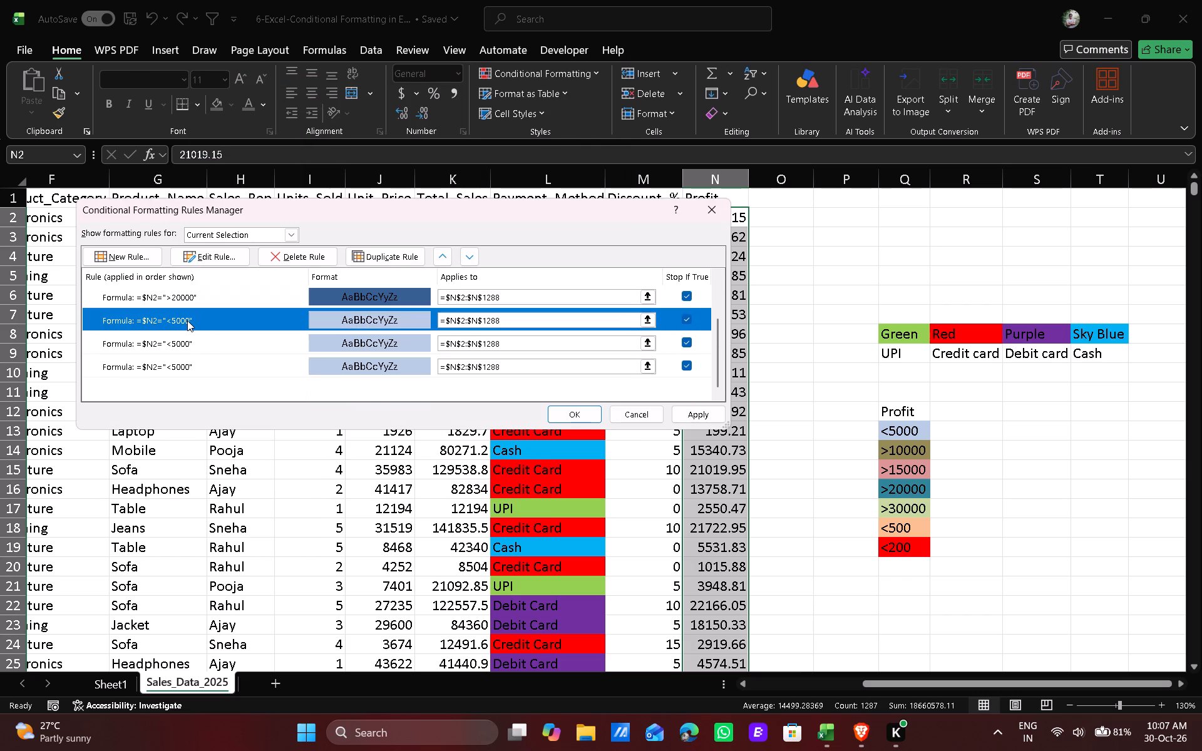
click(234, 370)
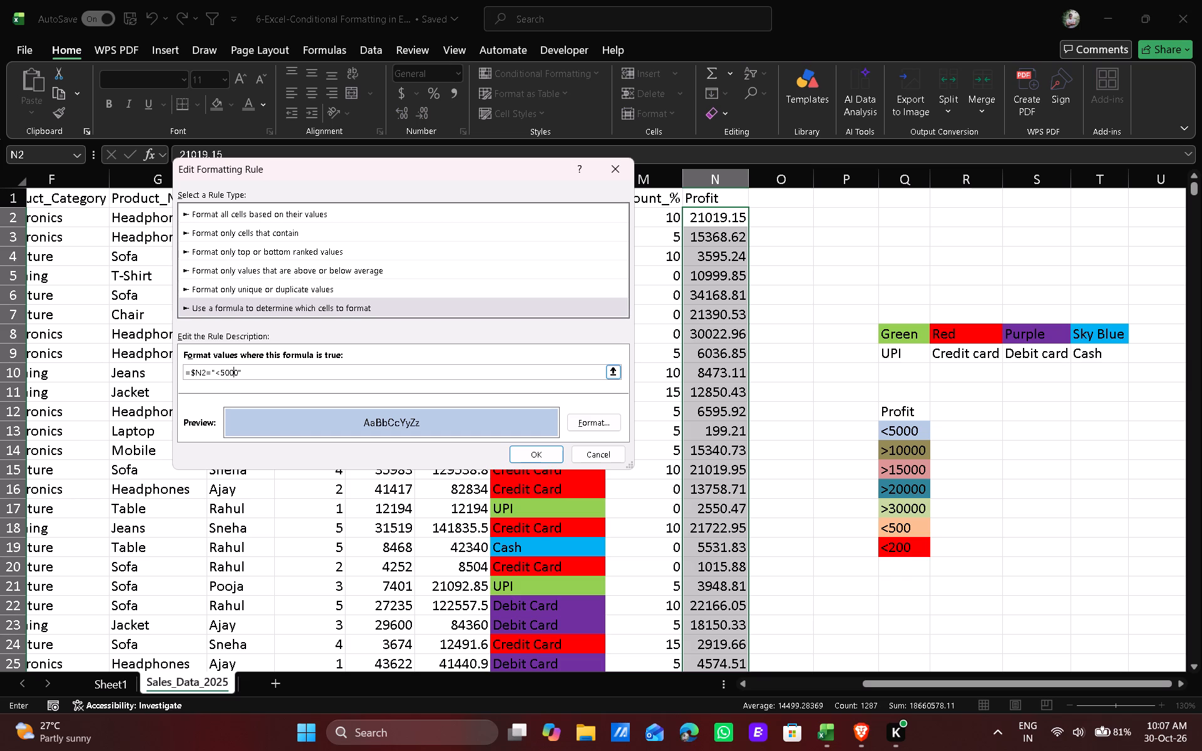
key(BackSpace)
key(BackSpace)
key(BackSpace)
key(BackSpace)
key(shift+greater)
text(3000)
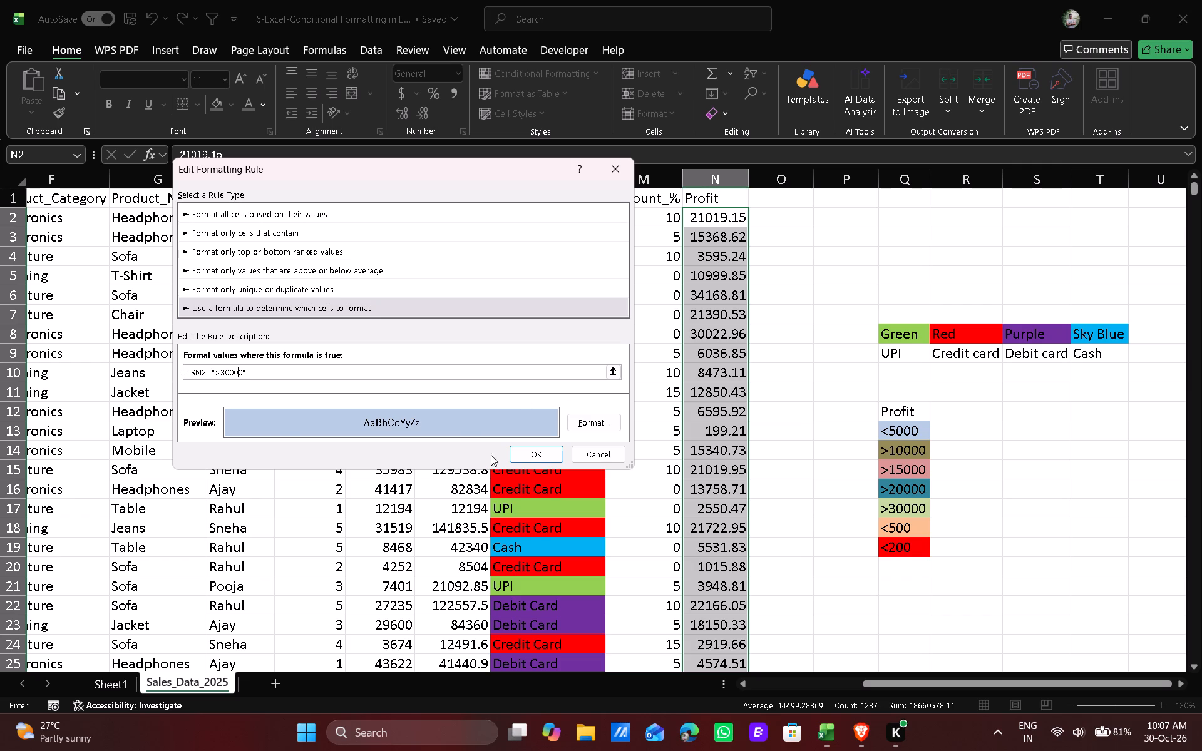
click(575, 427)
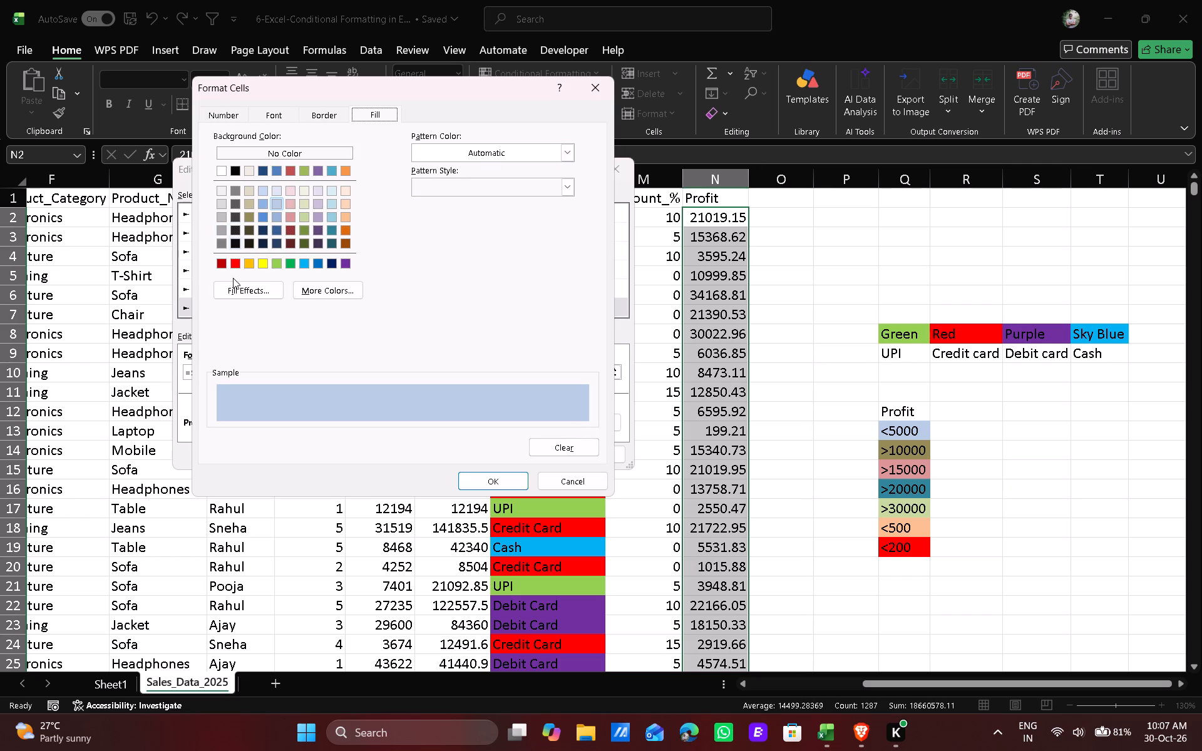
click(309, 213)
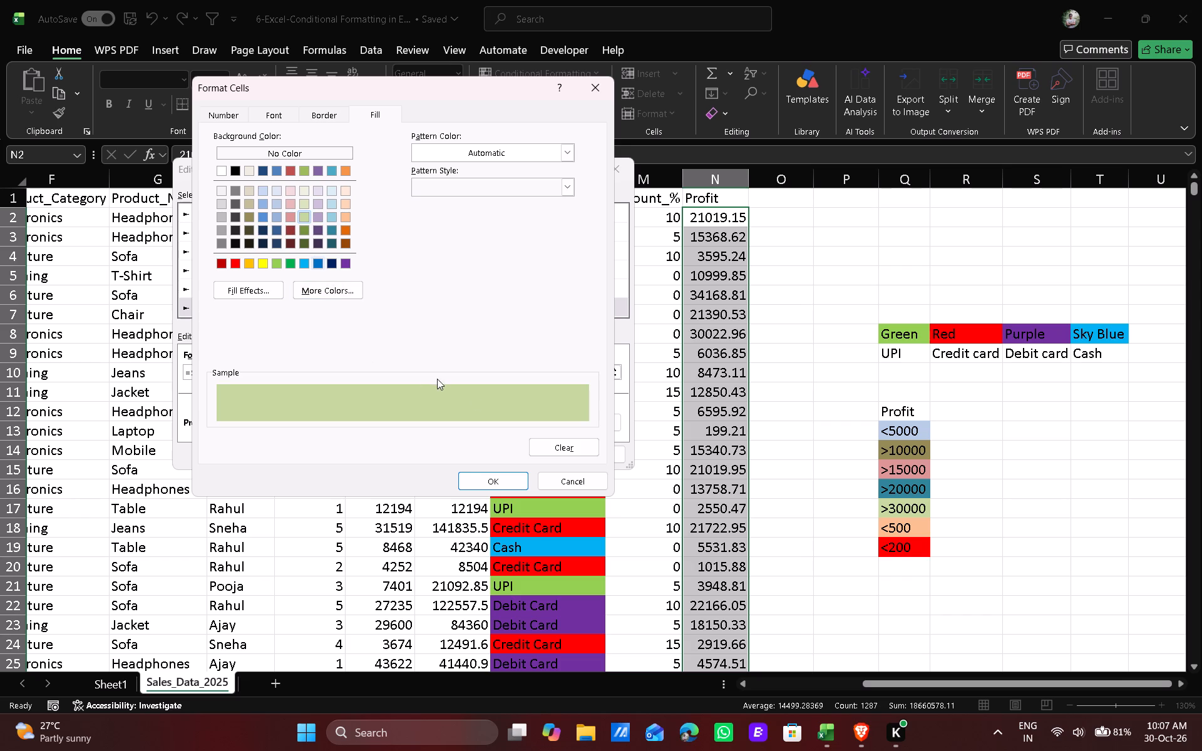
click(496, 485)
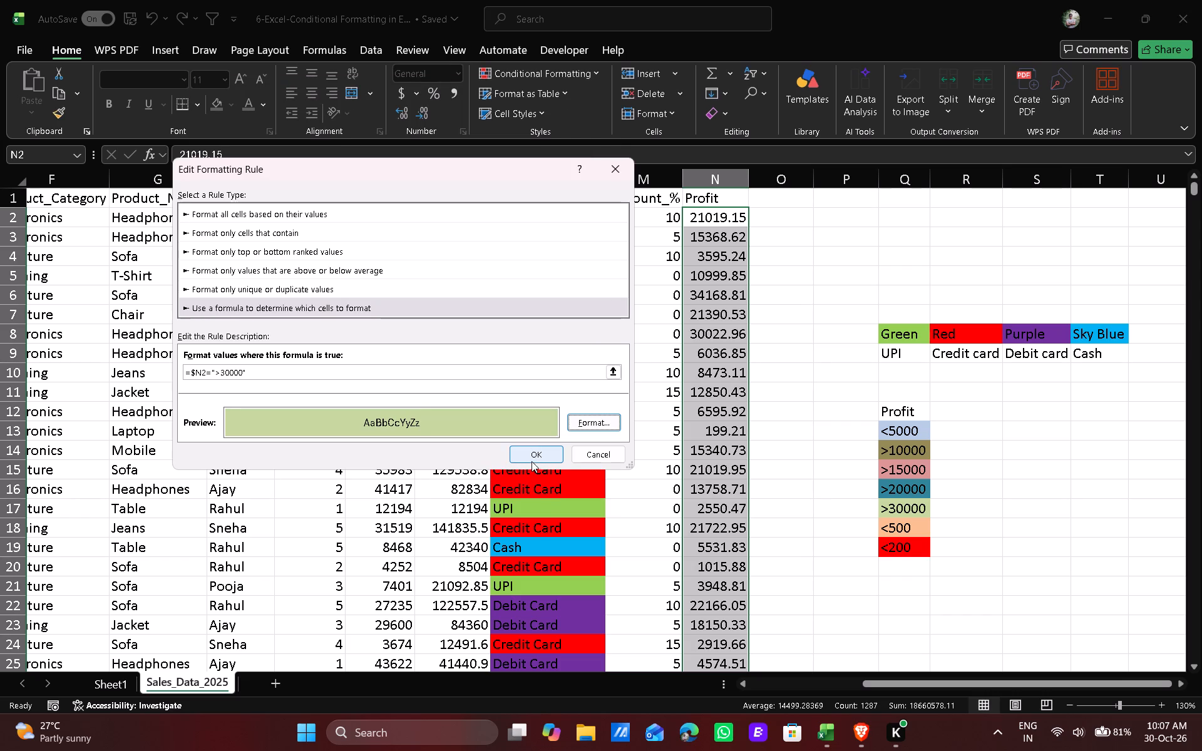
click(533, 458)
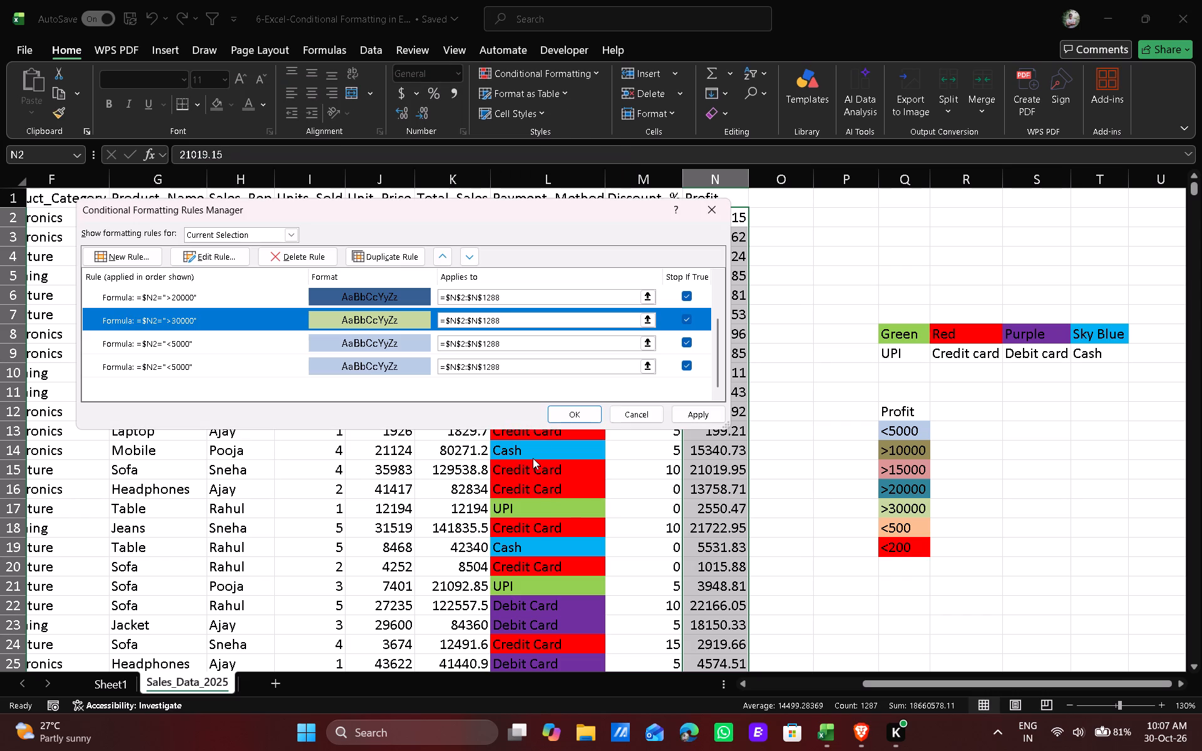
Change the sixth Profit rule's formula to =$N2="<500".
double_click(158, 339)
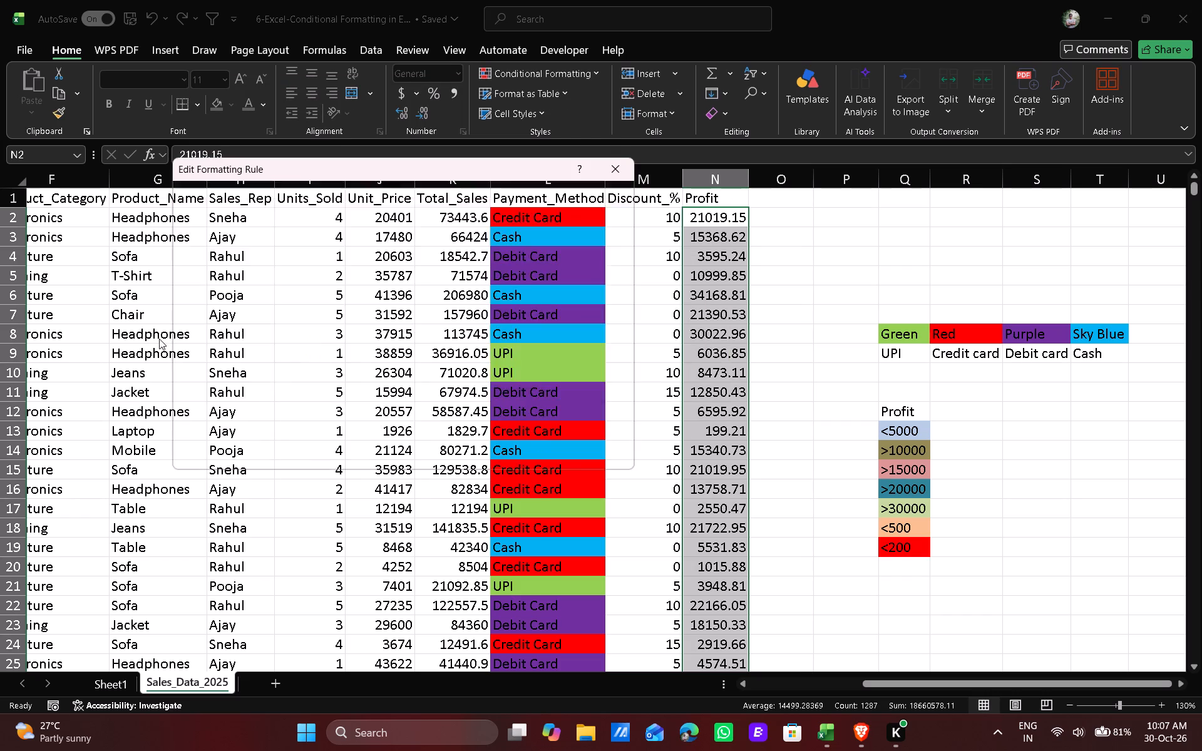
click(227, 376)
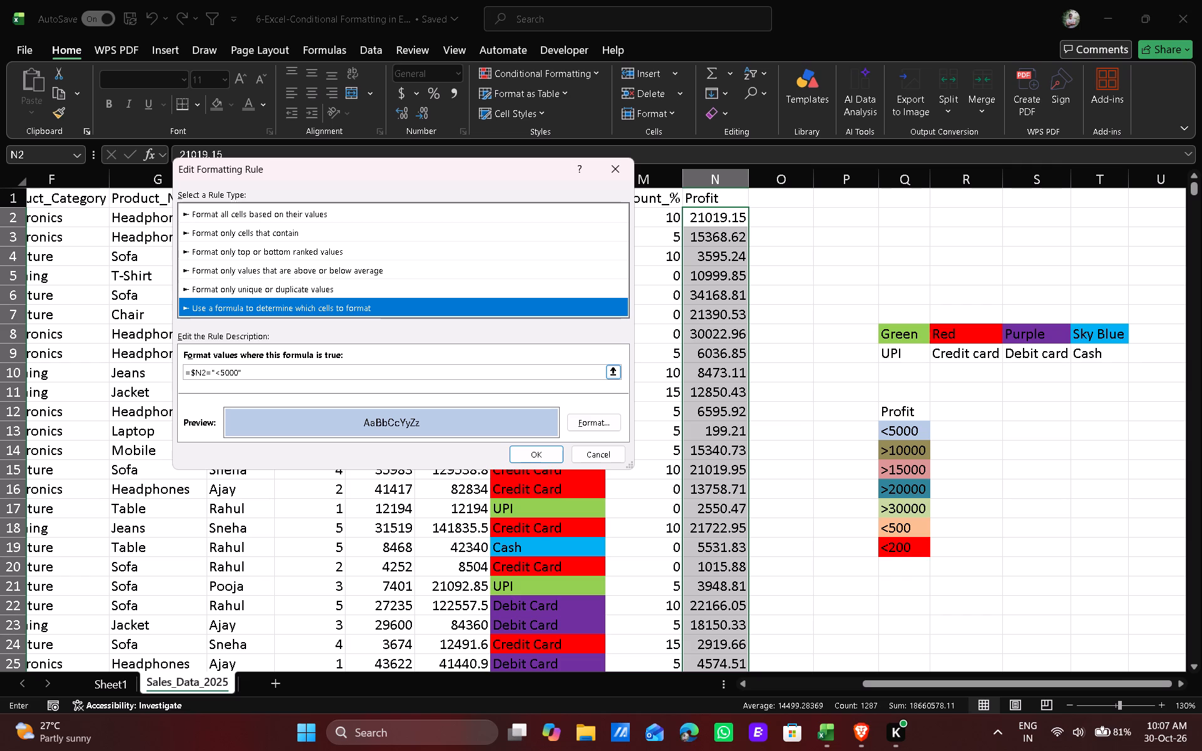
key(BackSpace)
key(BackSpace)
key(BackSpace)
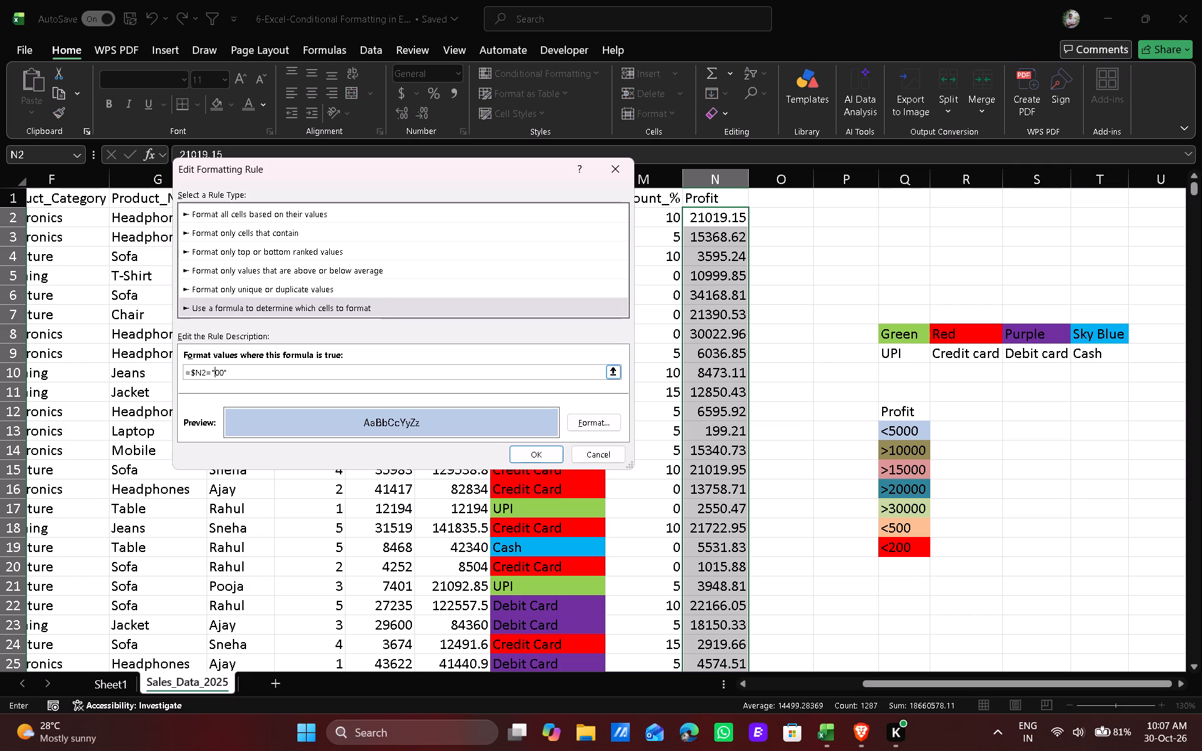
key(shift+less)
key(5)
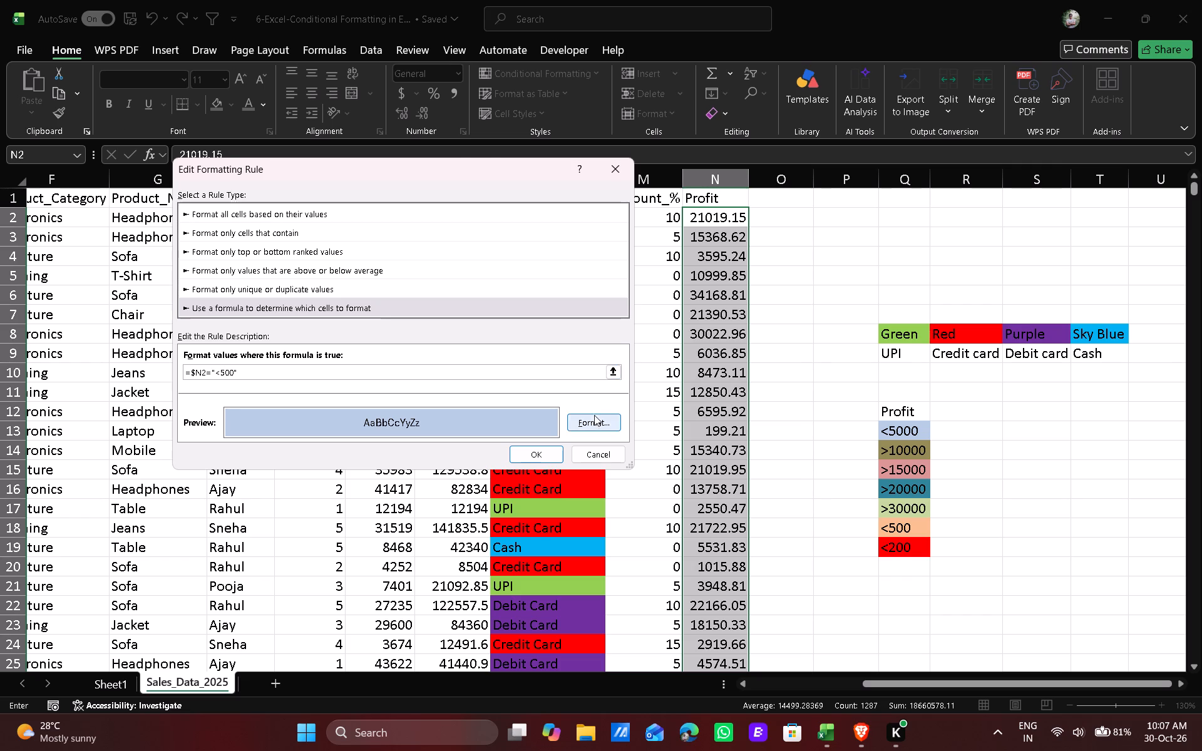
Set the <500 rule's fill to the light orange matching legend cell Q18 and save the rule.
click(594, 417)
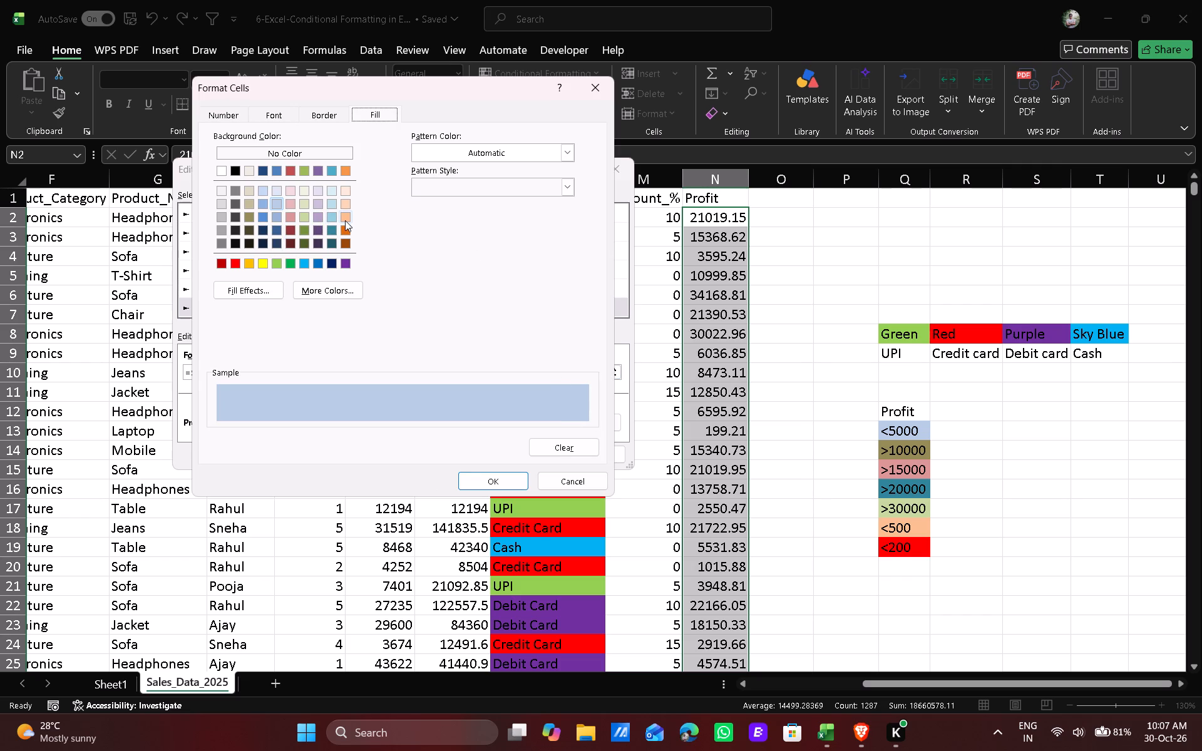
click(346, 218)
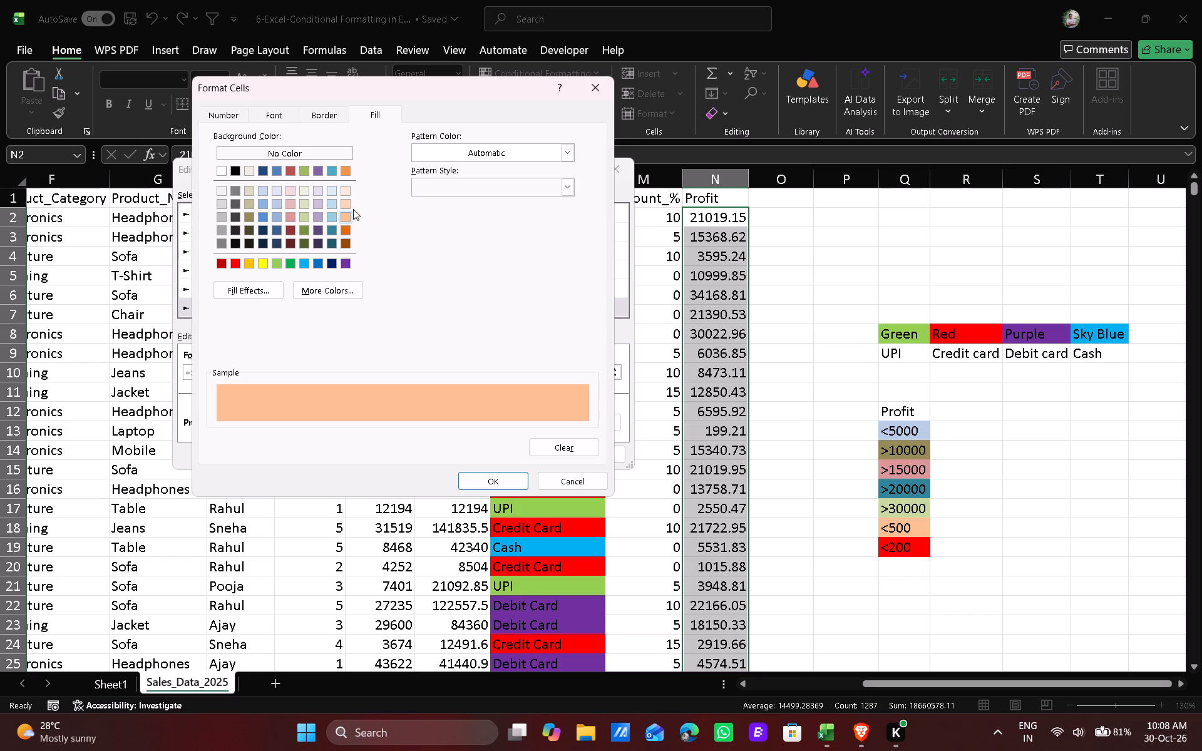
click(348, 209)
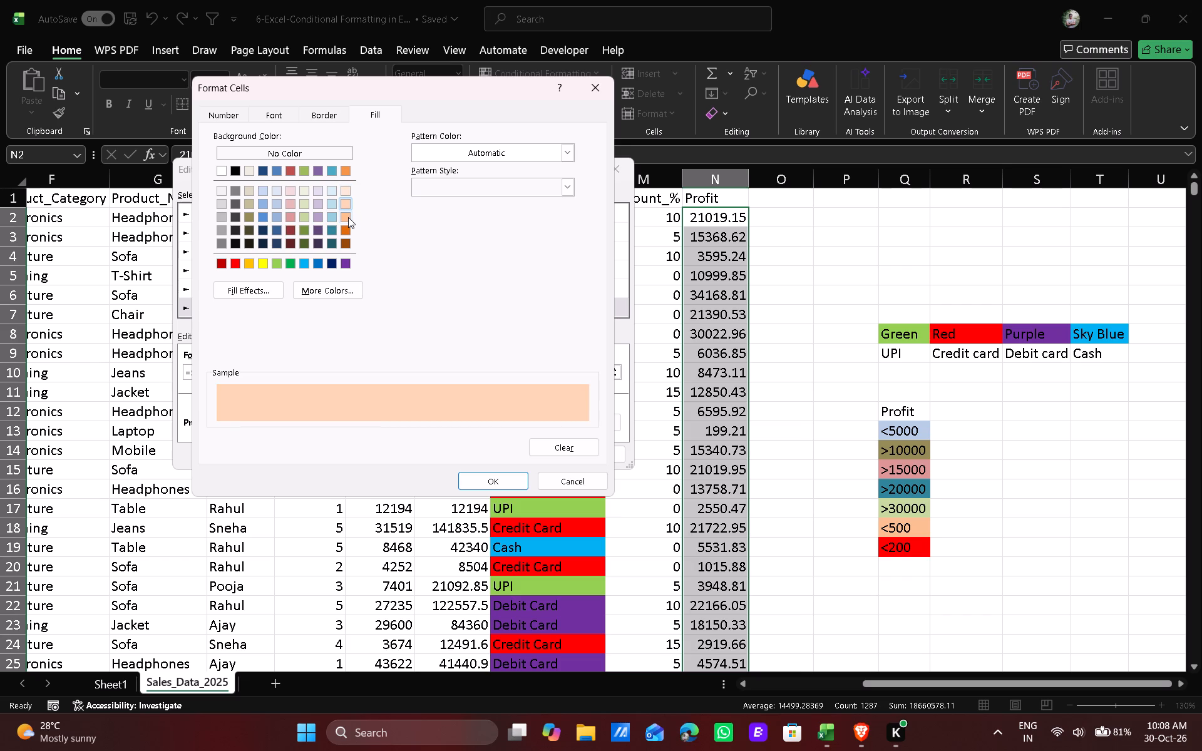
click(348, 217)
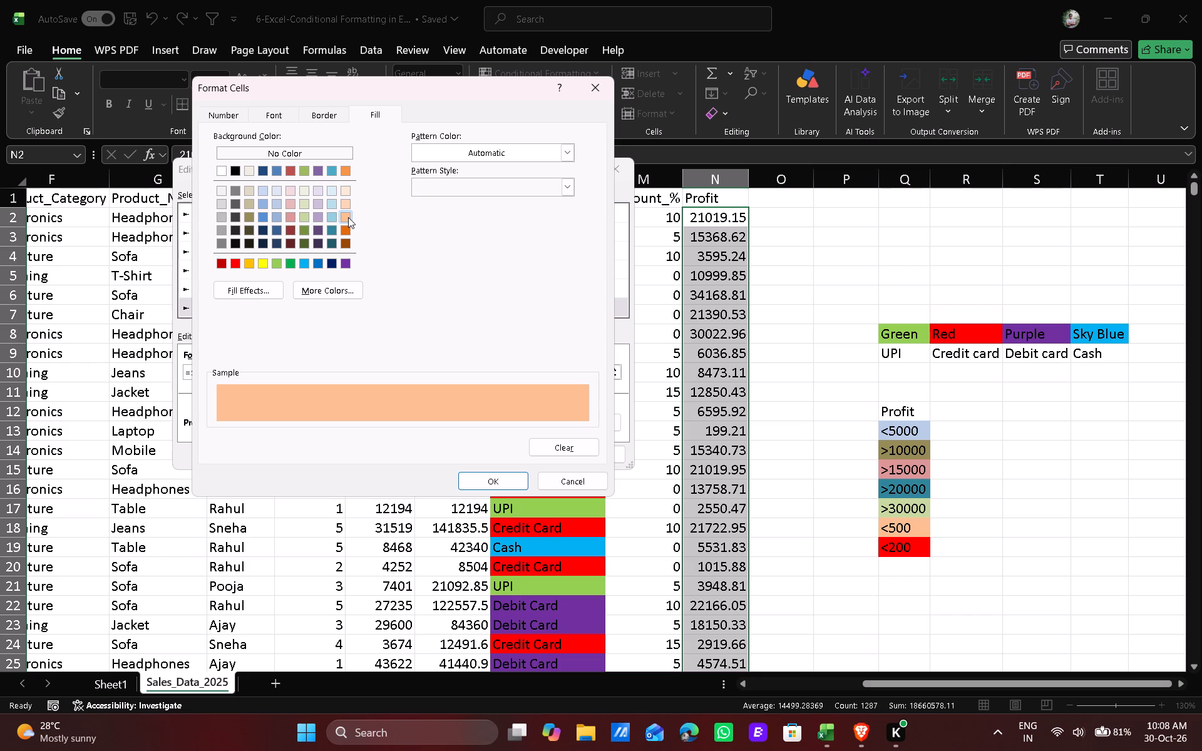
click(346, 207)
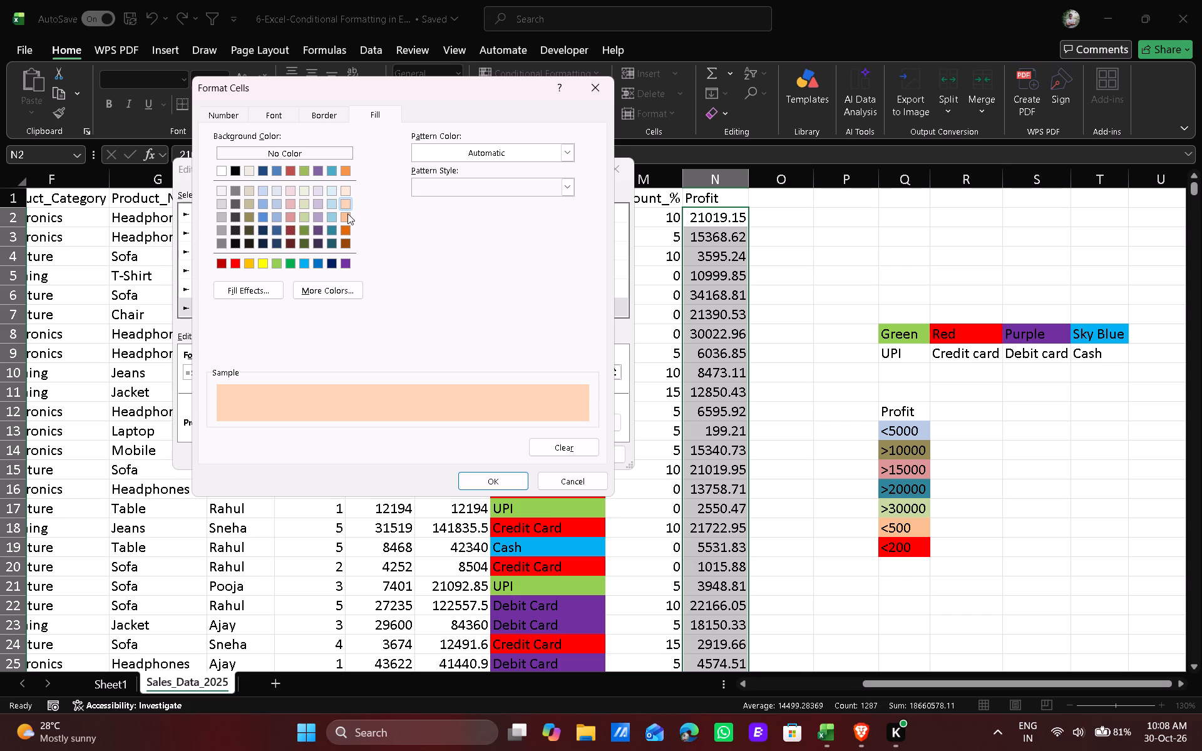
click(349, 216)
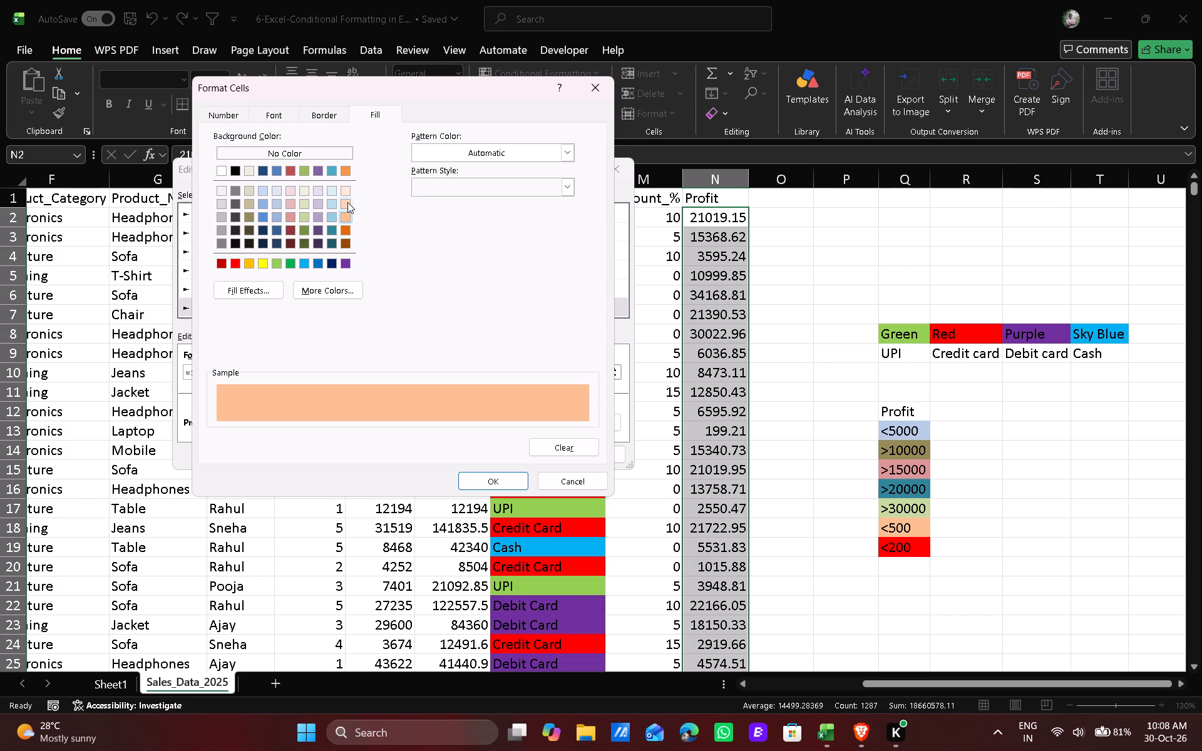
click(347, 202)
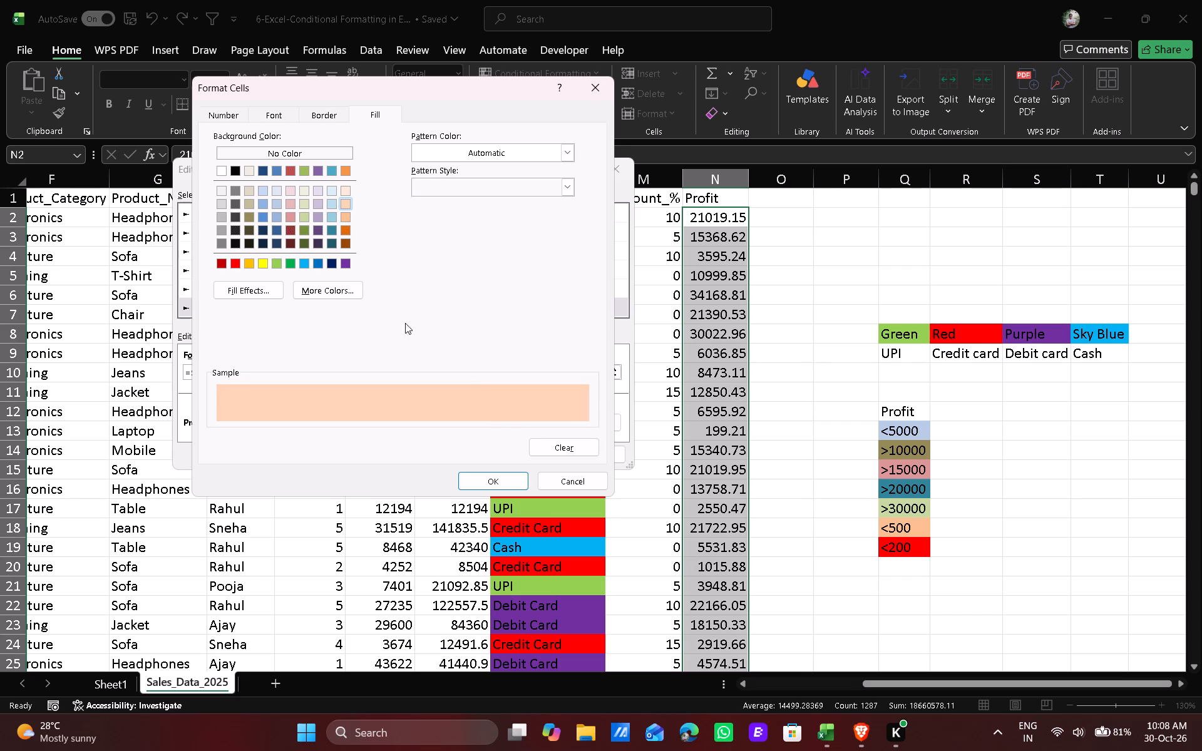
click(350, 220)
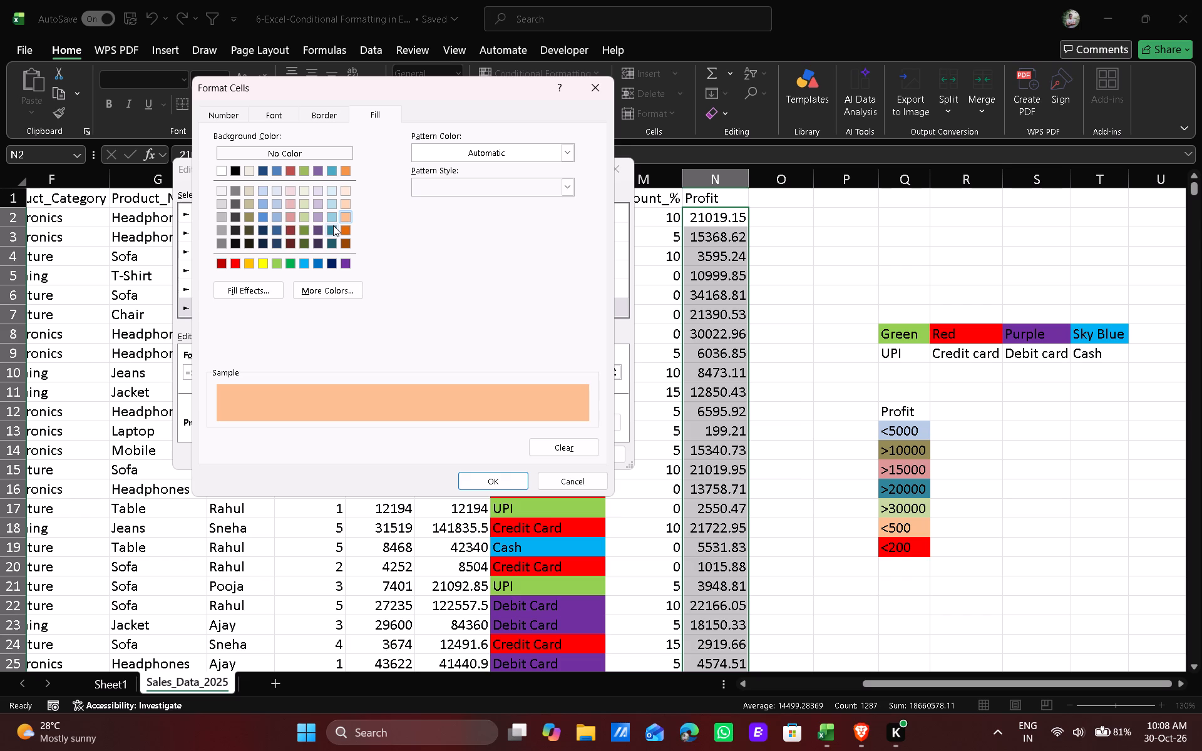
click(505, 479)
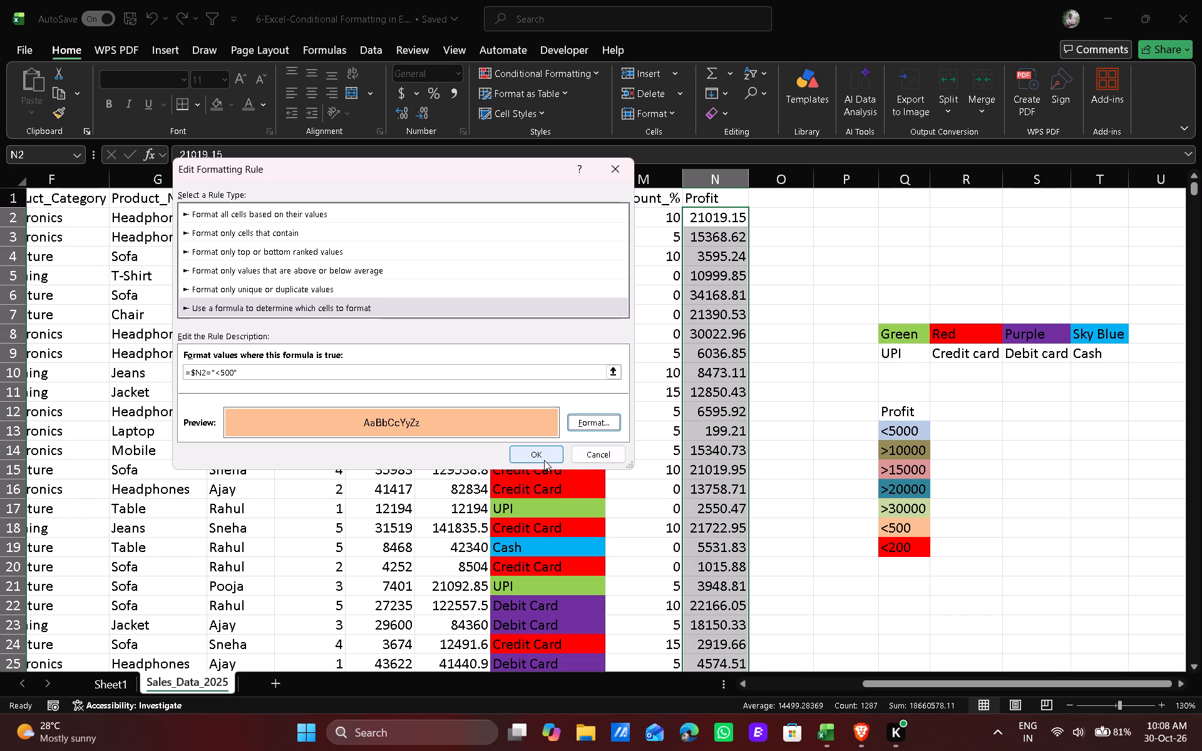
click(544, 460)
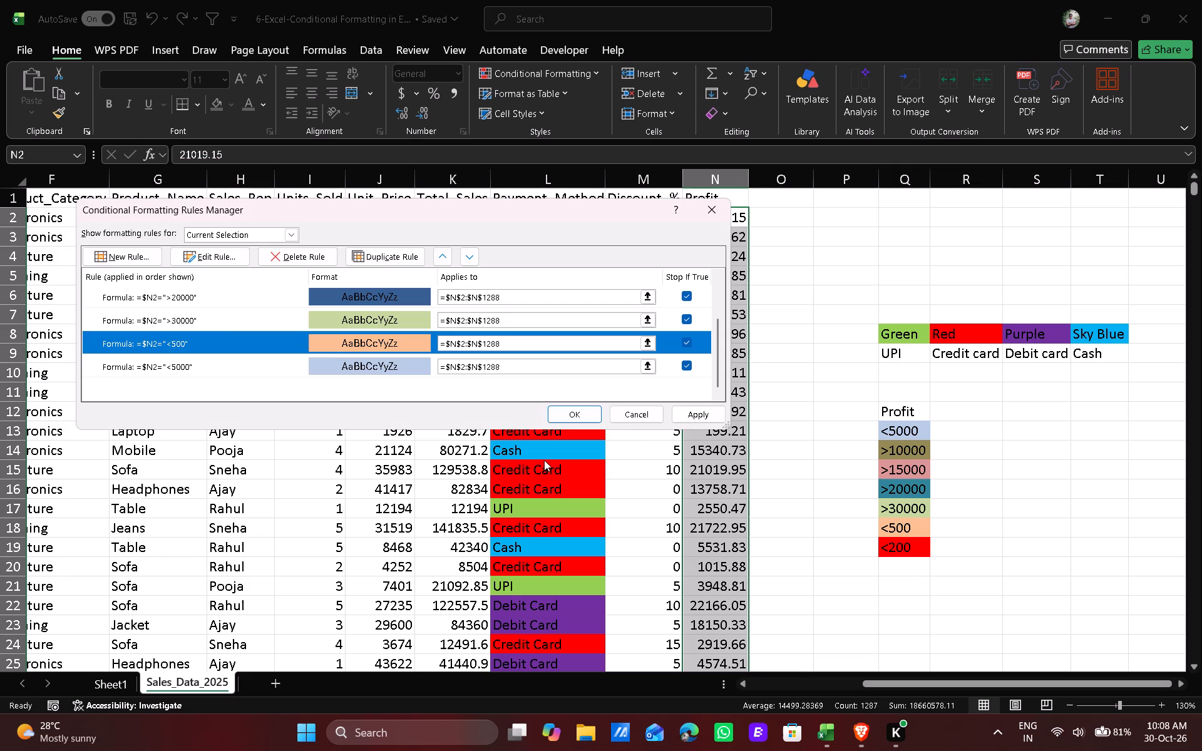
Change the seventh rule's formula to =$N2="<200" and give it the red fill matching legend cell Q19.
double_click(182, 370)
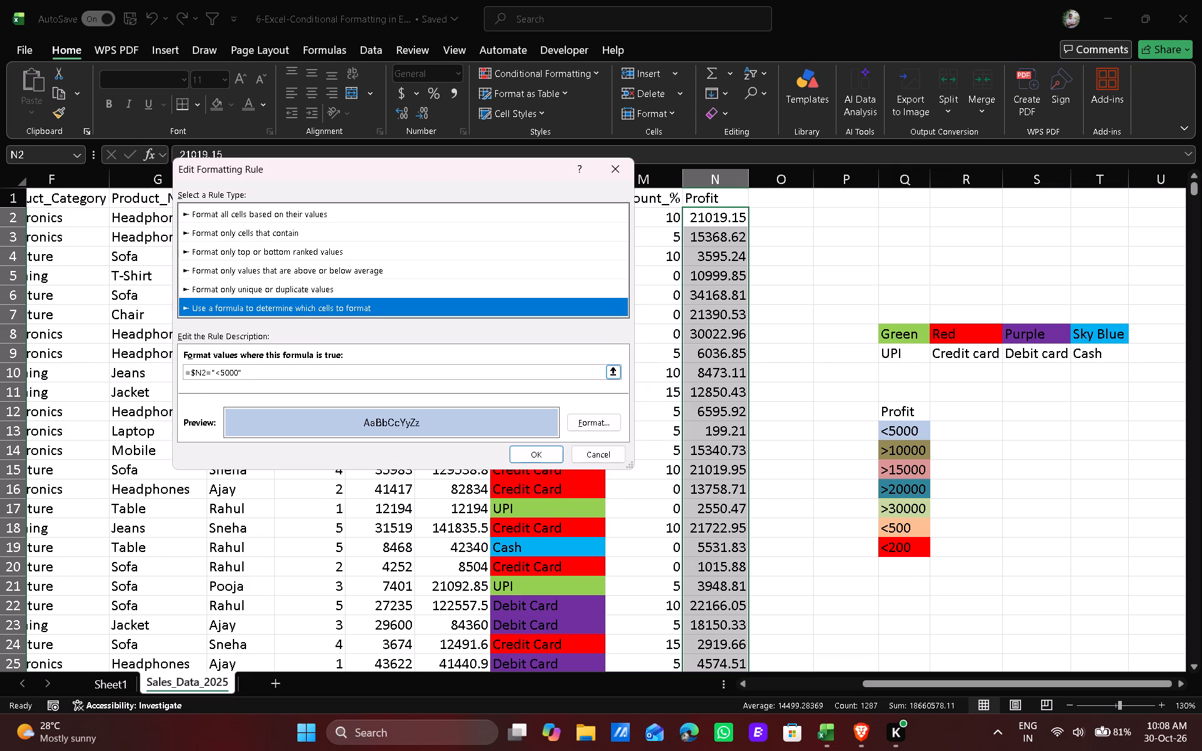
click(230, 377)
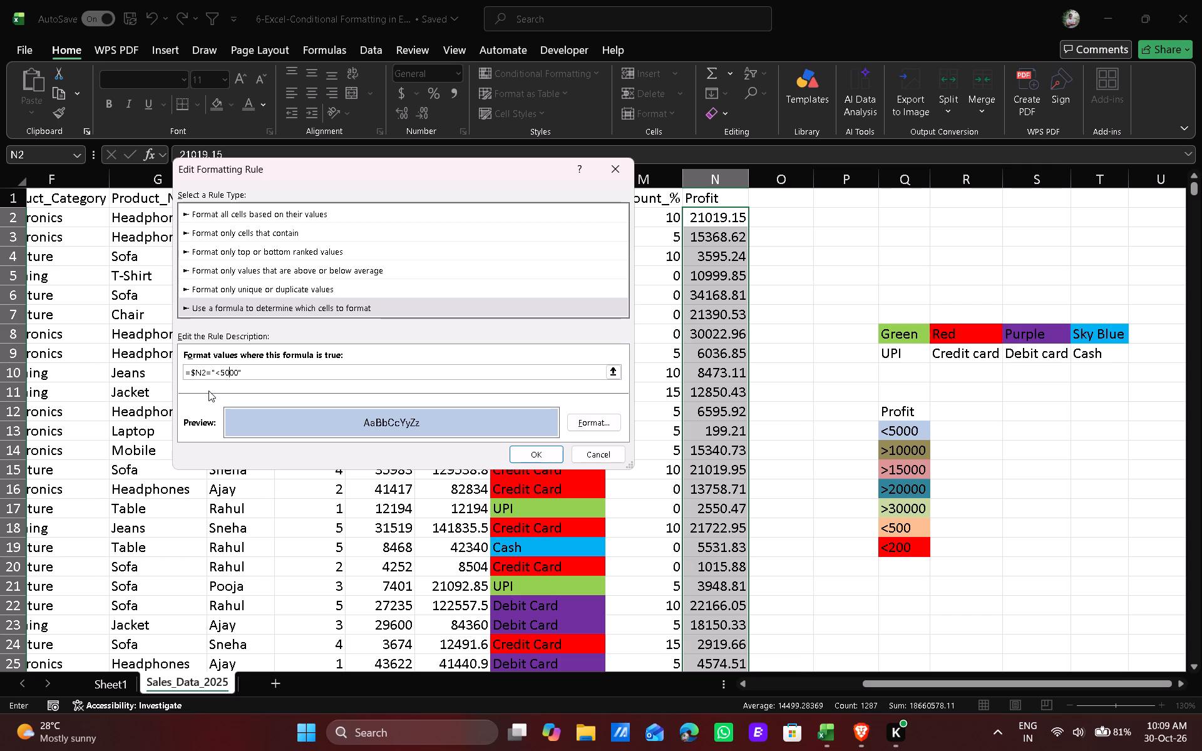
key(BackSpace)
key(BackSpace)
key(2)
click(250, 369)
click(600, 419)
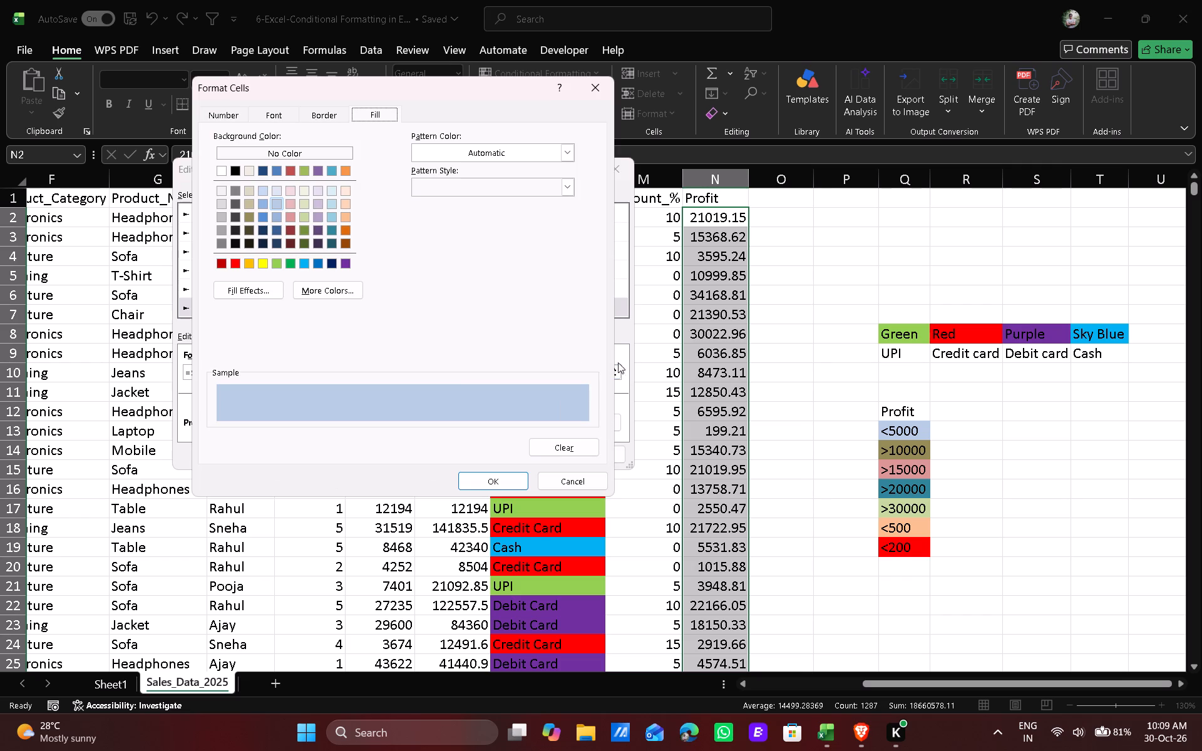
click(235, 267)
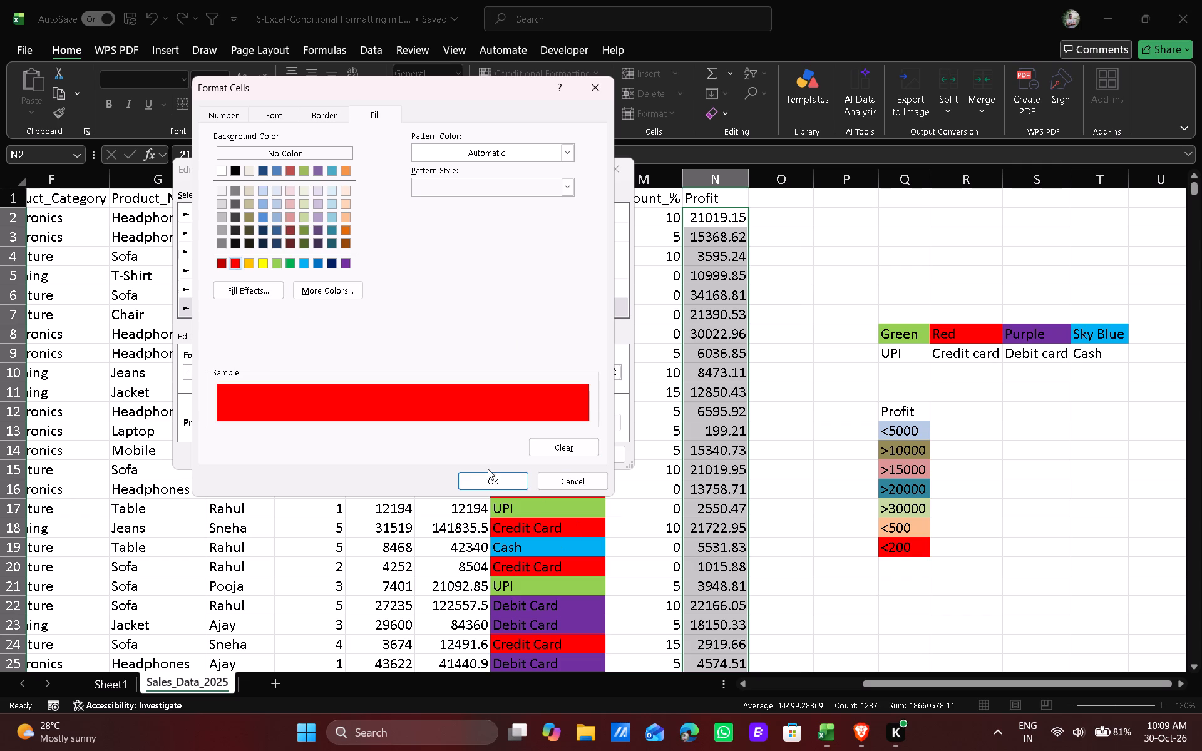
click(495, 485)
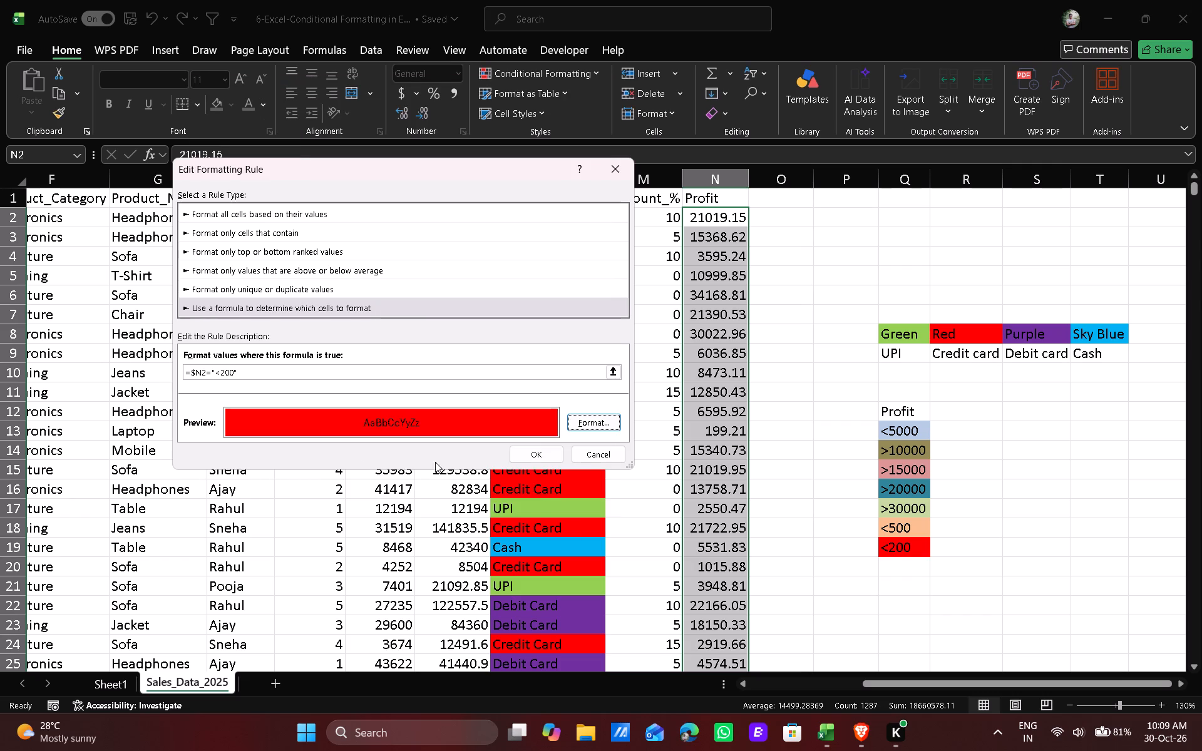
scroll(309, 377, down, 2)
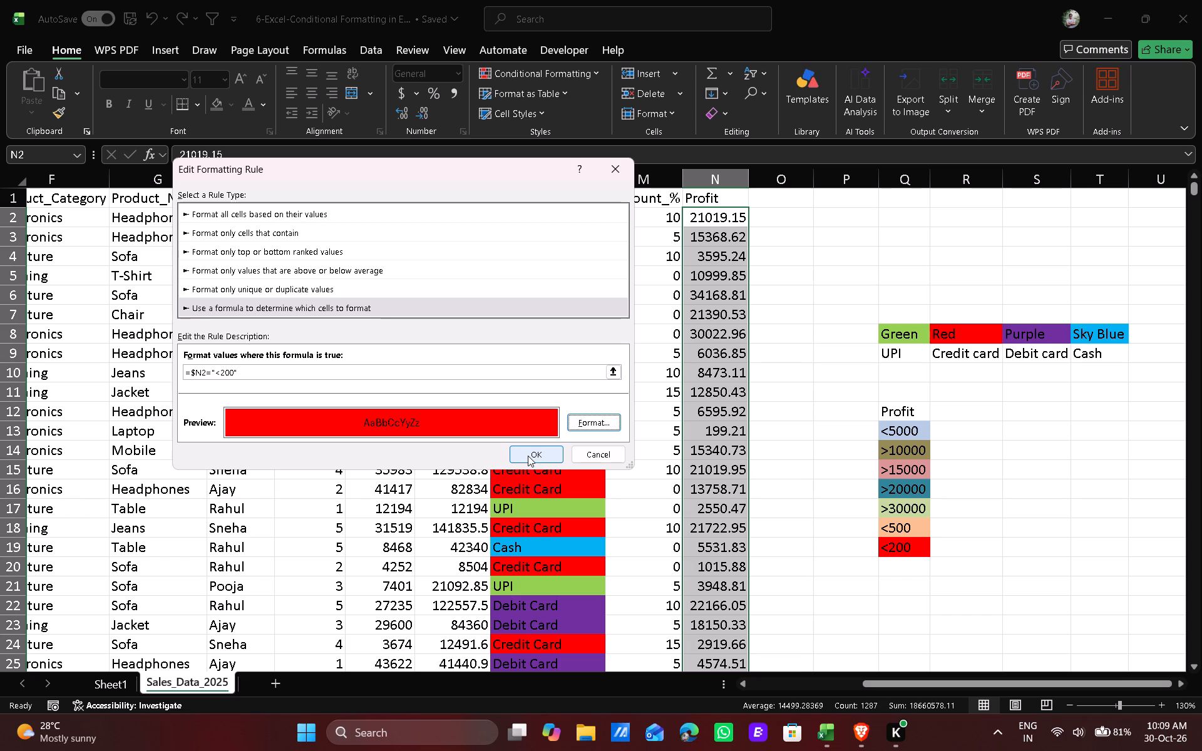
click(528, 456)
Check the full list of edited rules and apply them to the Profit column.
scroll(237, 353, up, 3)
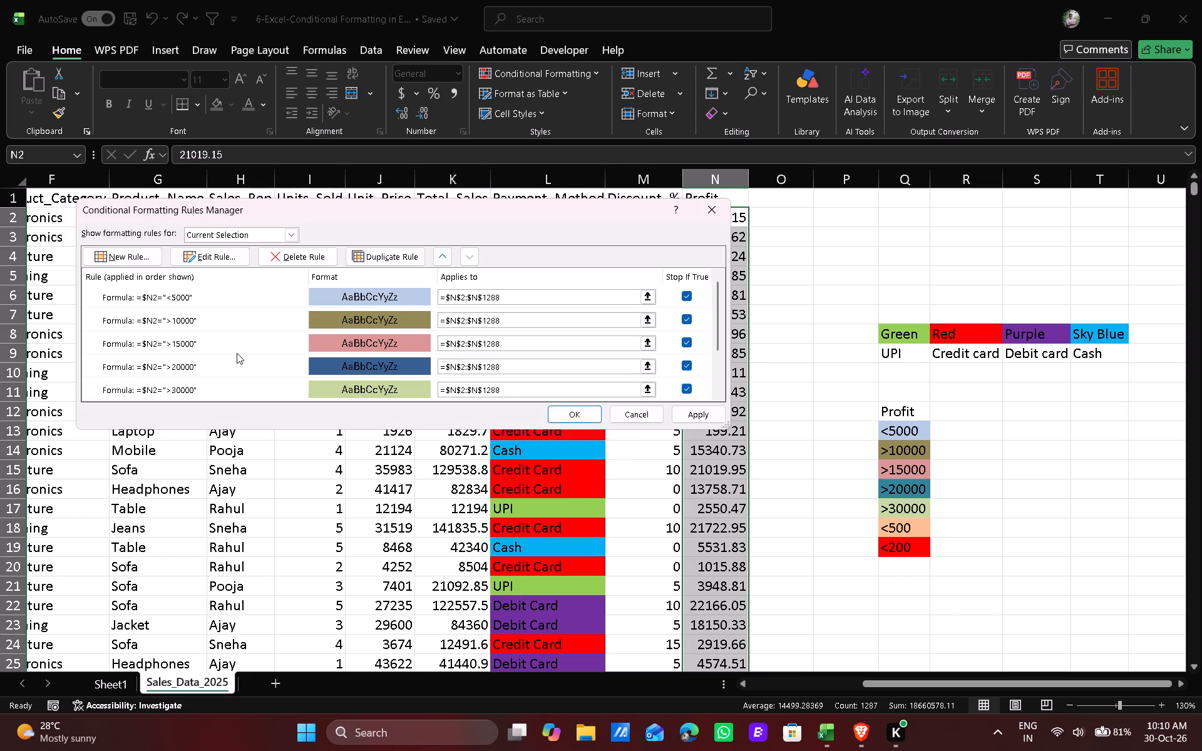
scroll(237, 353, up, 3)
scroll(237, 353, down, 7)
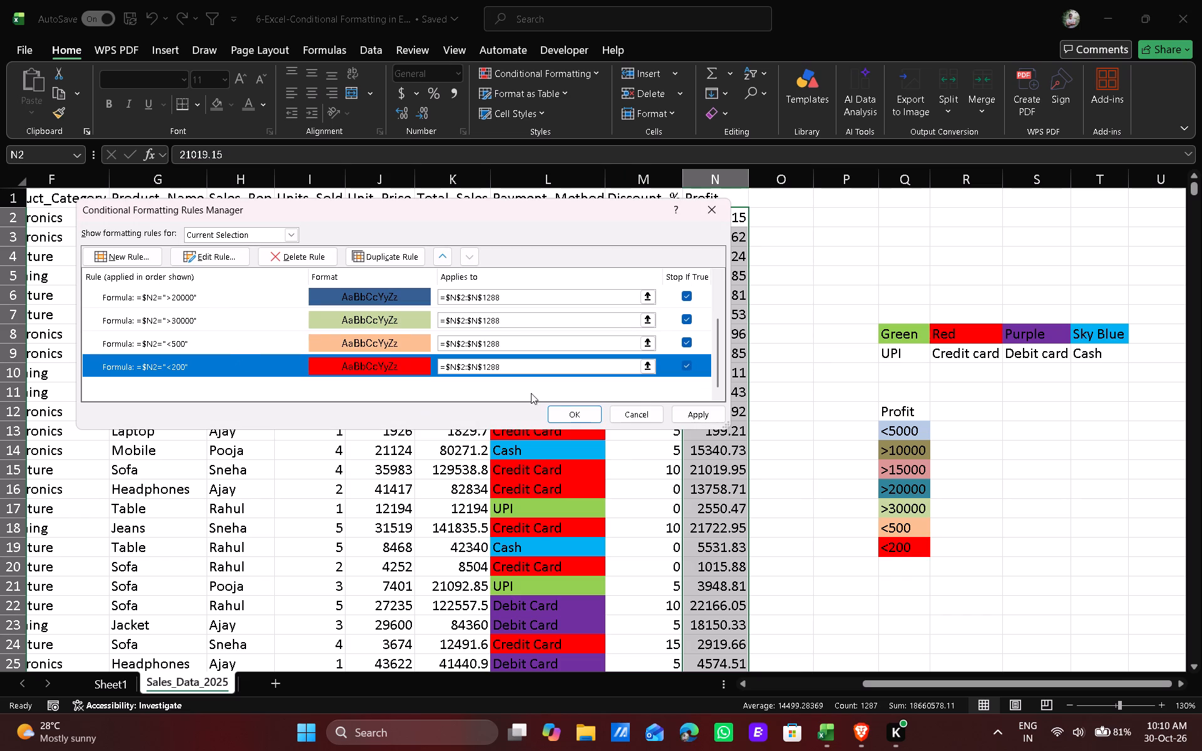
click(578, 418)
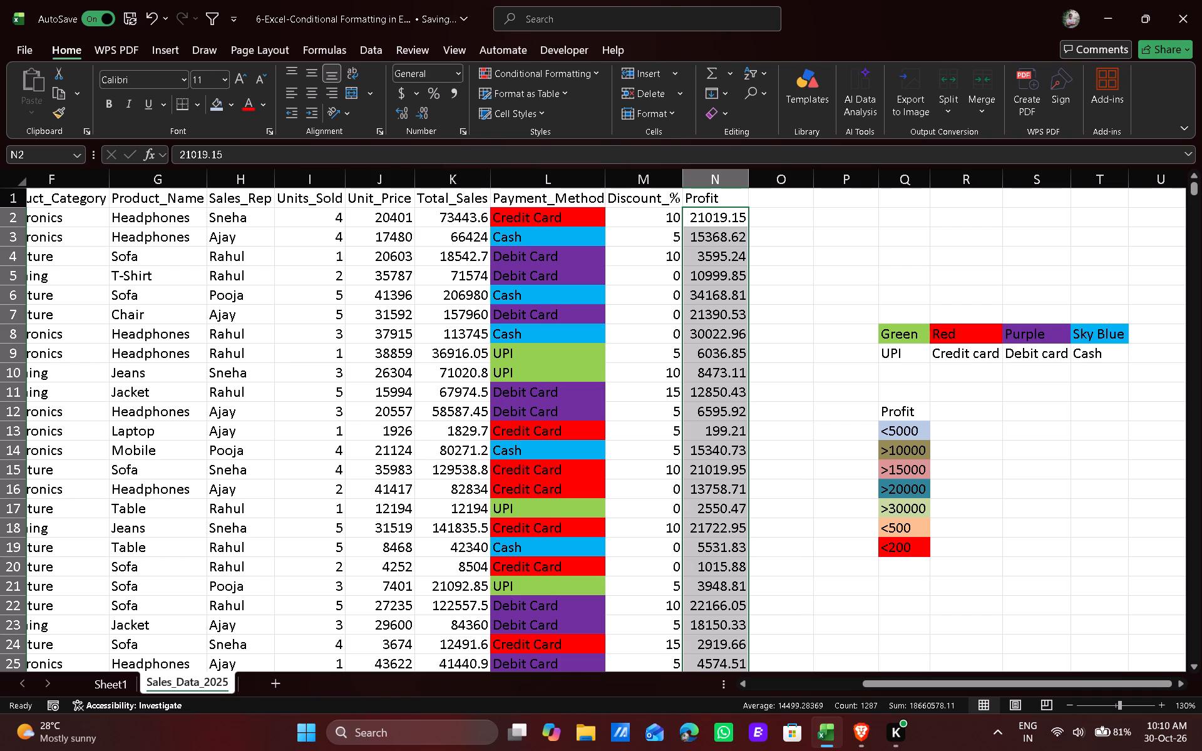
Review the formulas, fills and ranges of all the Profit column's conditional formatting rules against the legend.
click(571, 76)
click(550, 303)
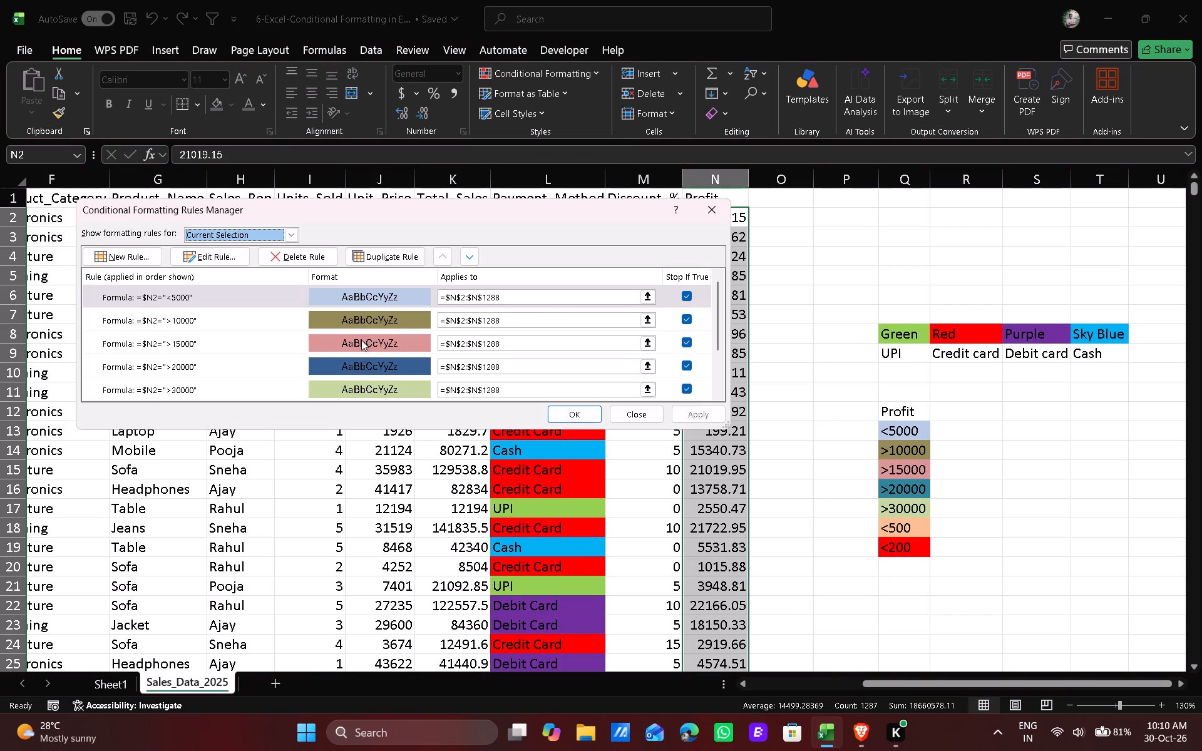
scroll(337, 320, down, 4)
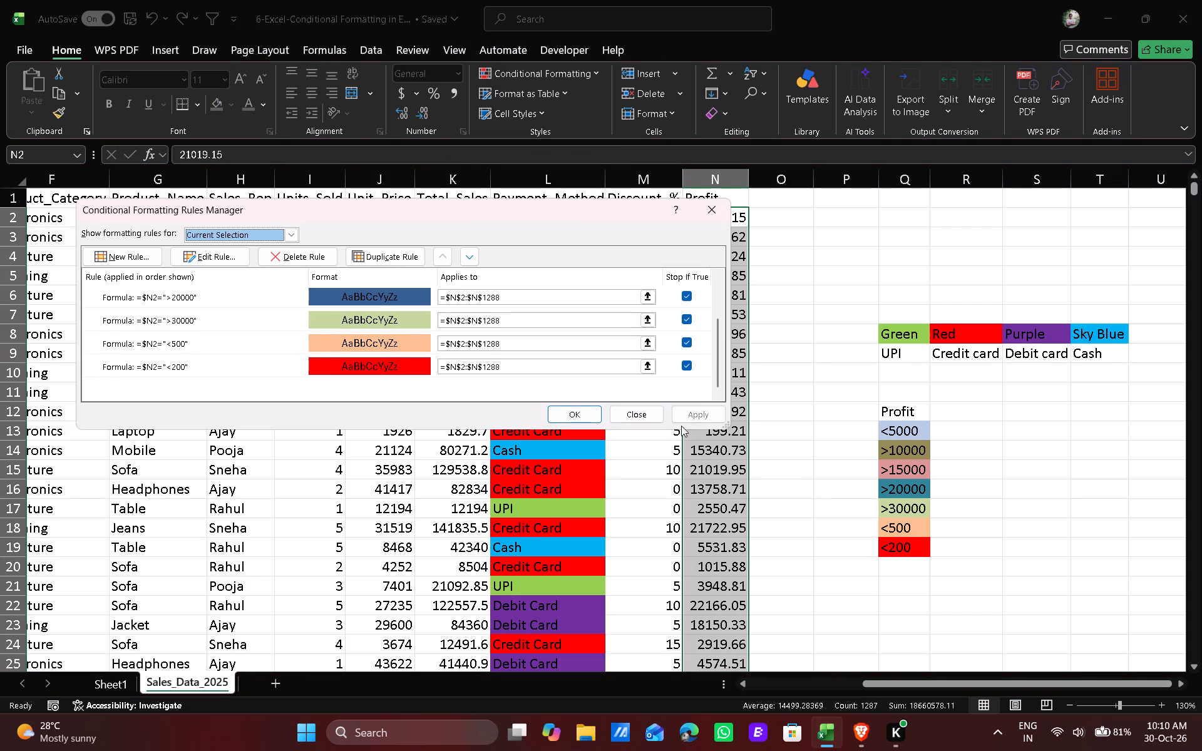
scroll(590, 335, up, 4)
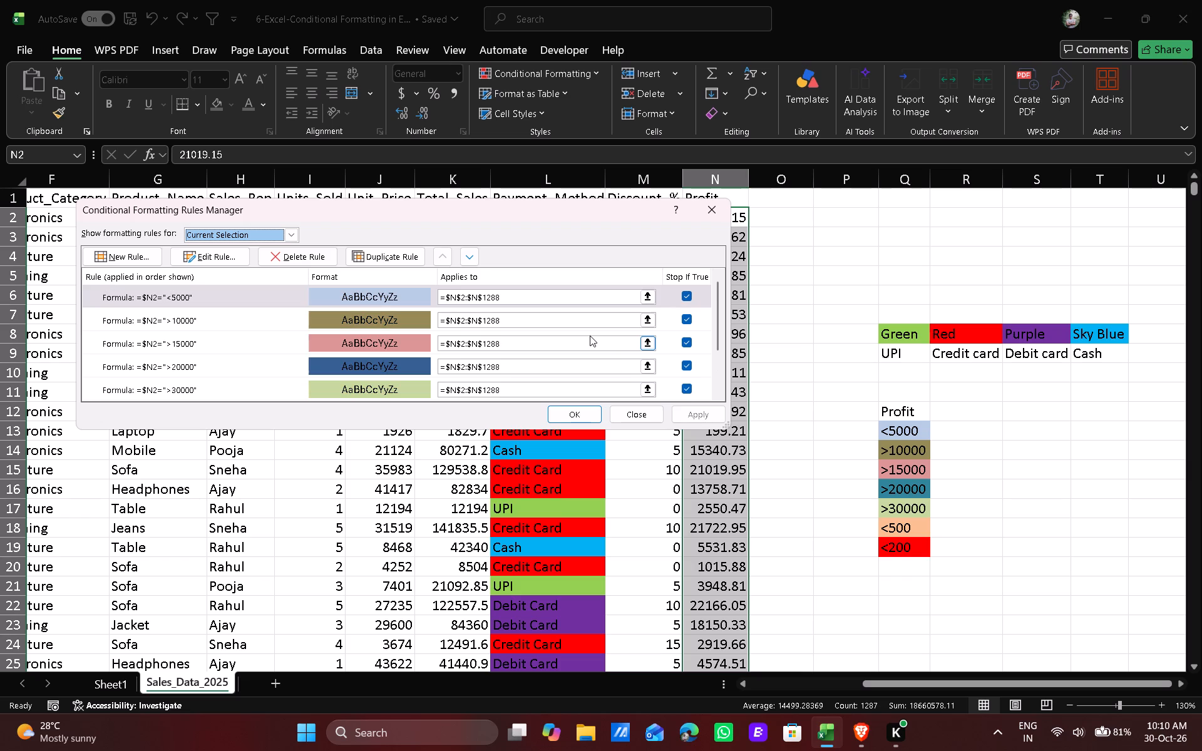
scroll(590, 335, up, 3)
scroll(345, 325, down, 5)
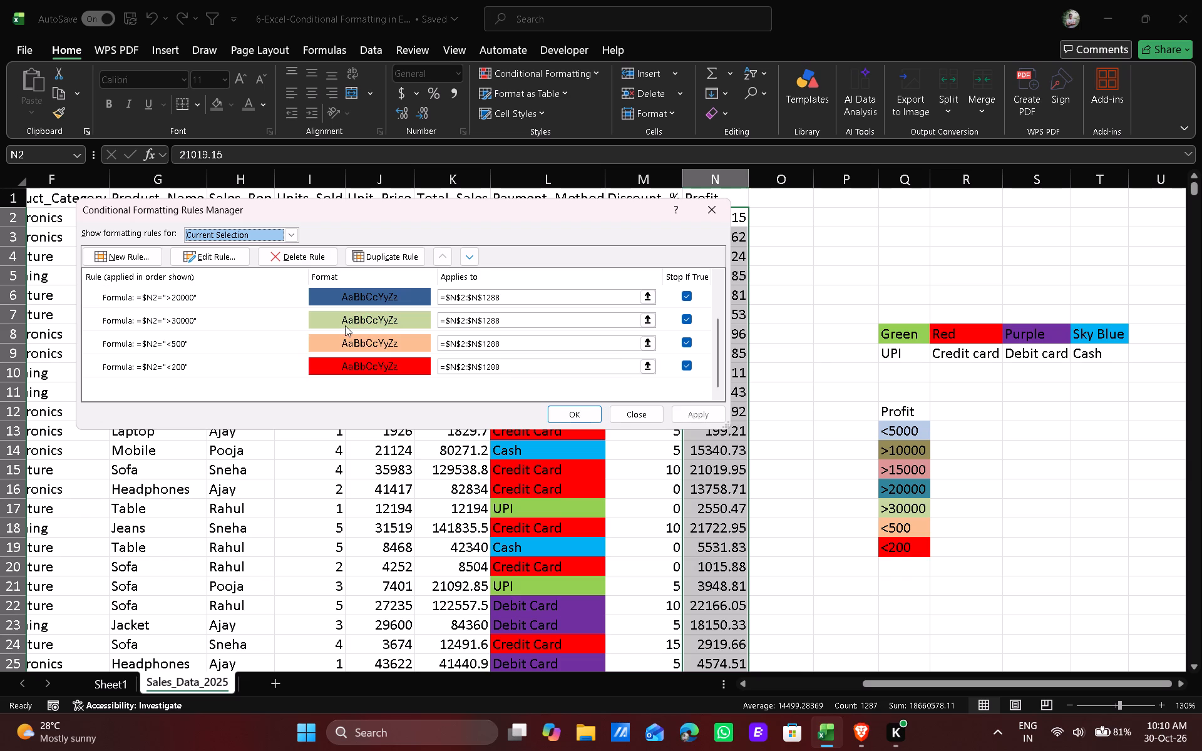
scroll(345, 325, up, 6)
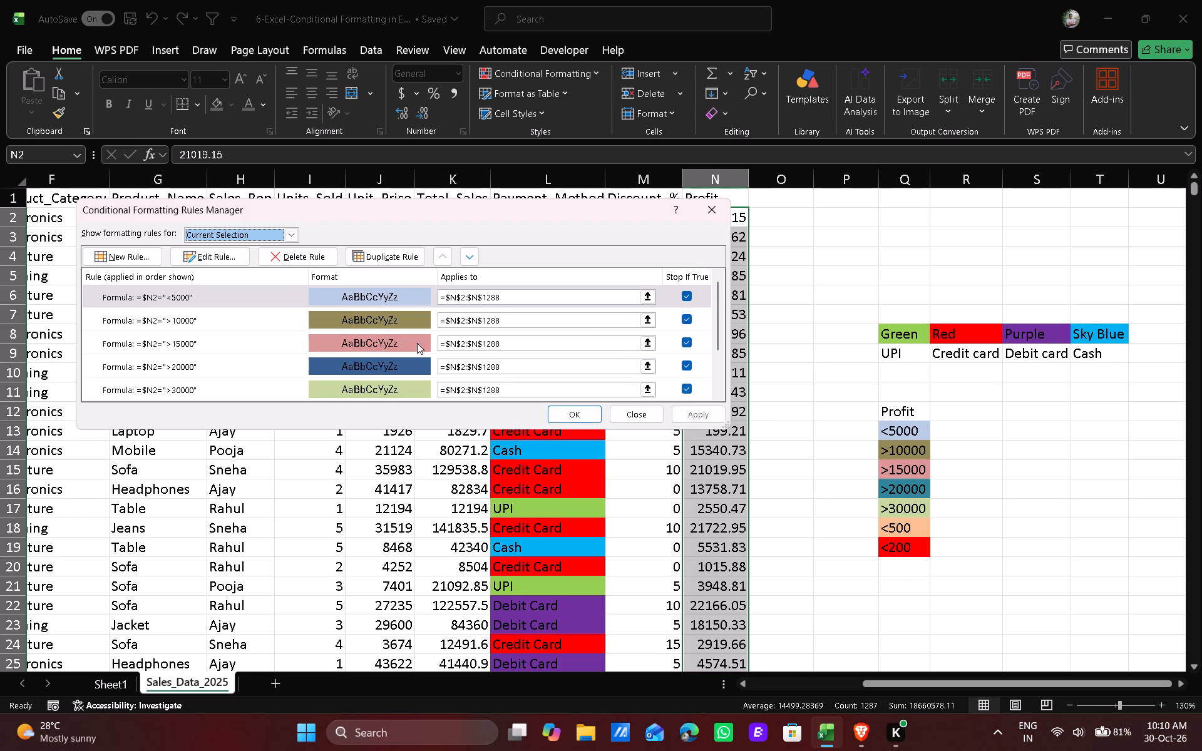
scroll(366, 337, down, 3)
click(364, 337)
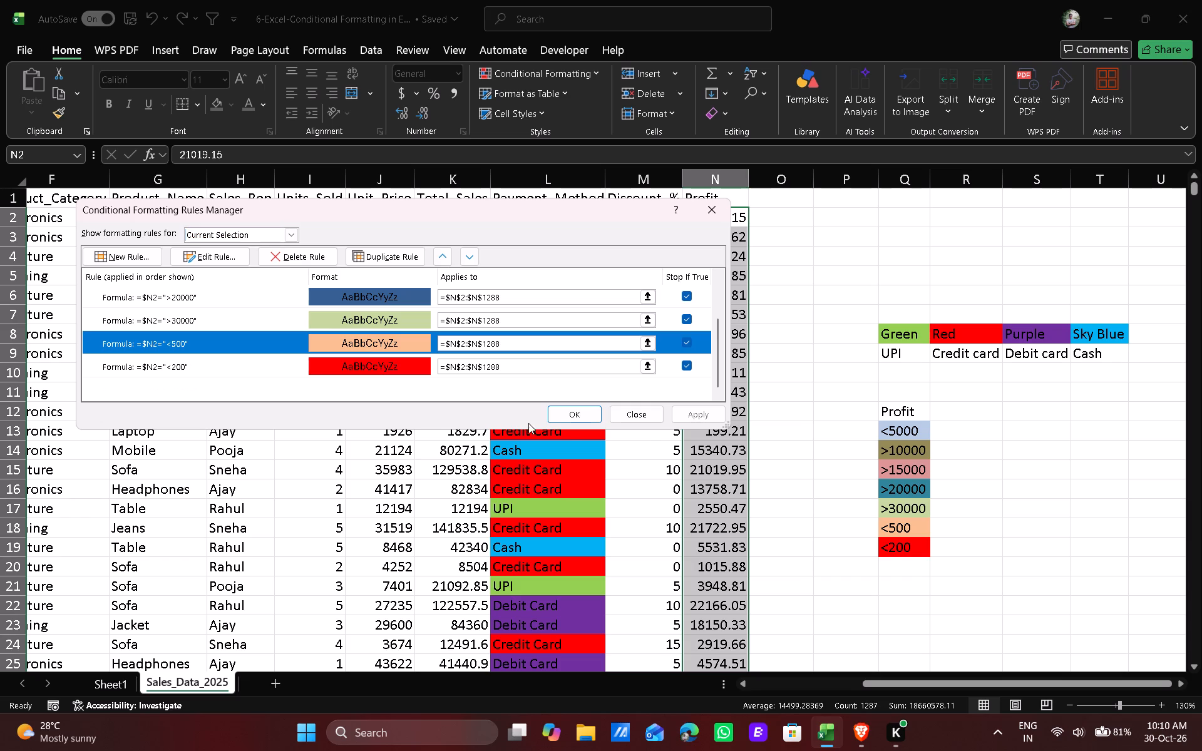
click(580, 417)
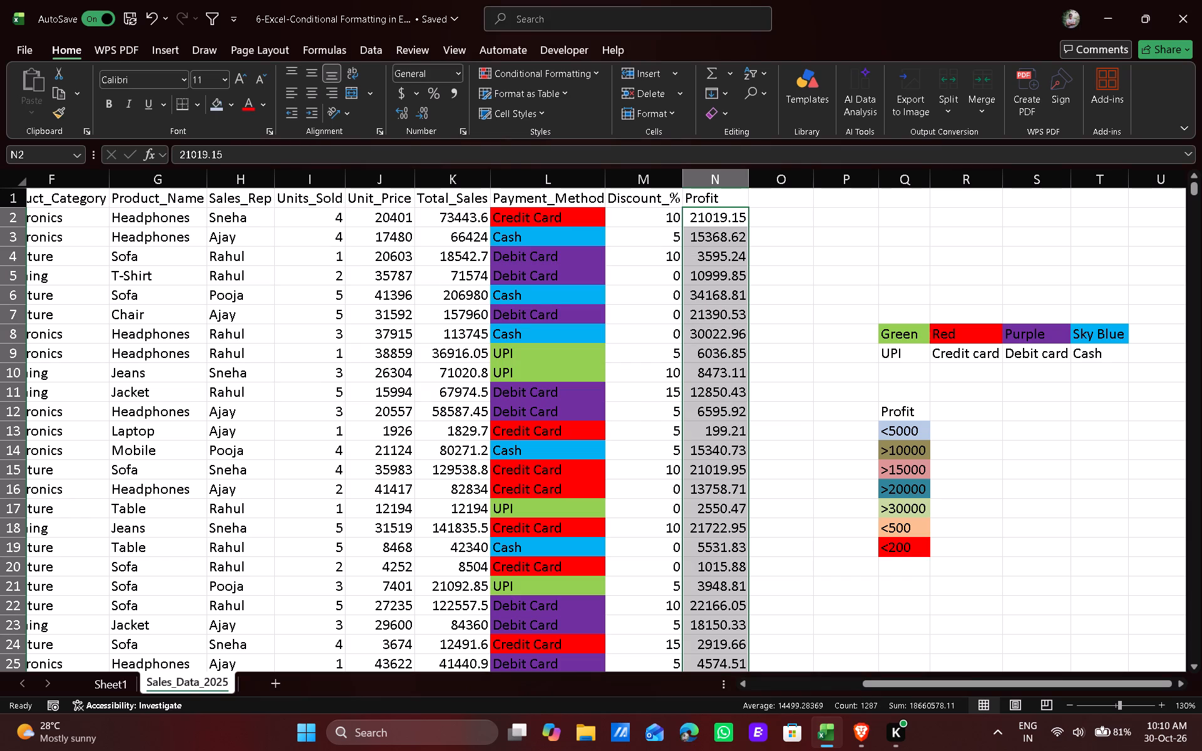
Check the Profit column from the first rows to the last for cells coloured by the rules.
scroll(721, 355, down, 2)
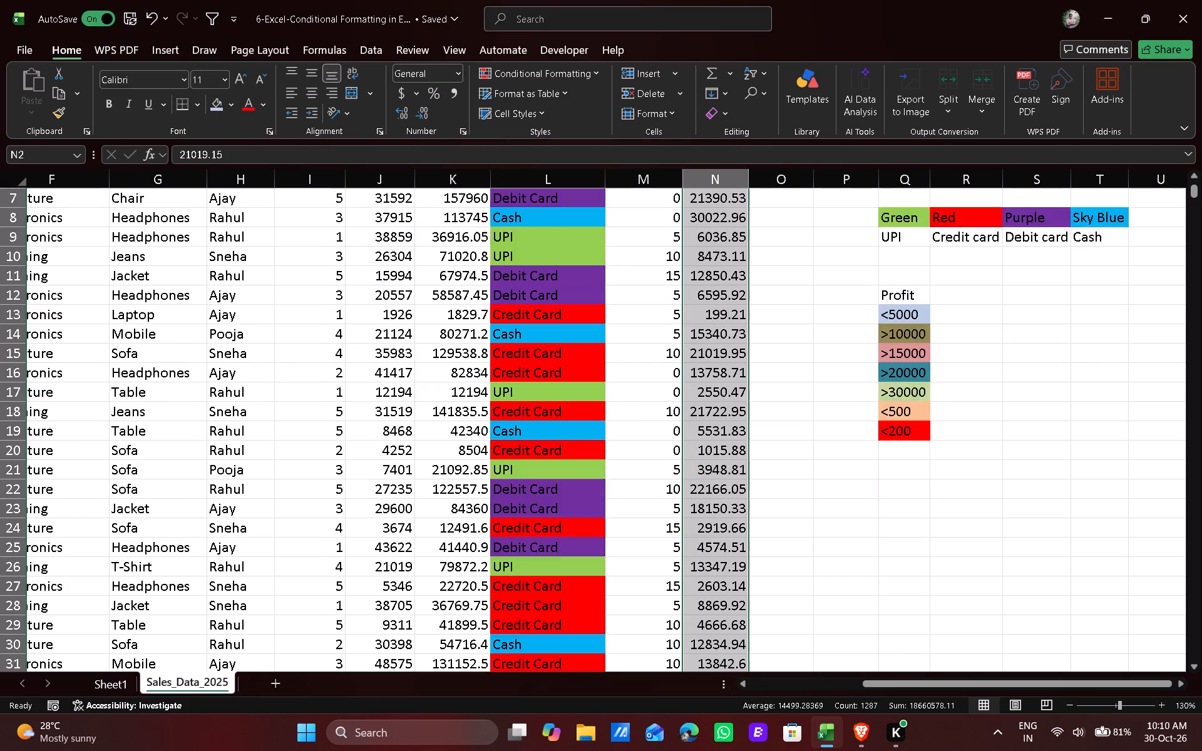
scroll(721, 355, down, 20)
scroll(721, 355, down, 3)
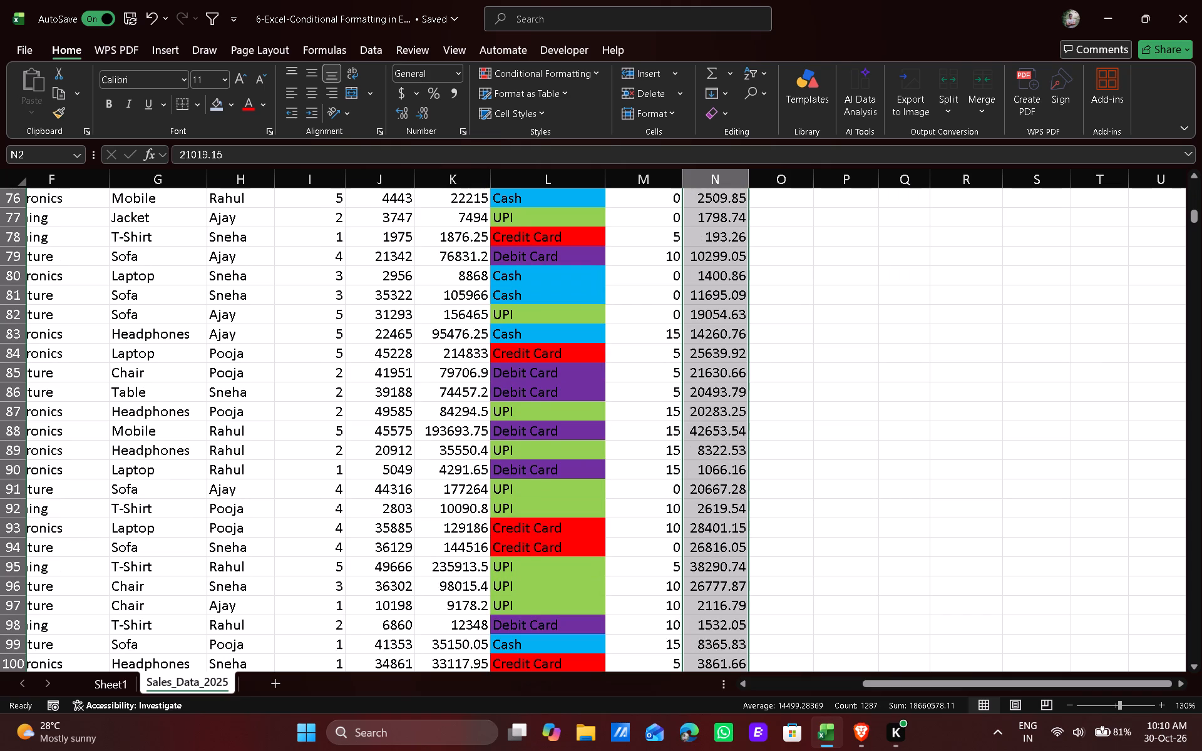
scroll(721, 356, down, 14)
scroll(721, 356, up, 1)
scroll(721, 356, down, 10)
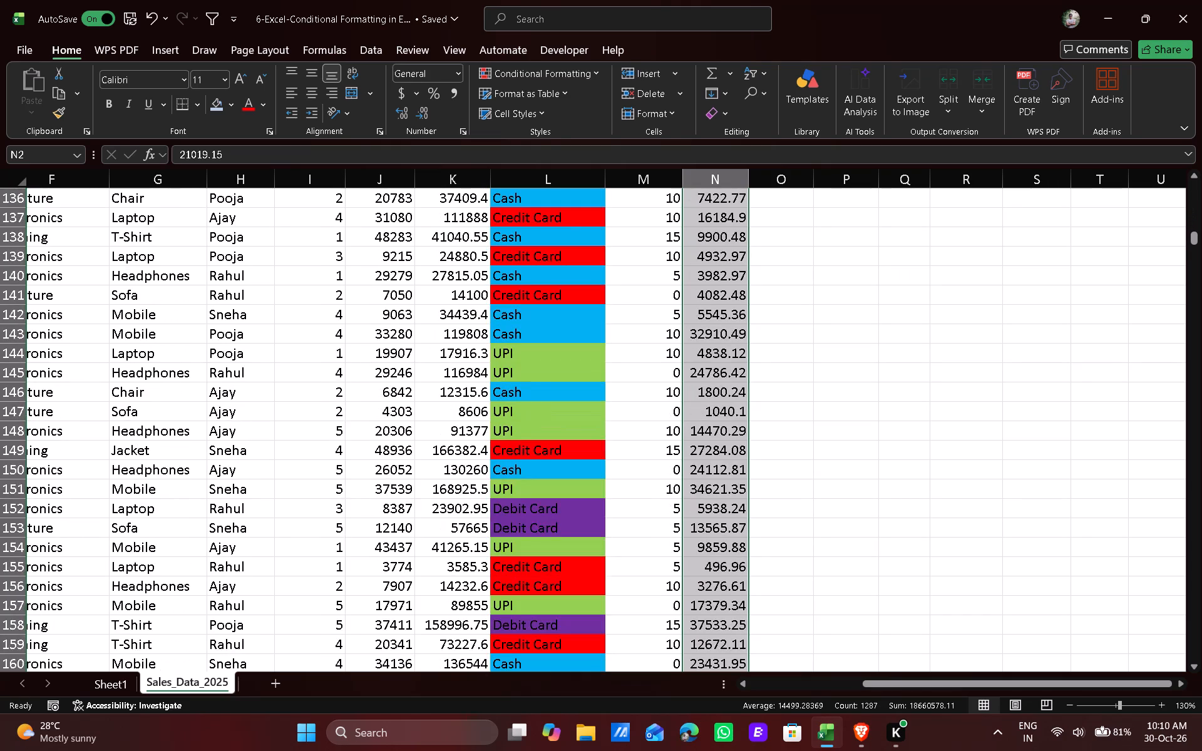
scroll(721, 356, down, 20)
scroll(721, 356, down, 2)
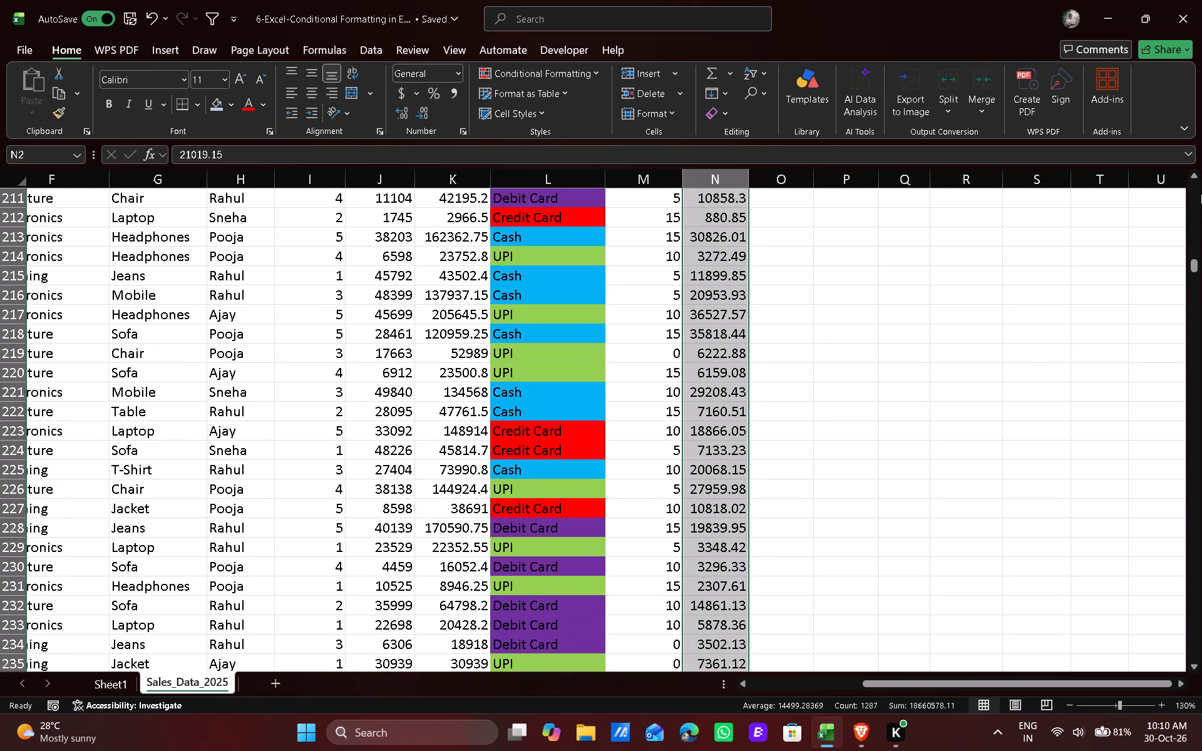
drag(1193, 266, 1201, 655)
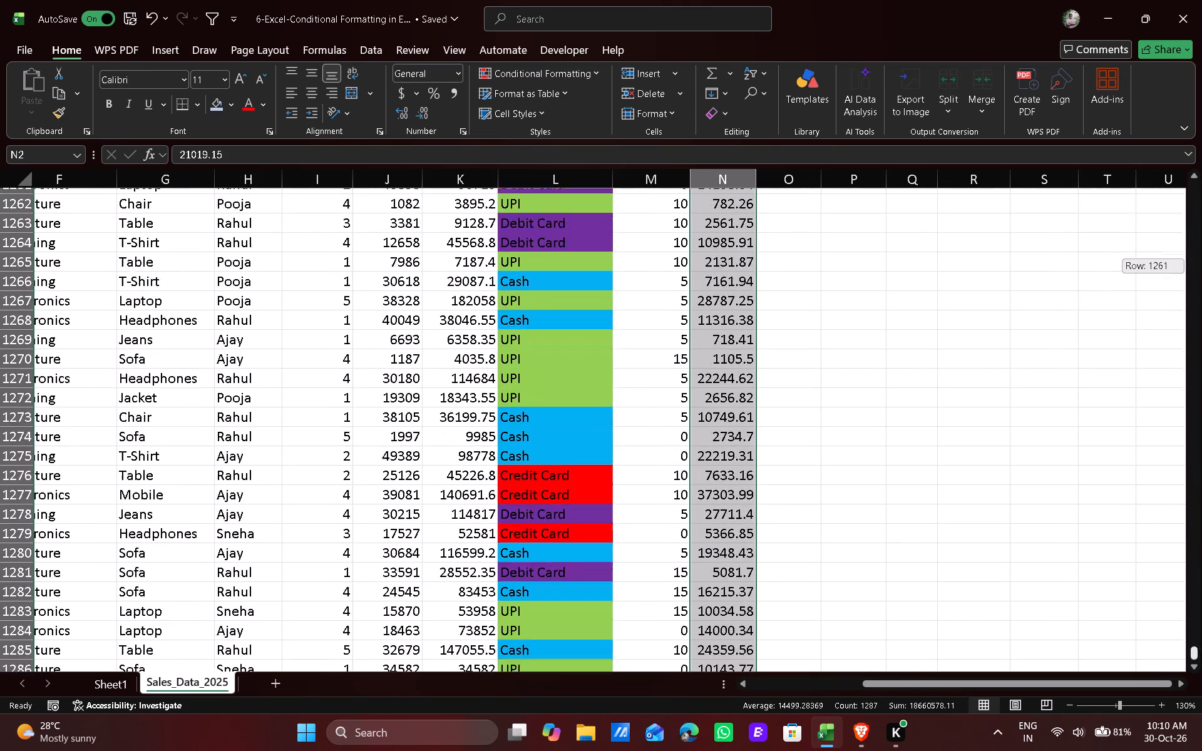
drag(1201, 655, 1136, 192)
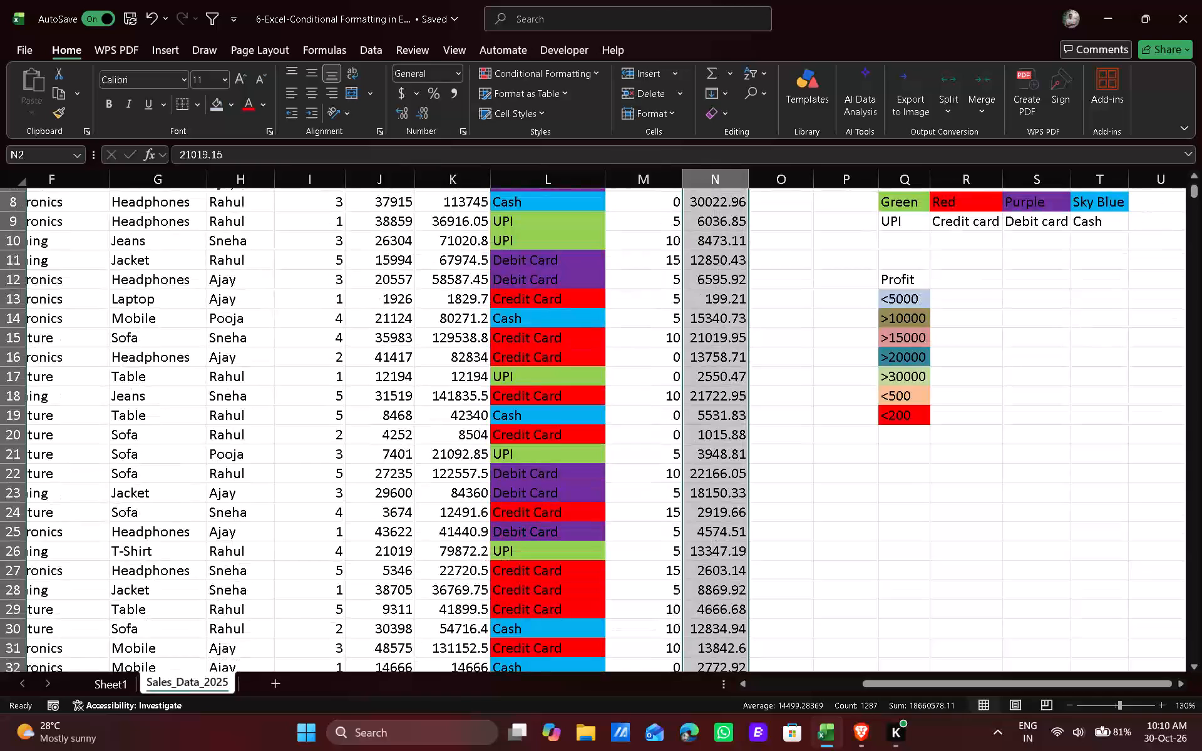
scroll(707, 264, up, 9)
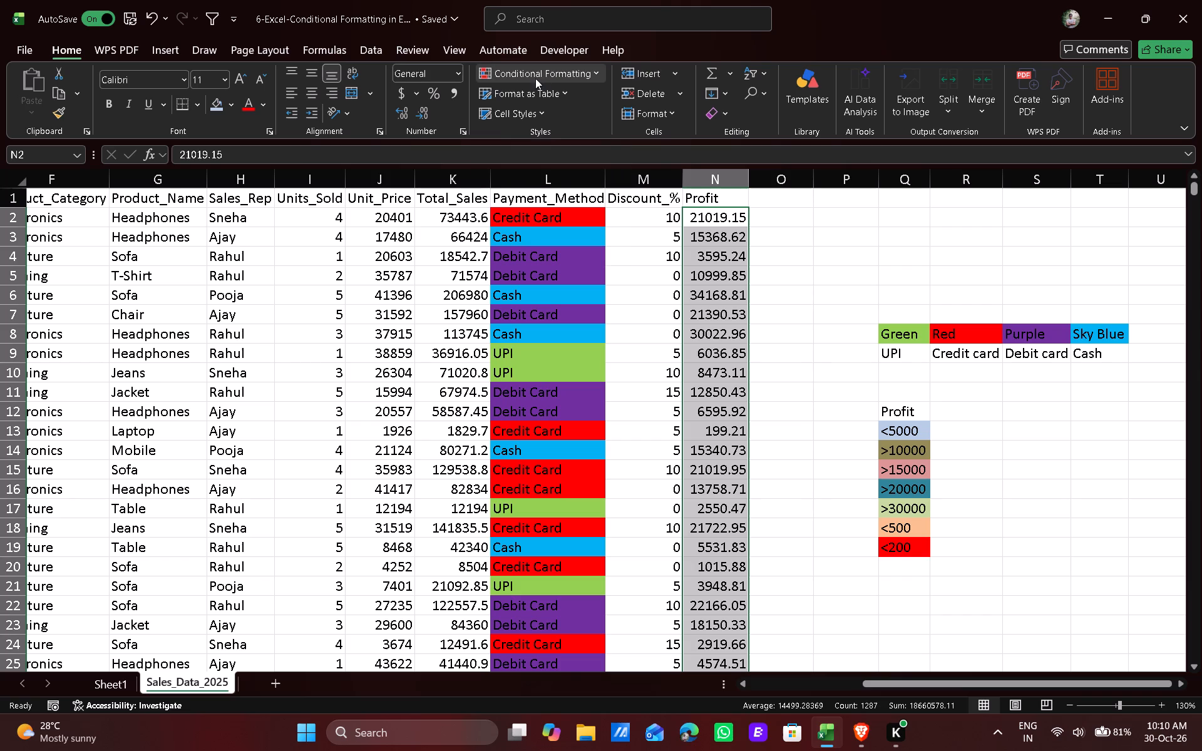
Re-examine the Profit column's full conditional formatting rule list and check the sheet again.
click(567, 75)
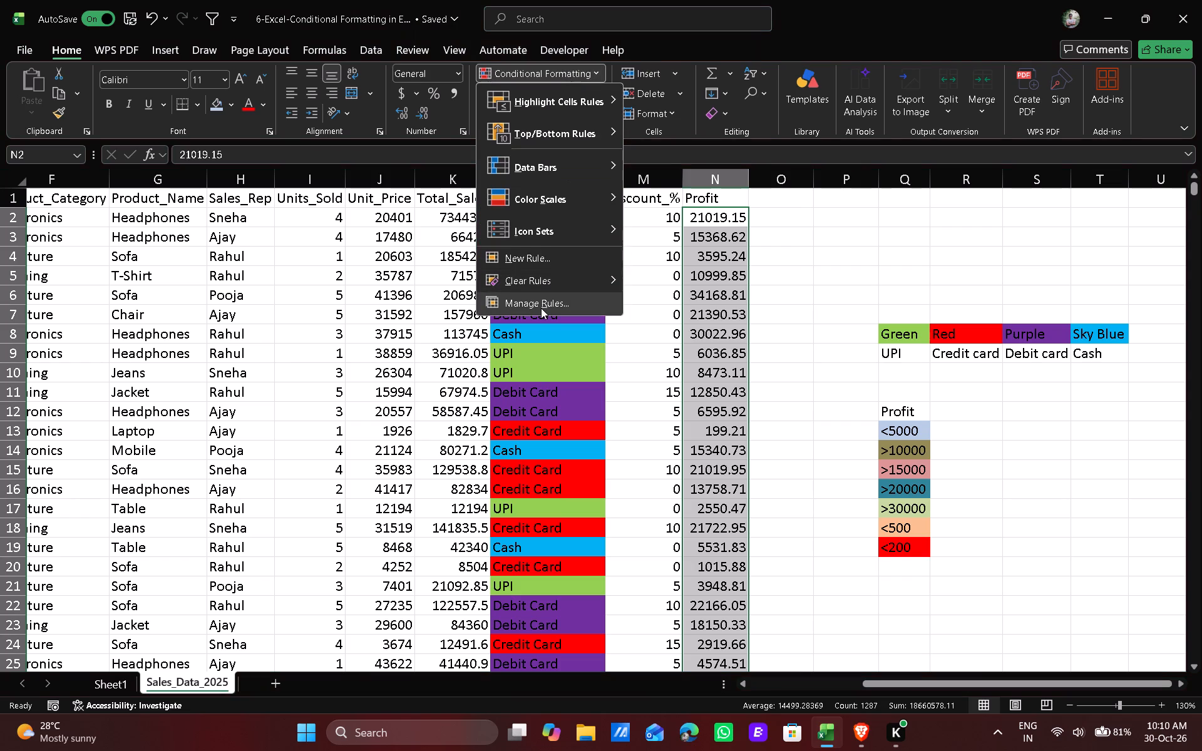
click(502, 305)
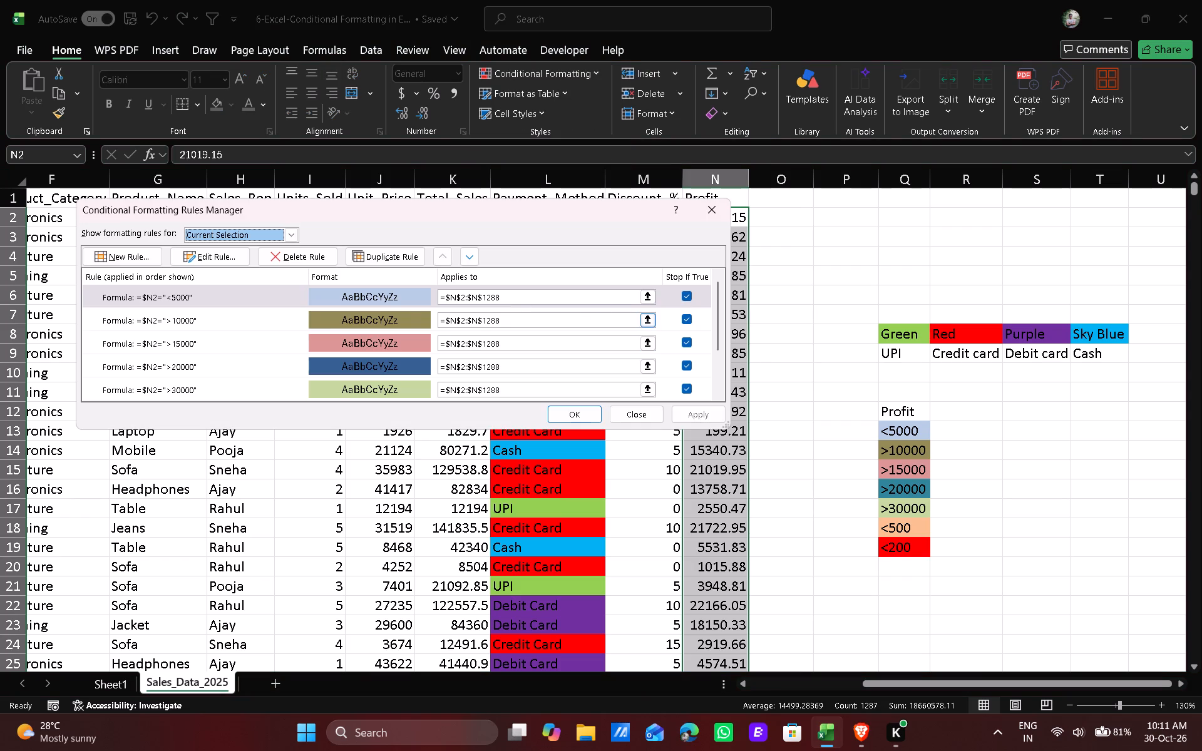
scroll(200, 327, down, 3)
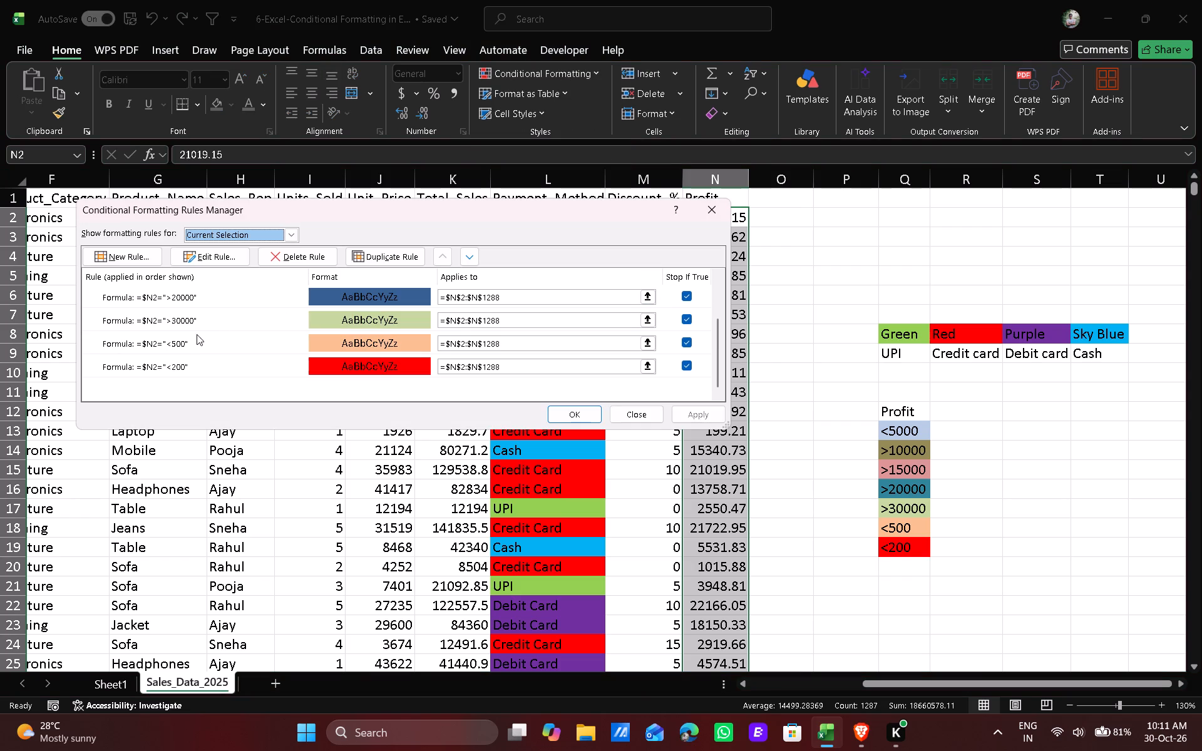
scroll(197, 334, down, 1)
scroll(303, 345, up, 4)
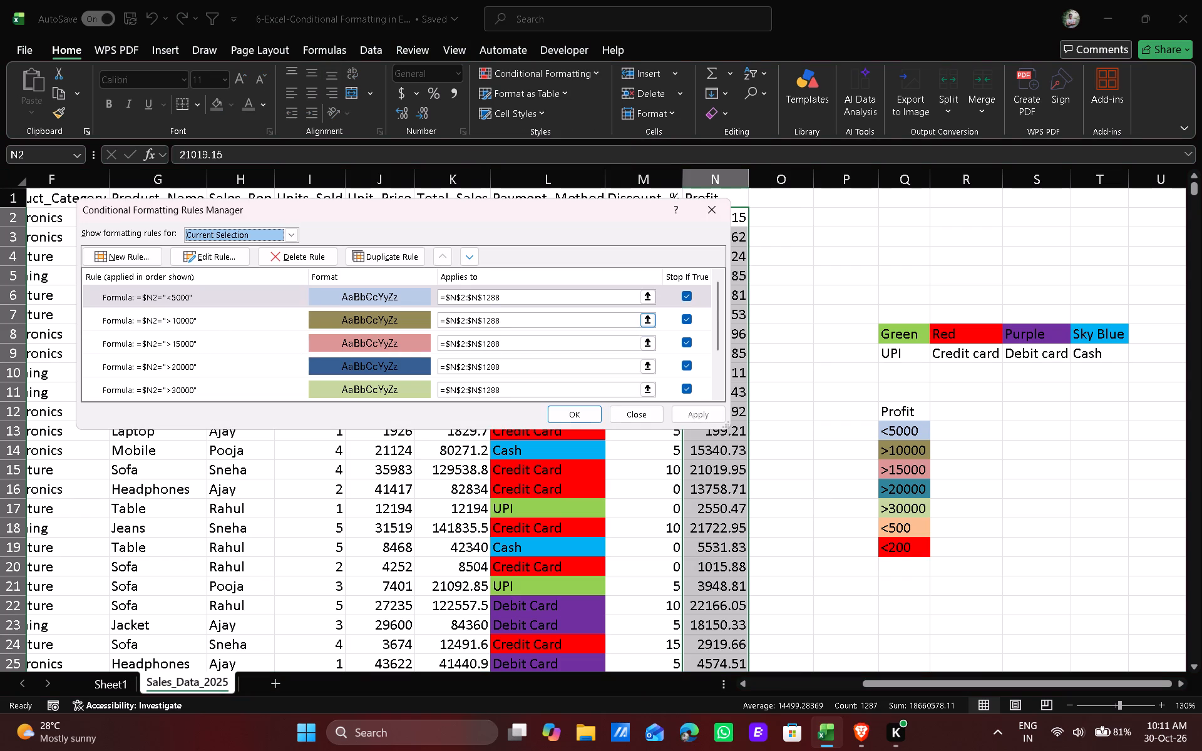
scroll(631, 323, down, 1)
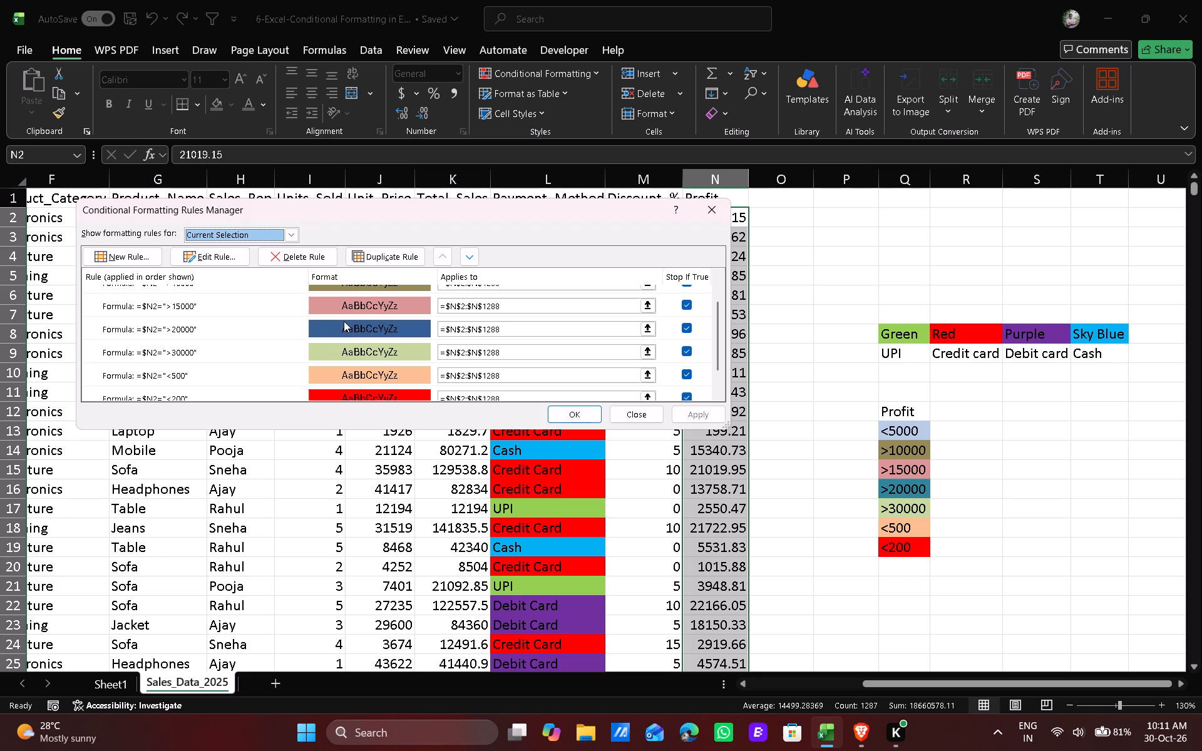
scroll(332, 340, up, 4)
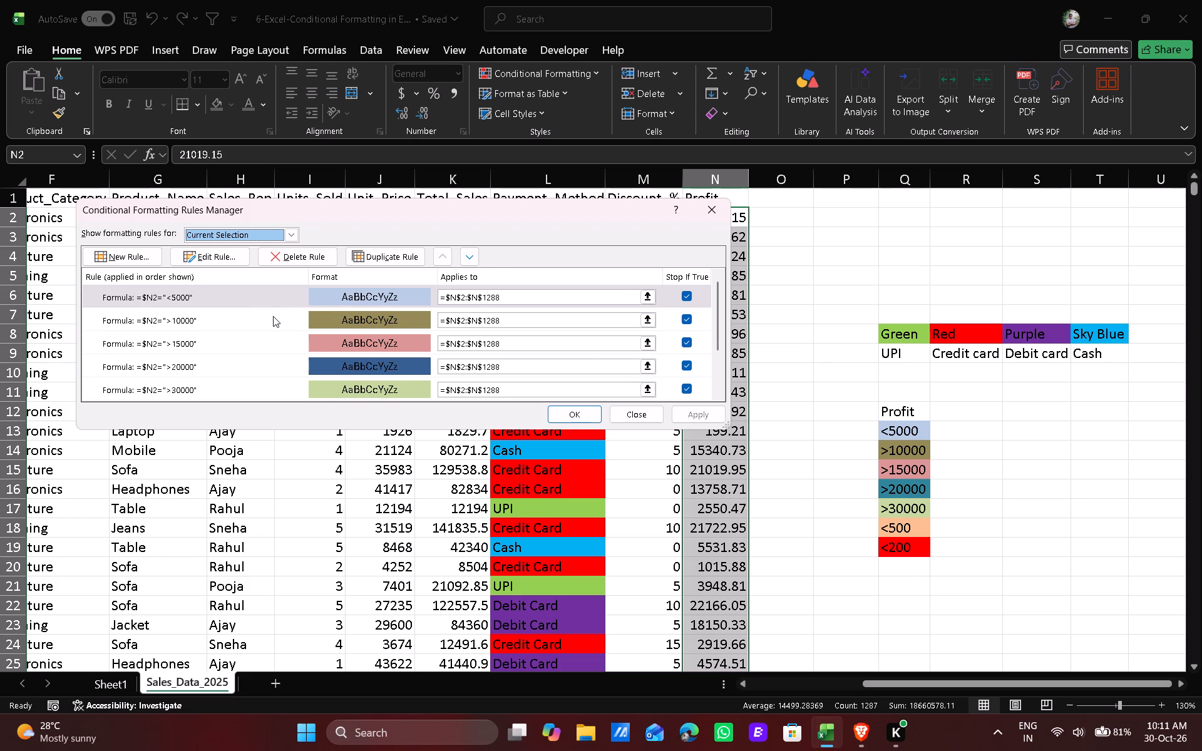
scroll(349, 320, down, 2)
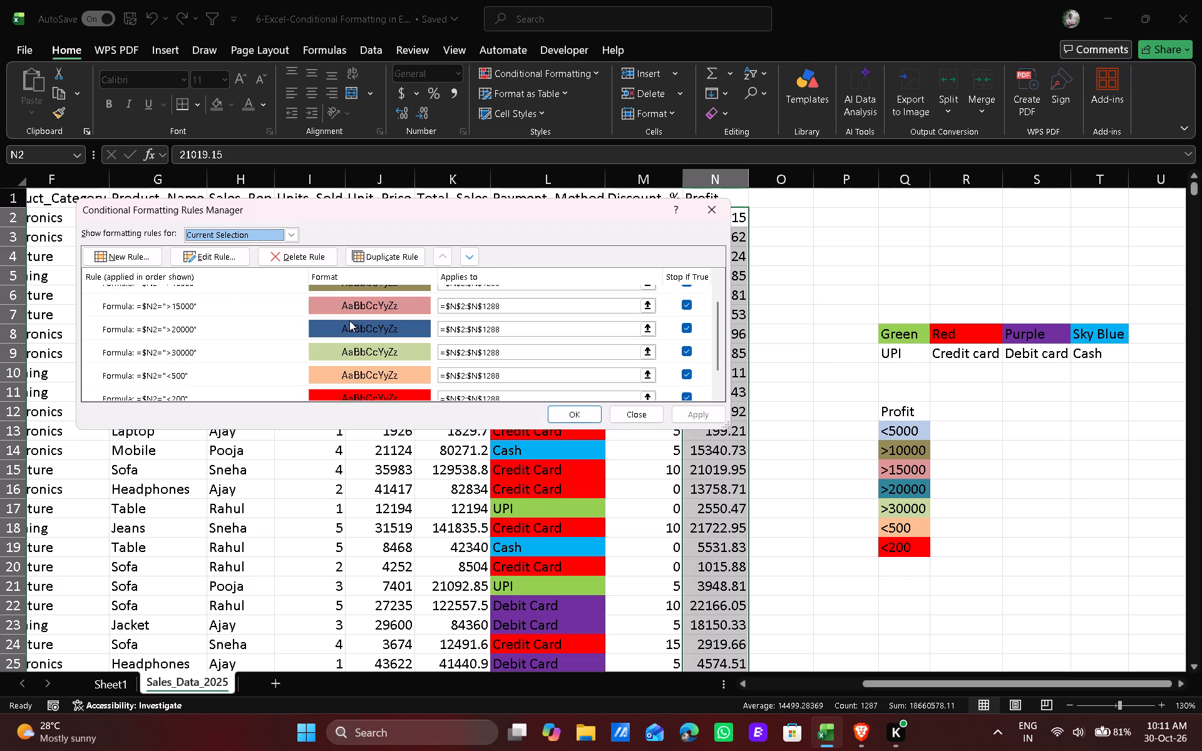
scroll(349, 320, down, 2)
click(697, 415)
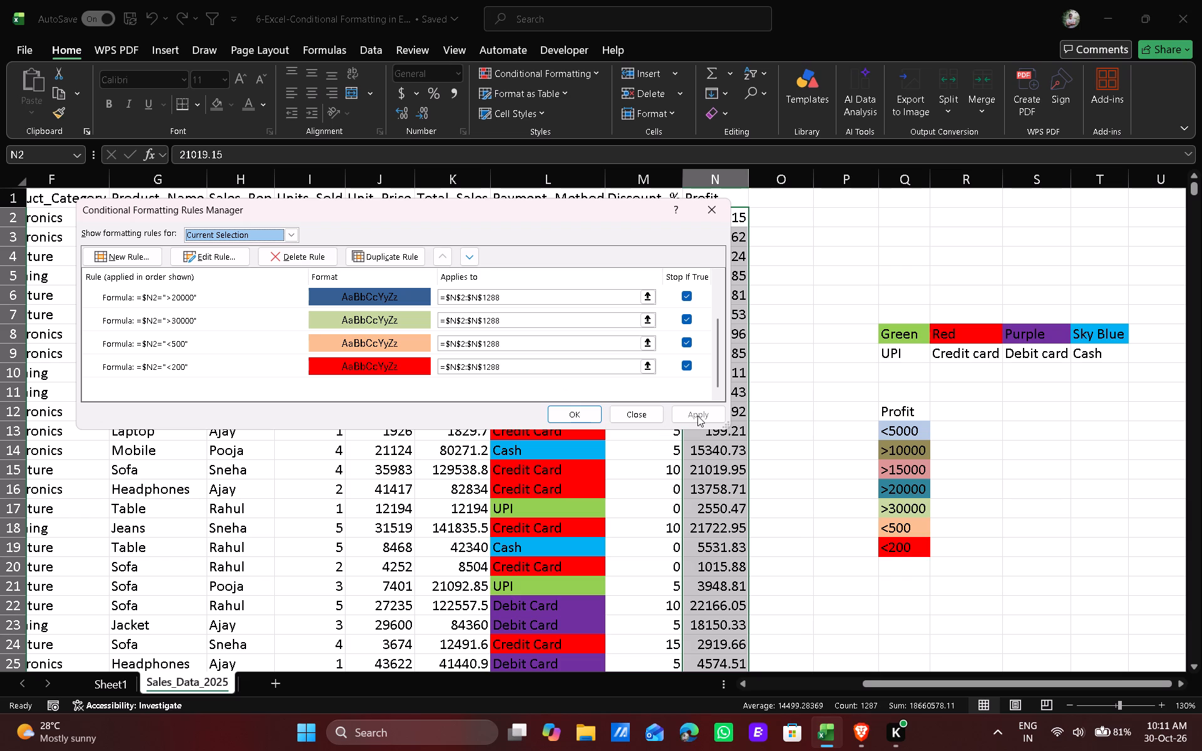
click(575, 414)
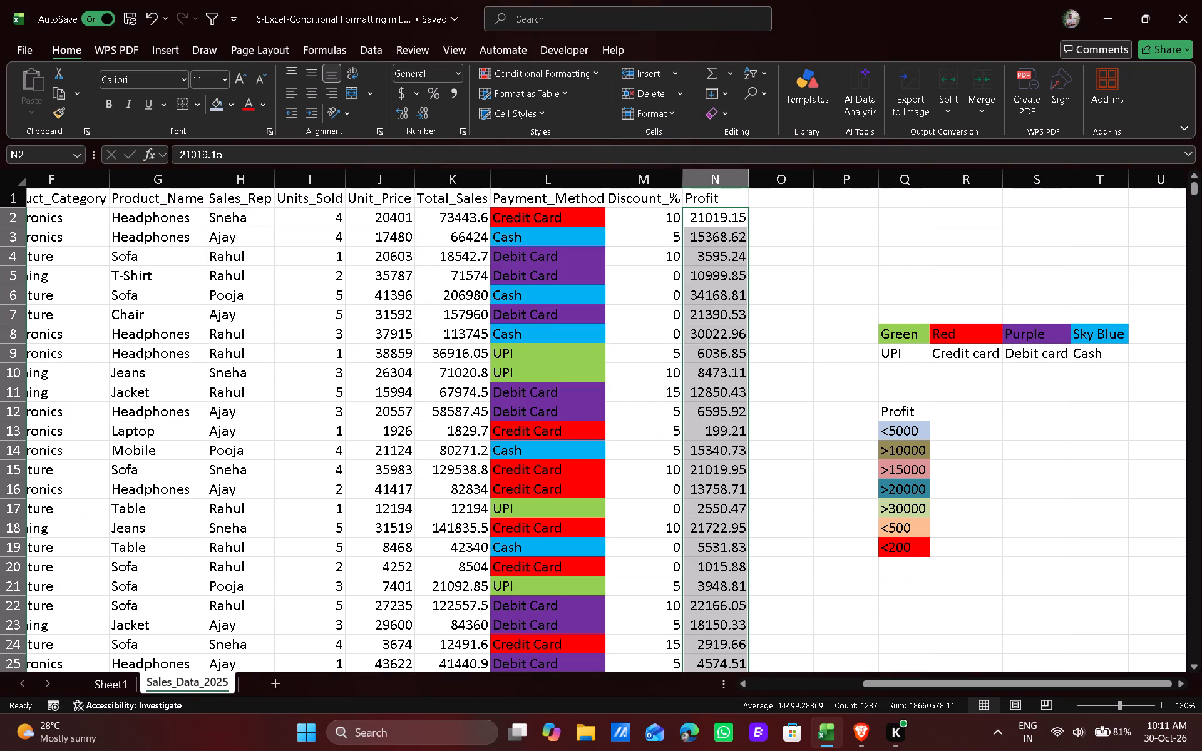
scroll(724, 390, up, 9)
scroll(712, 312, up, 4)
Review each of the Profit column's conditional formatting rules, from <5000 to <200, for its formula, fill and range, and try to reapply them.
click(566, 74)
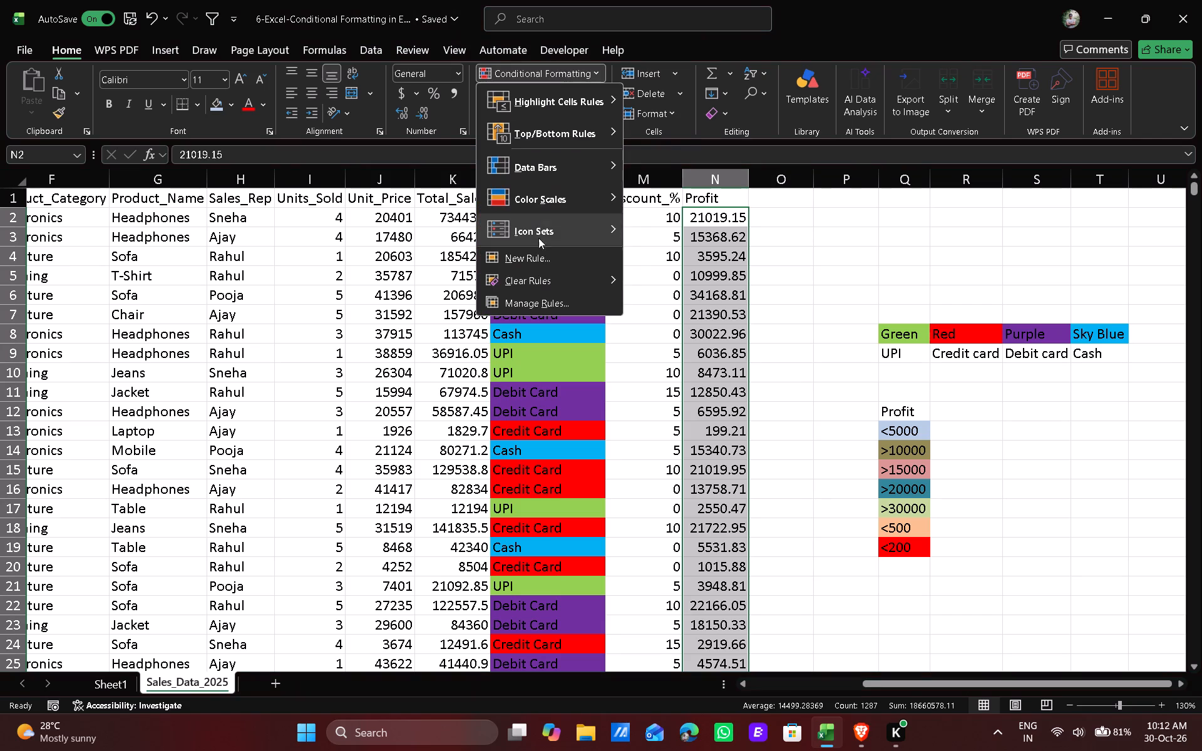
click(517, 300)
scroll(311, 322, down, 1)
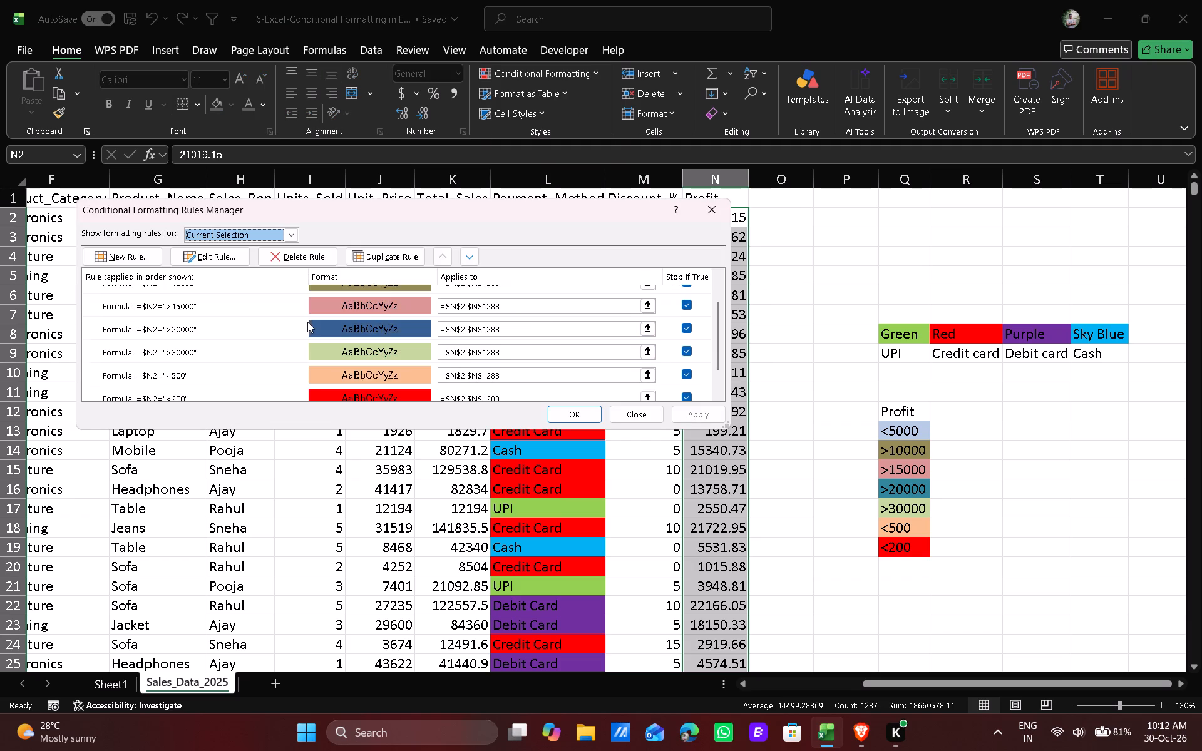
scroll(307, 322, down, 1)
click(271, 329)
click(270, 331)
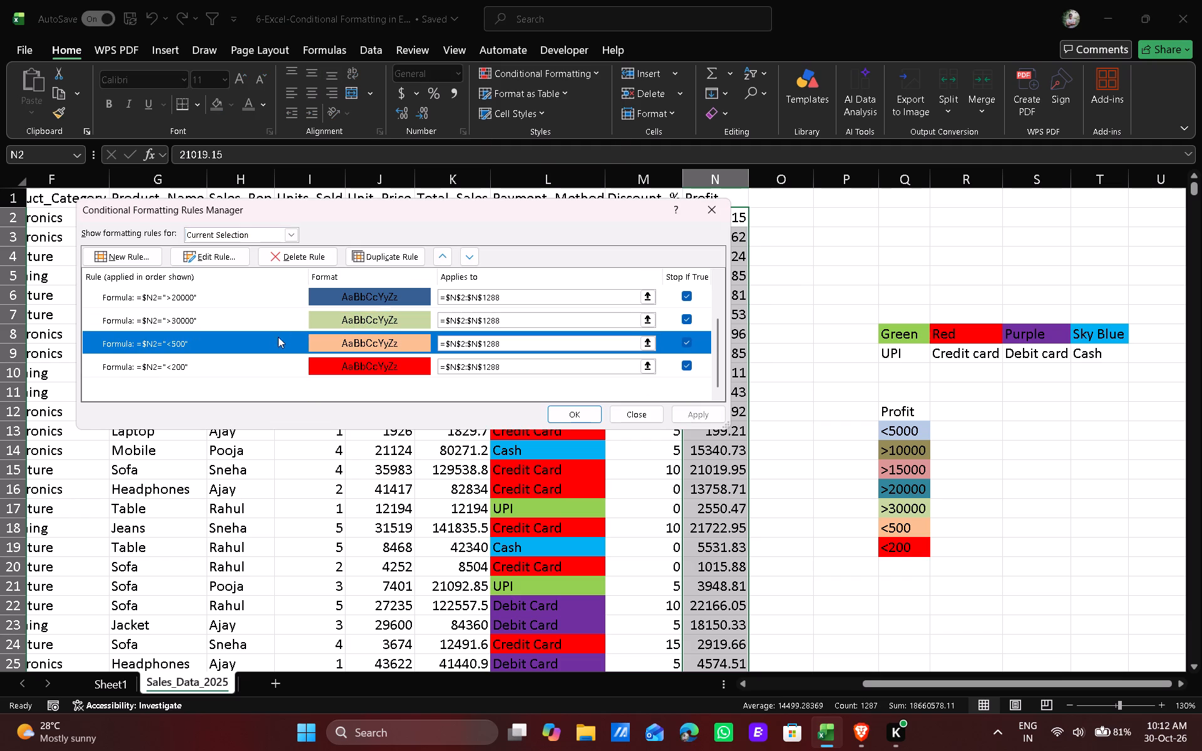
click(267, 312)
click(243, 371)
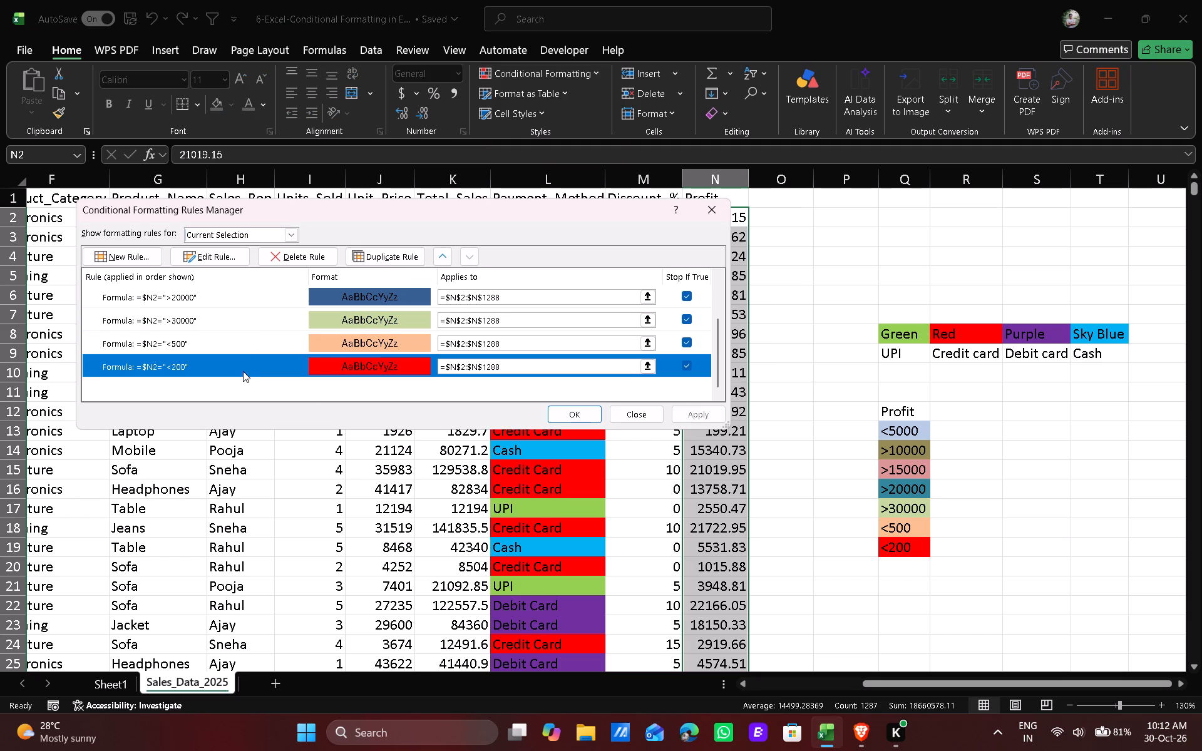
click(244, 350)
click(229, 327)
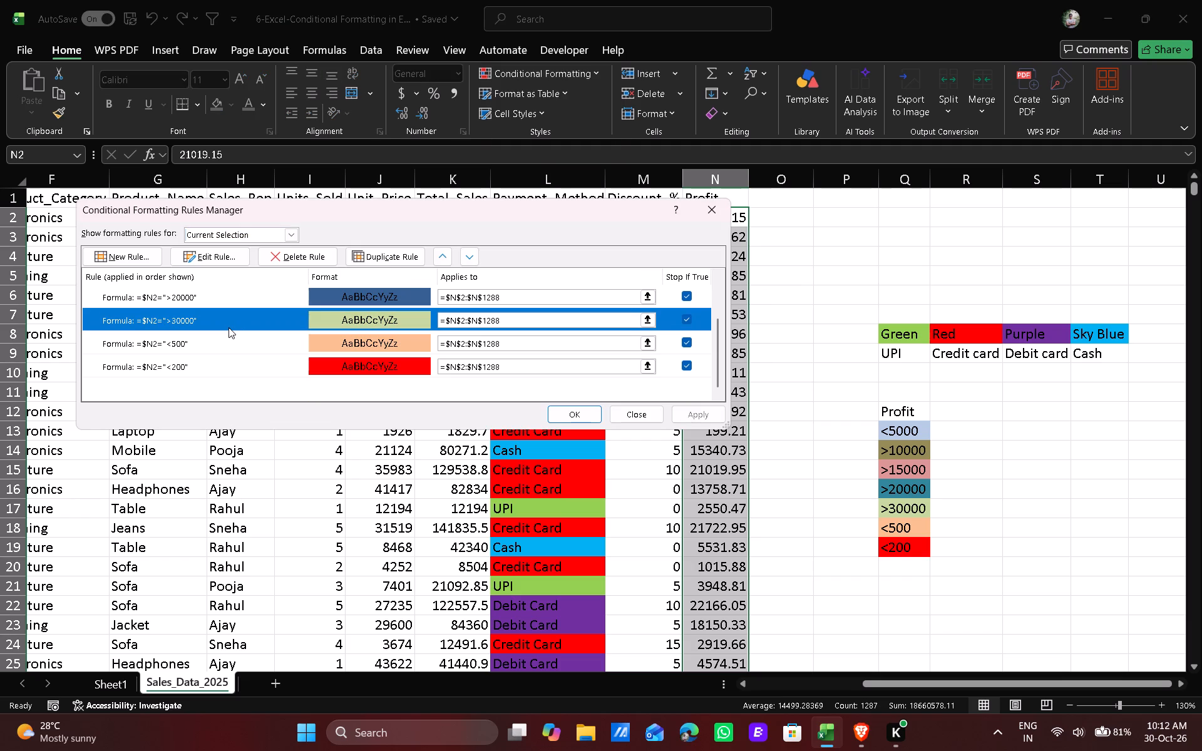
click(204, 342)
scroll(223, 312, up, 2)
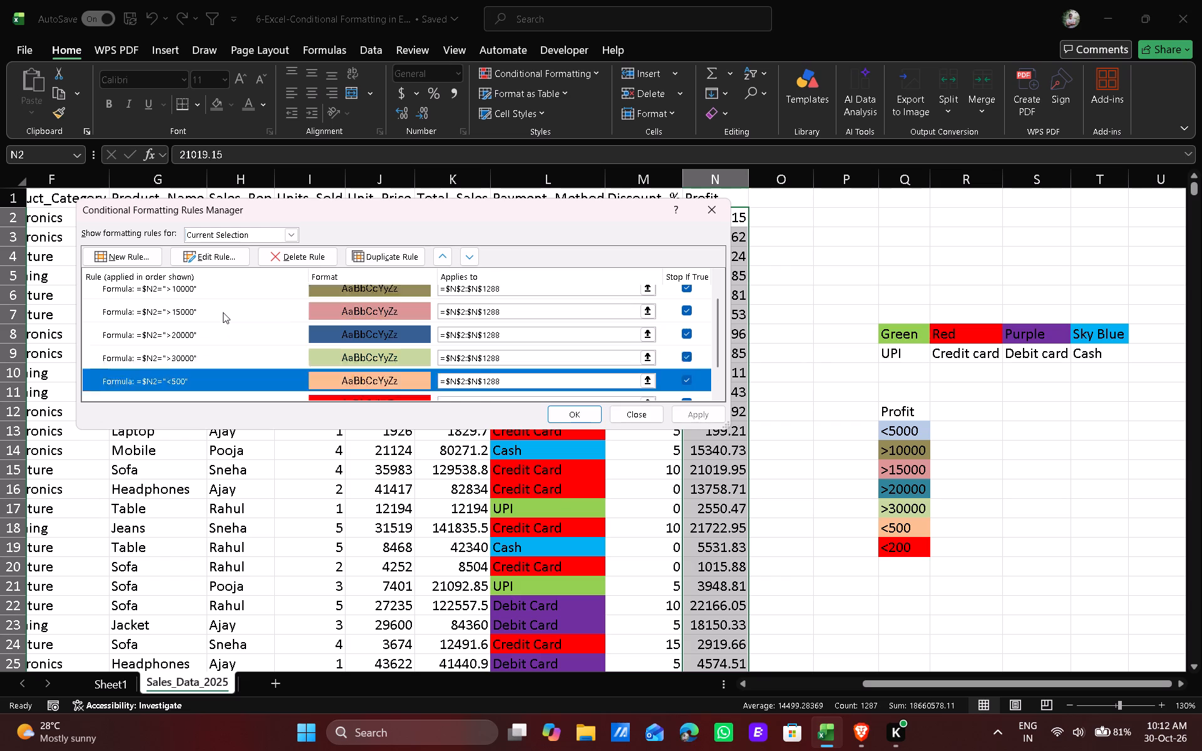
click(223, 312)
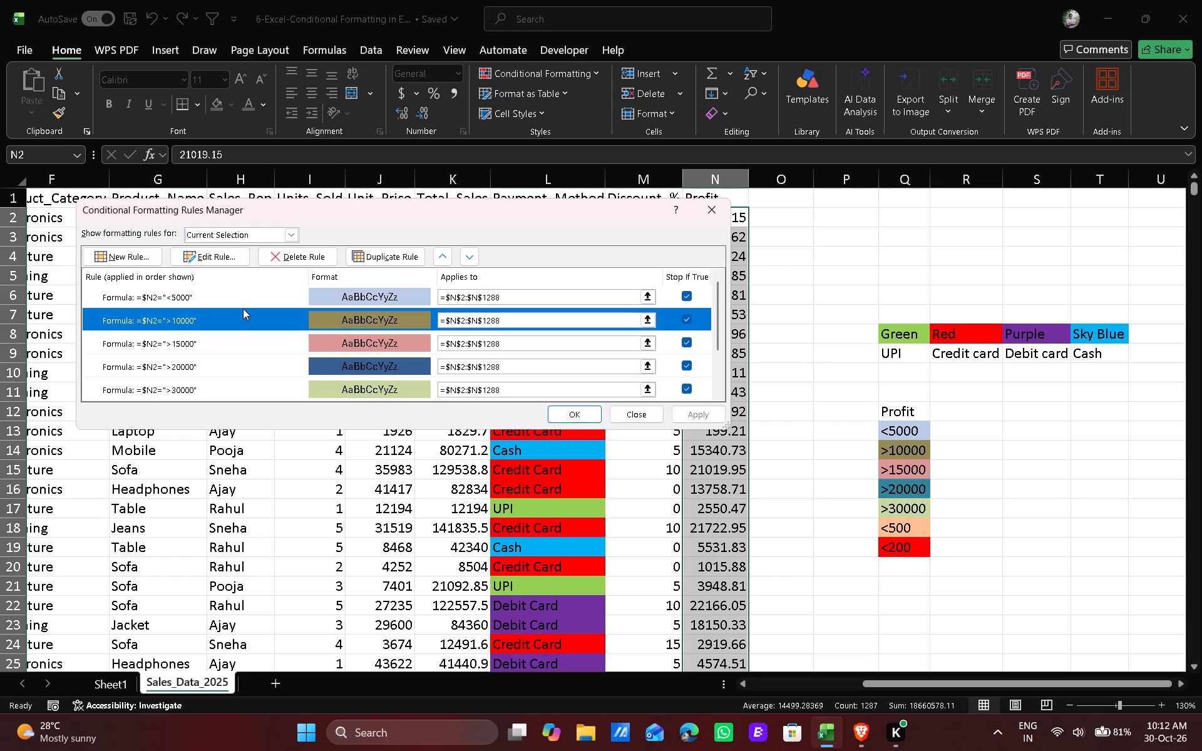
click(255, 292)
click(203, 344)
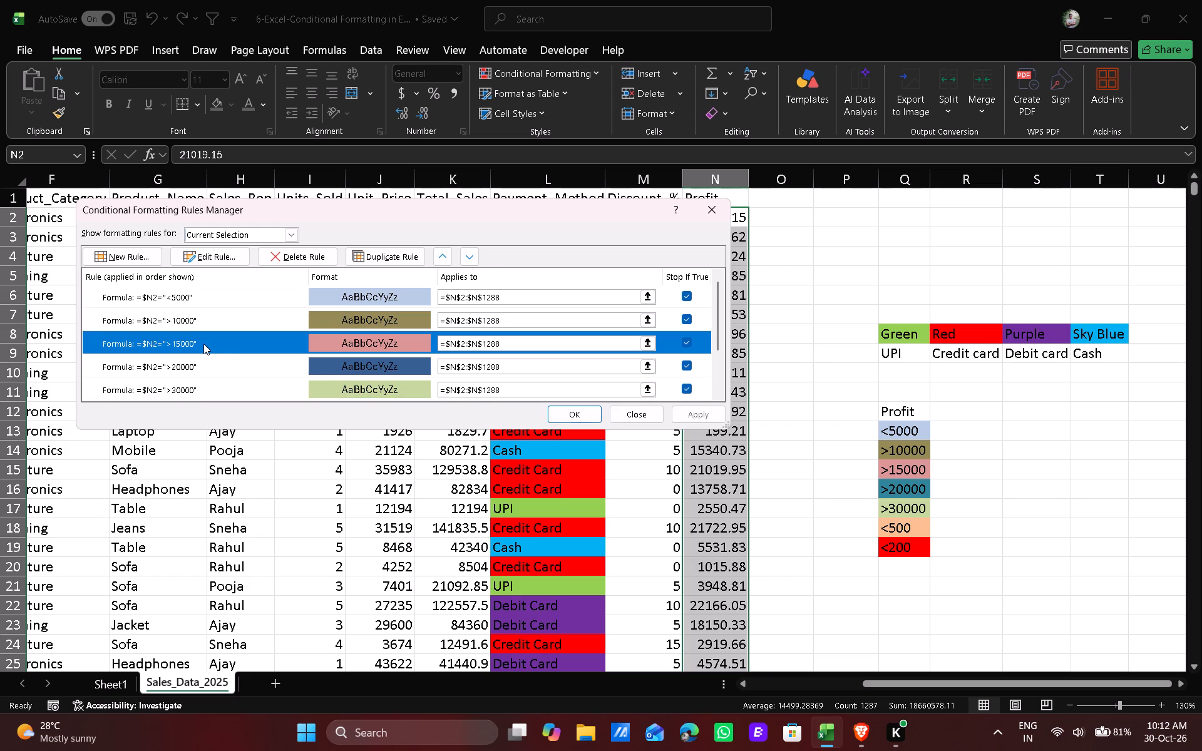
scroll(223, 349, down, 2)
click(237, 340)
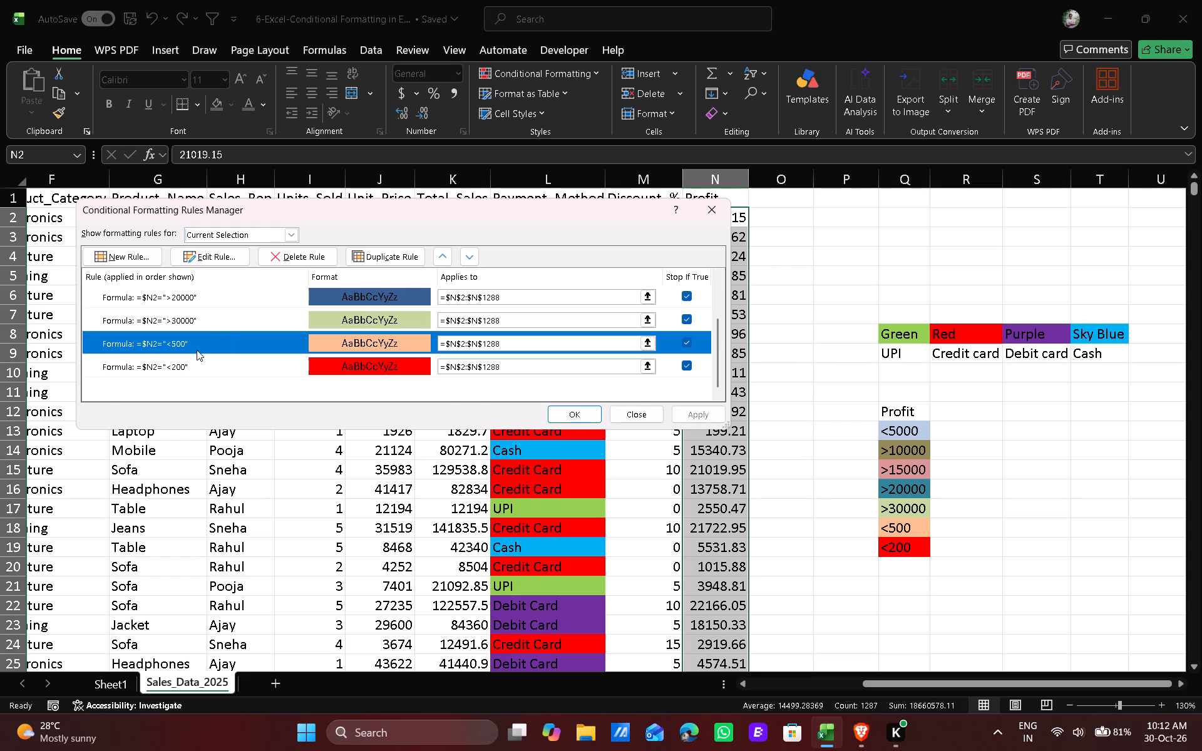
click(197, 361)
click(250, 319)
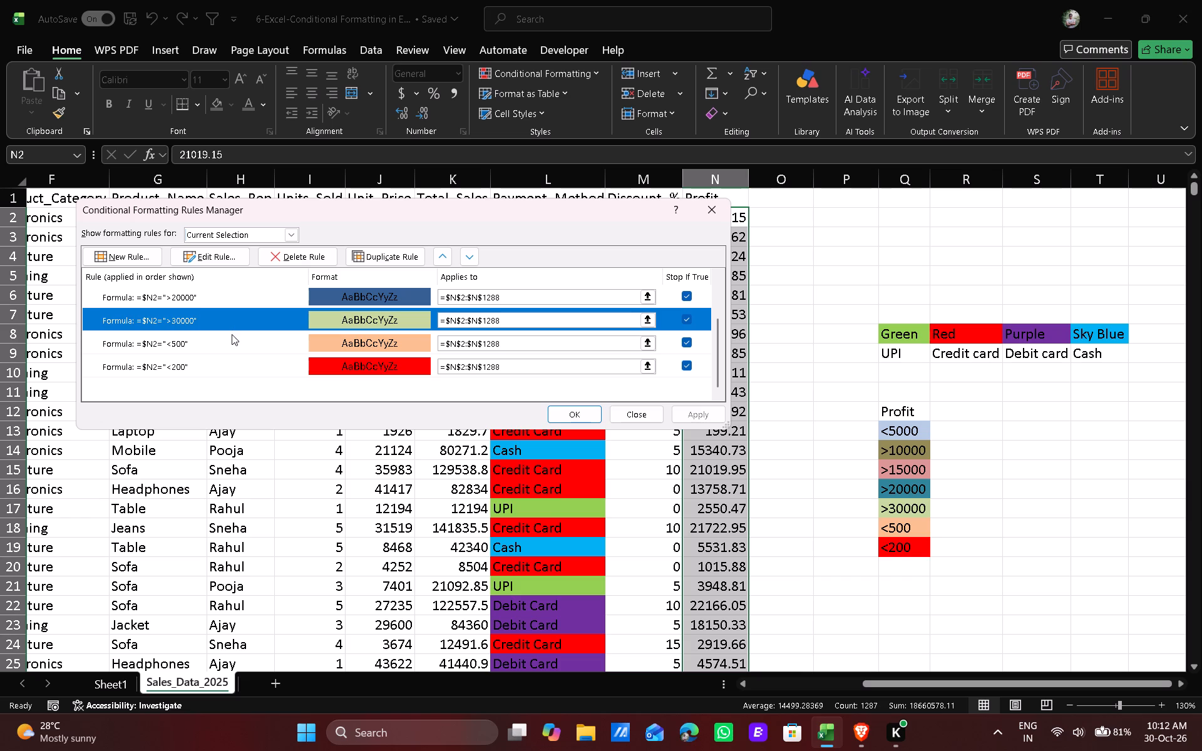
click(232, 338)
click(232, 307)
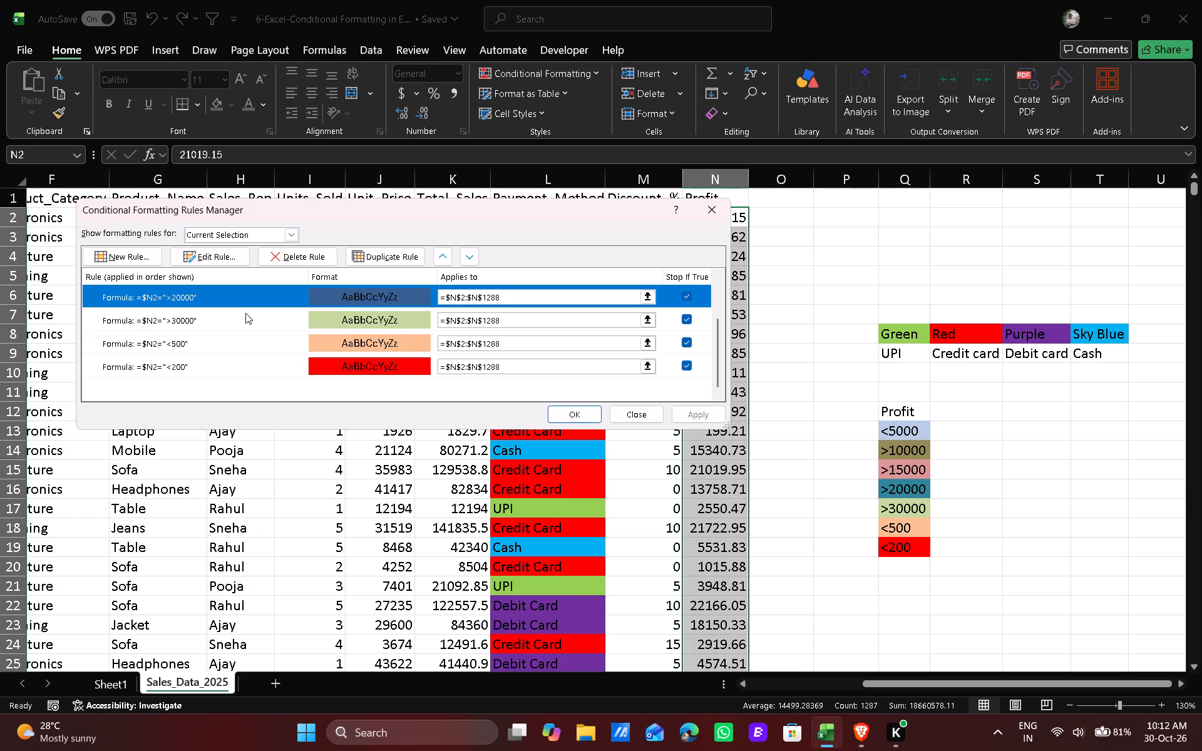
scroll(245, 313, up, 2)
click(244, 307)
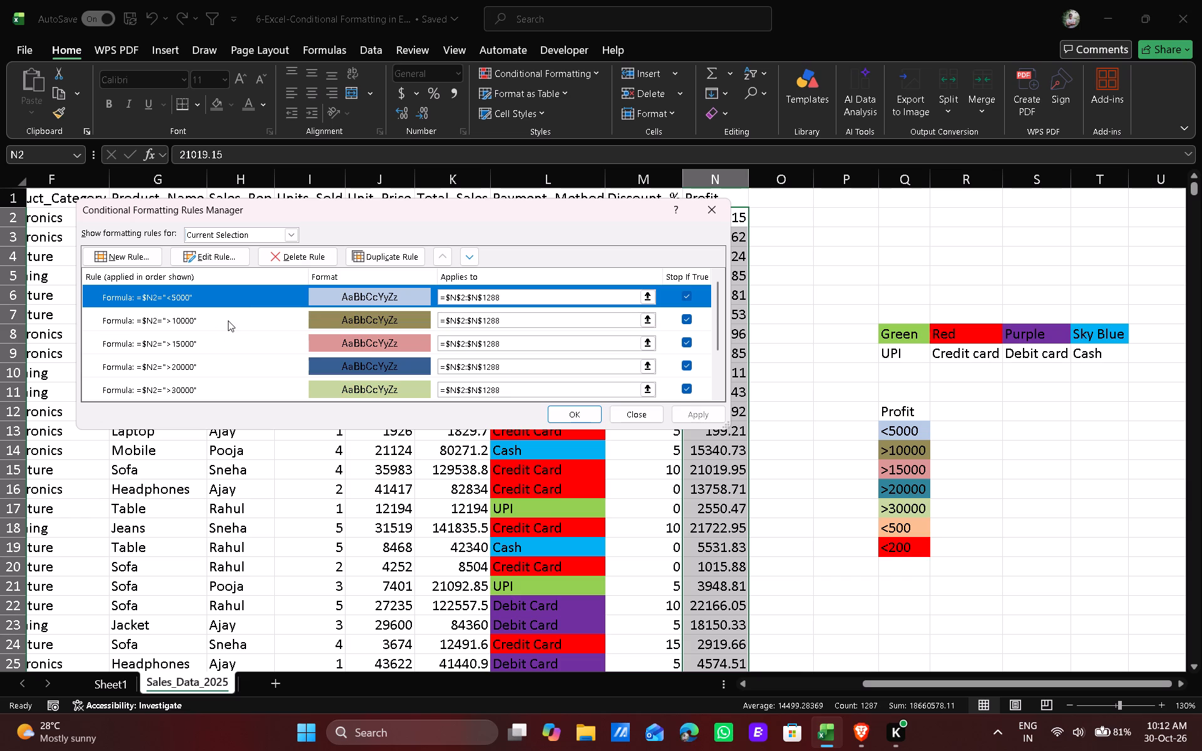
scroll(228, 320, up, 3)
scroll(197, 371, up, 1)
scroll(224, 361, down, 3)
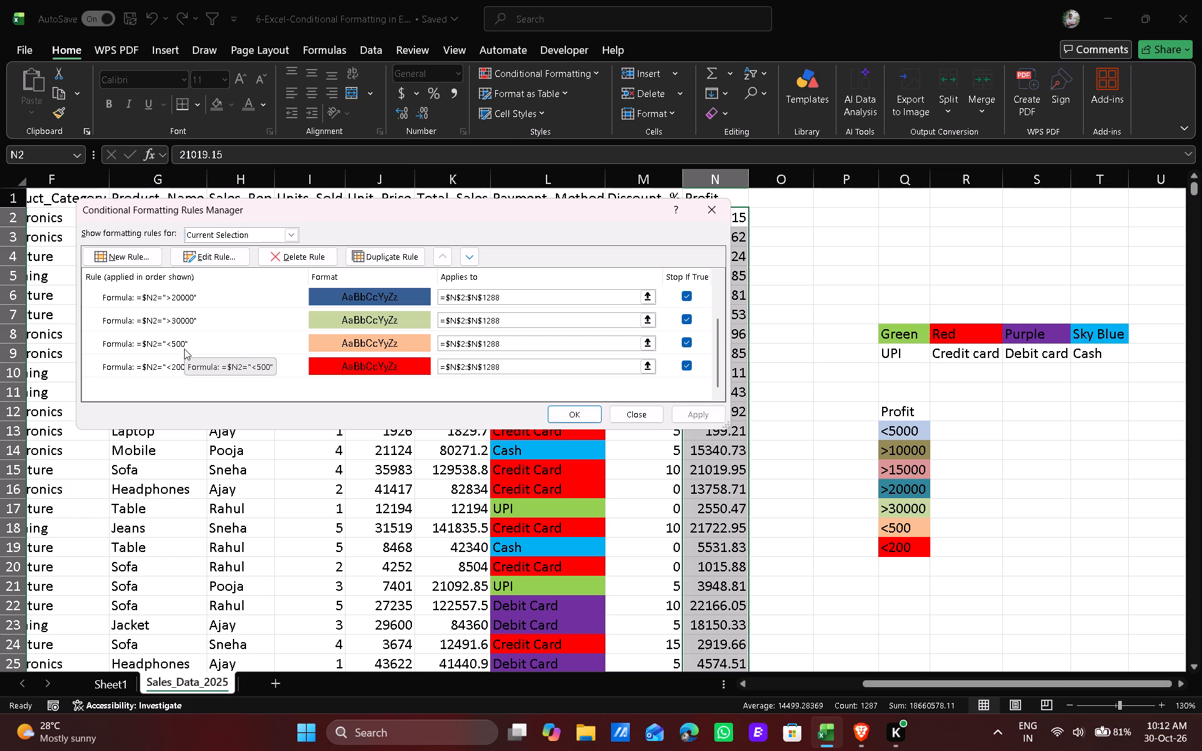
click(163, 349)
scroll(184, 334, up, 7)
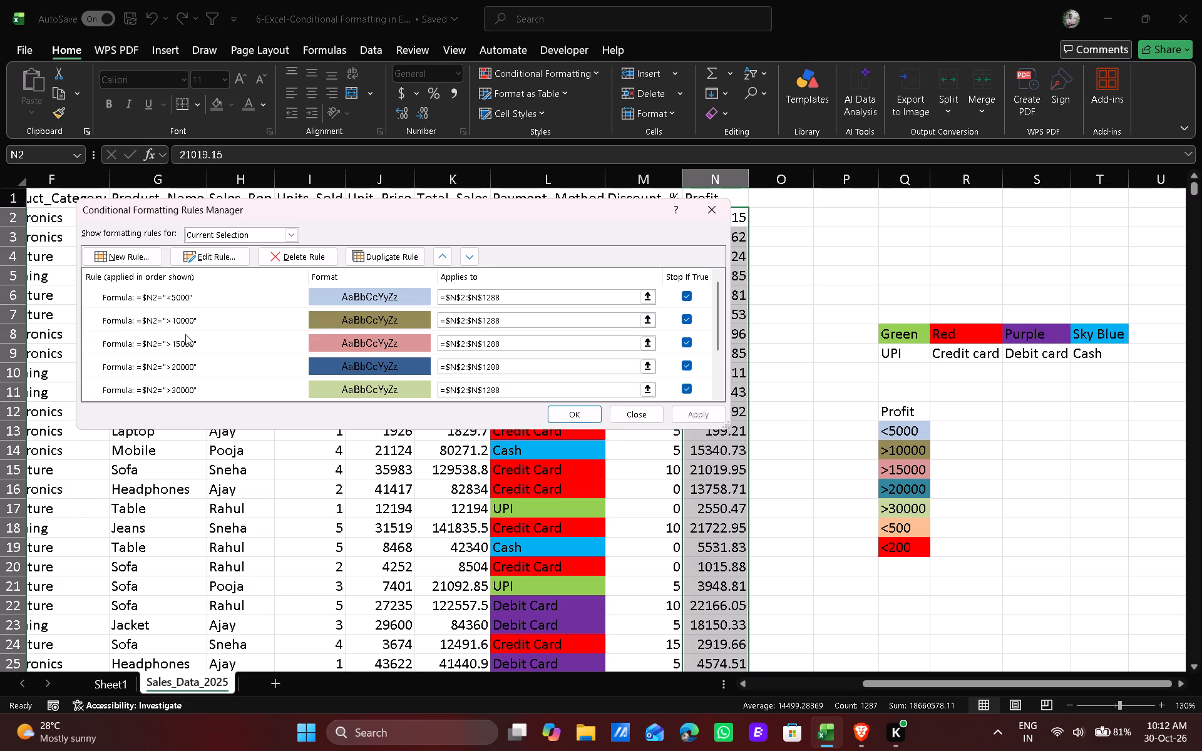
scroll(185, 334, up, 1)
scroll(188, 314, down, 4)
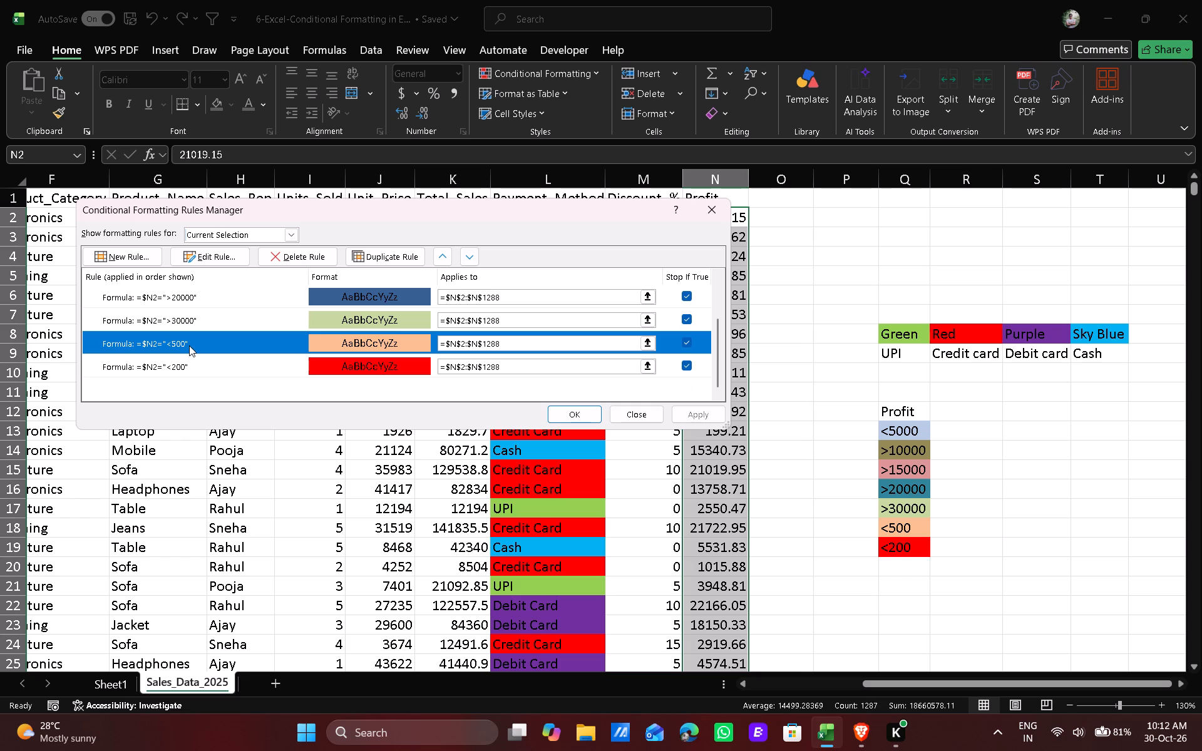
scroll(189, 346, up, 4)
click(178, 317)
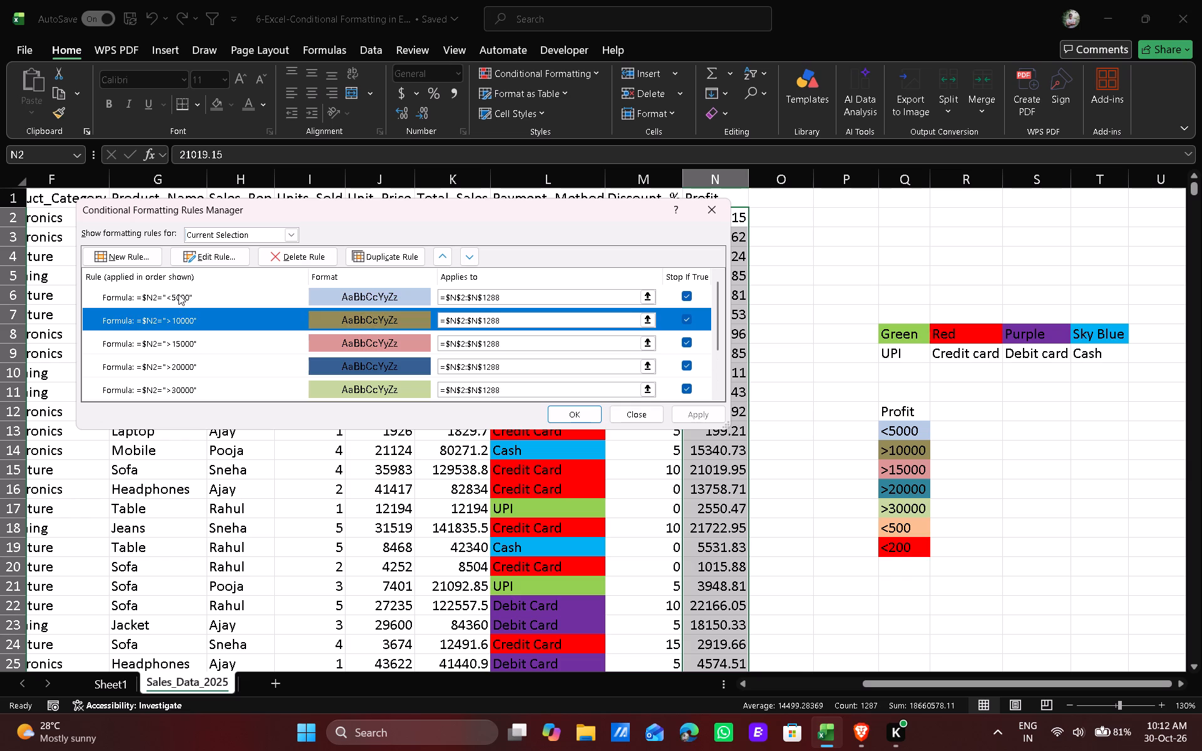
click(178, 294)
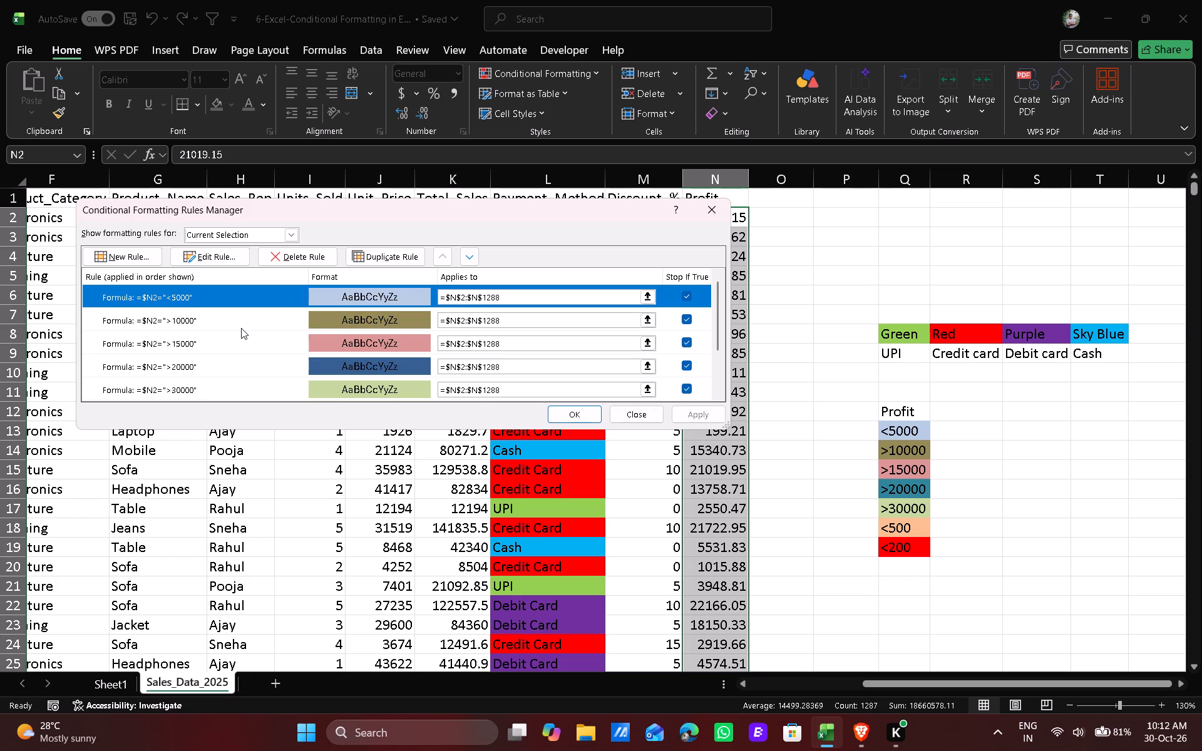
scroll(241, 328, down, 2)
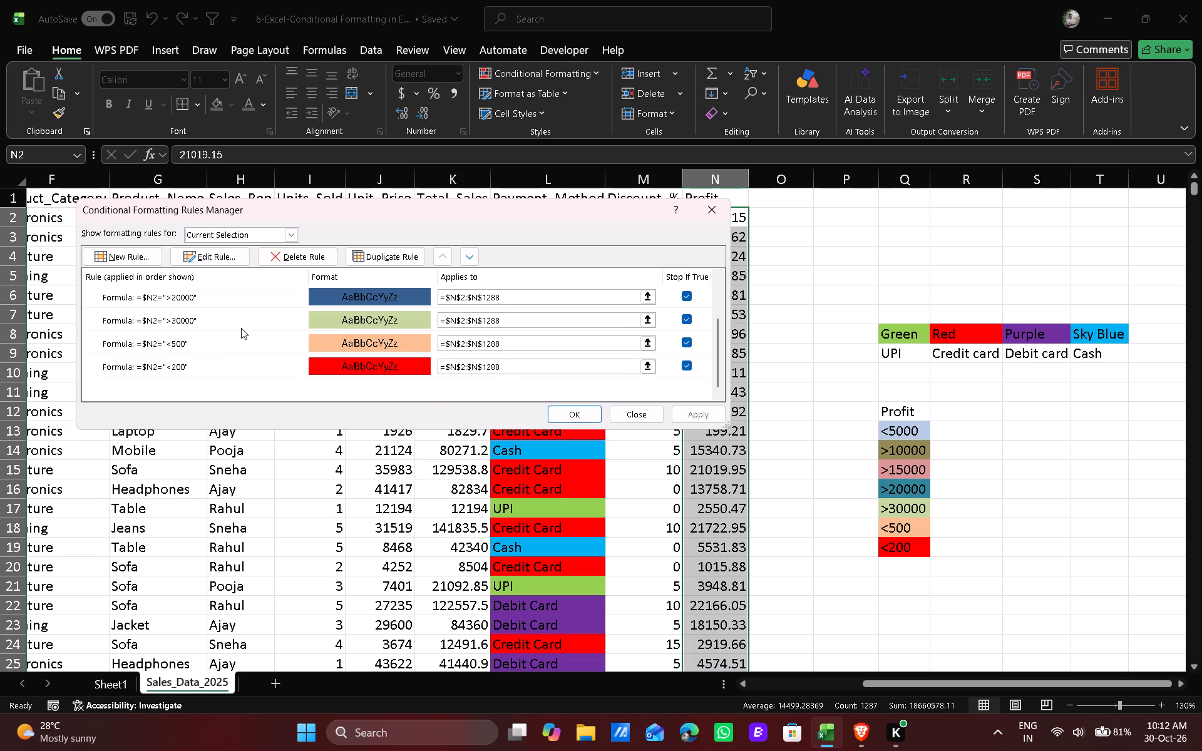
scroll(241, 328, up, 2)
scroll(241, 328, down, 3)
click(699, 412)
click(699, 412)
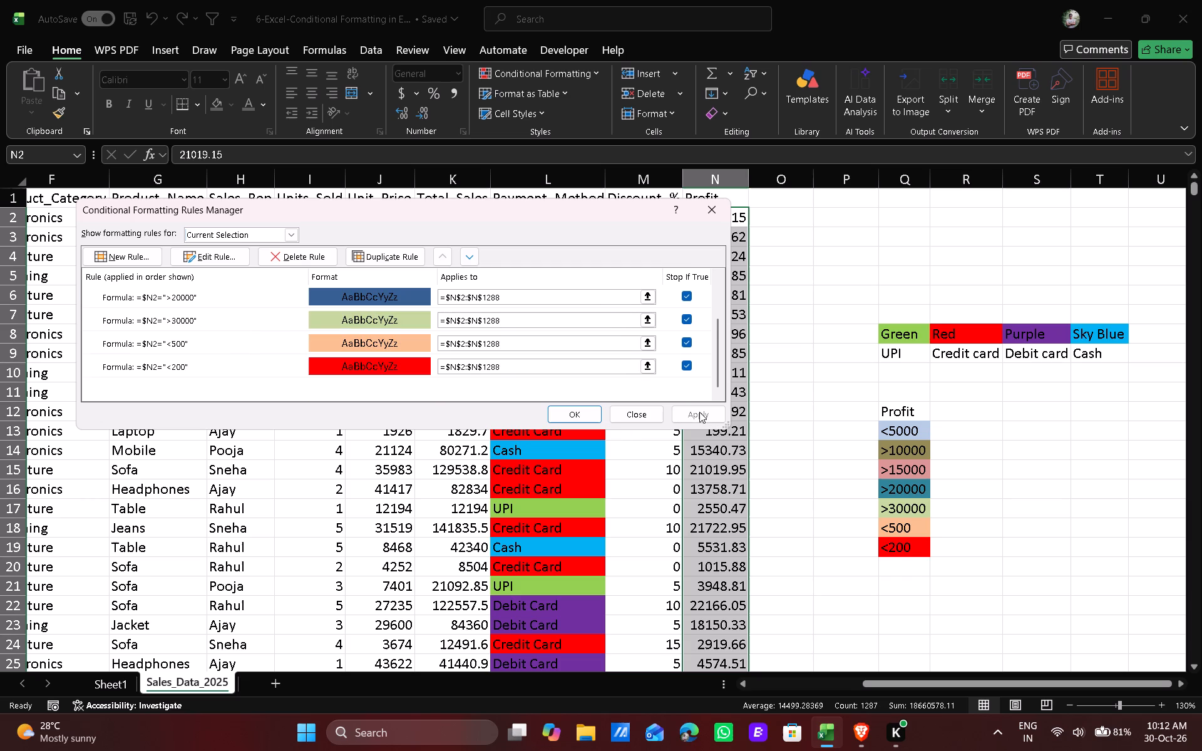
double_click(699, 412)
Recheck the Profit column's rules from <5000 to <200, accept the list and check the column for coloured cells.
scroll(280, 315, up, 4)
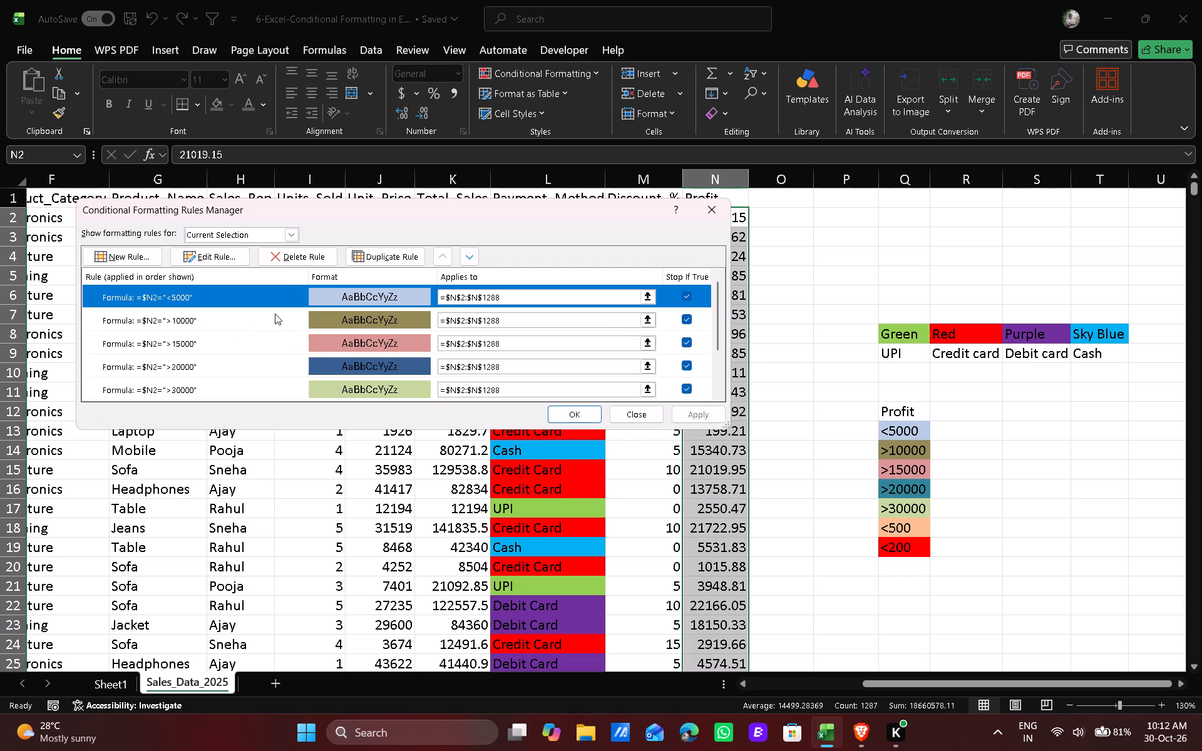
scroll(223, 318, down, 3)
scroll(223, 334, up, 5)
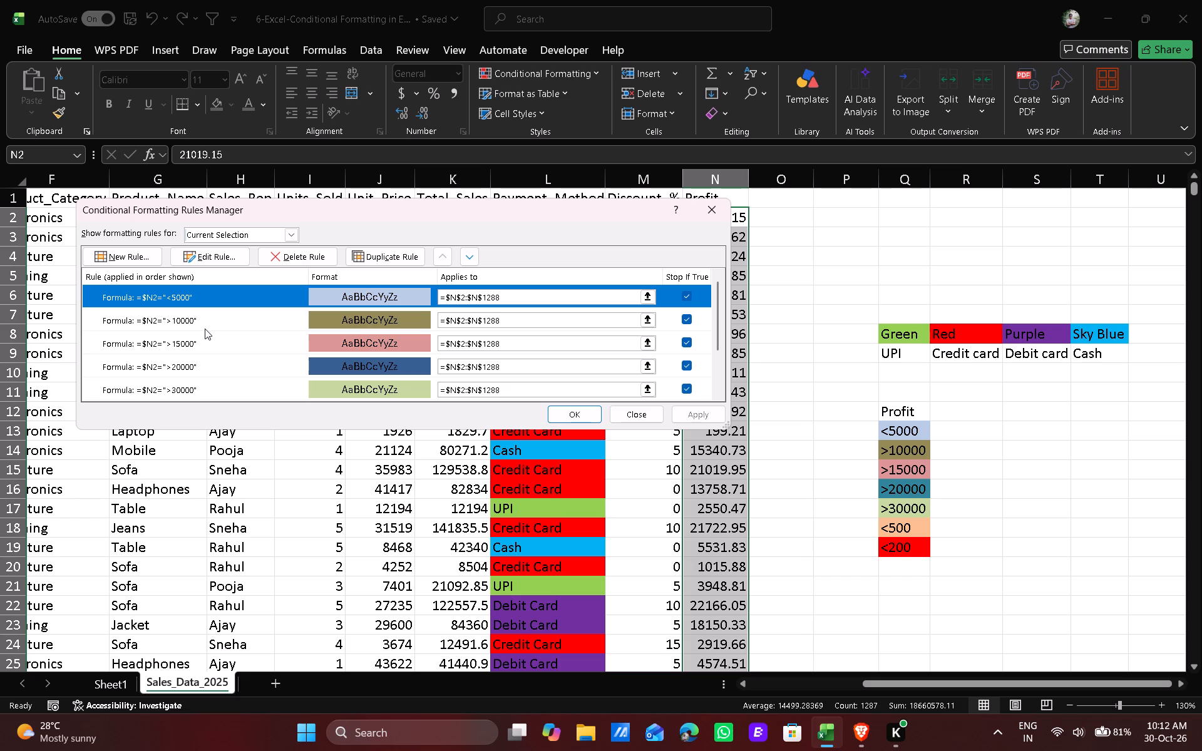
click(202, 327)
click(167, 344)
click(184, 362)
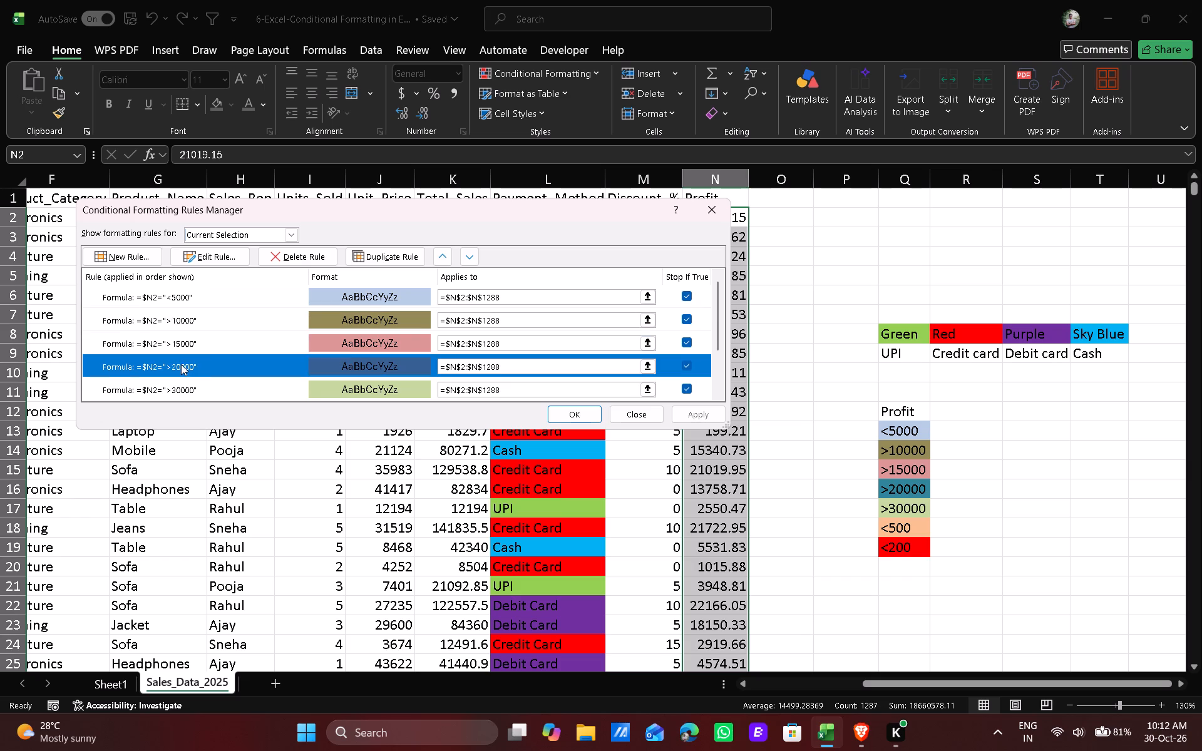
scroll(219, 343, down, 3)
click(219, 343)
click(210, 319)
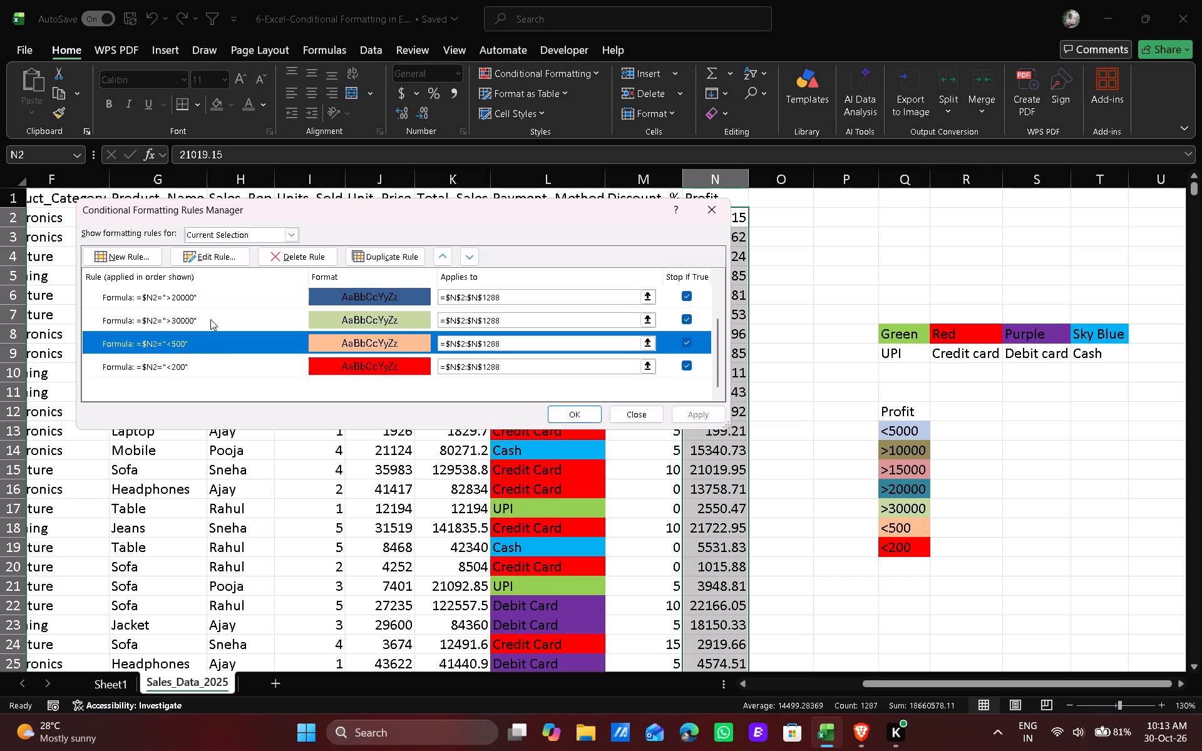
click(192, 354)
click(192, 340)
click(164, 325)
click(173, 302)
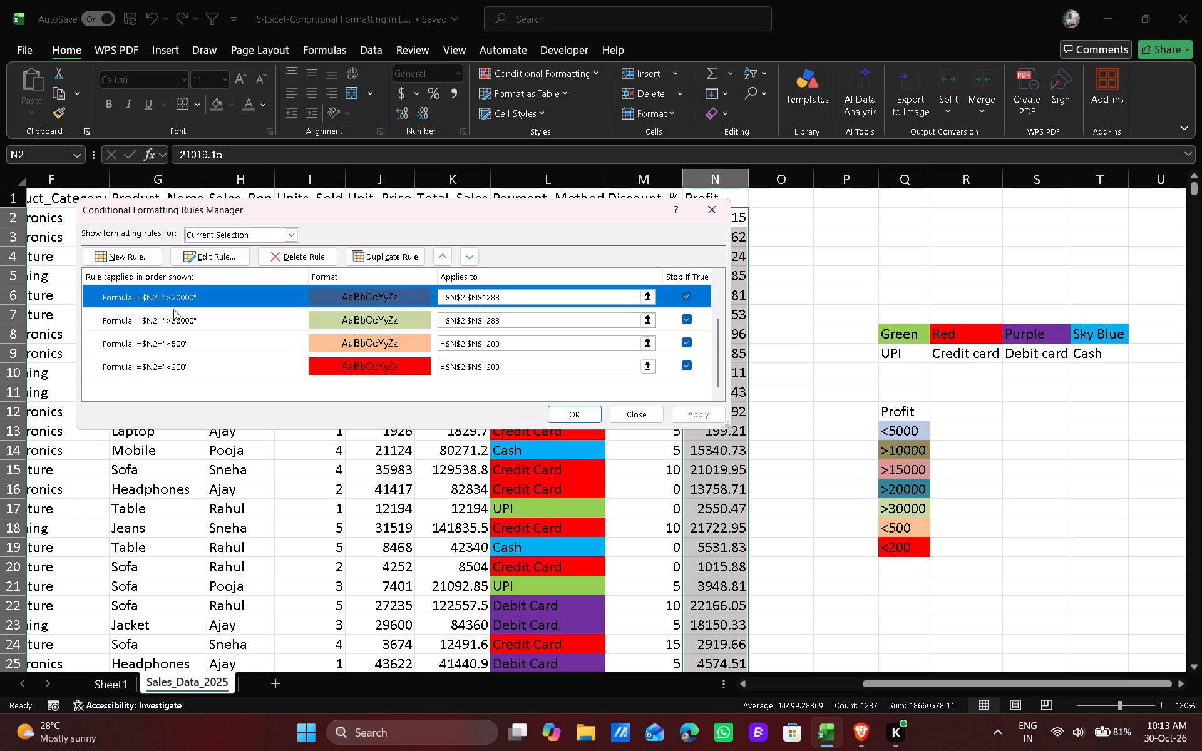
scroll(173, 309, up, 3)
click(163, 348)
click(166, 329)
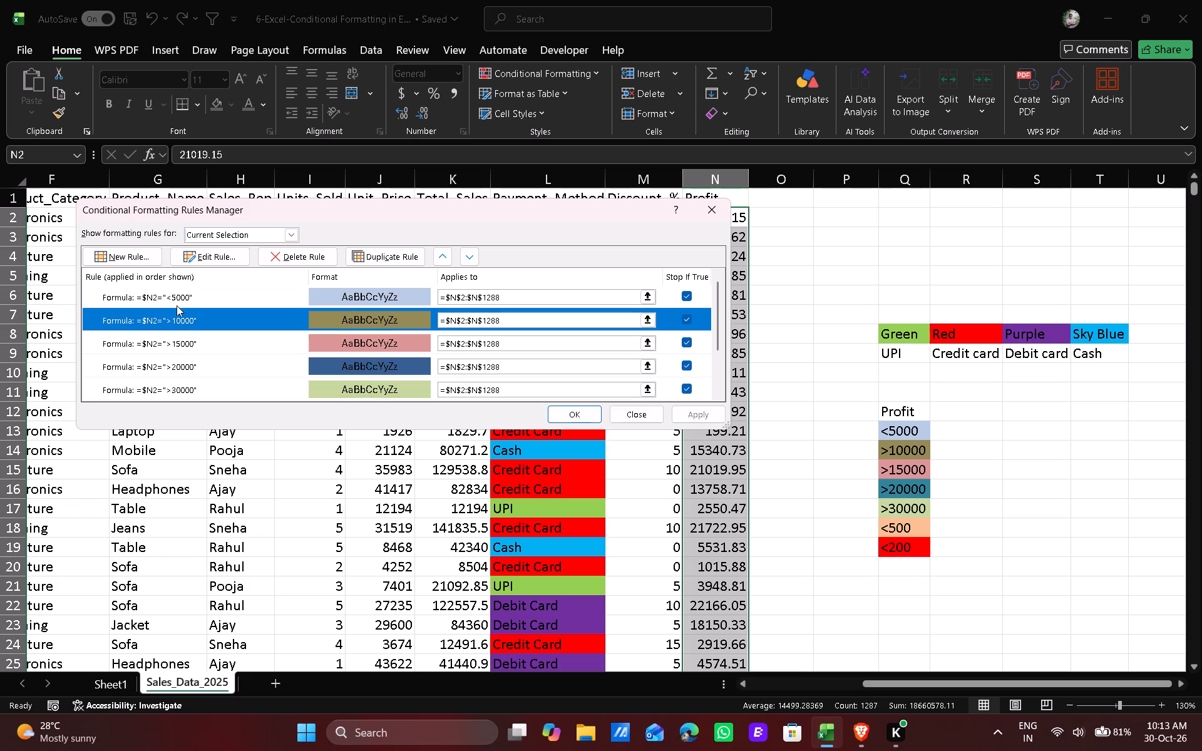
scroll(178, 301, up, 3)
click(178, 301)
scroll(202, 328, down, 4)
scroll(185, 367, up, 5)
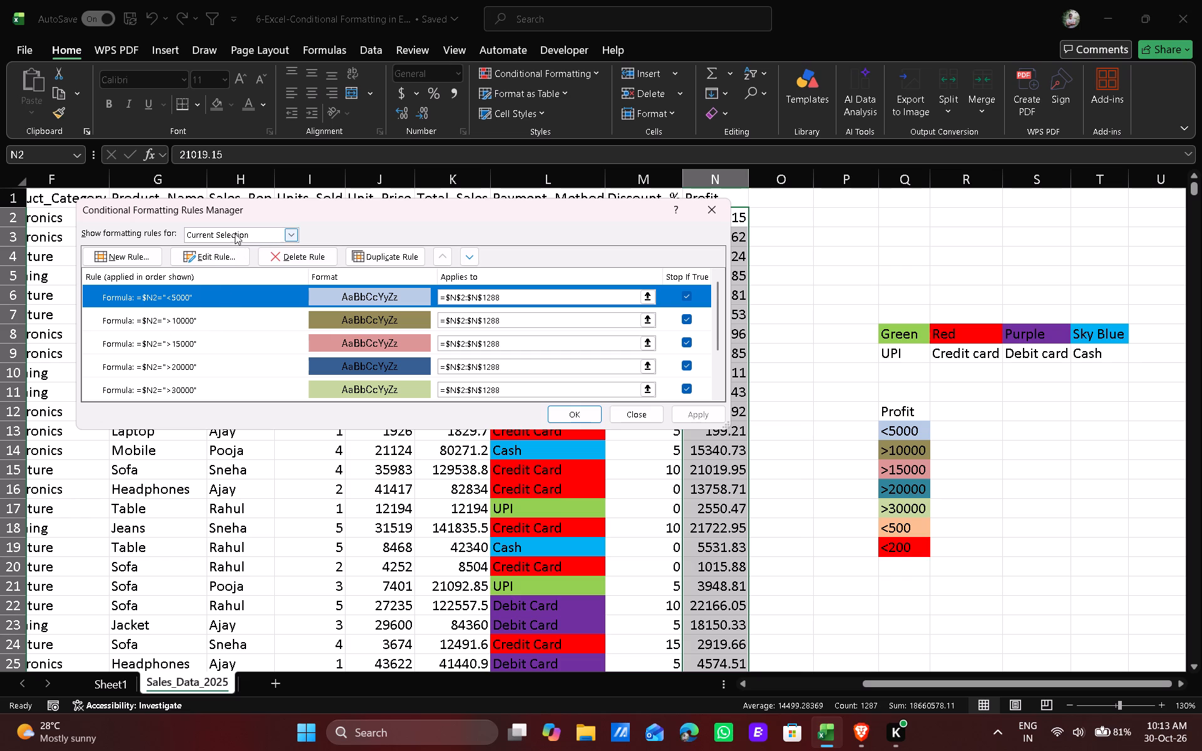
scroll(530, 354, down, 4)
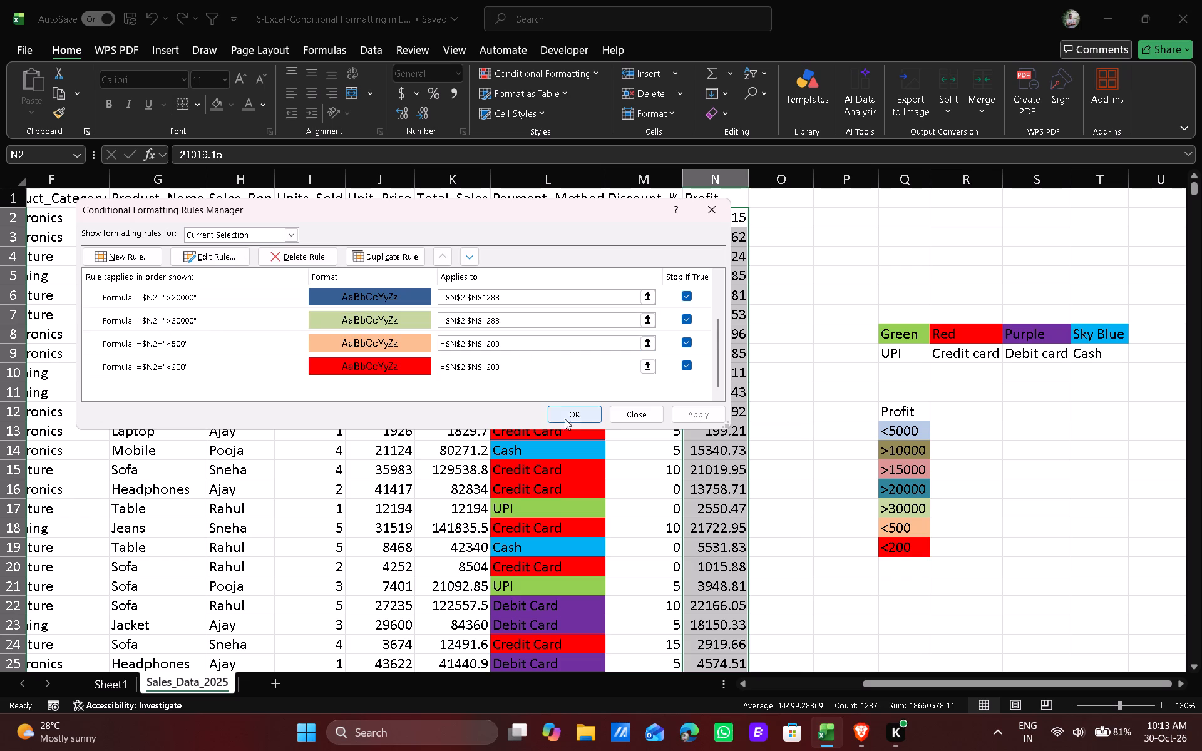
click(575, 417)
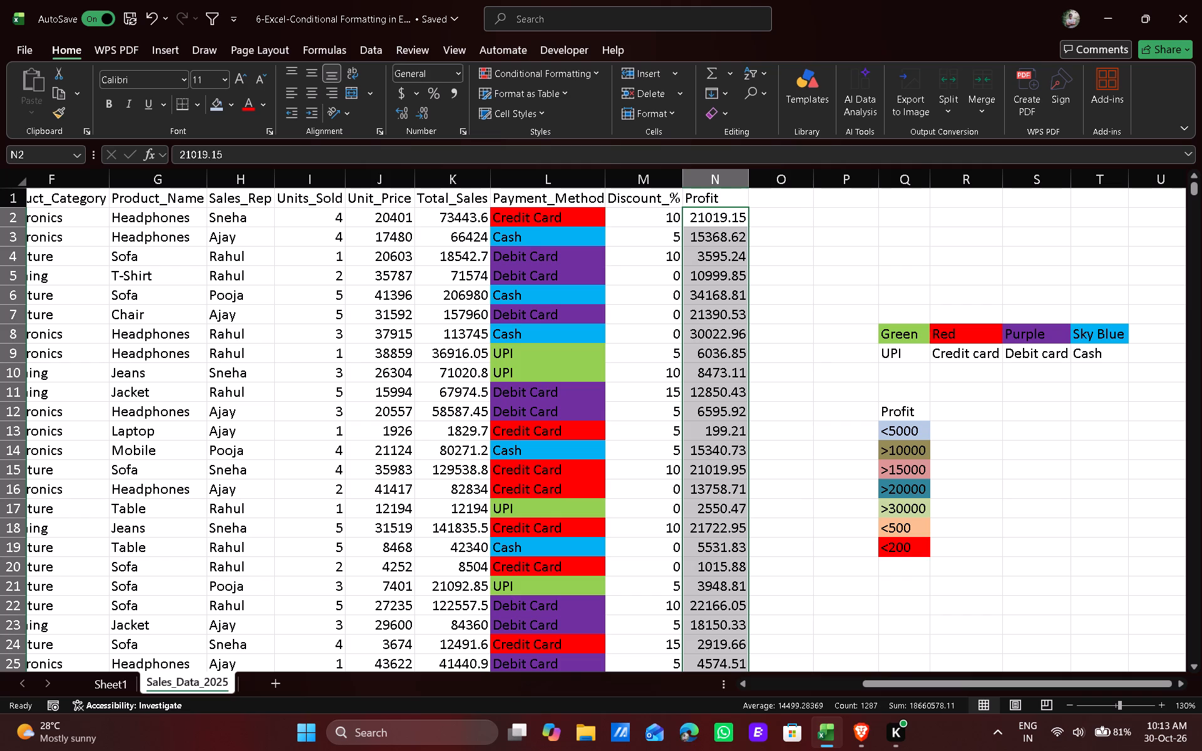
scroll(704, 501, down, 7)
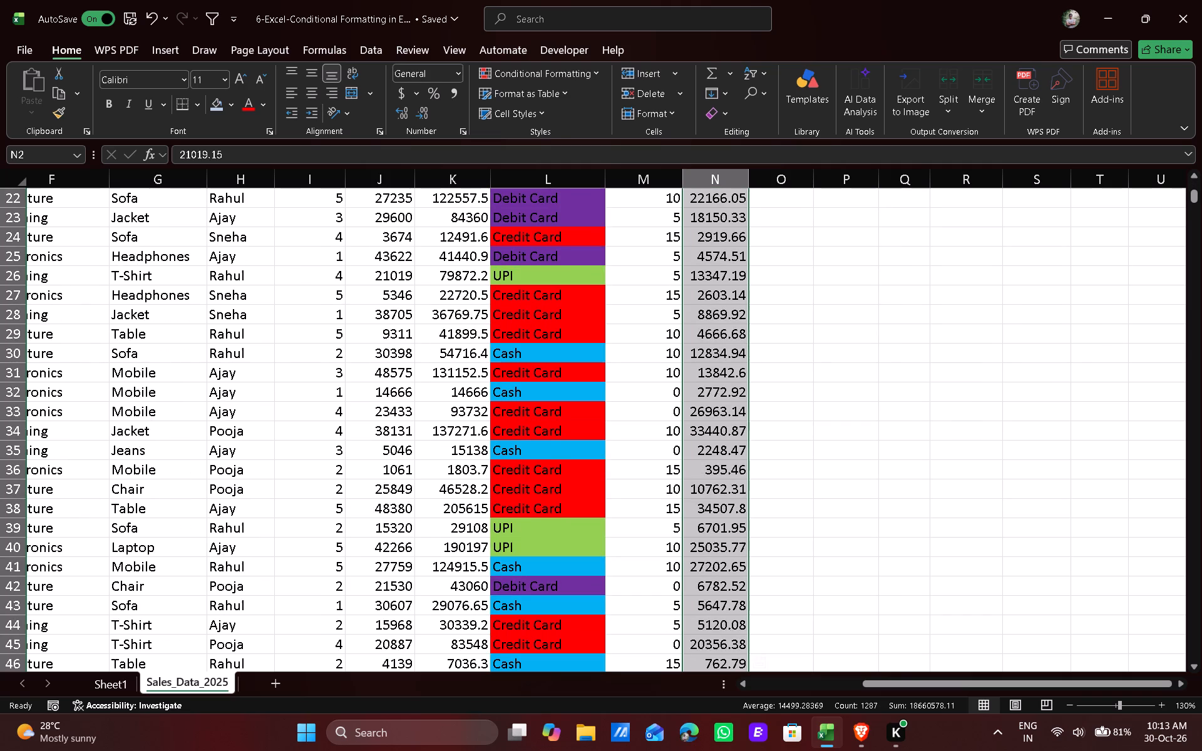
scroll(704, 501, down, 10)
scroll(704, 501, up, 20)
scroll(704, 501, up, 6)
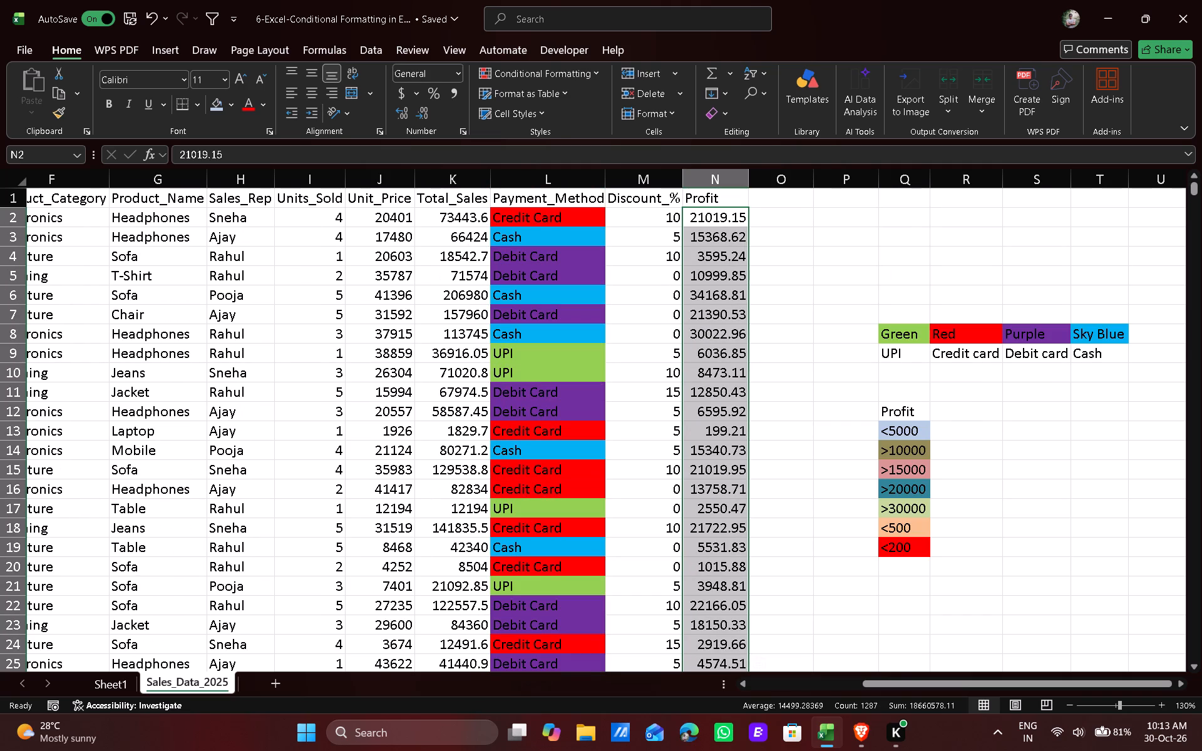
Examine the formulas, fills and ranges of the Profit column's conditional formatting rules from <5000 to <200.
click(552, 75)
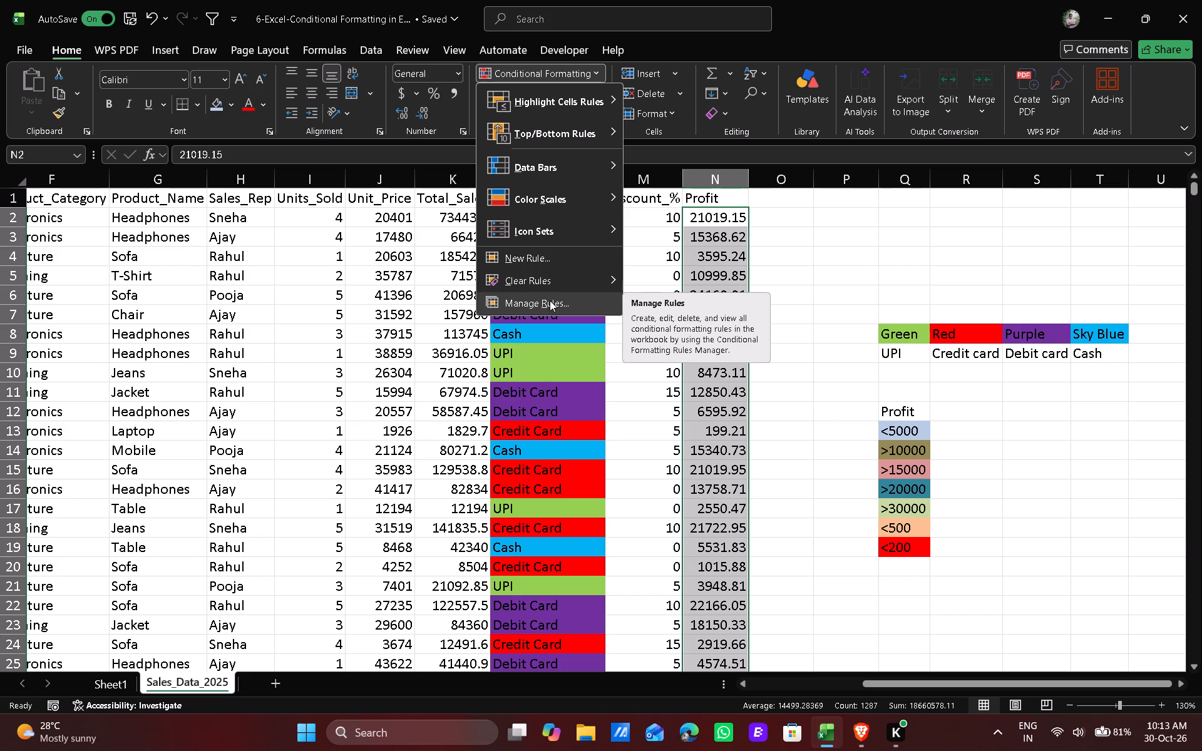
click(550, 300)
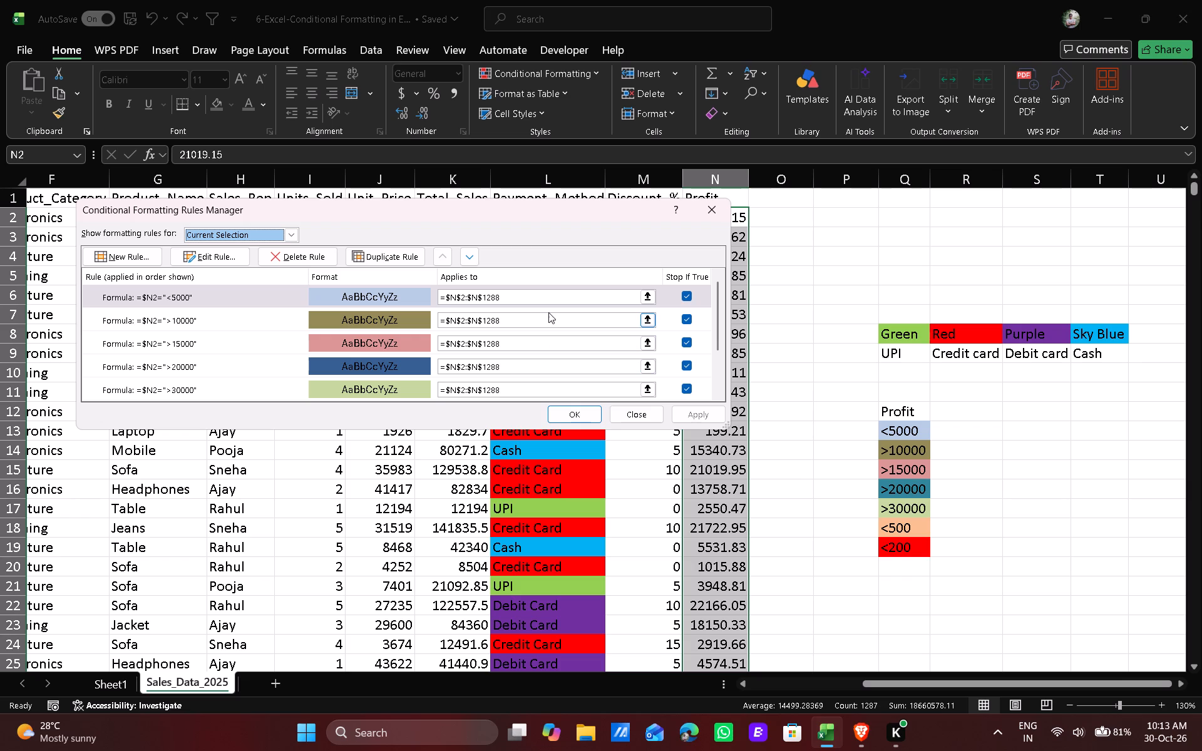
scroll(295, 335, down, 1)
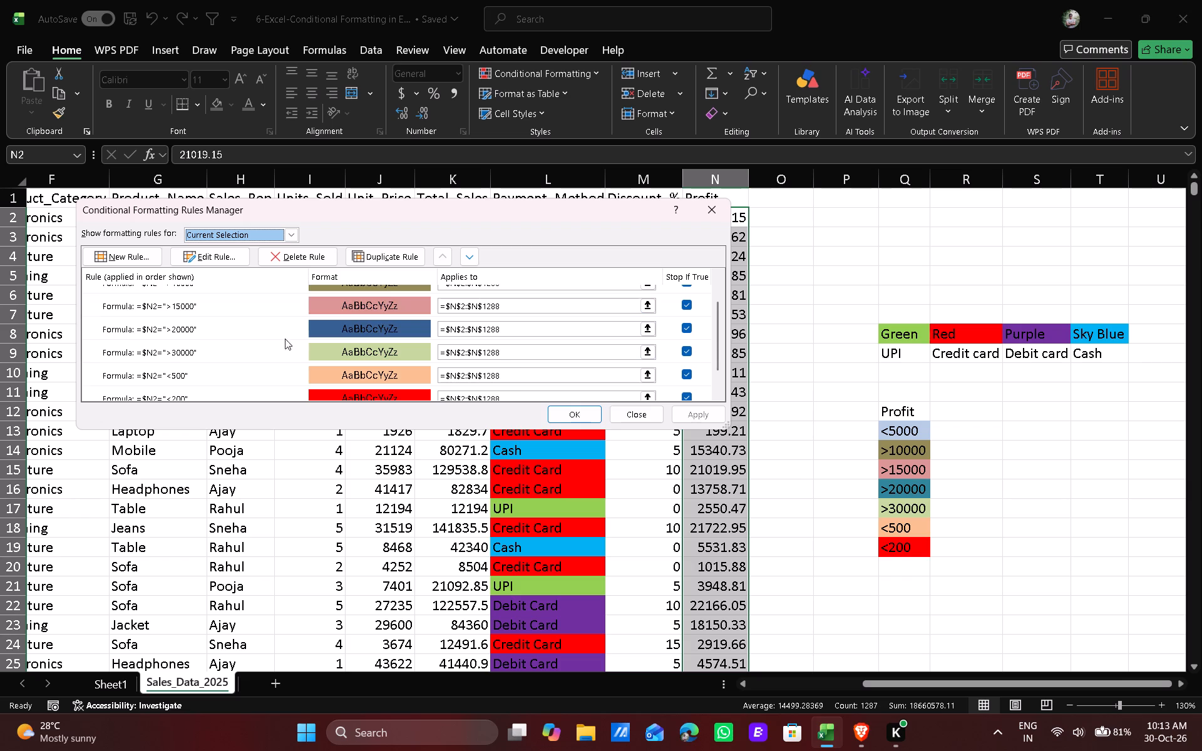
scroll(255, 345, down, 1)
scroll(254, 345, up, 5)
scroll(193, 333, down, 2)
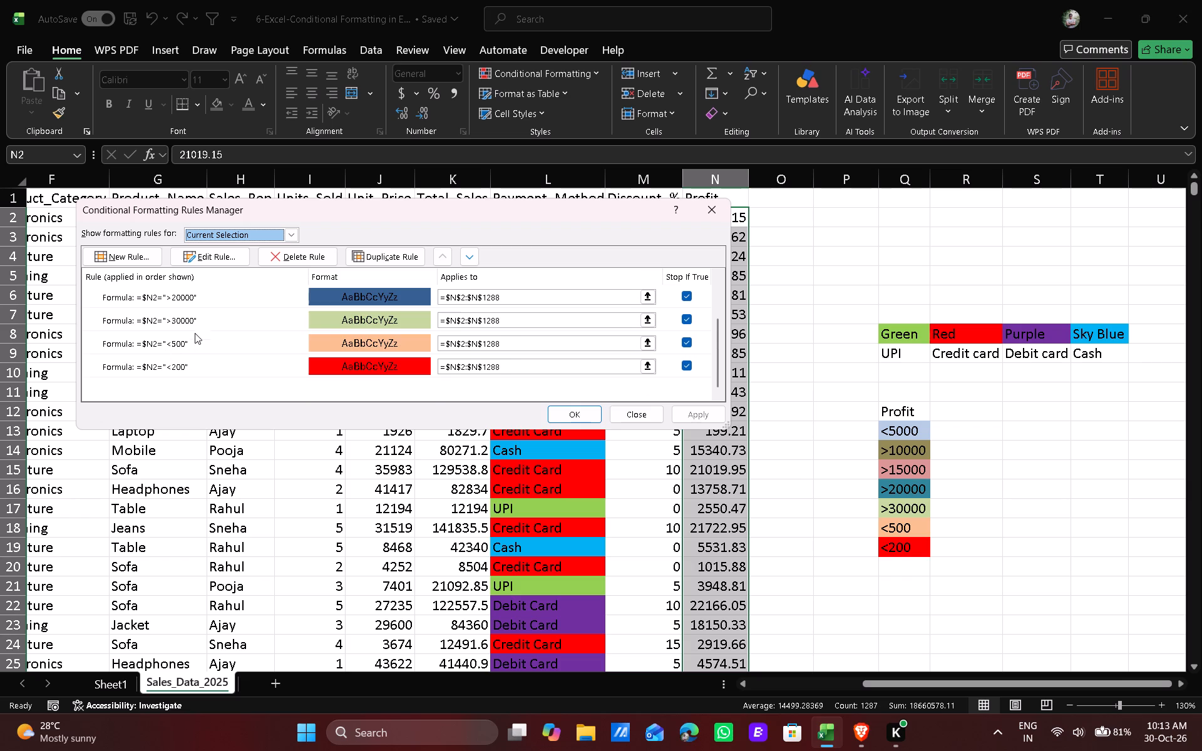
scroll(195, 333, down, 1)
scroll(259, 350, up, 4)
scroll(257, 347, down, 3)
List the conditional formatting rules for the whole worksheet, compare the Profit rules with the Payment_Method rules, and accept the list.
click(272, 236)
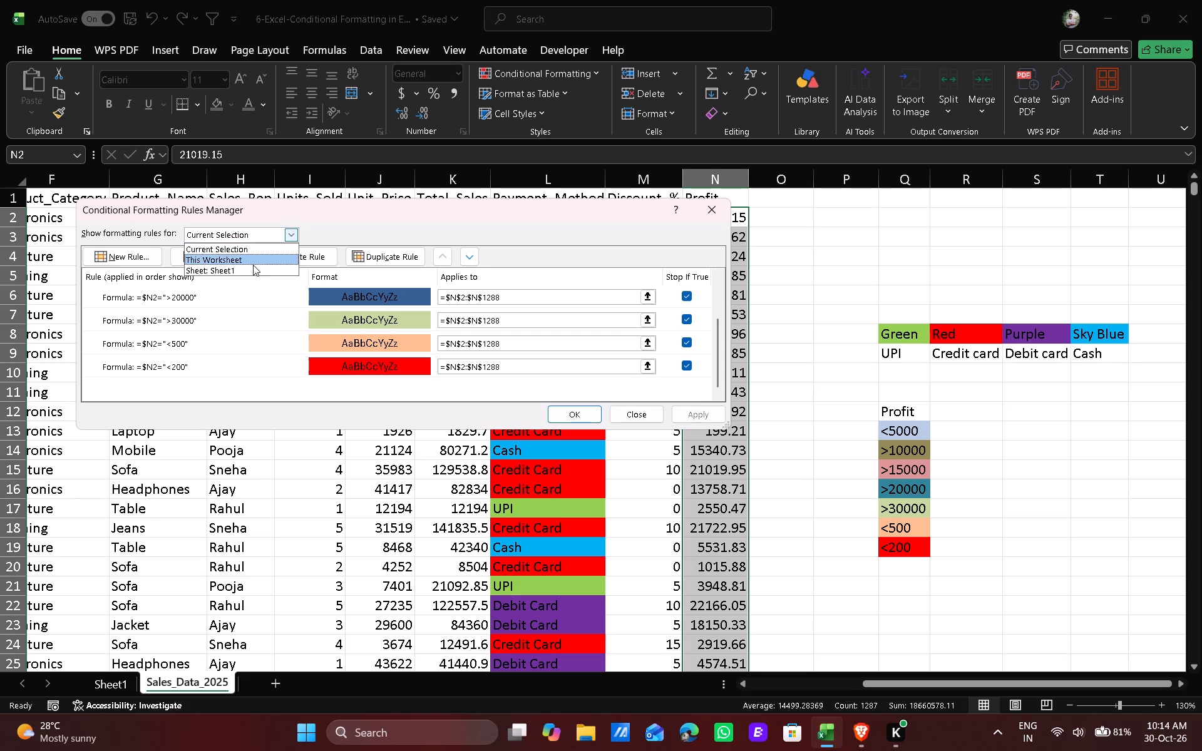
click(257, 255)
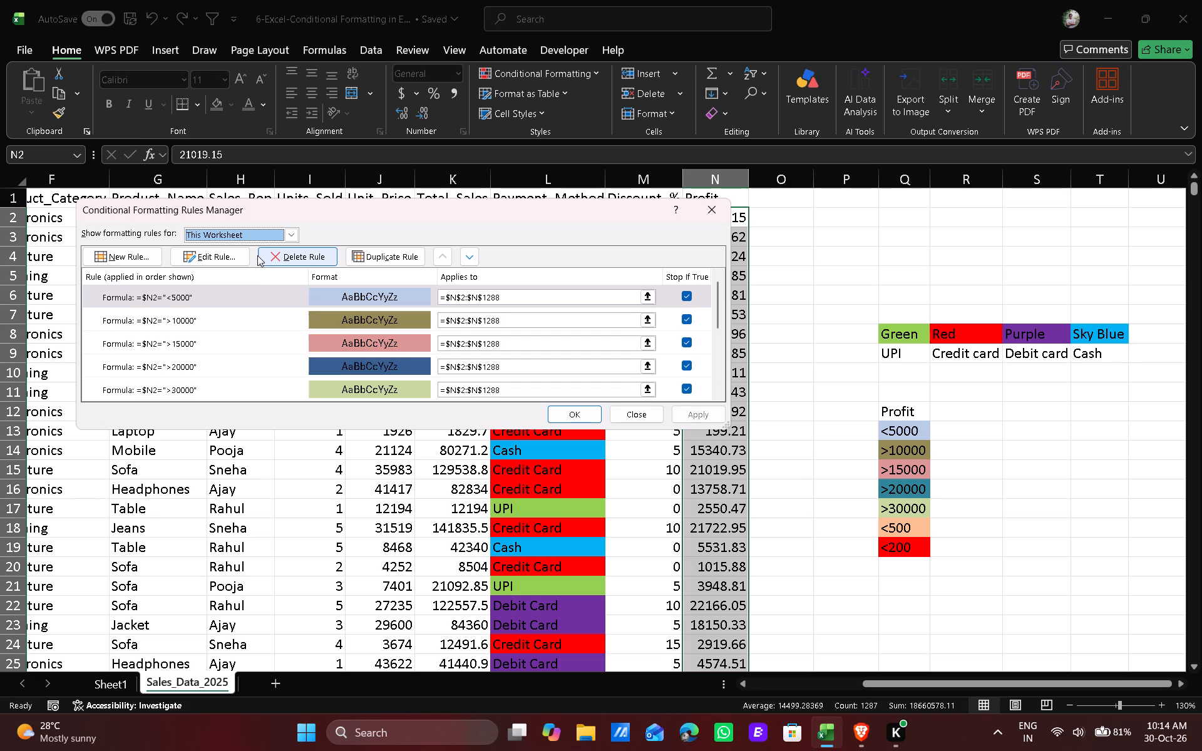
scroll(247, 320, down, 3)
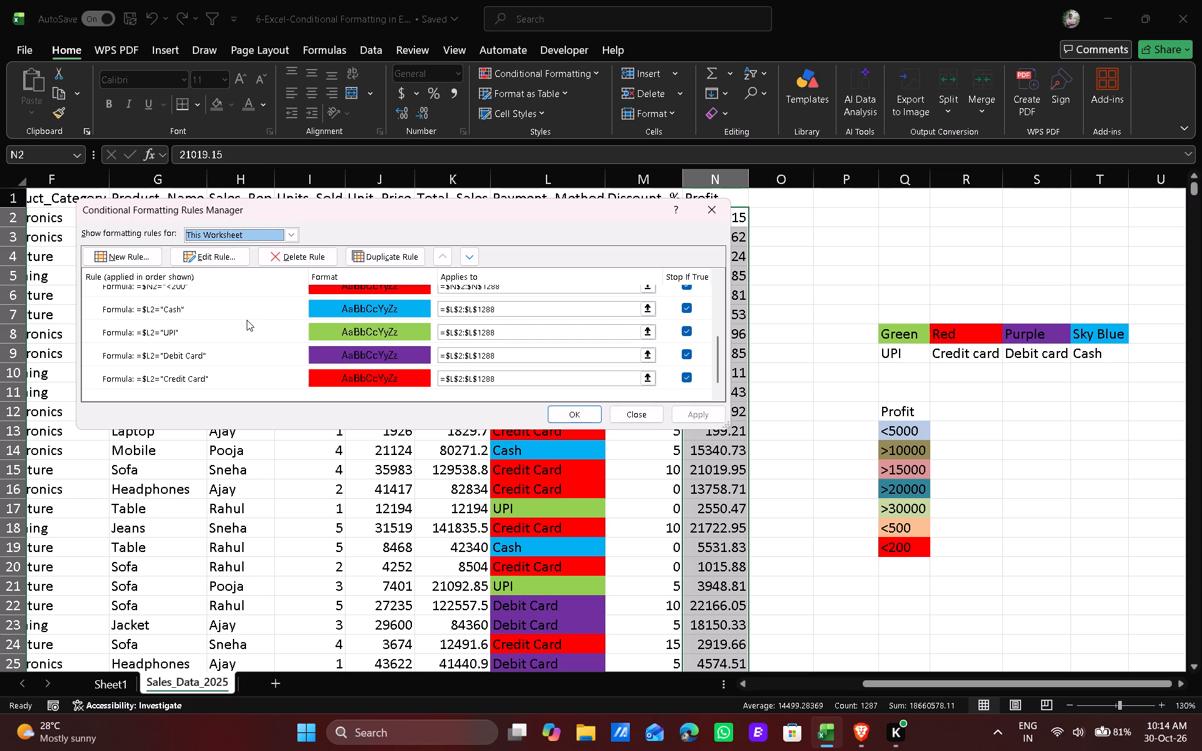
scroll(247, 320, down, 2)
scroll(247, 340, up, 1)
scroll(247, 340, down, 2)
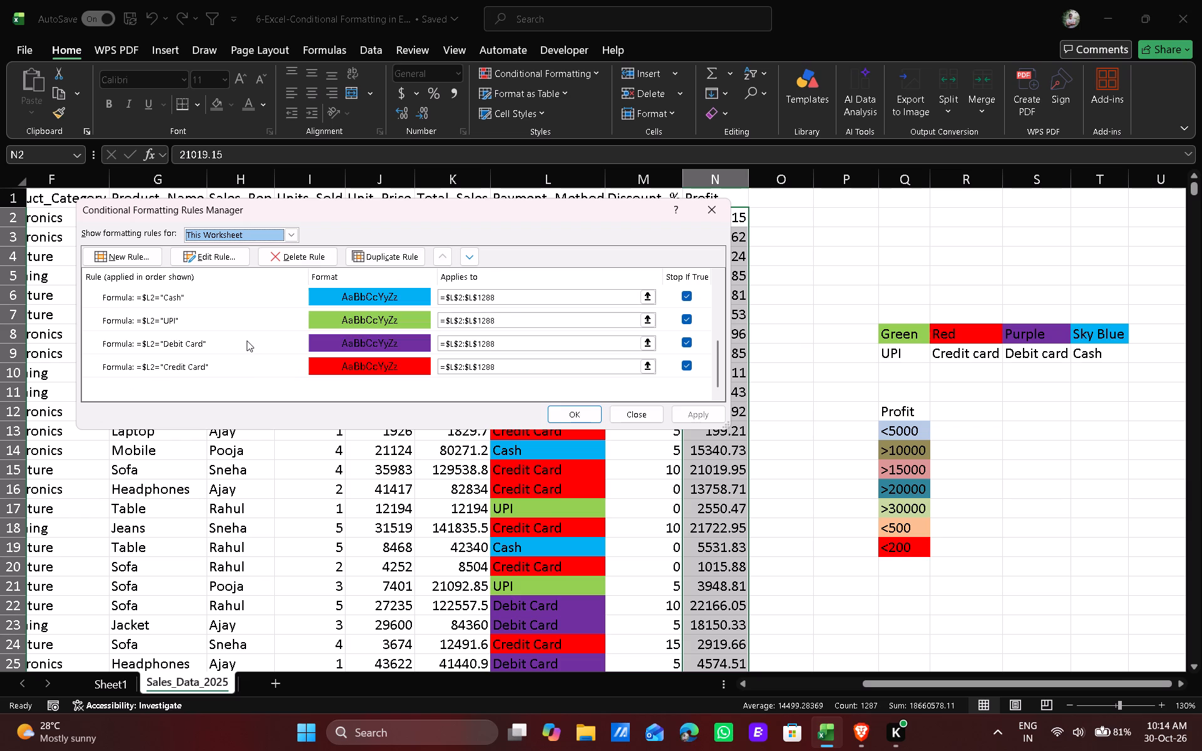
scroll(247, 340, up, 6)
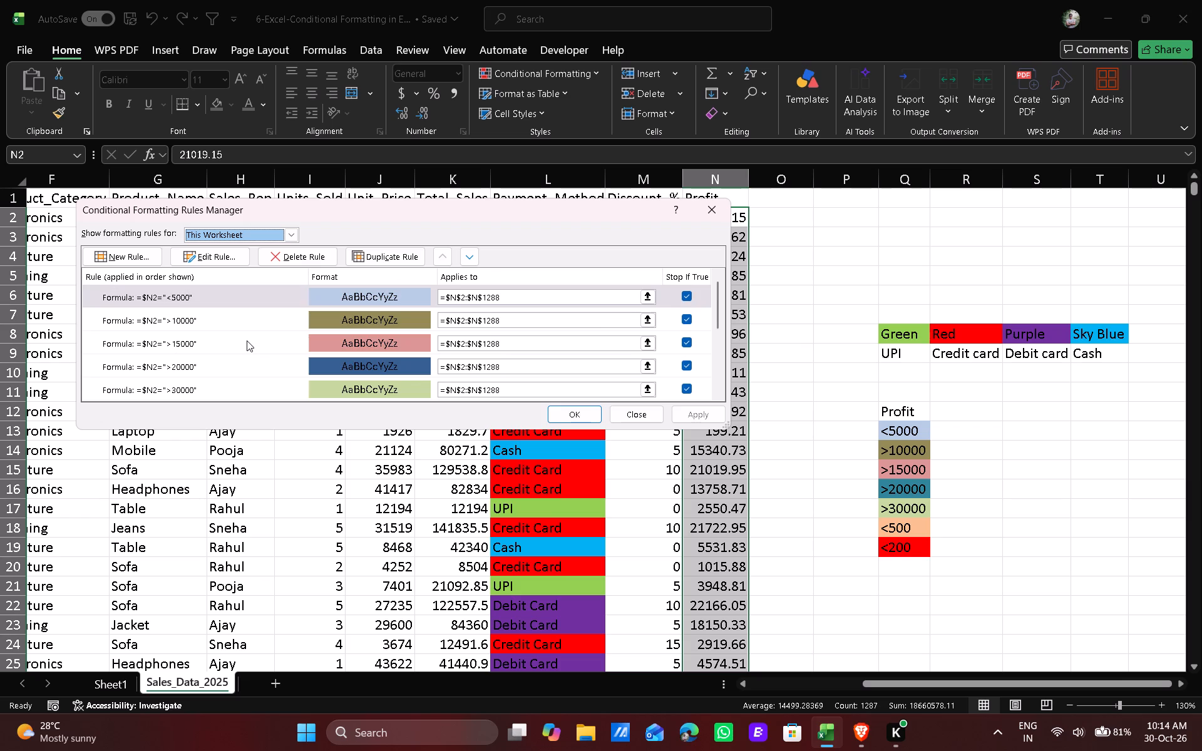
scroll(247, 340, down, 4)
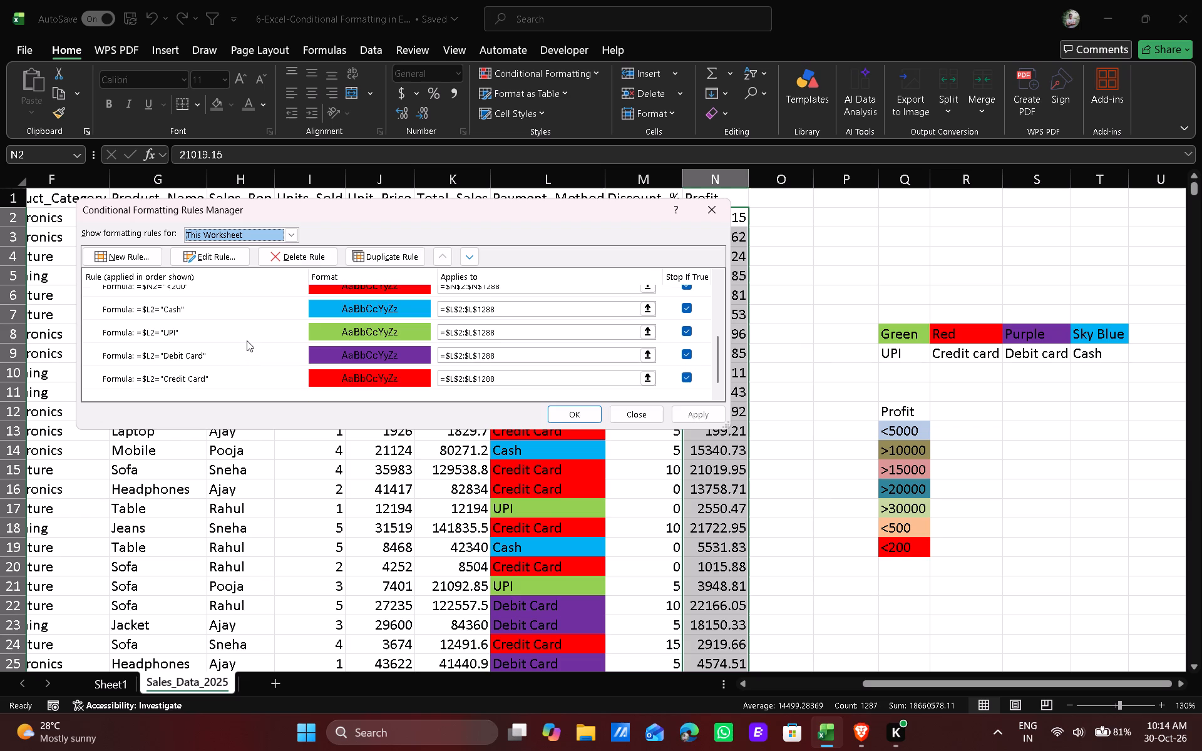
scroll(247, 340, down, 5)
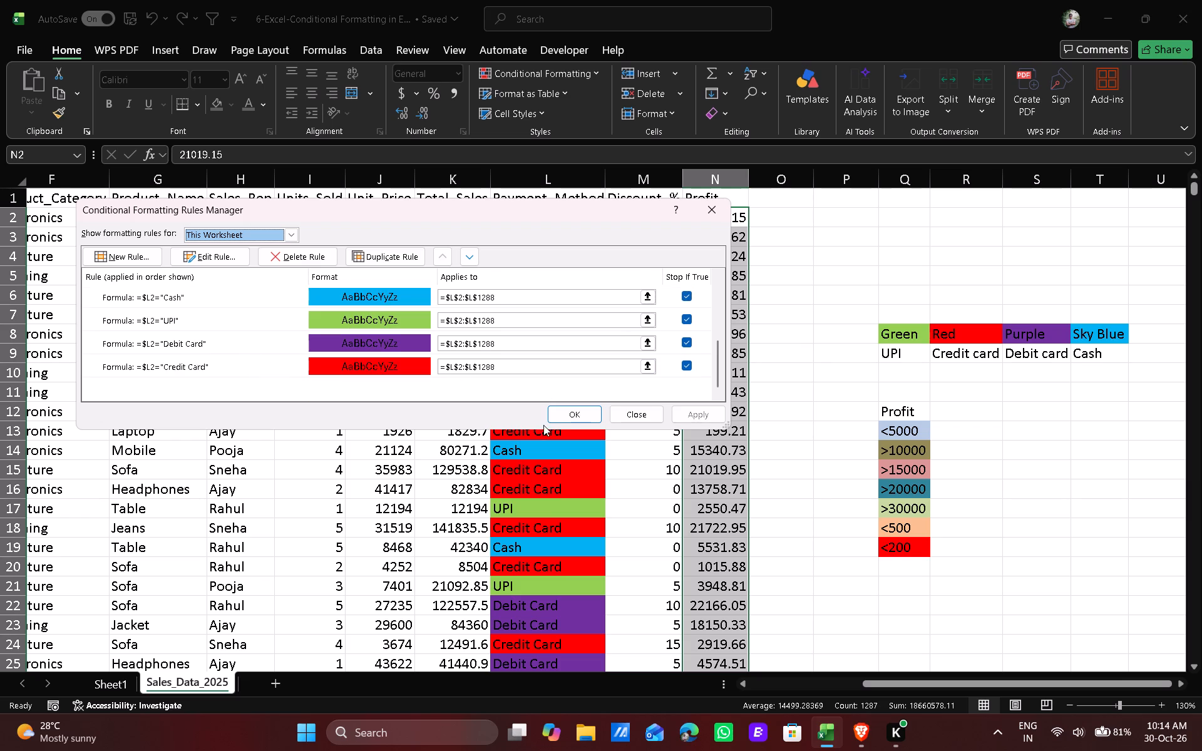
click(564, 412)
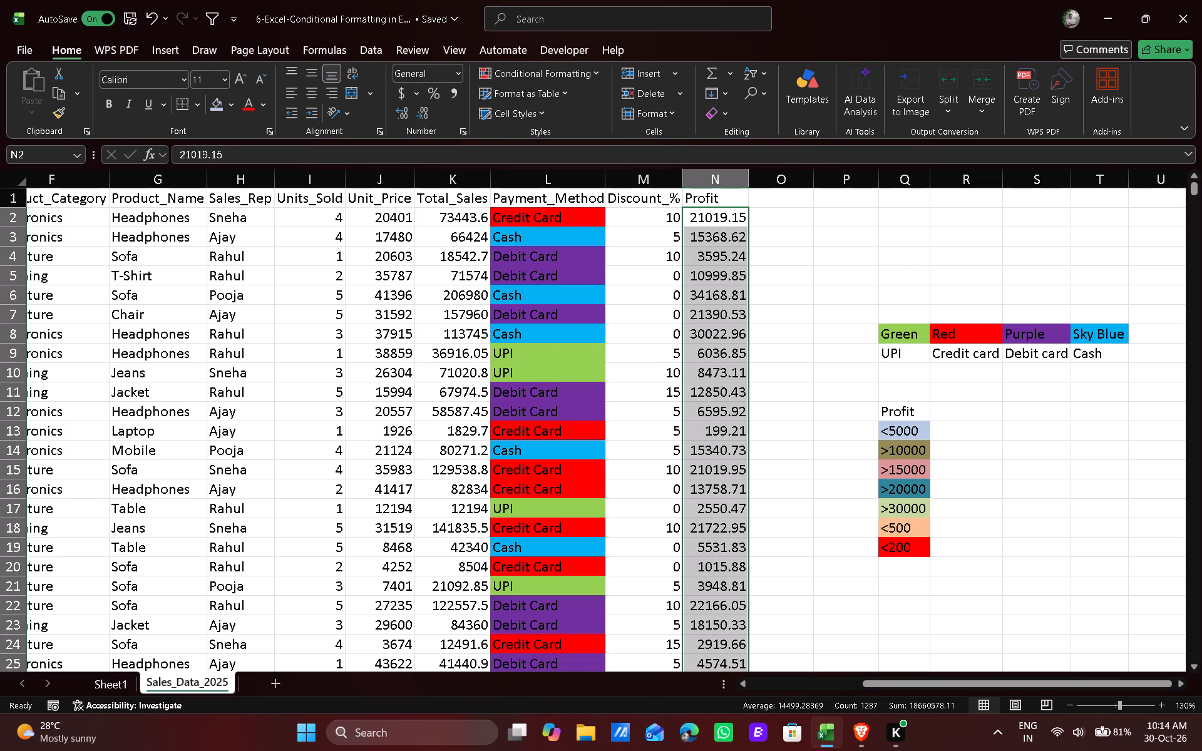
Reopen the conditional formatting rule list for this worksheet and review the Profit and Payment_Method rules again.
click(593, 74)
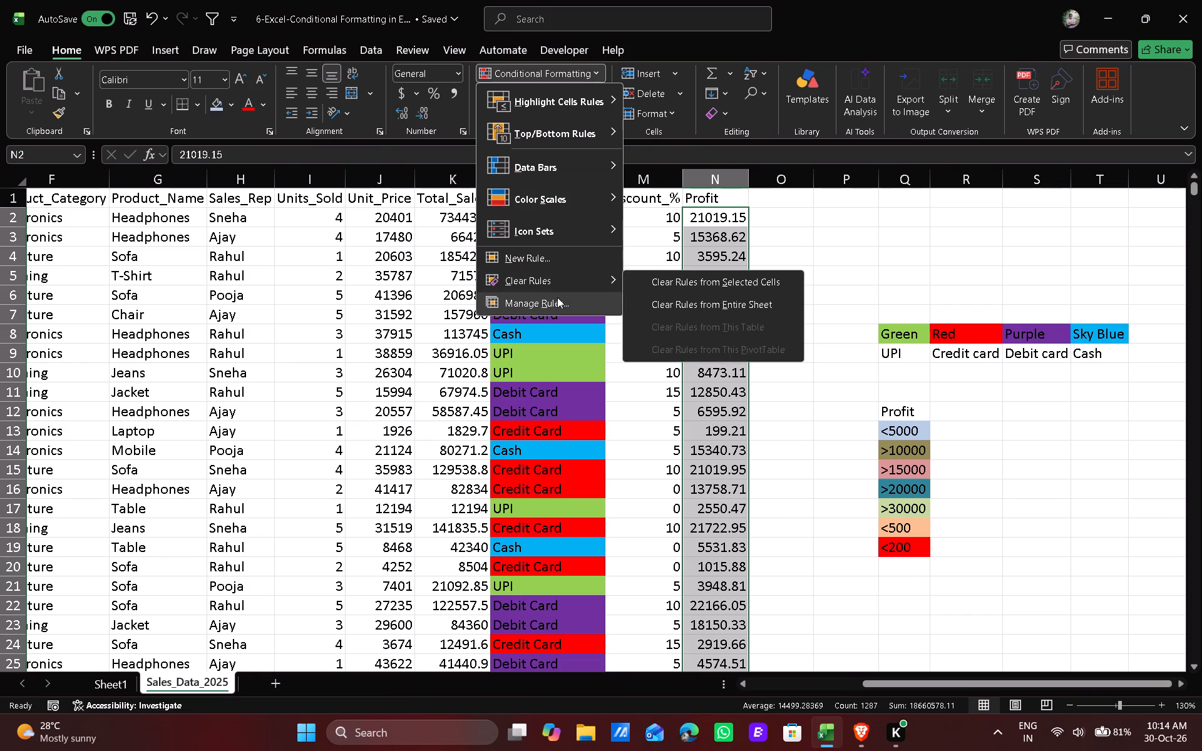
click(575, 301)
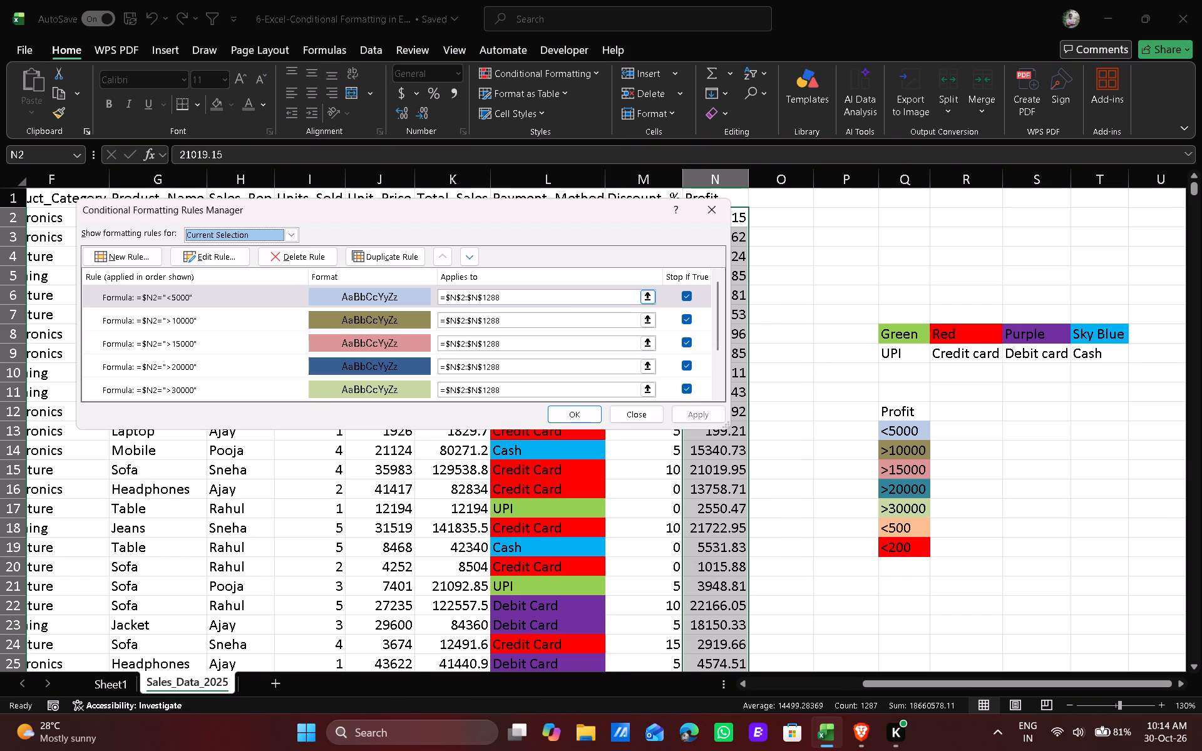
click(288, 235)
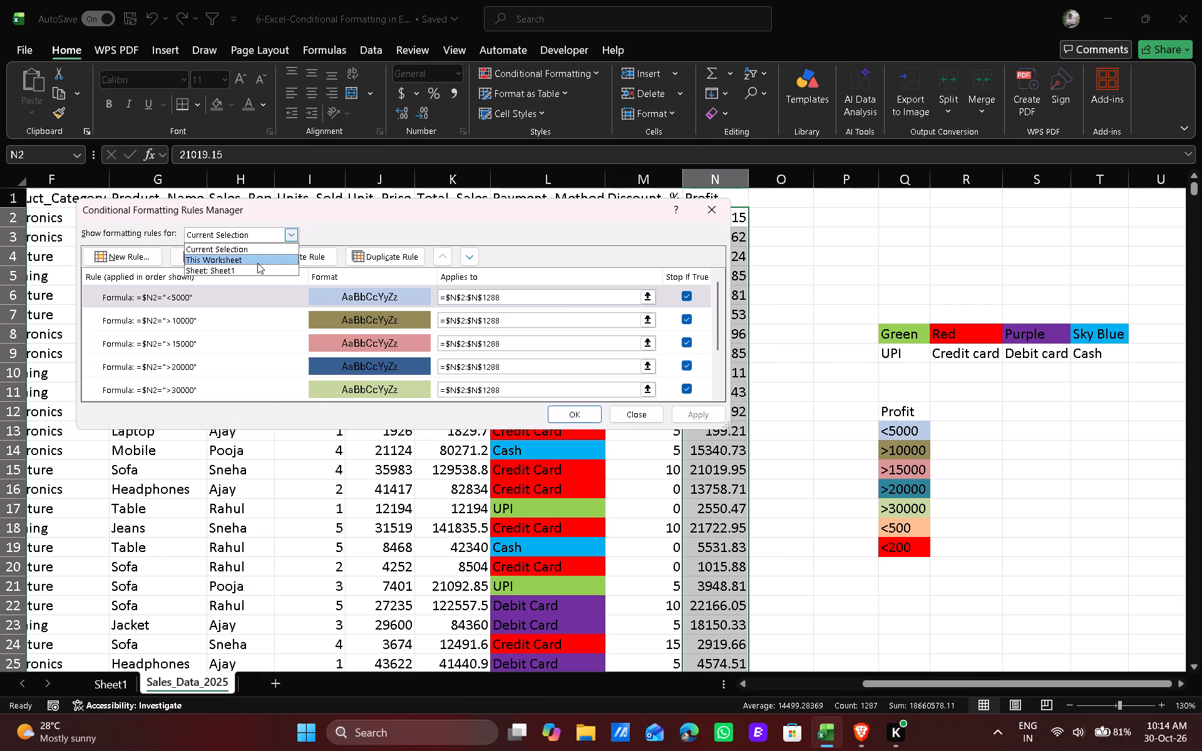
click(257, 263)
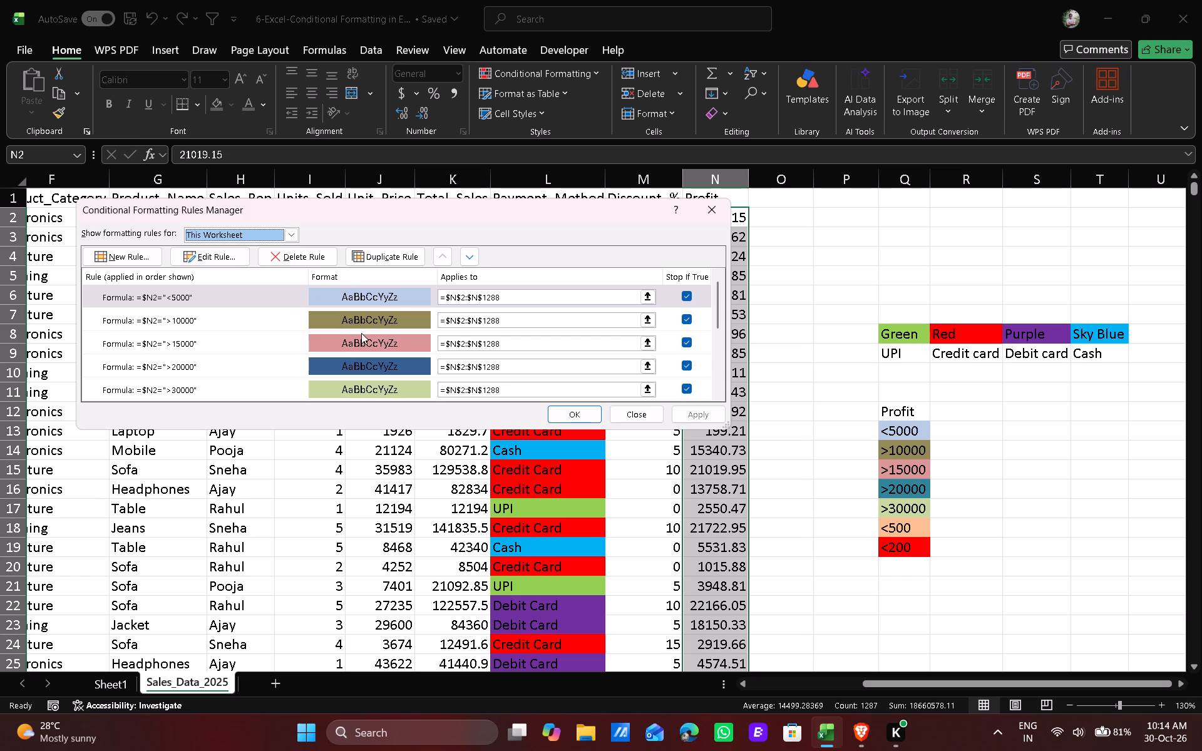
scroll(210, 337, down, 4)
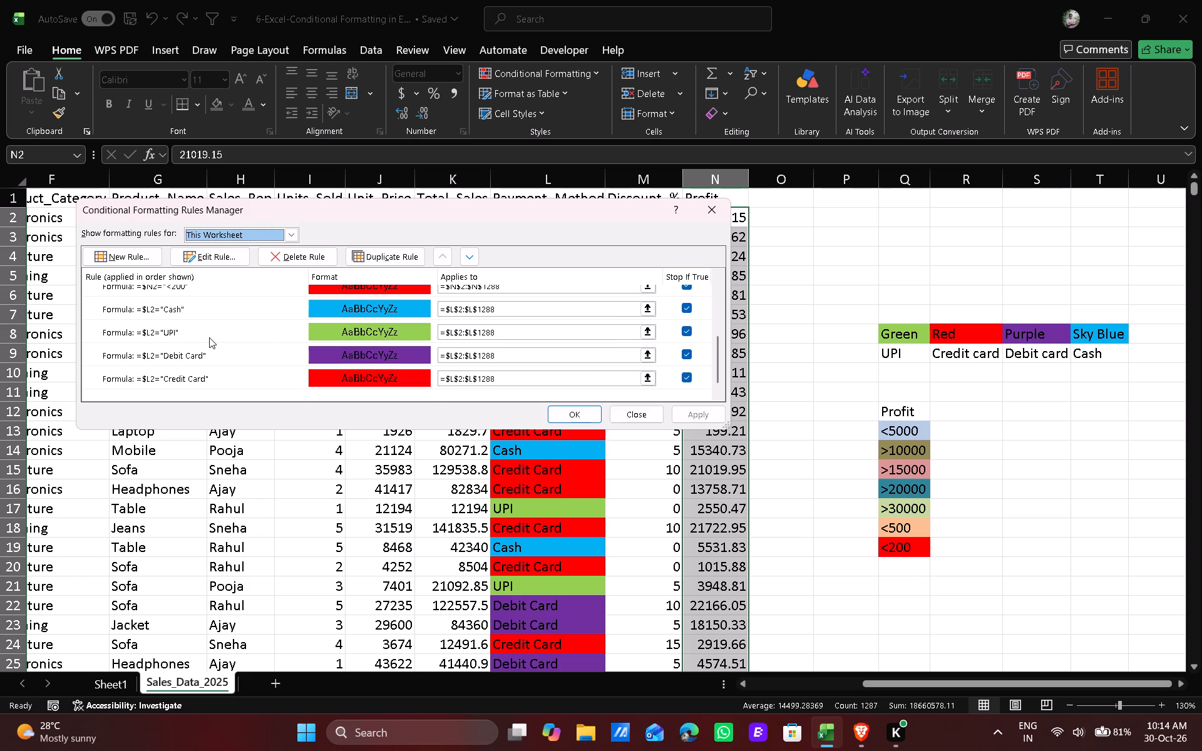
scroll(209, 337, down, 6)
scroll(209, 337, up, 12)
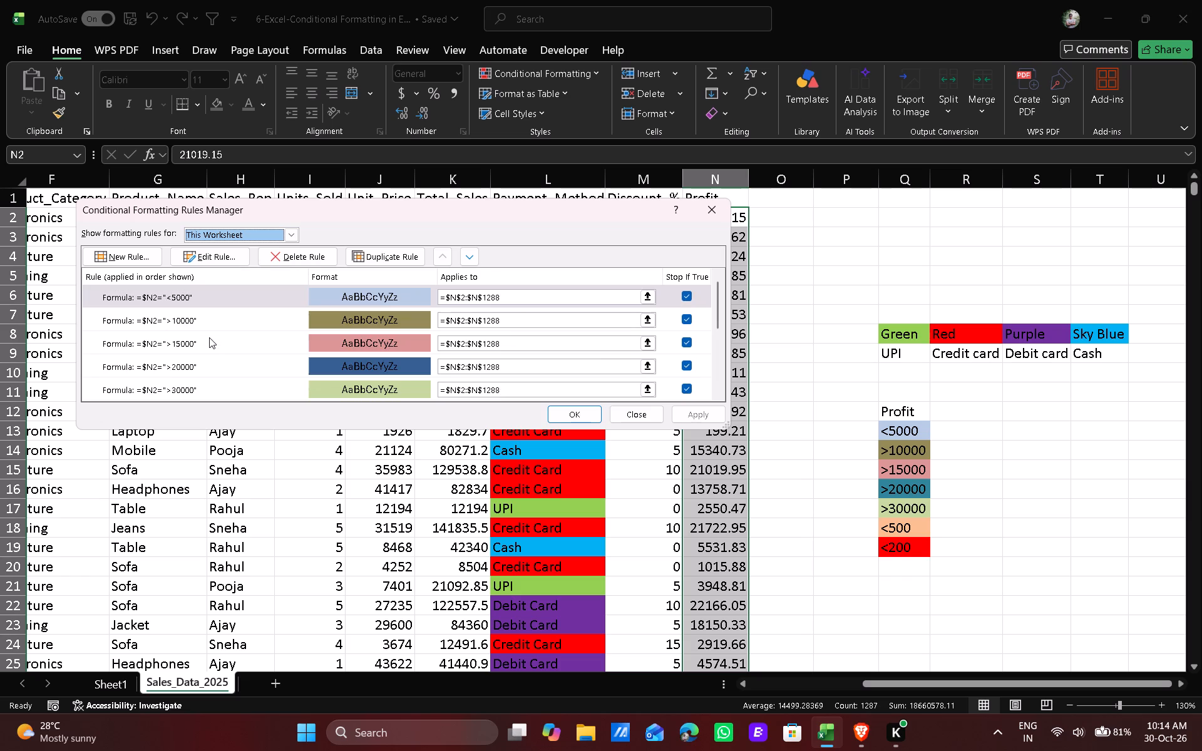
scroll(209, 337, up, 3)
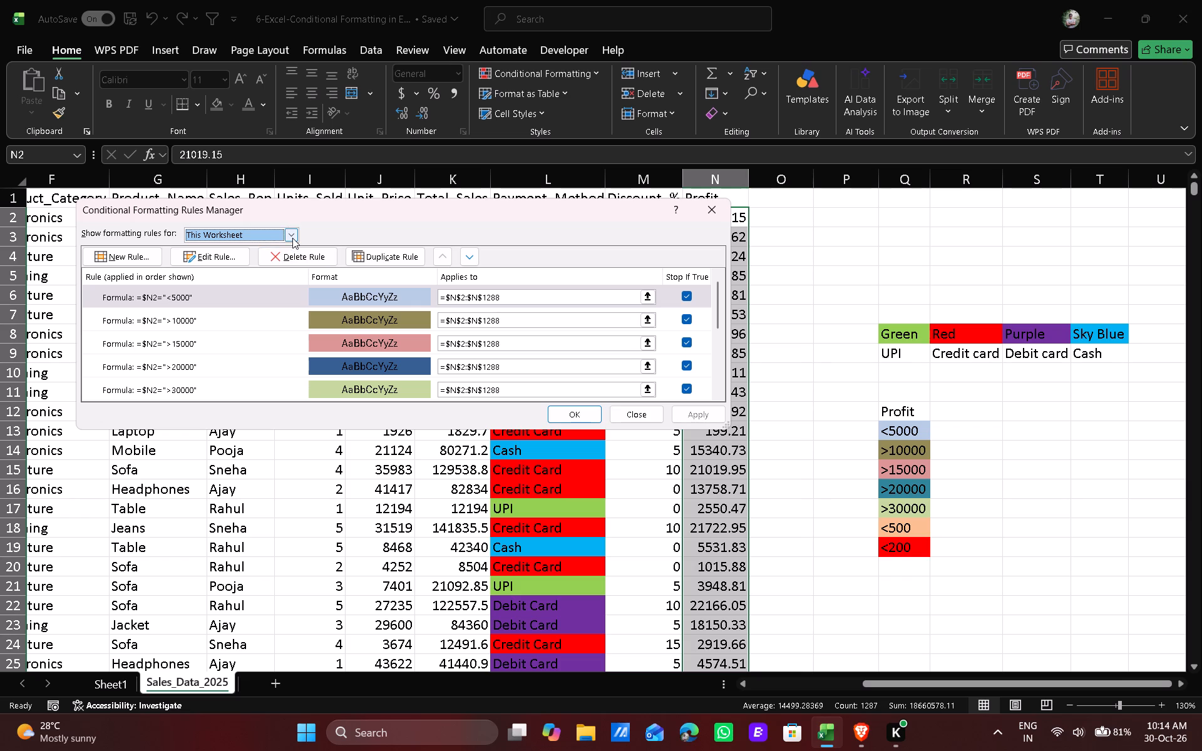
click(292, 238)
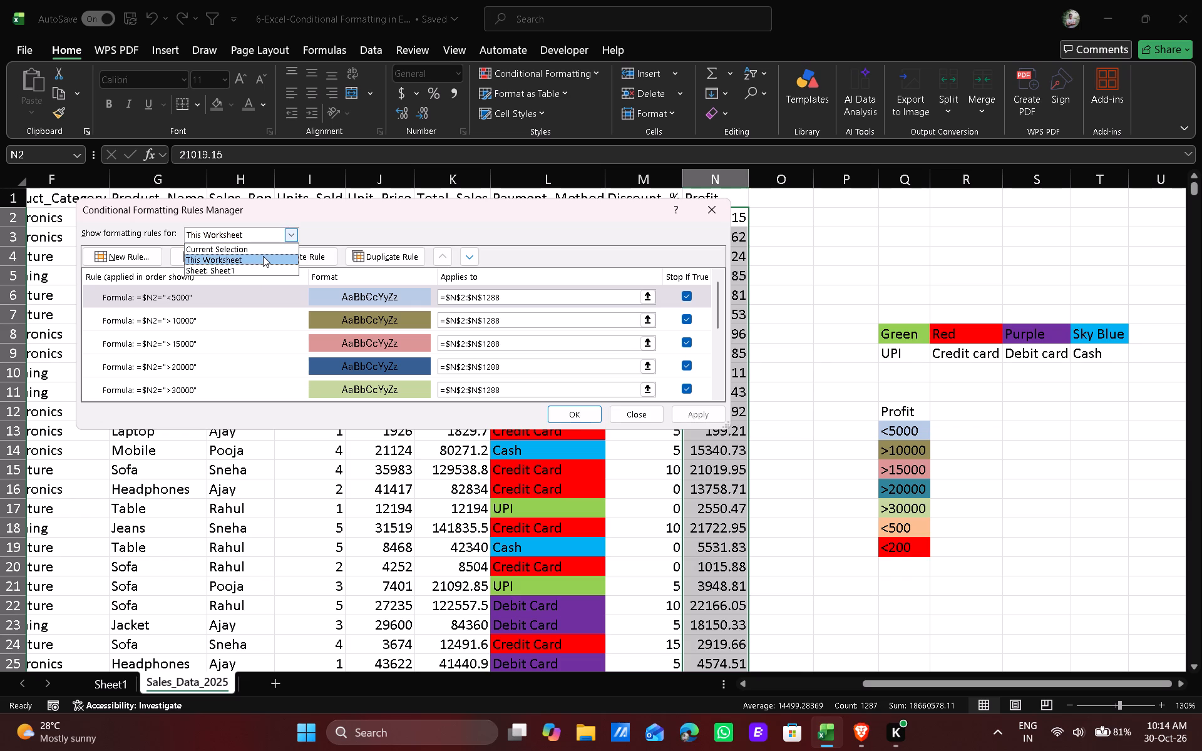
click(263, 257)
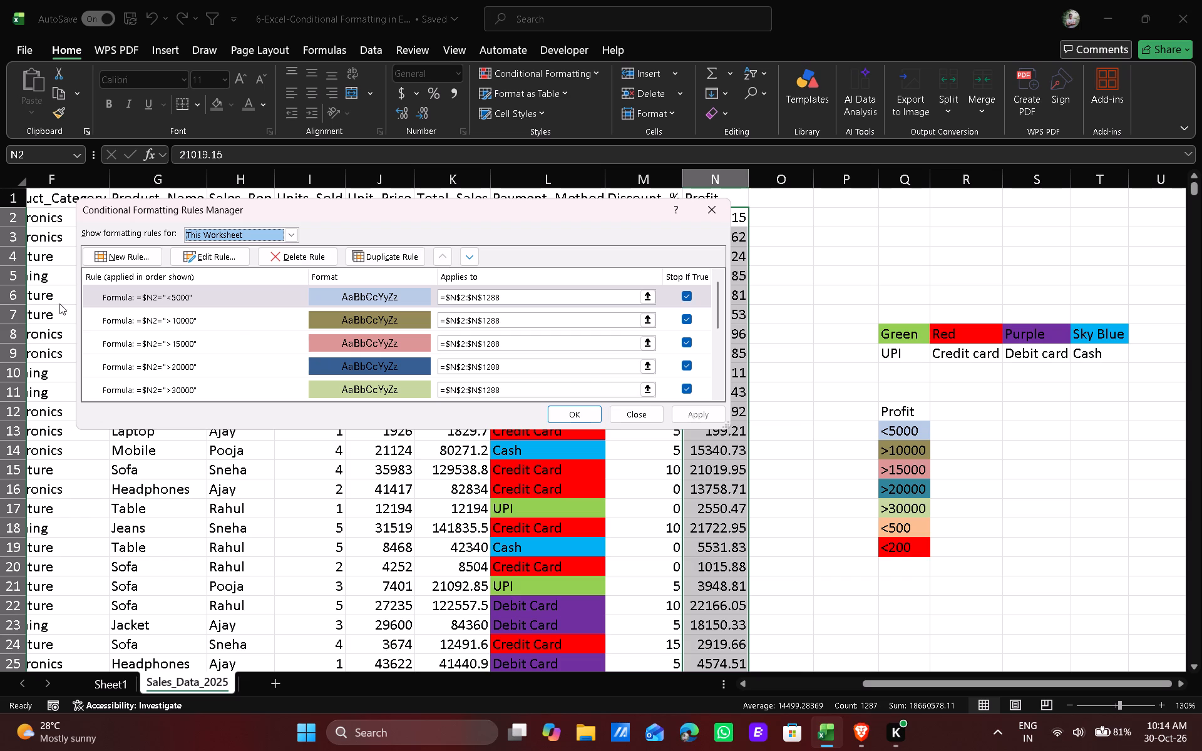
Go through the individual Profit threshold rules and the Credit Card, Debit Card, UPI and Cash rules to compare their formulas.
click(222, 322)
click(206, 338)
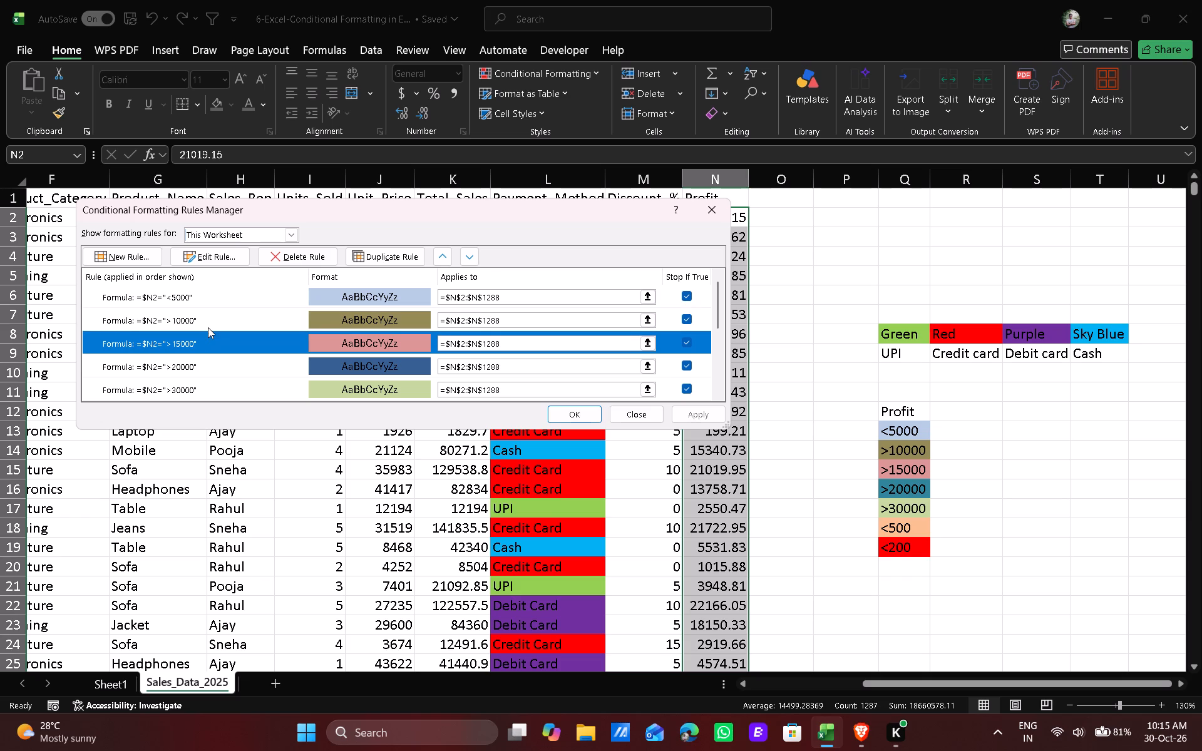
click(208, 326)
click(185, 313)
click(185, 299)
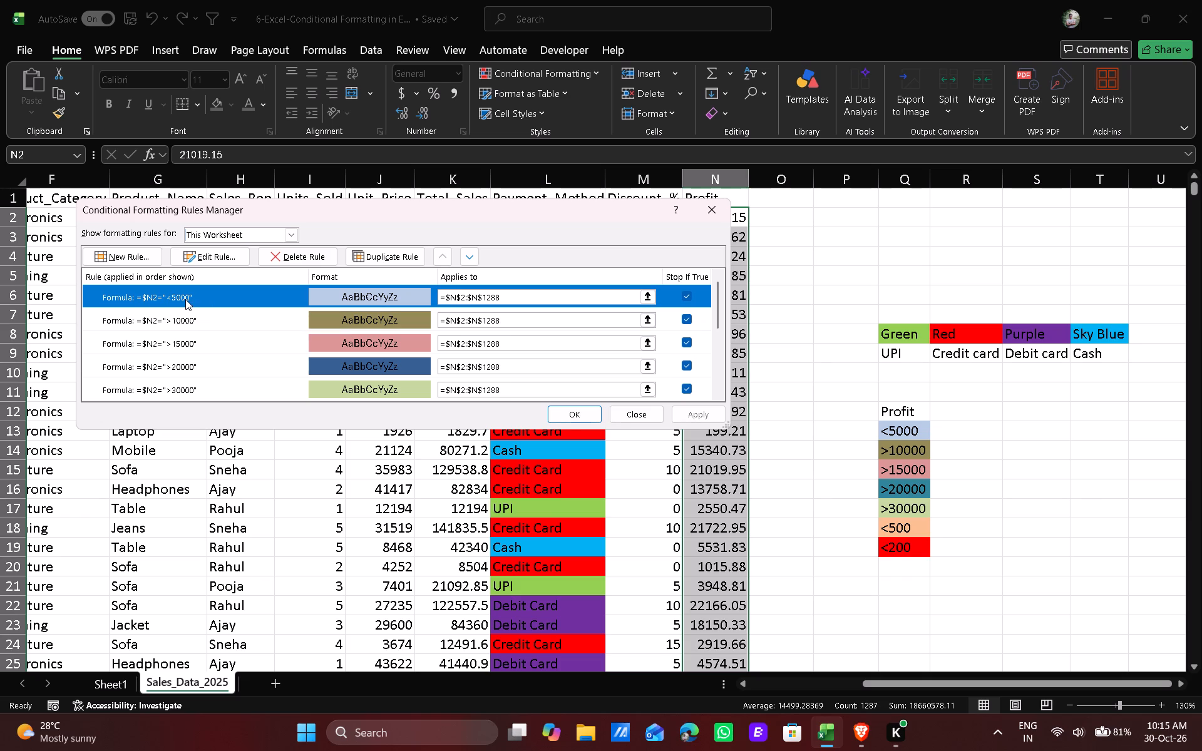
click(186, 345)
click(213, 364)
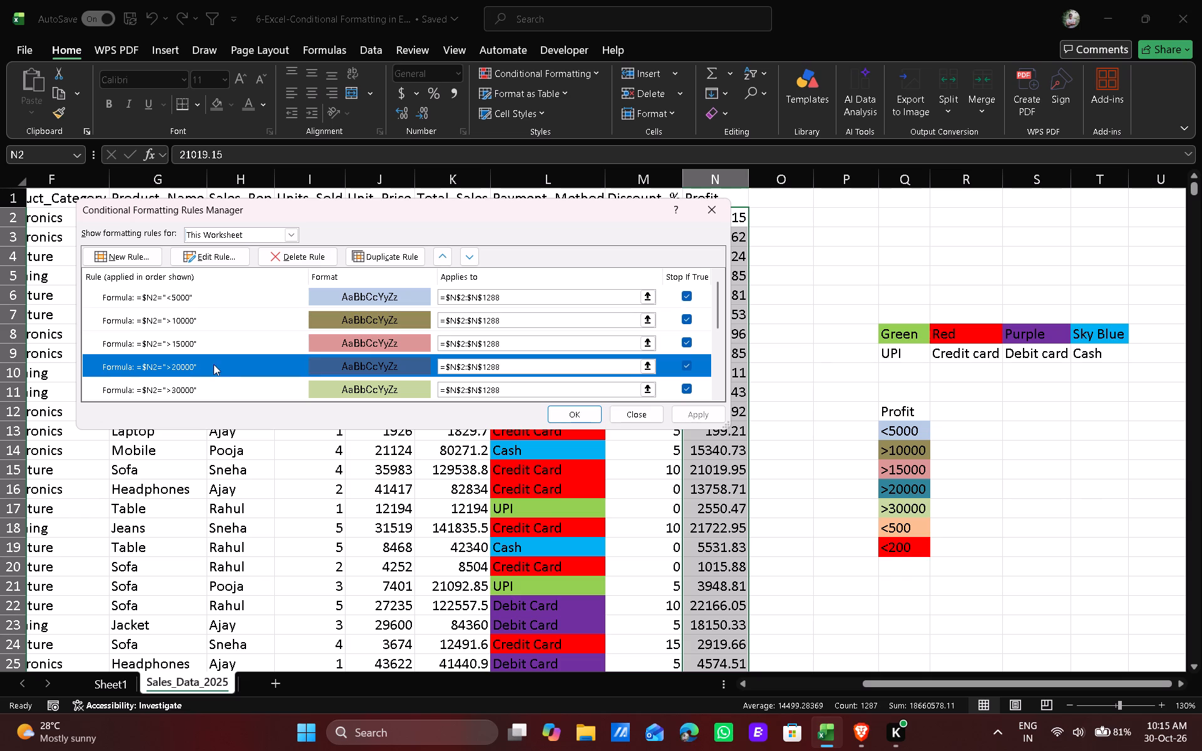
click(195, 395)
scroll(194, 344, down, 1)
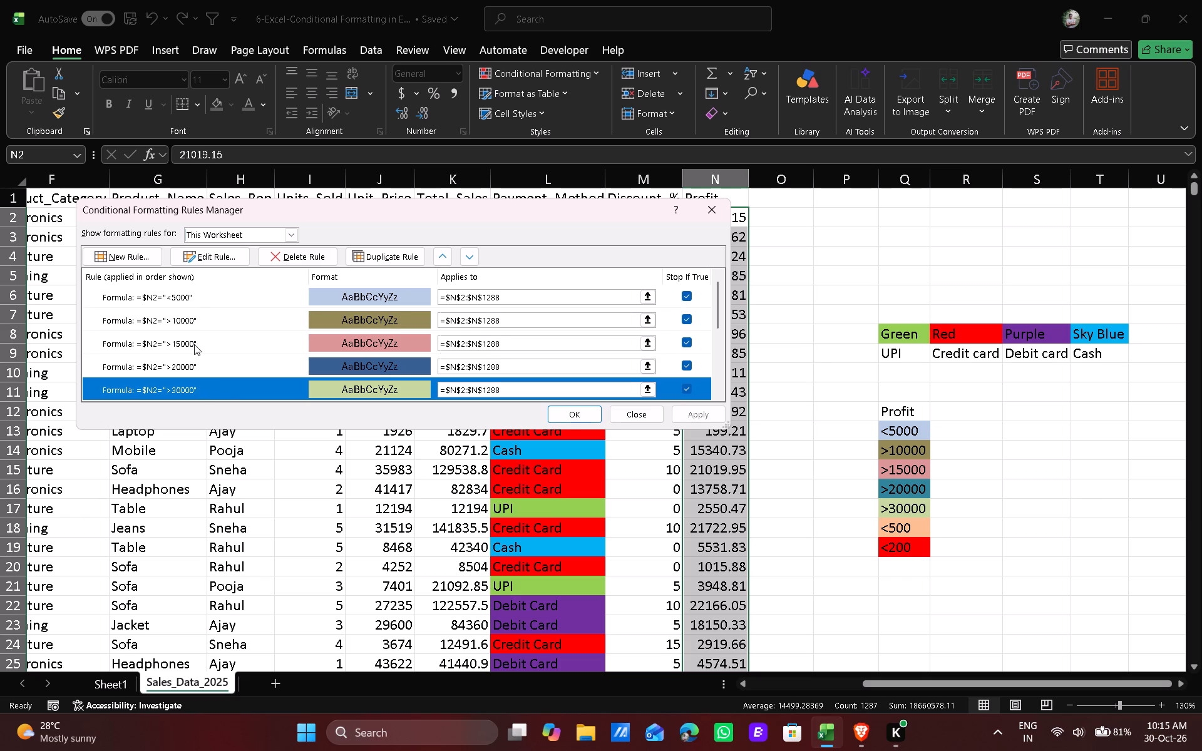
scroll(194, 344, down, 3)
click(194, 344)
click(193, 374)
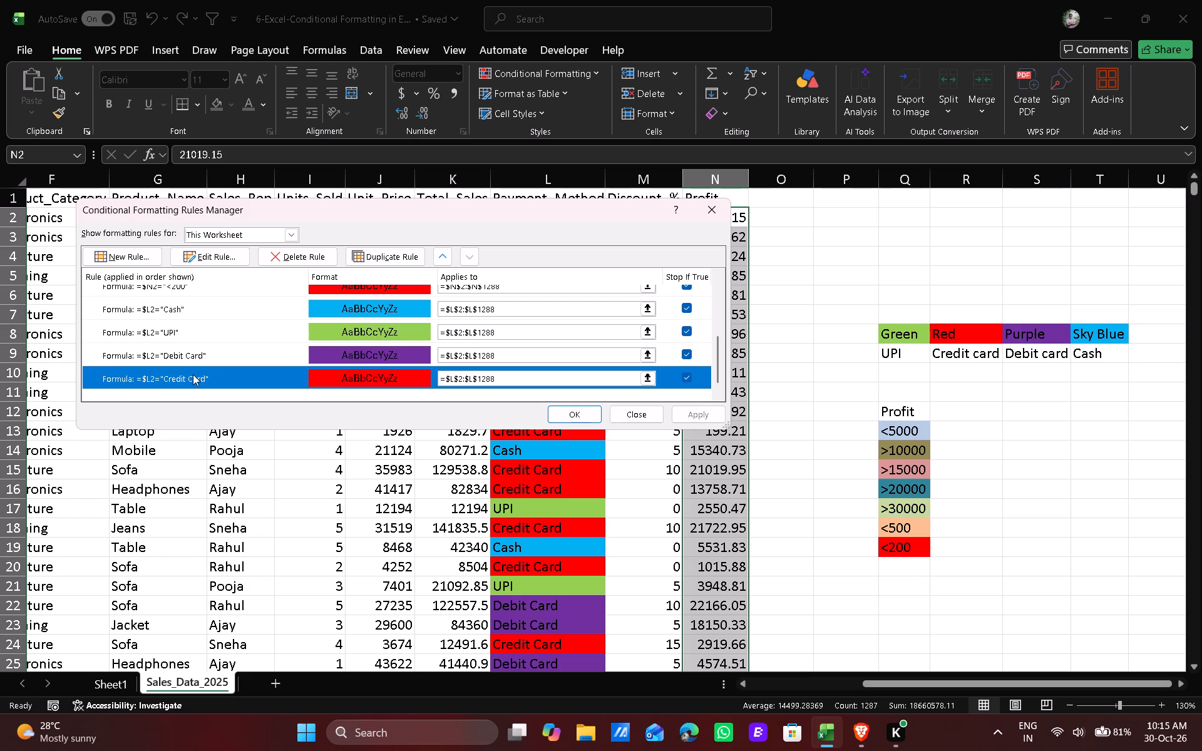
click(201, 355)
click(188, 329)
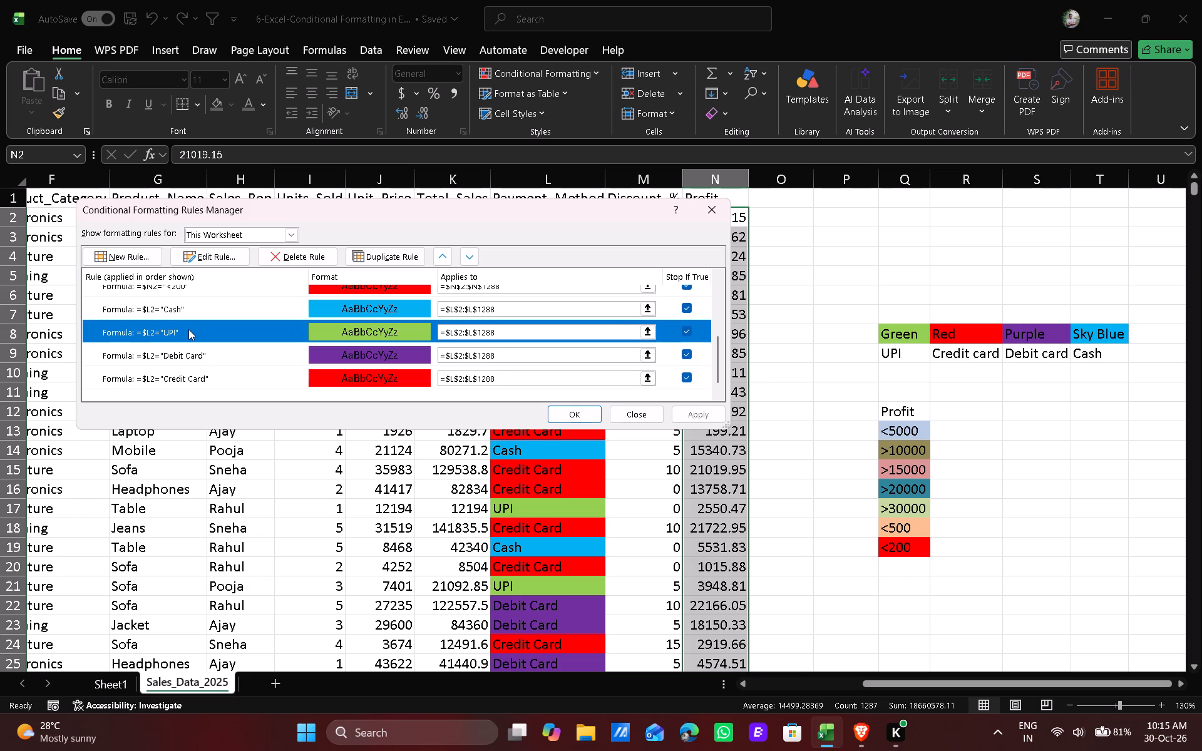
click(181, 303)
Recheck the worksheet's rule list, comparing the Profit threshold formulas on N2 with the Payment_Method formulas on L2.
scroll(190, 352, up, 5)
scroll(190, 352, down, 3)
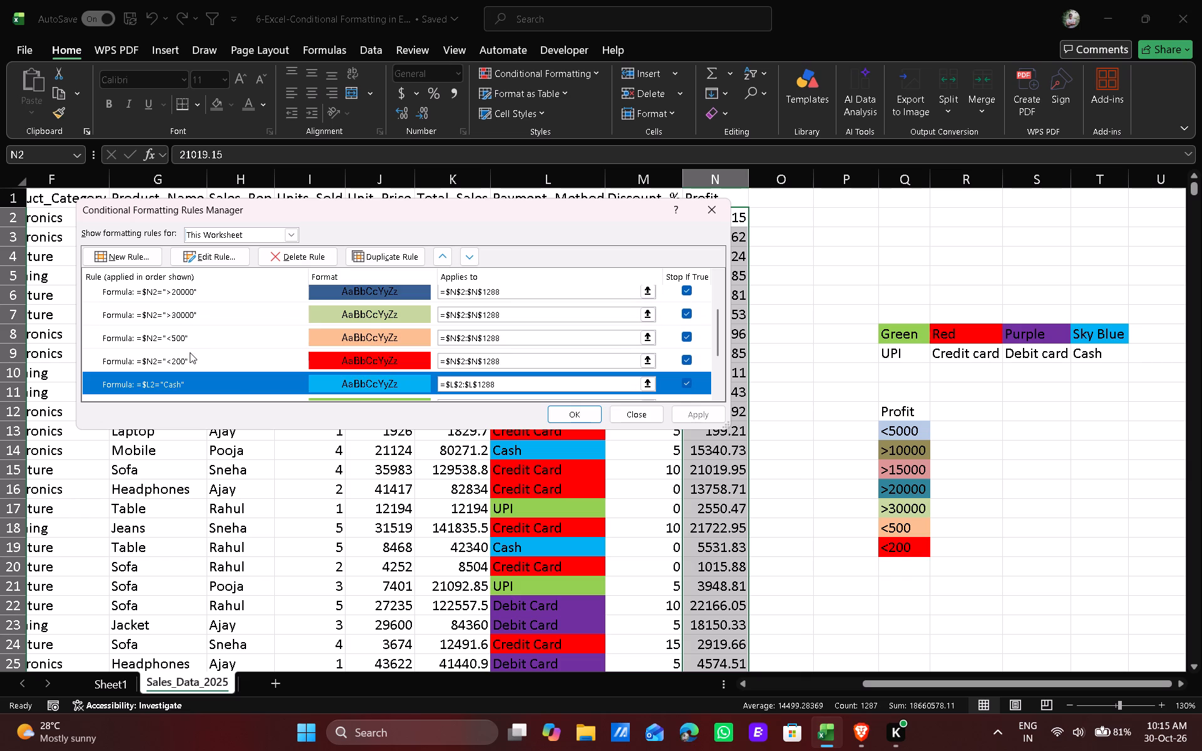
scroll(190, 352, up, 6)
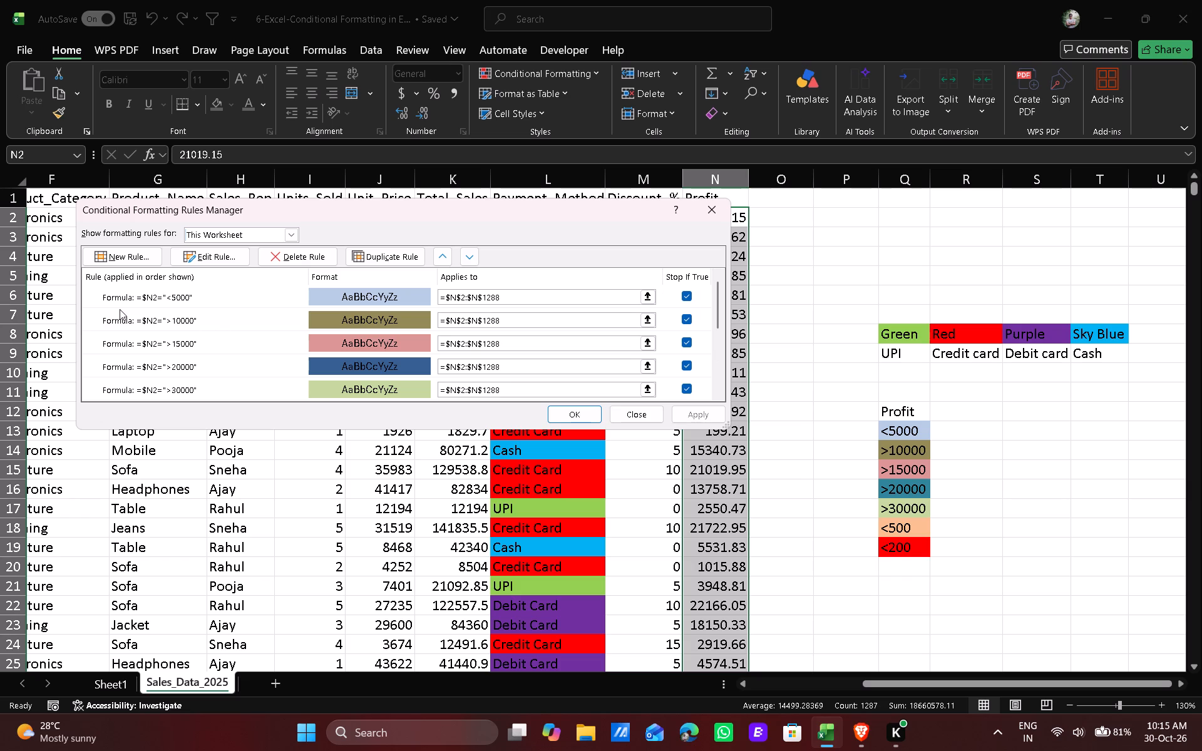
click(148, 319)
click(153, 345)
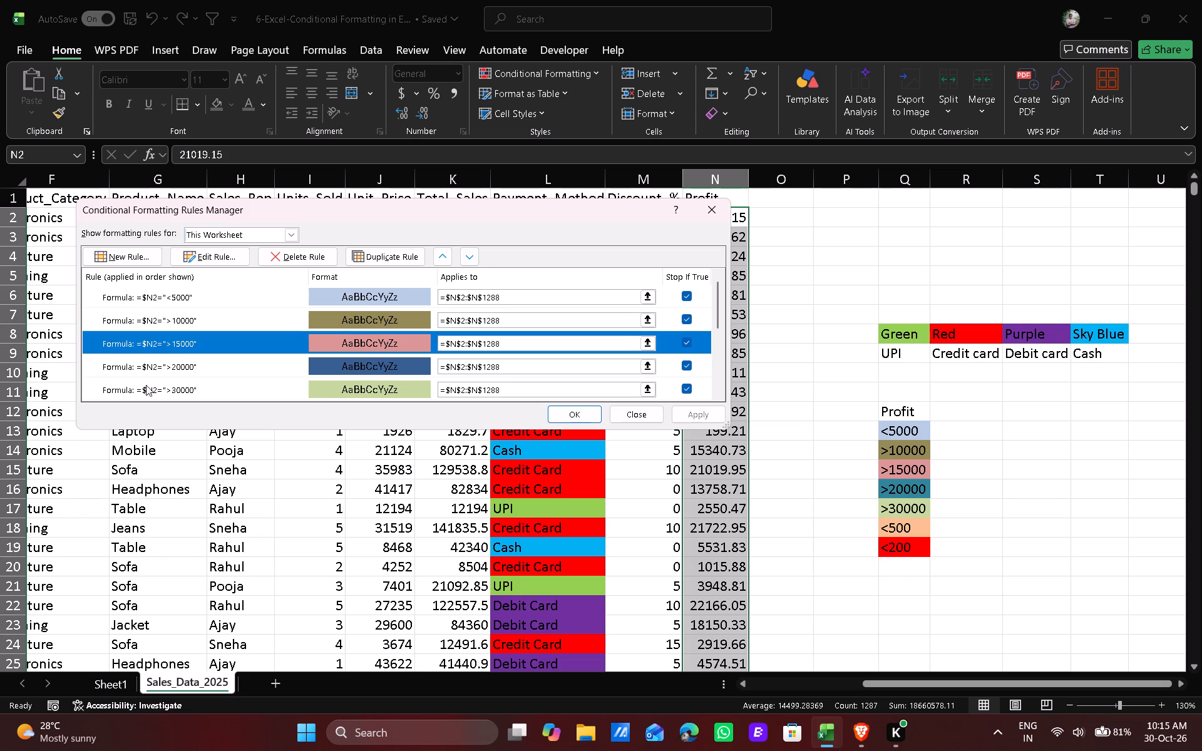
click(173, 369)
click(176, 352)
click(170, 322)
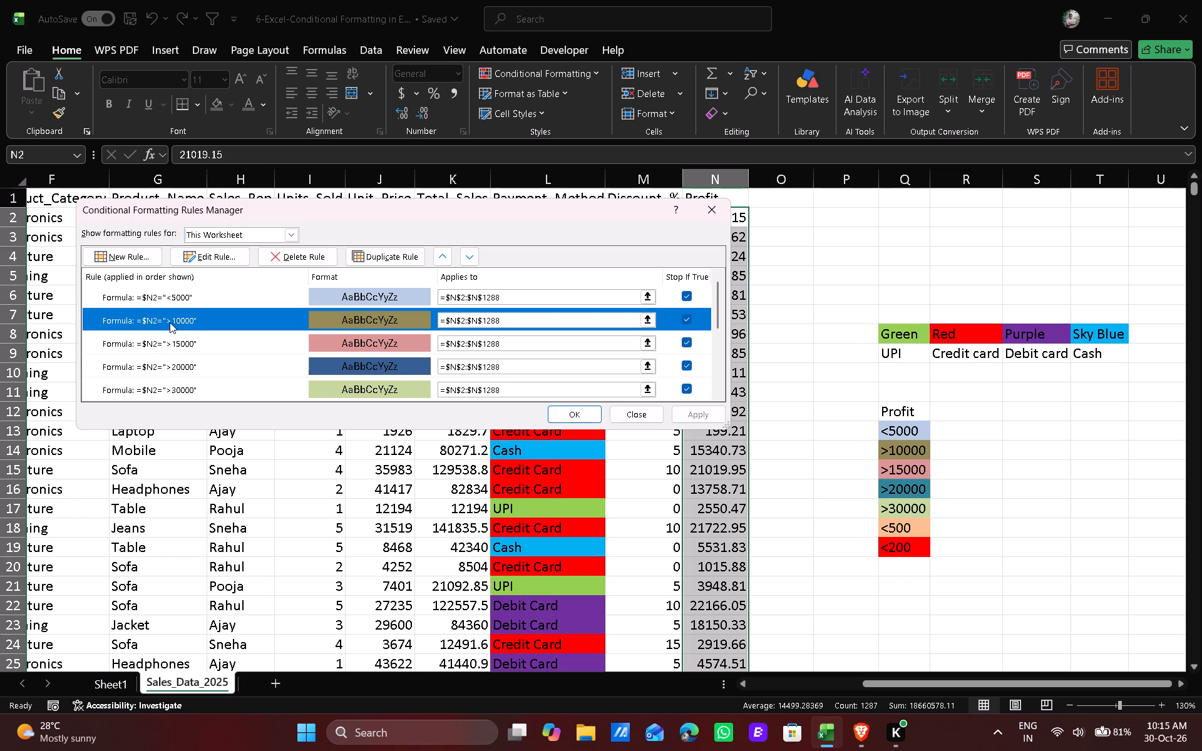
click(138, 293)
scroll(188, 362, down, 2)
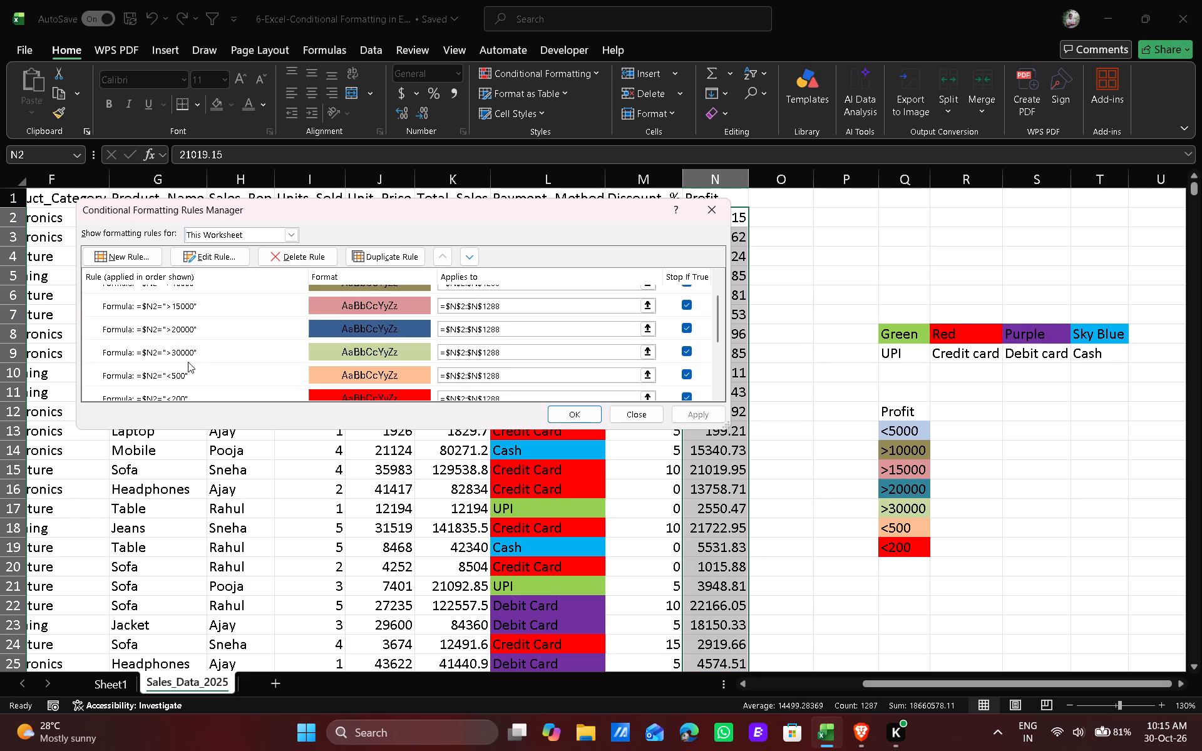
scroll(188, 362, down, 5)
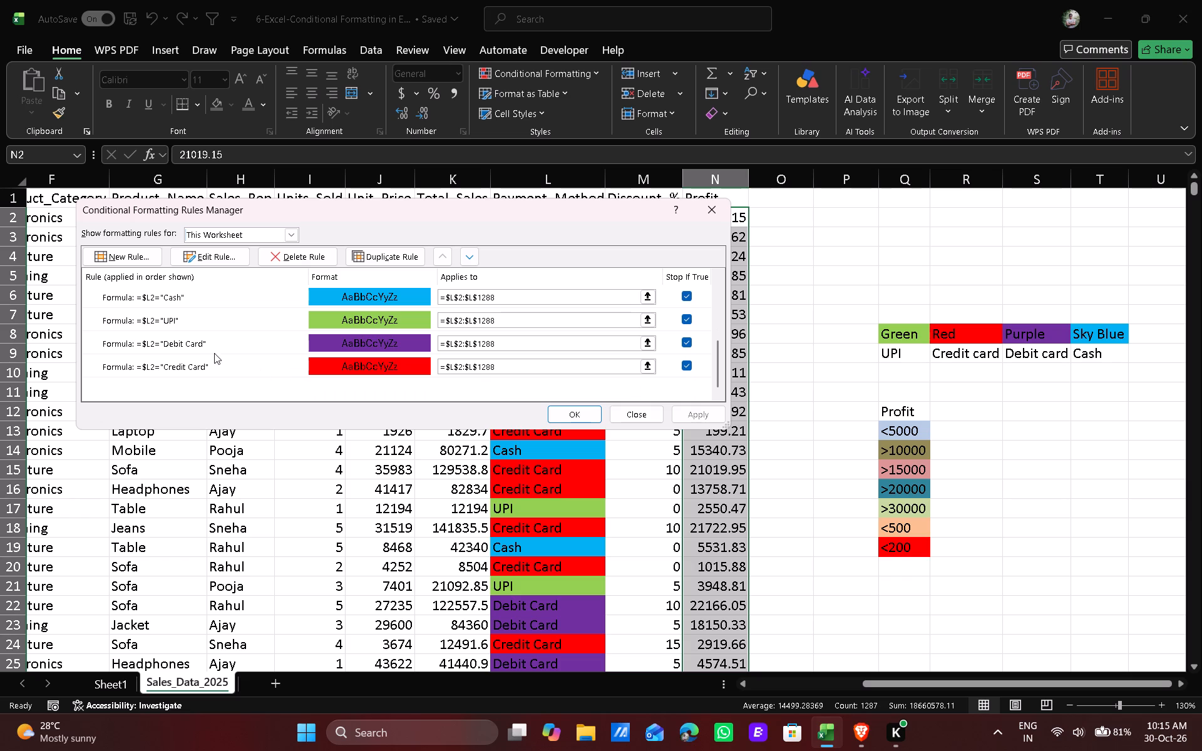
Compare the Debit Card, Credit Card, UPI and Cash rules on L2 with the >15000, >20000, >30000, <500 and <200 rules on N2.
click(156, 340)
click(162, 364)
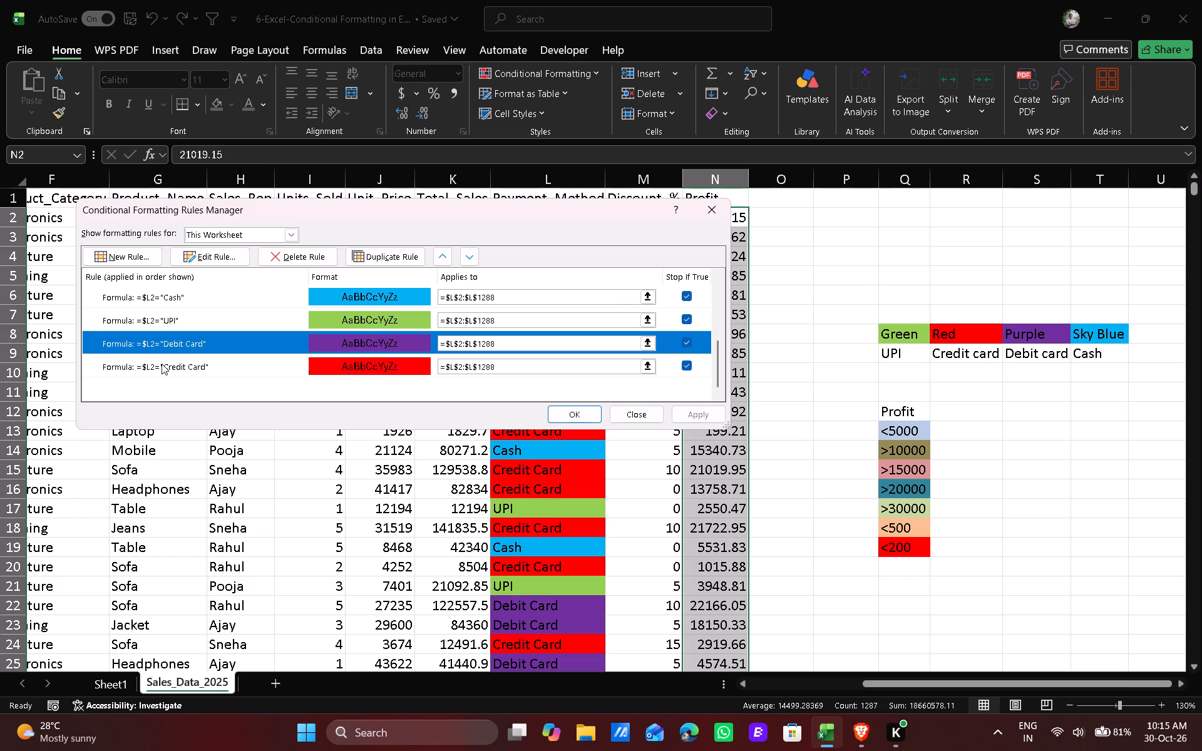
click(133, 342)
click(155, 322)
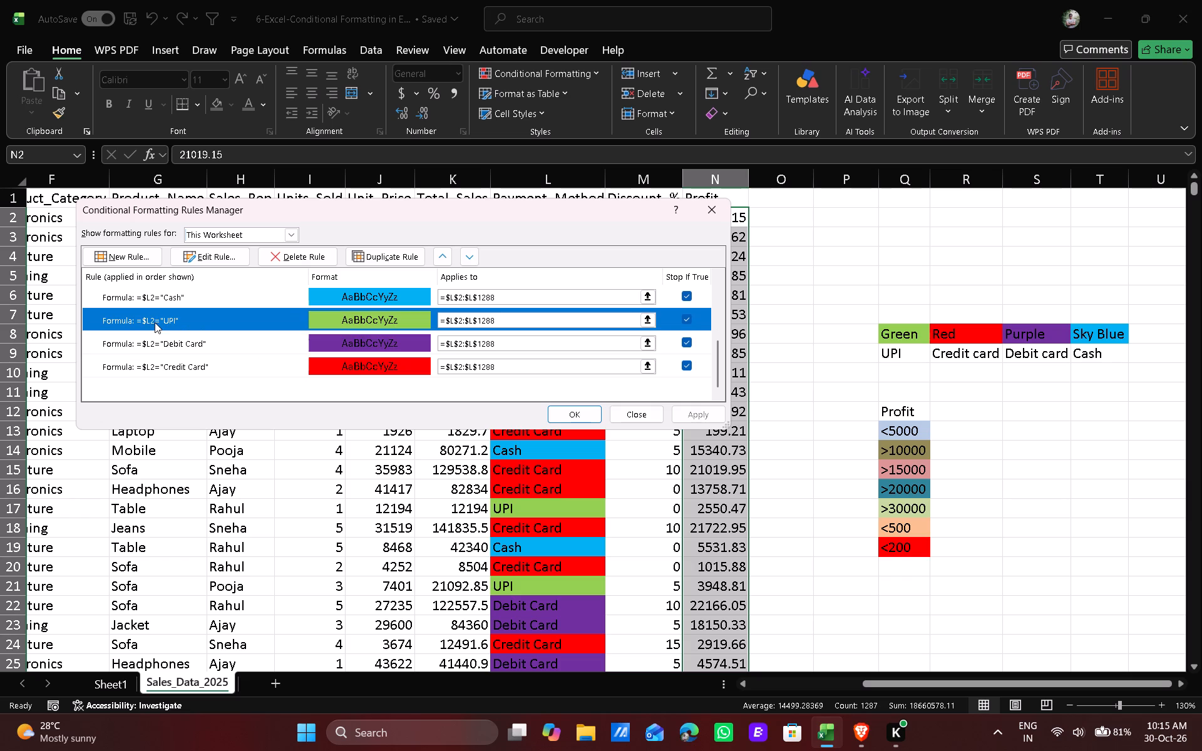
click(160, 303)
scroll(184, 316, up, 1)
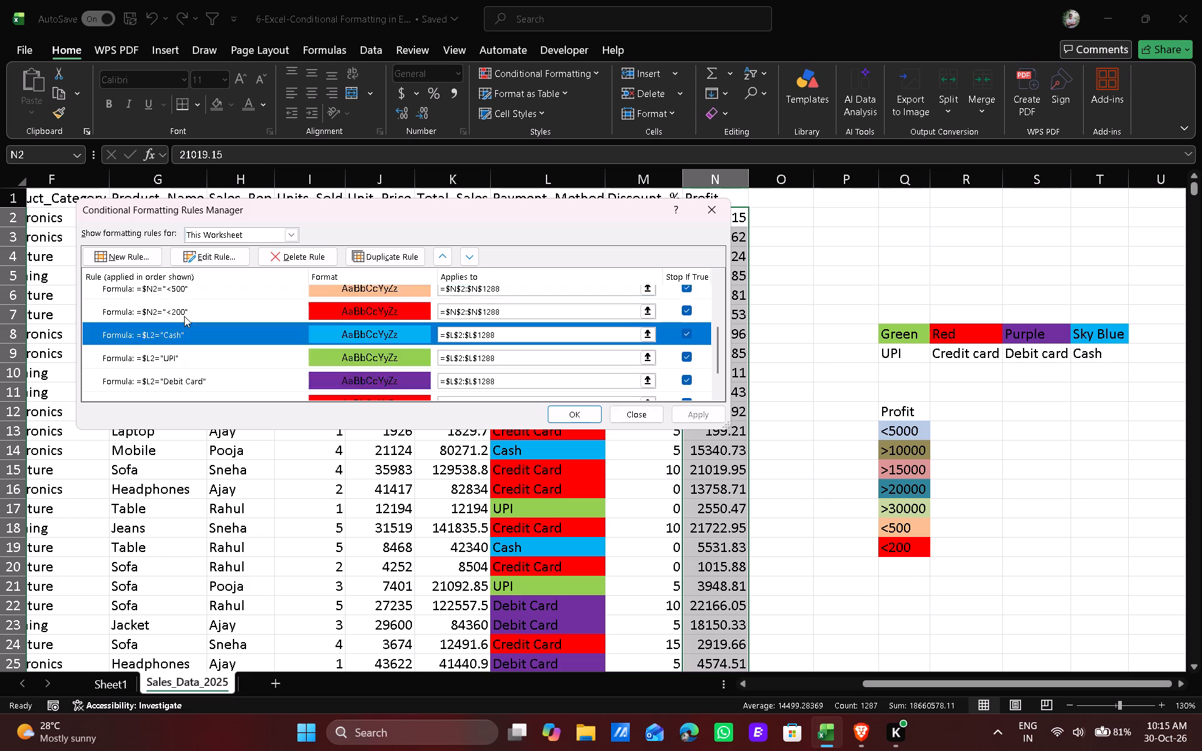
scroll(184, 316, up, 2)
click(183, 316)
click(180, 336)
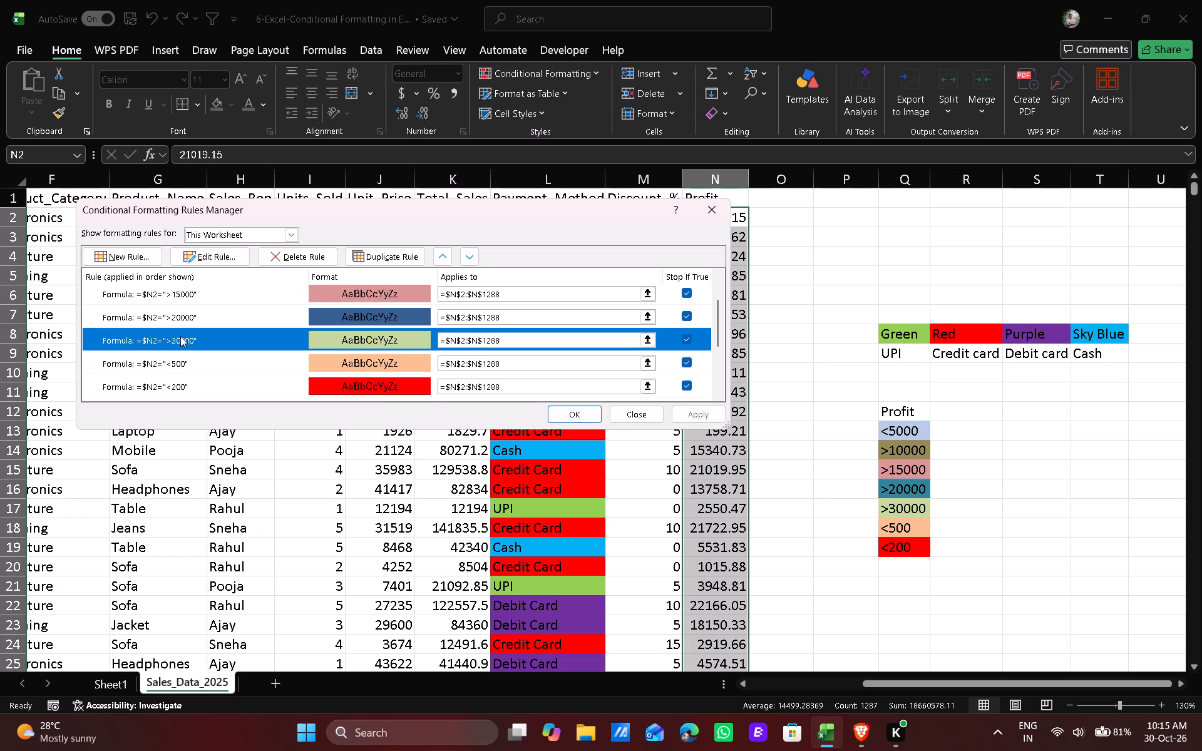
click(183, 310)
click(185, 293)
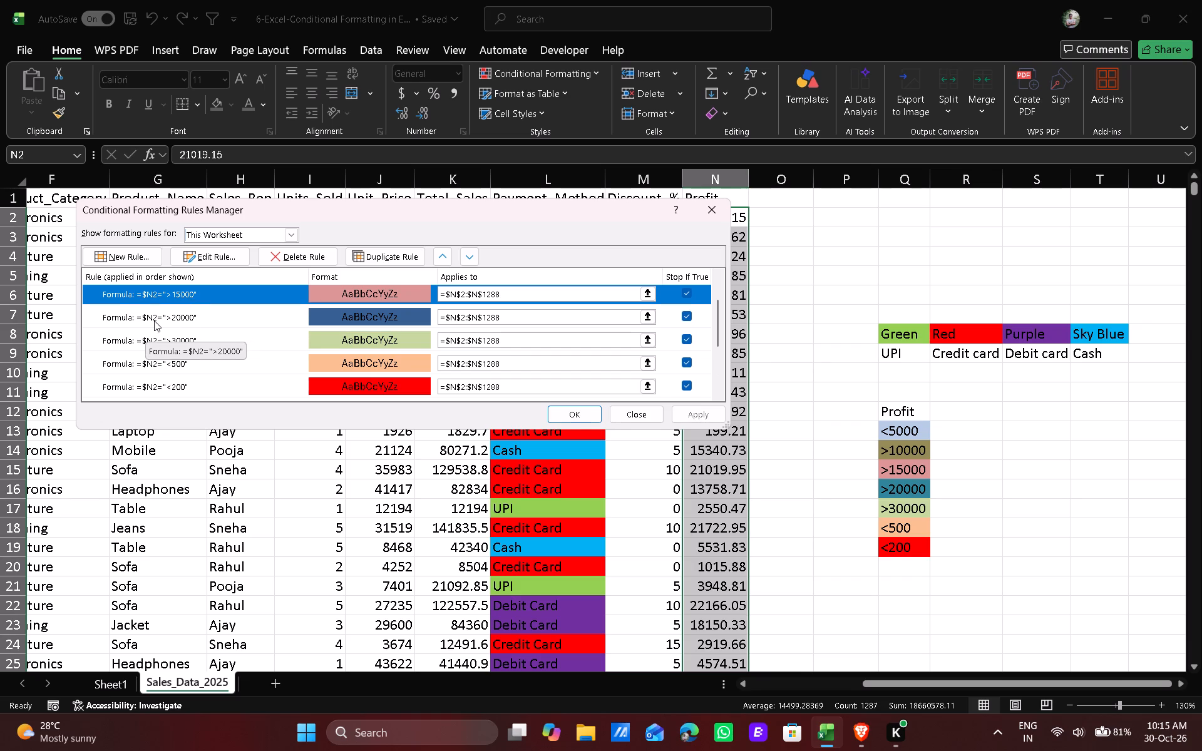
click(121, 320)
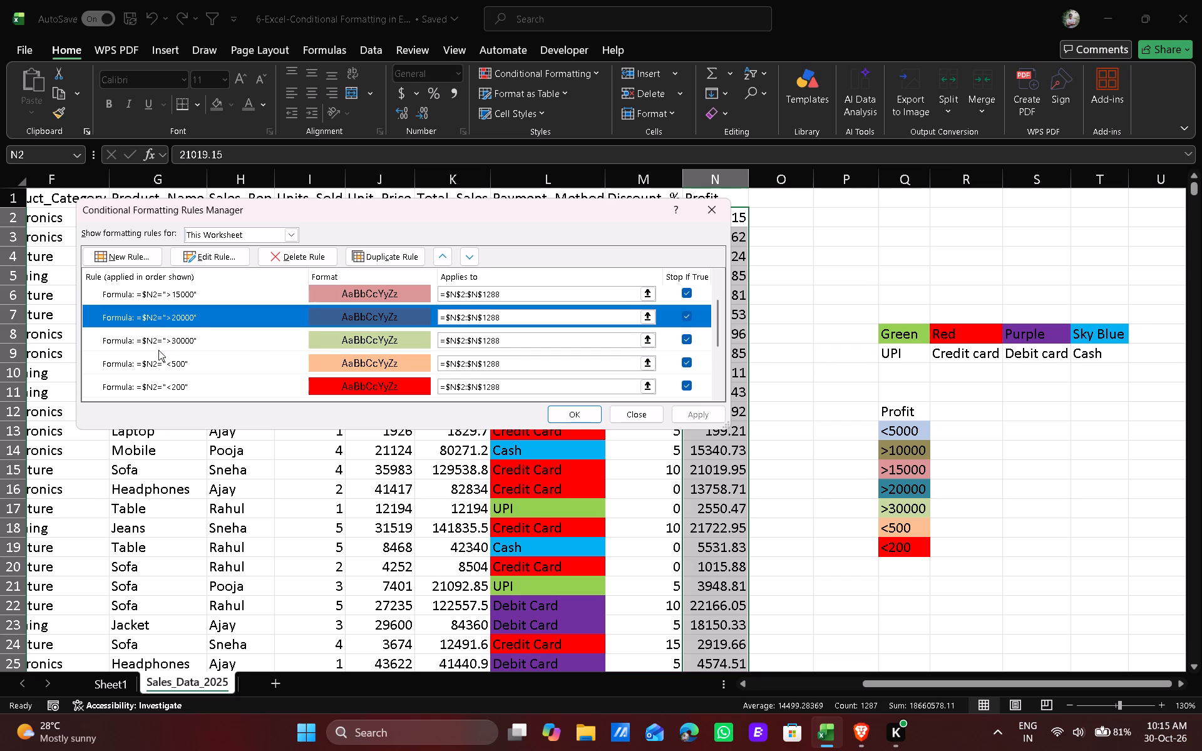
click(158, 342)
click(173, 290)
click(173, 367)
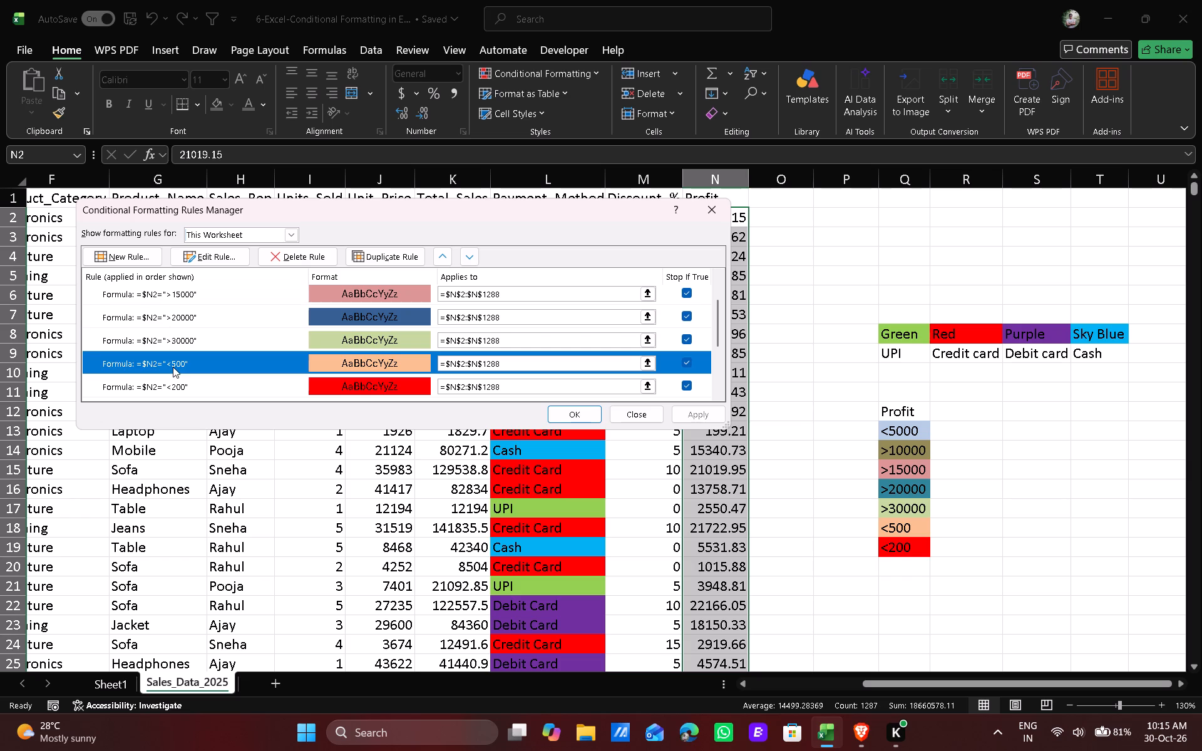
click(173, 384)
Check the worksheet's rule list from end to end, comparing the <5000, >10000 and >15000 Profit rules with the Payment_Method rules.
scroll(221, 325, down, 3)
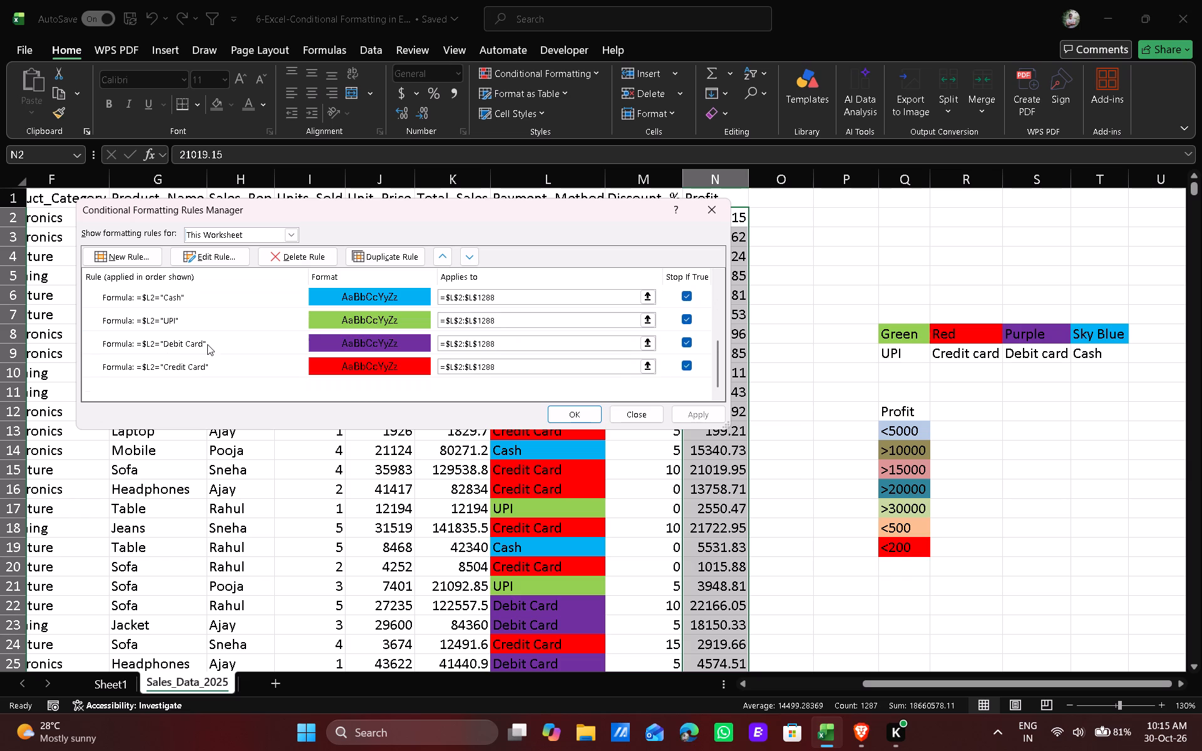
scroll(175, 342, down, 3)
scroll(175, 342, up, 6)
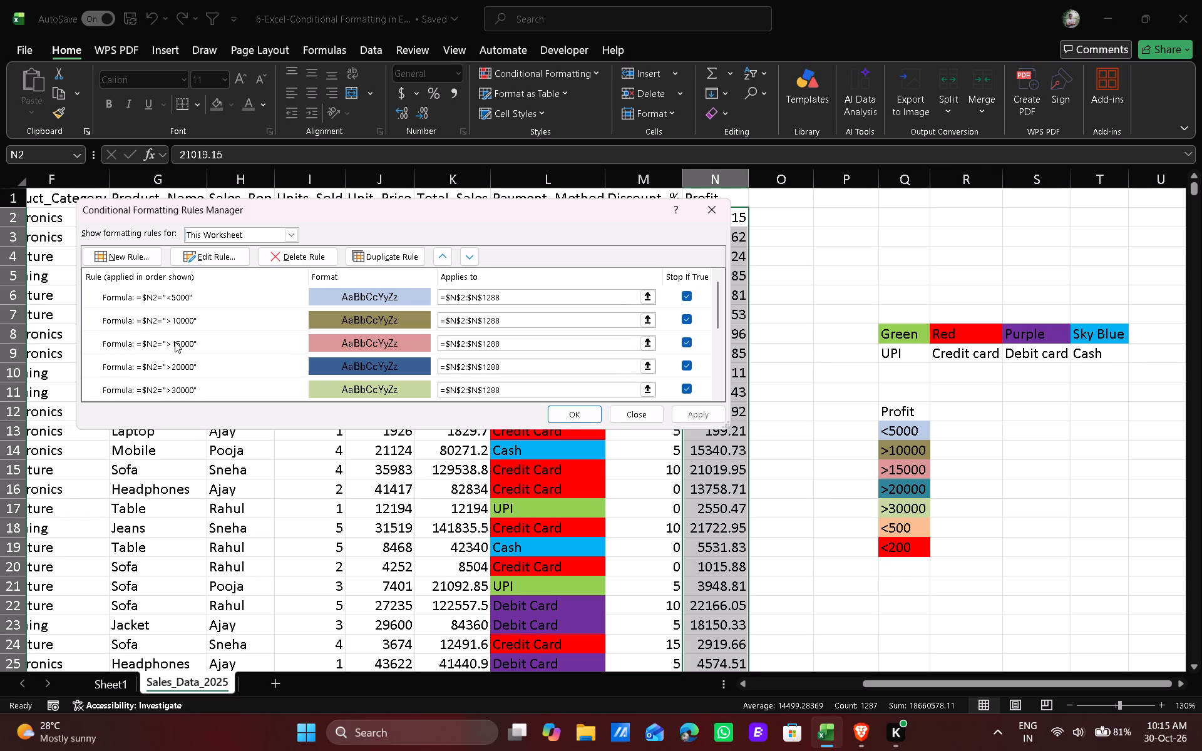
click(175, 339)
click(171, 323)
click(172, 298)
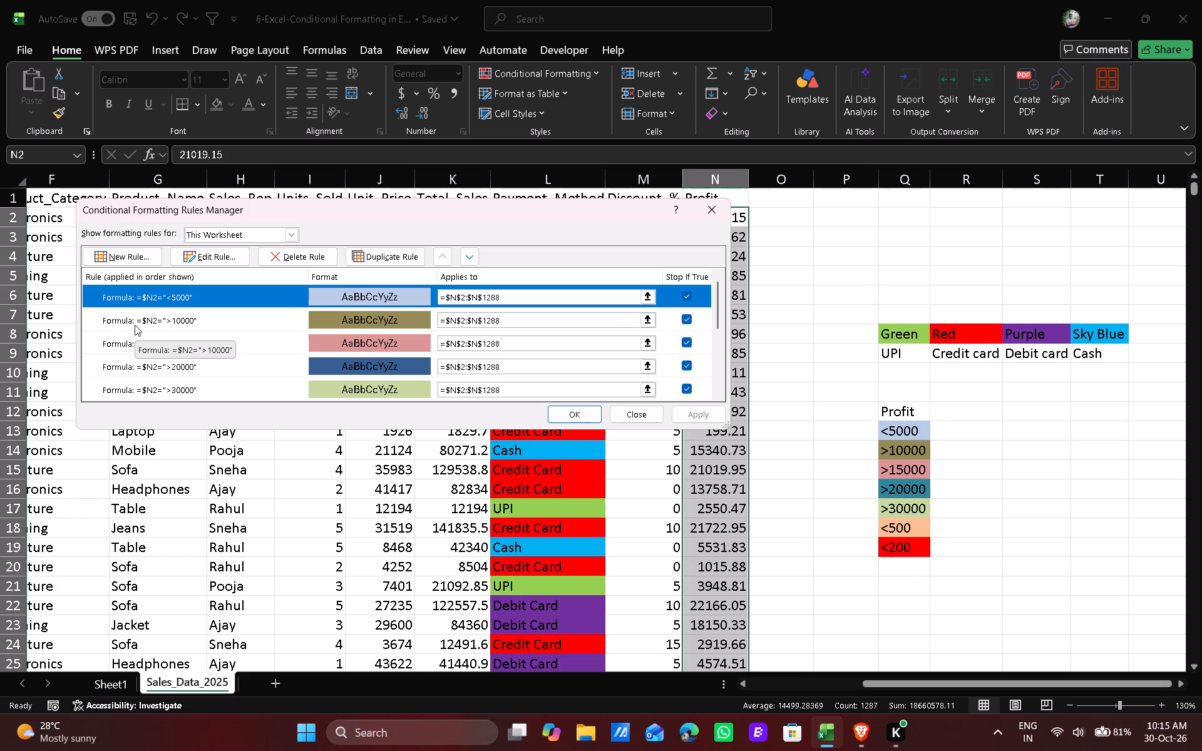
scroll(210, 342, down, 3)
scroll(158, 349, down, 4)
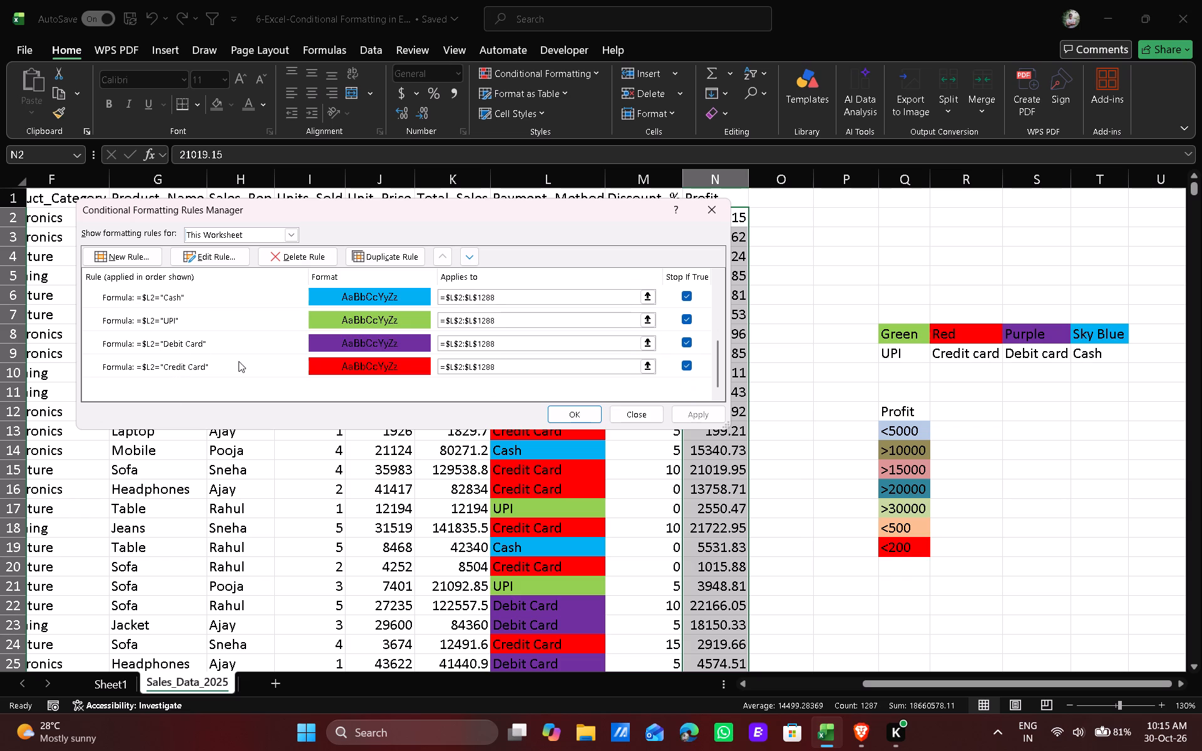
scroll(177, 324, up, 9)
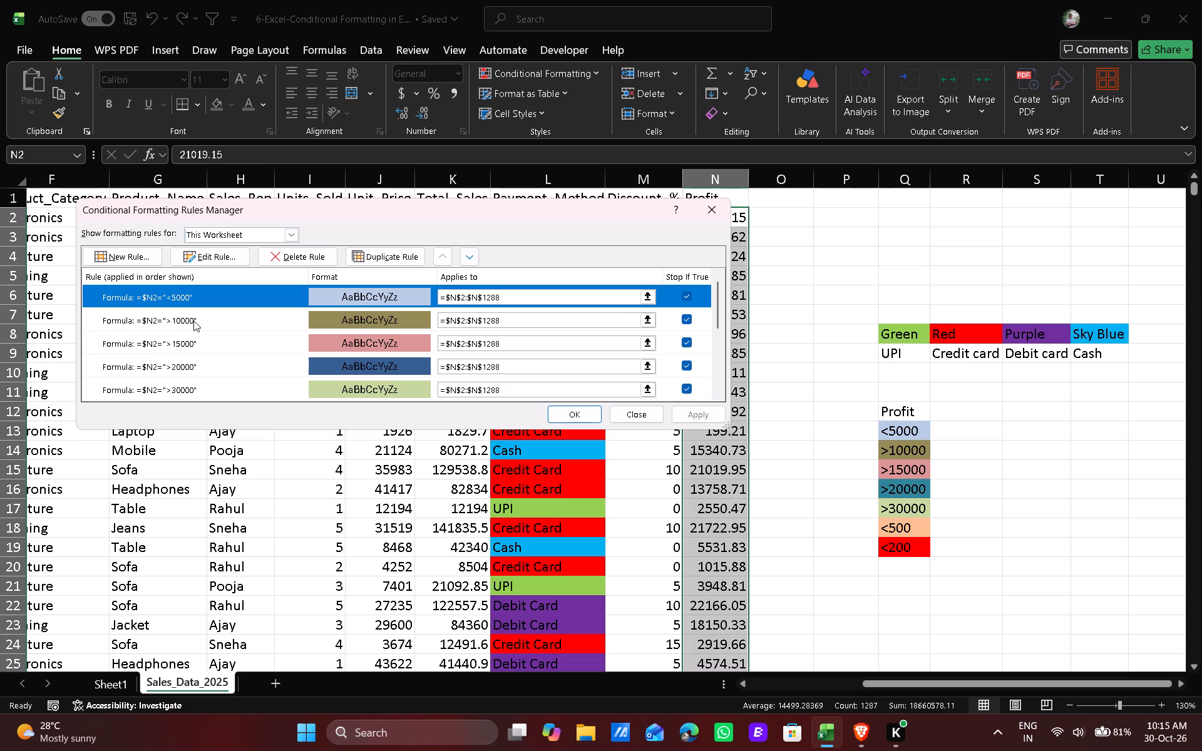
Examine the Profit rule formulas for <5000, >10000, >15000, >20000, >30000 and <500 individually.
click(193, 320)
click(156, 342)
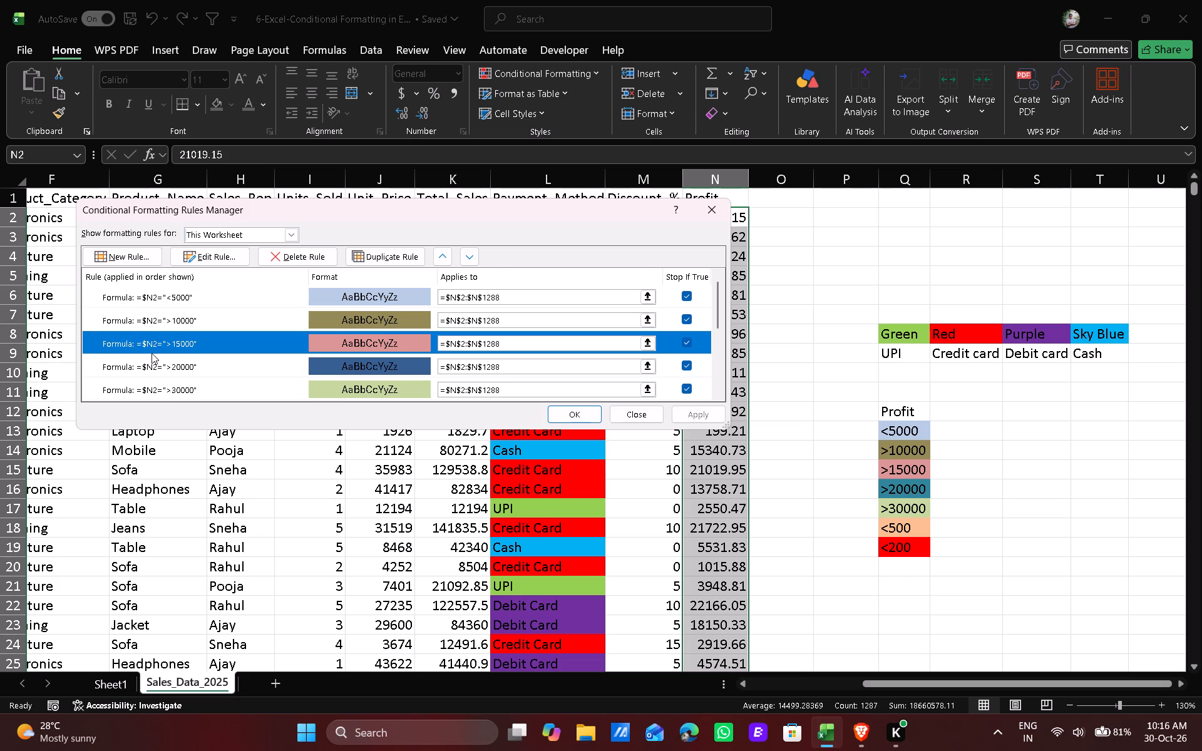
click(163, 369)
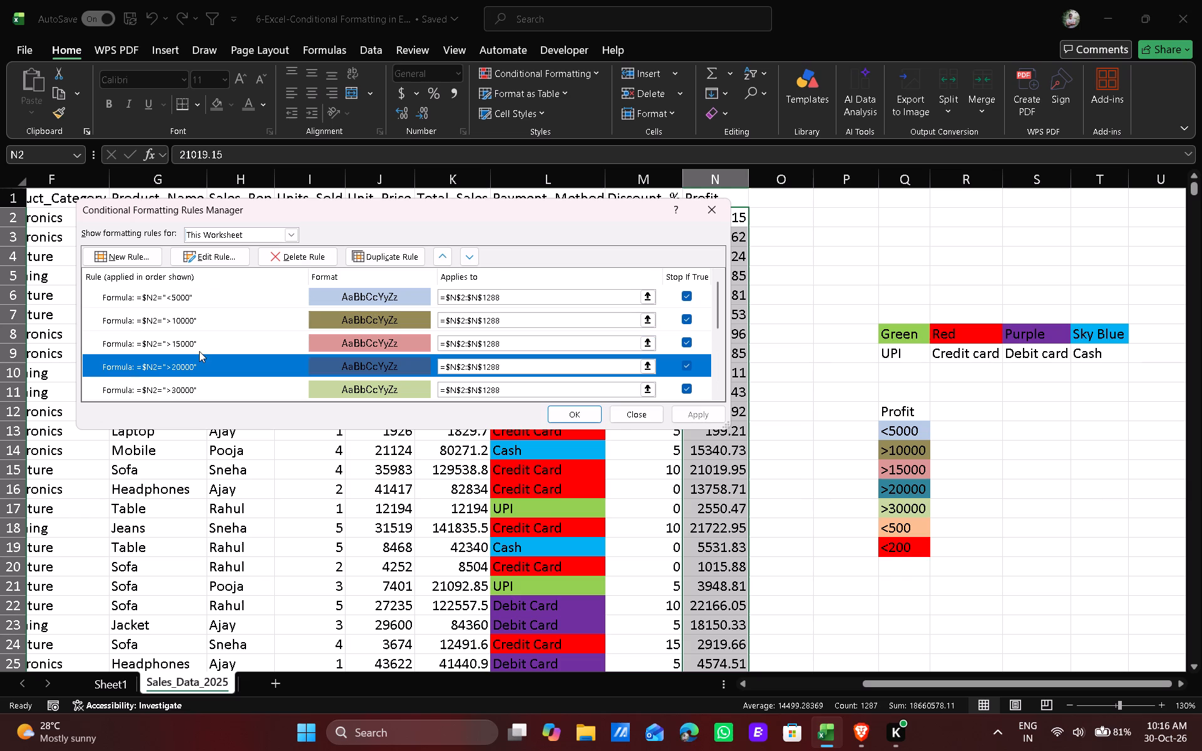
scroll(234, 311, down, 2)
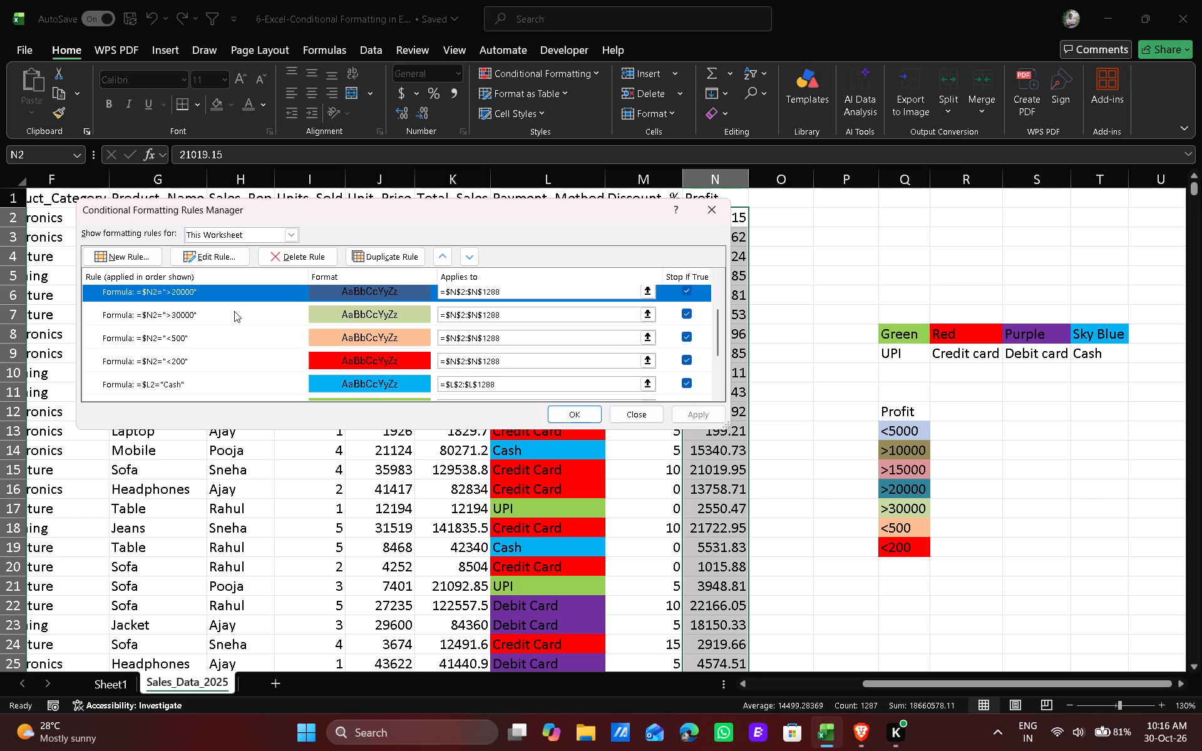
click(182, 314)
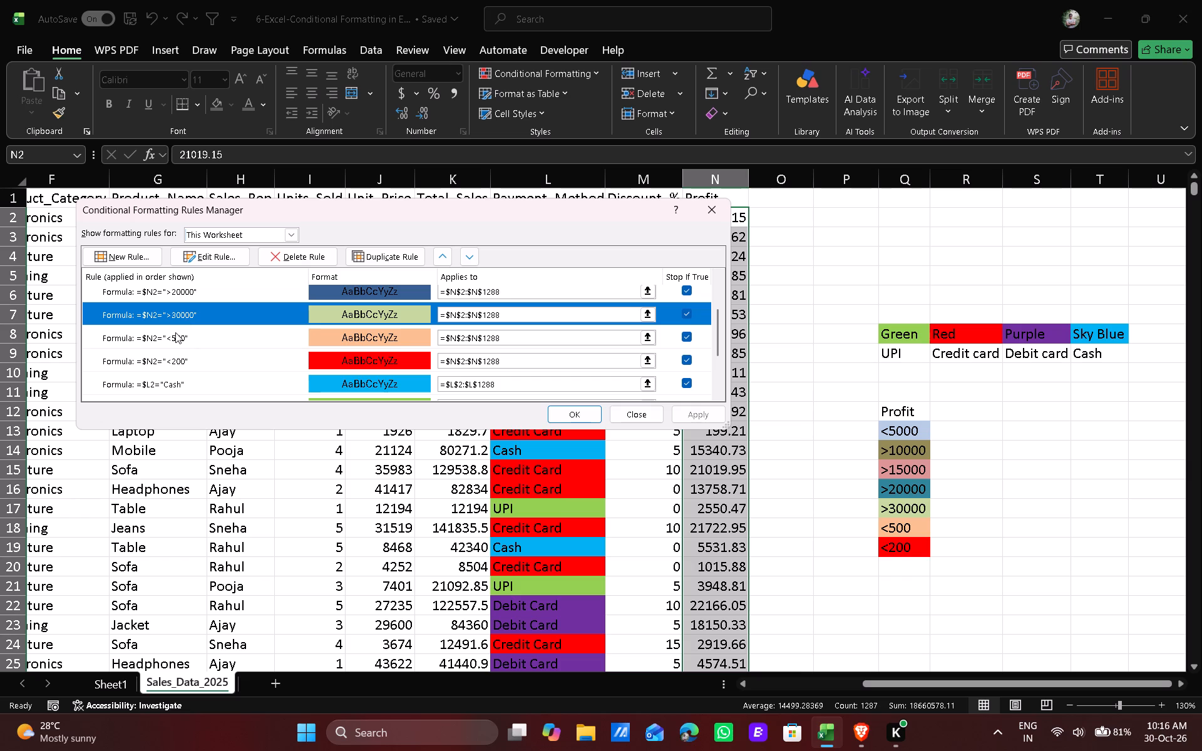
click(175, 334)
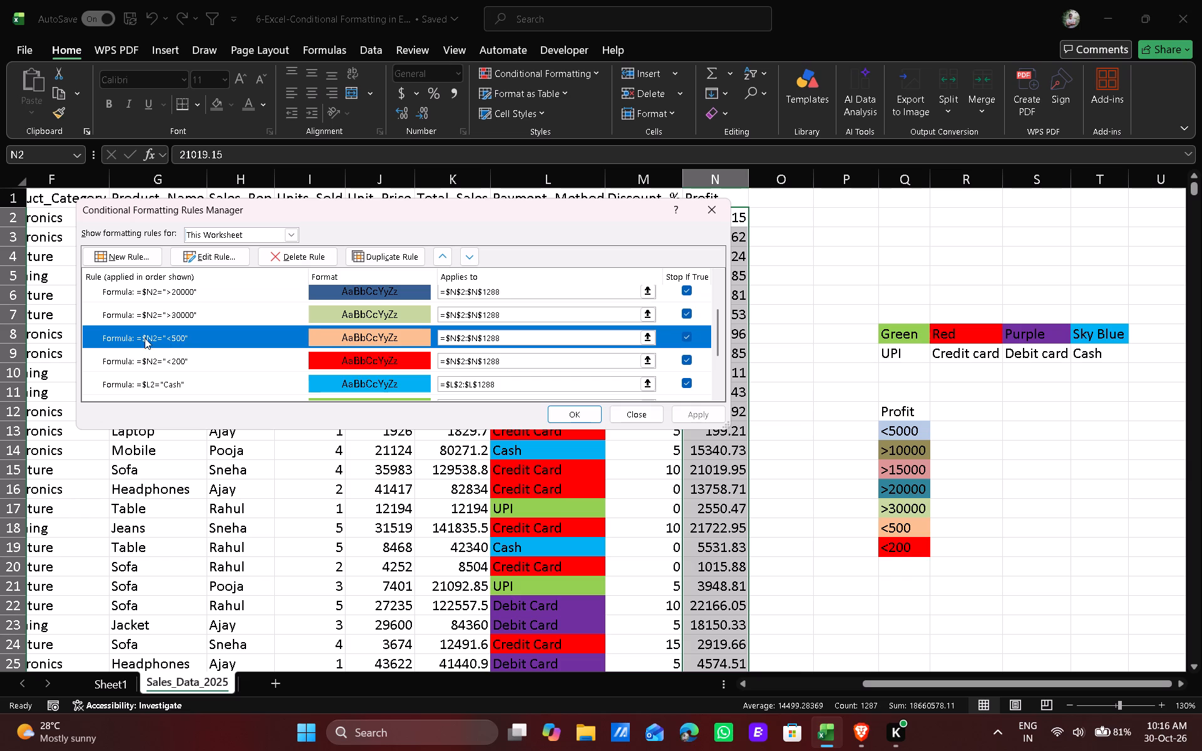
click(165, 319)
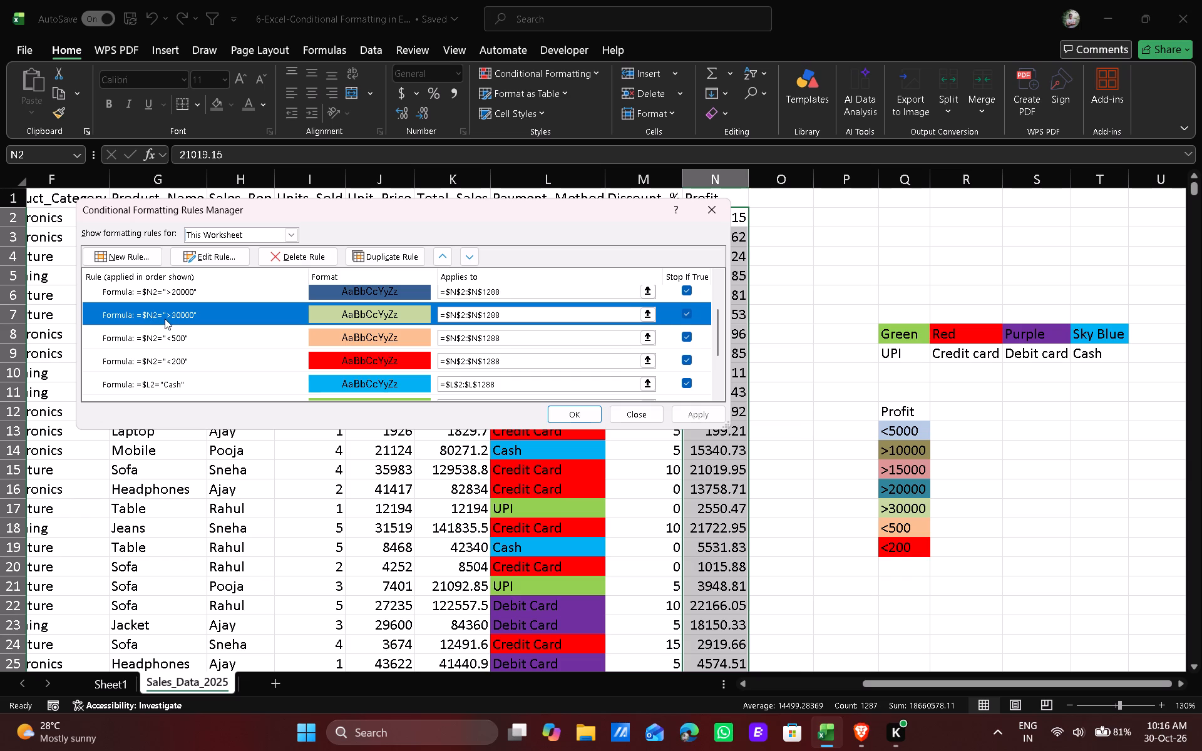
scroll(174, 340, up, 3)
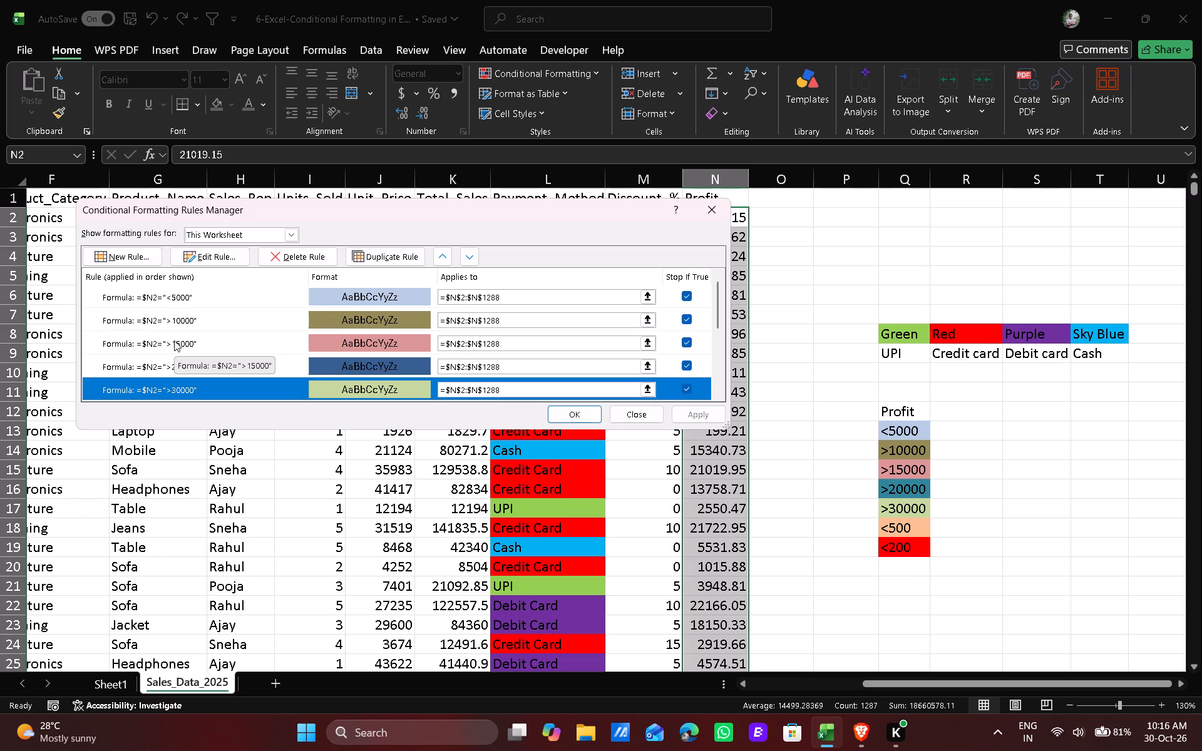
scroll(174, 340, up, 2)
click(160, 314)
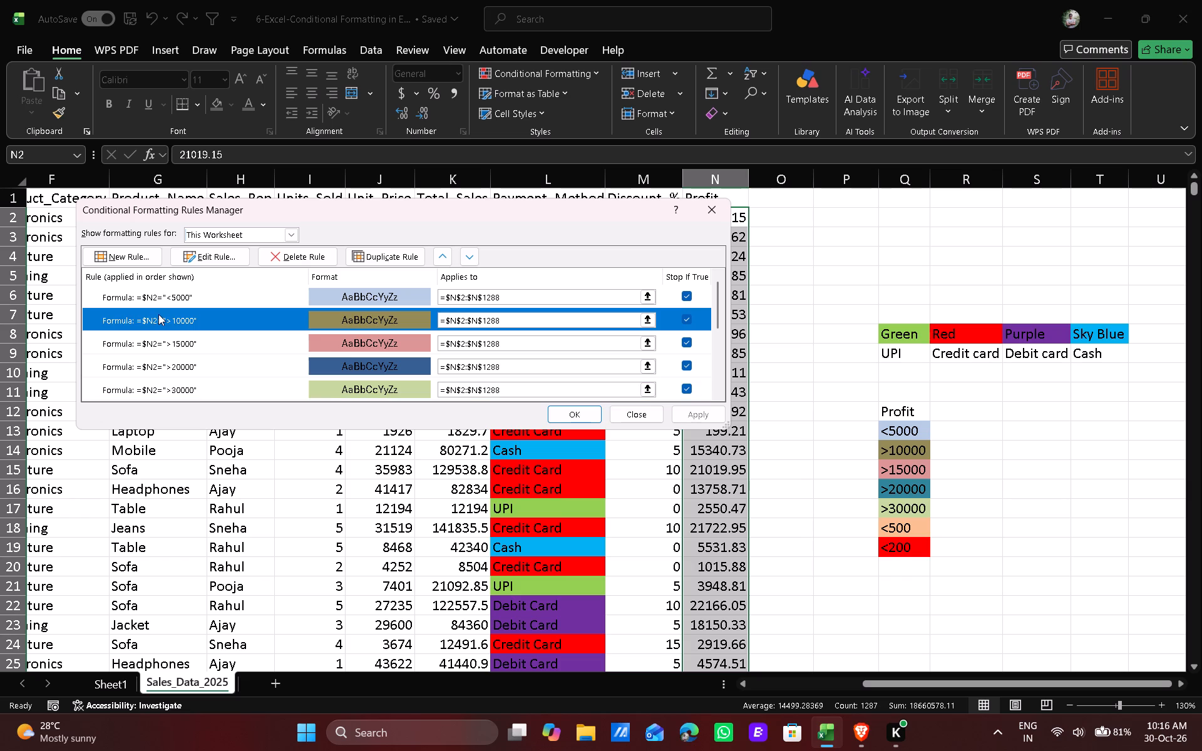
click(140, 280)
click(173, 334)
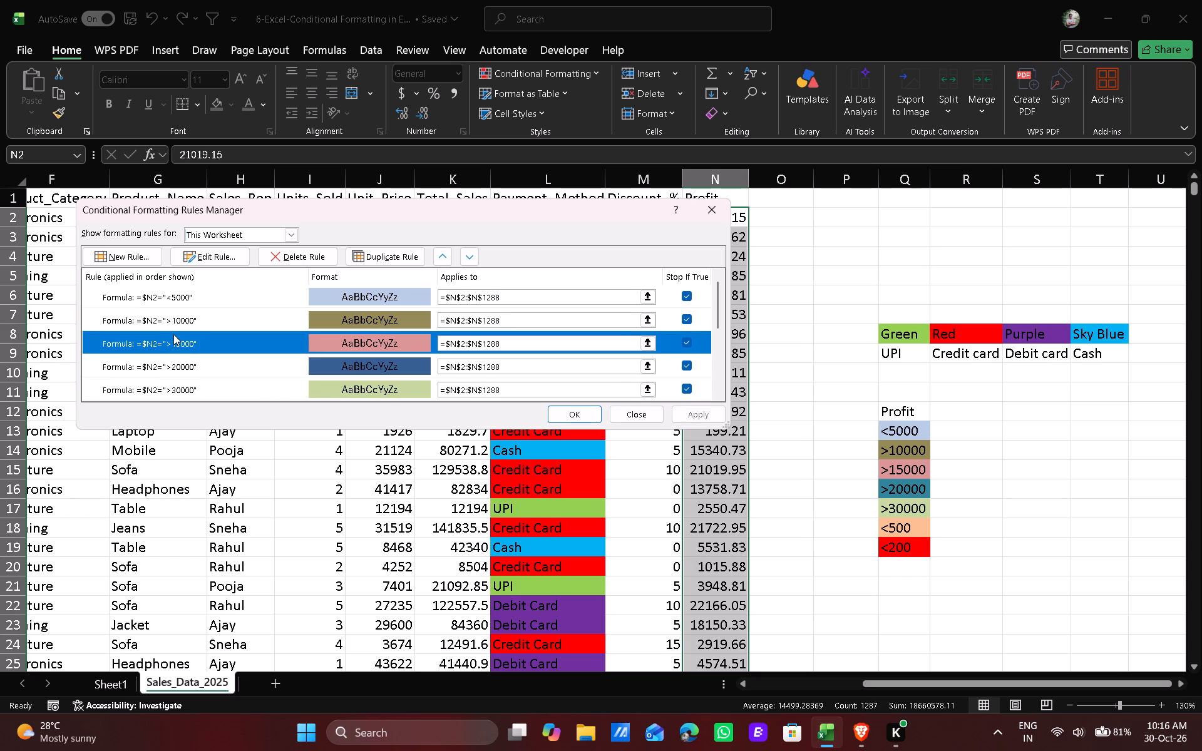
click(157, 370)
click(153, 324)
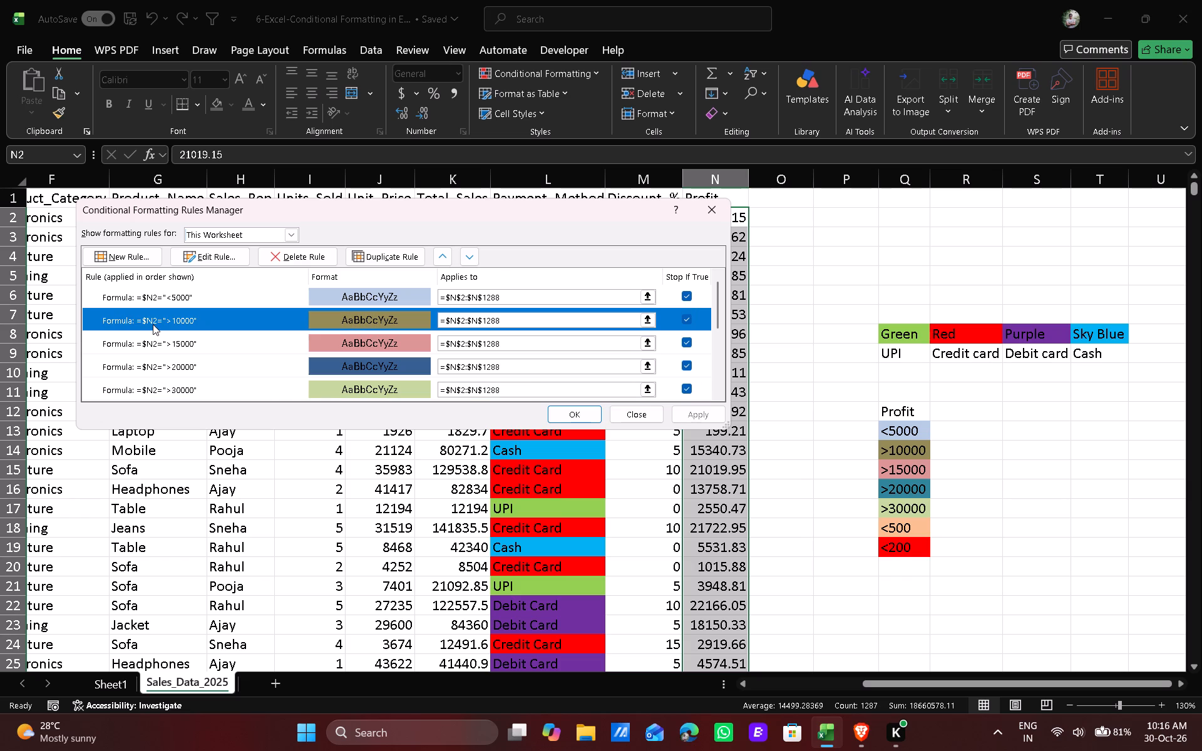
click(153, 301)
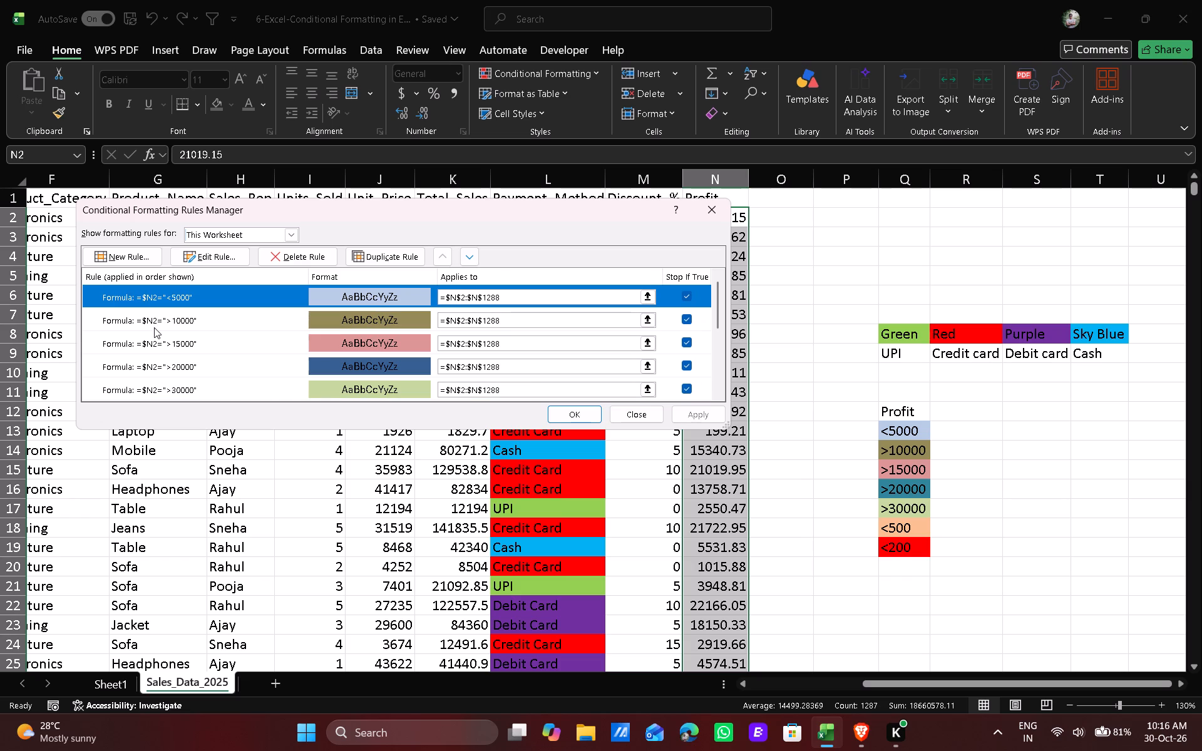
Work down the rule list from the >15000 Profit rule through the <200 and Cash rules, comparing how their conditions are written.
click(159, 344)
click(162, 369)
scroll(189, 367, down, 1)
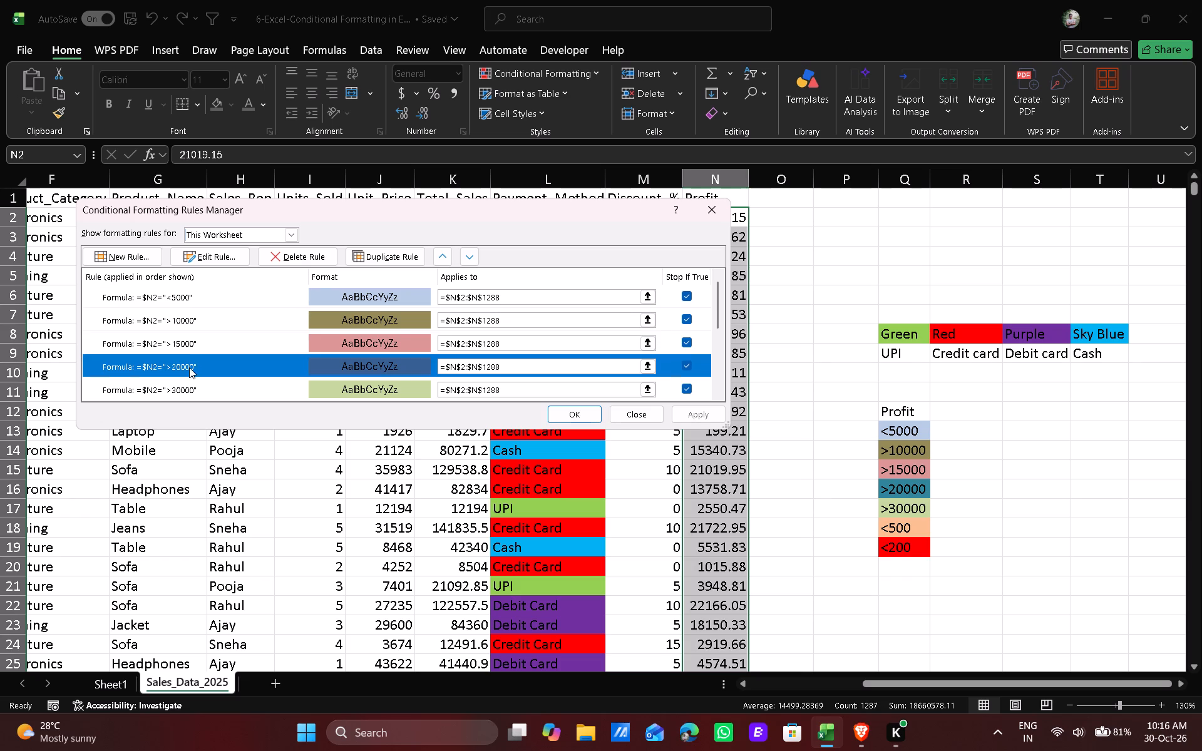
scroll(189, 367, down, 1)
click(176, 345)
click(182, 366)
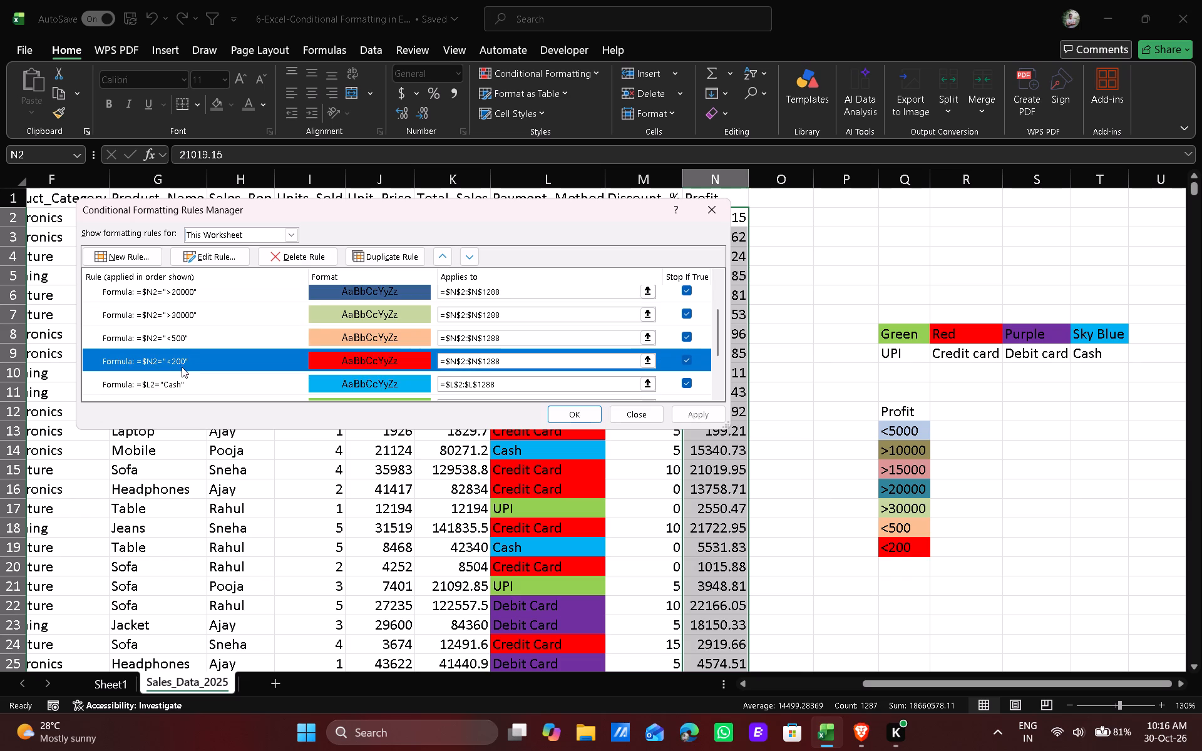
click(187, 379)
scroll(187, 379, down, 4)
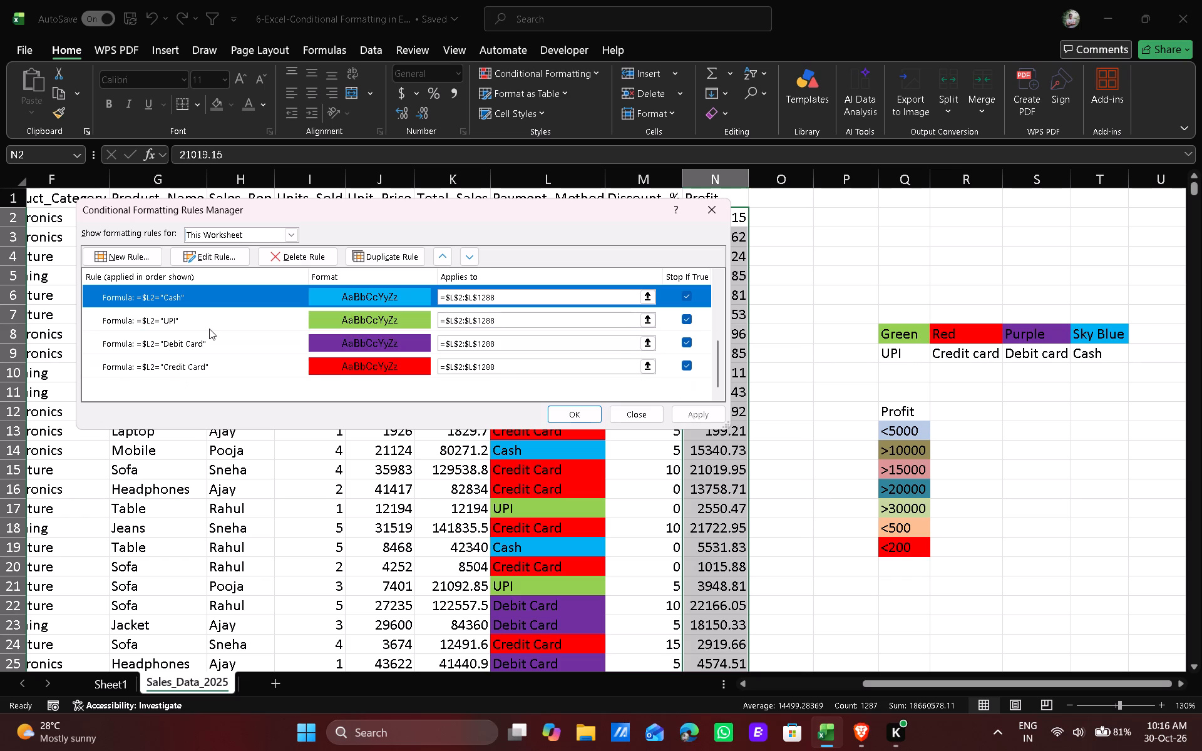
scroll(209, 327, down, 2)
scroll(209, 327, up, 7)
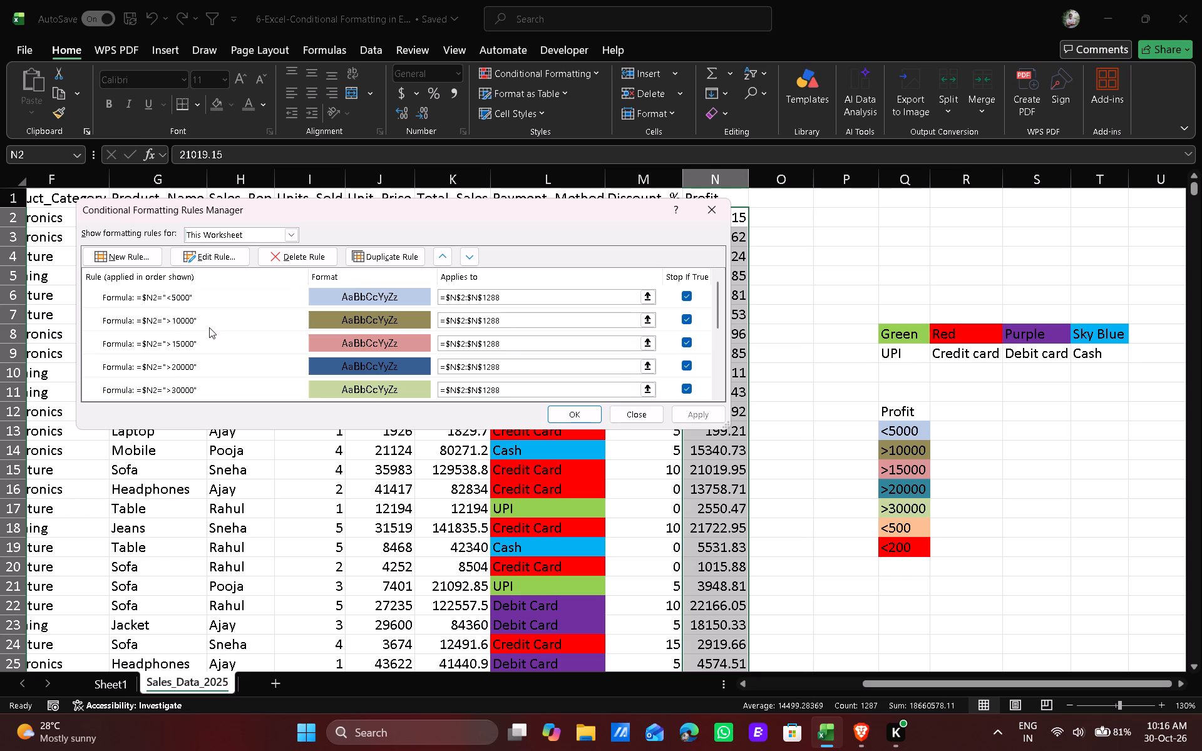
Re-examine the <5000, >10000, >15000 and >20000 Profit rules, checking the quoted comparison in each formula.
click(209, 327)
click(155, 290)
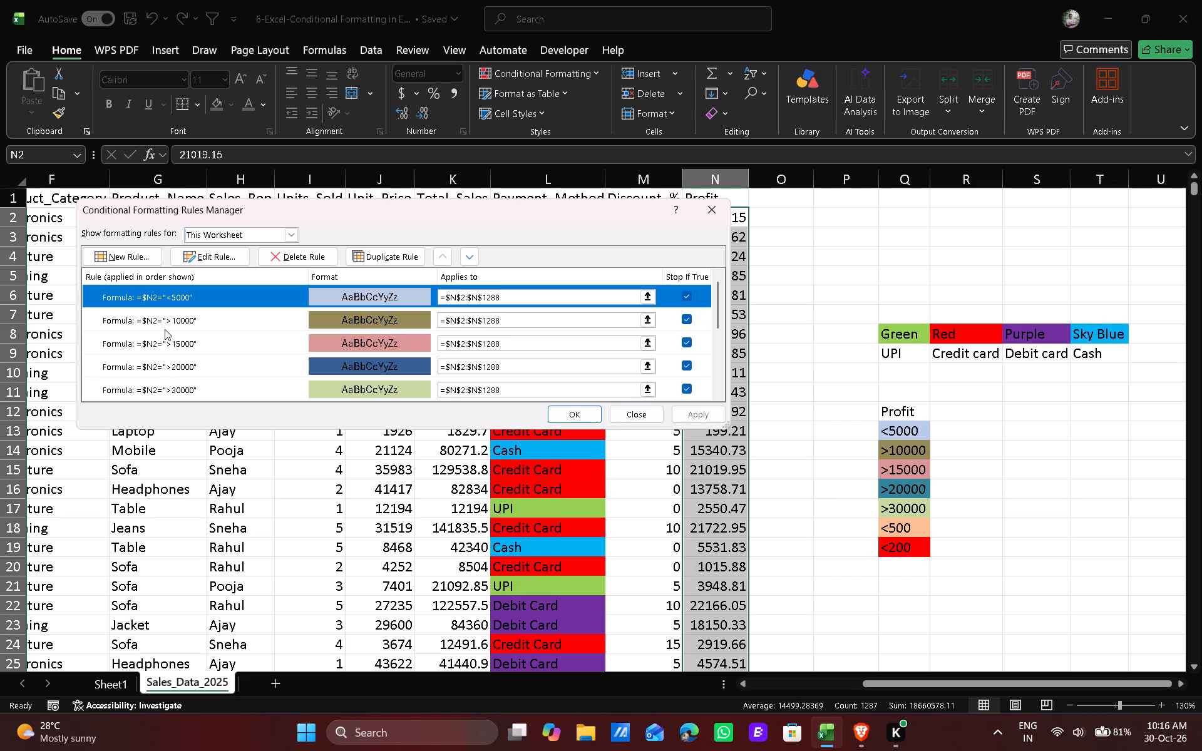
click(165, 329)
click(160, 350)
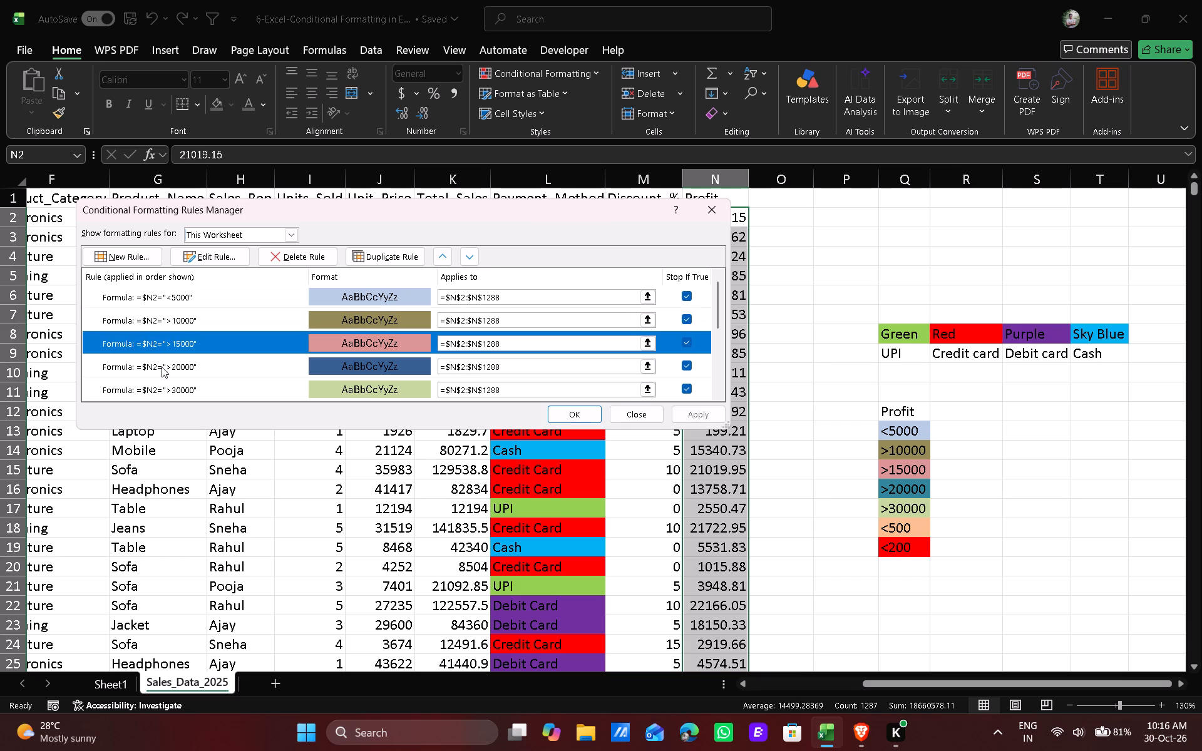
click(162, 367)
click(169, 340)
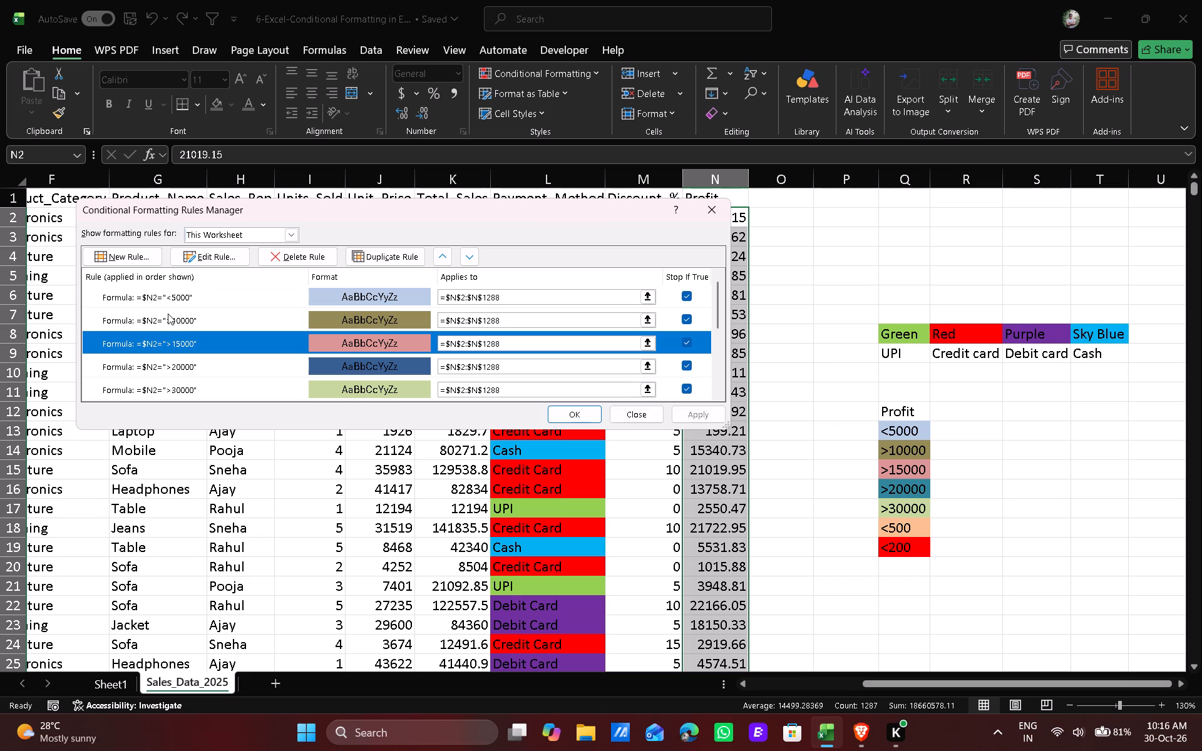
click(167, 314)
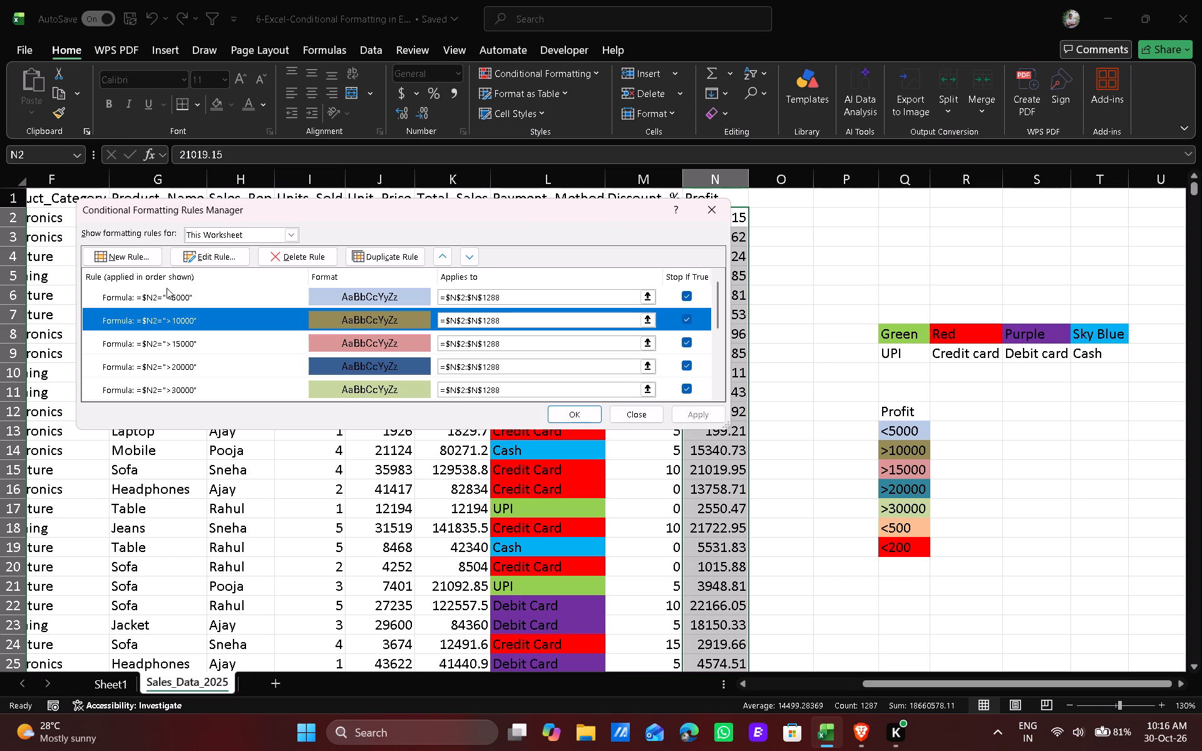
click(167, 287)
scroll(178, 316, up, 3)
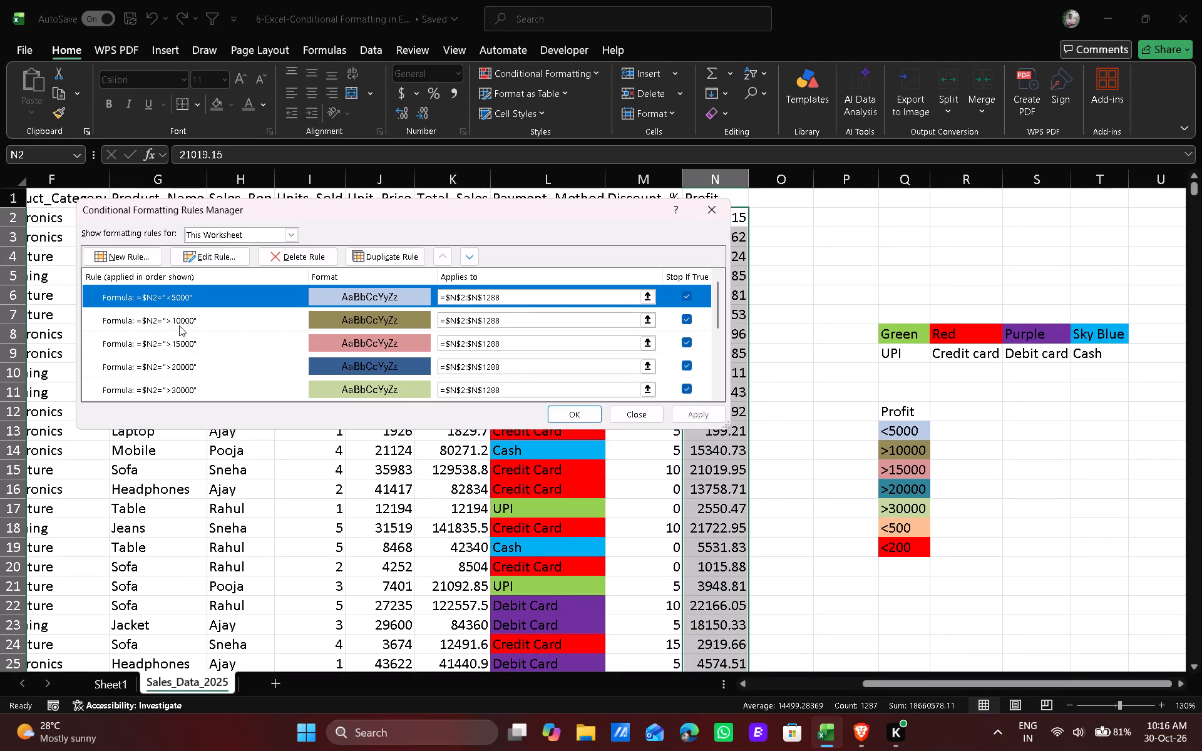
Review the rule list from the >10000 Profit rule down to the UPI Payment_Method rule, comparing the formulas.
click(179, 327)
click(156, 336)
click(156, 360)
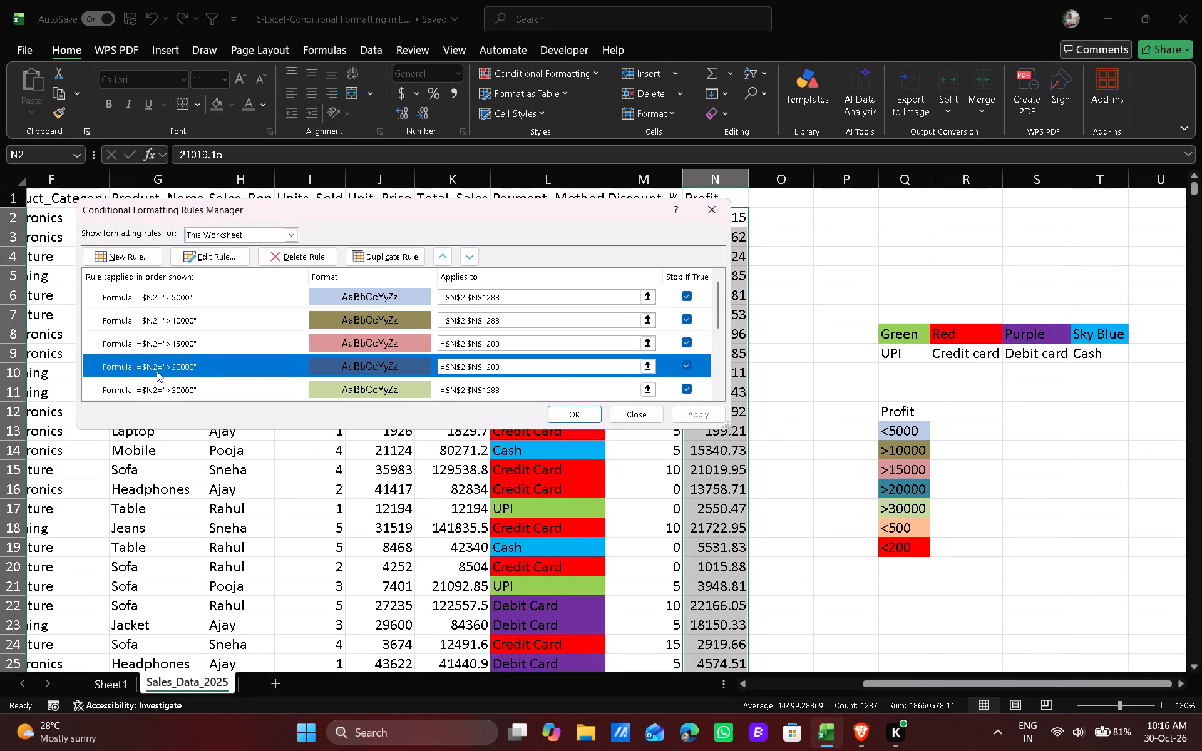
scroll(161, 371, down, 2)
click(172, 317)
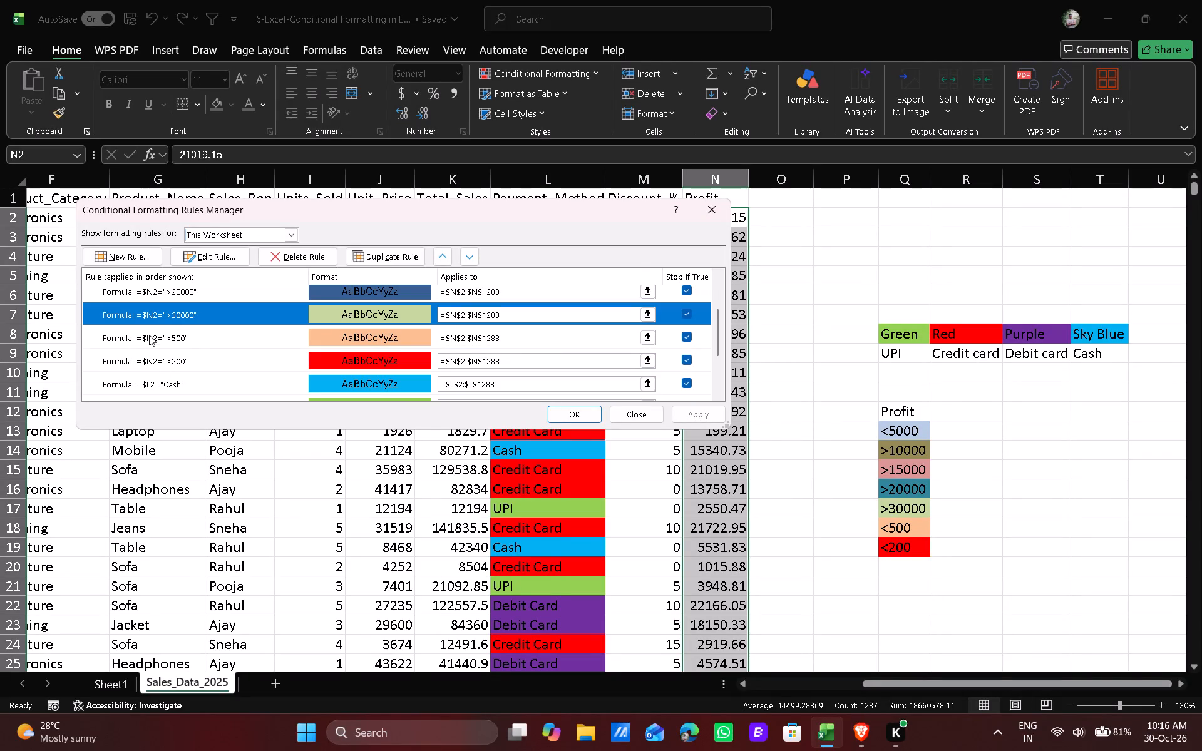
click(173, 348)
click(153, 364)
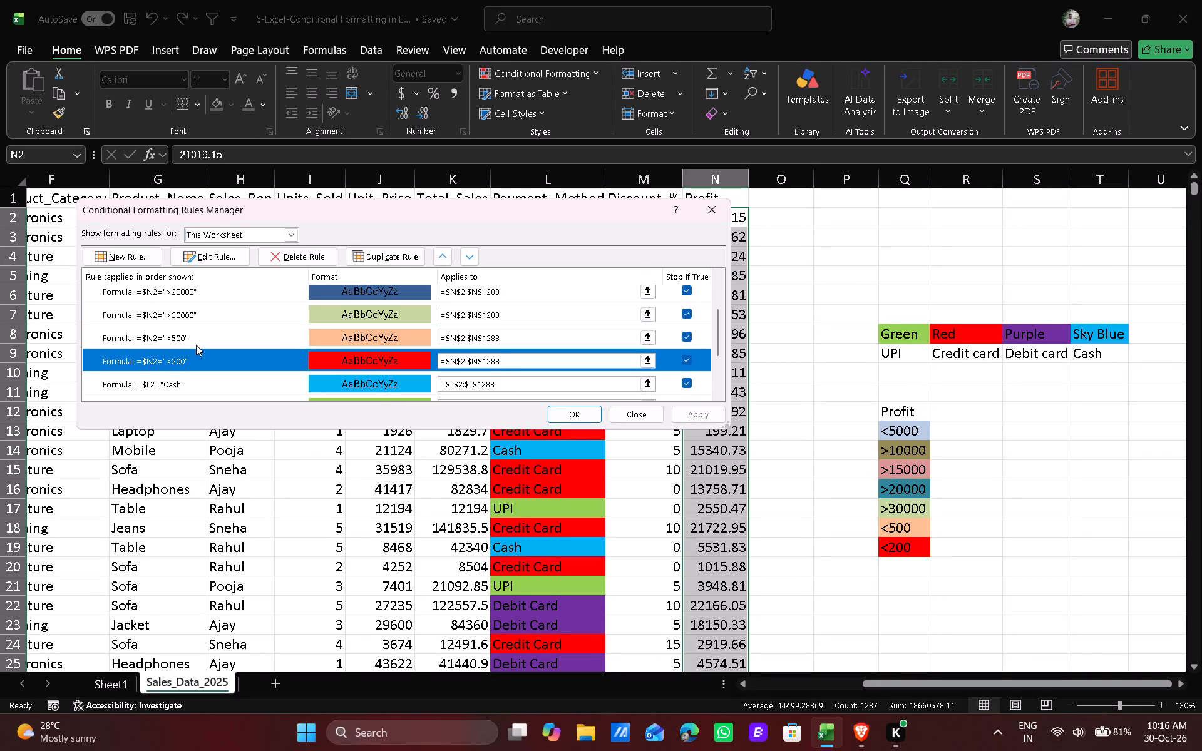
scroll(196, 345, down, 2)
click(138, 332)
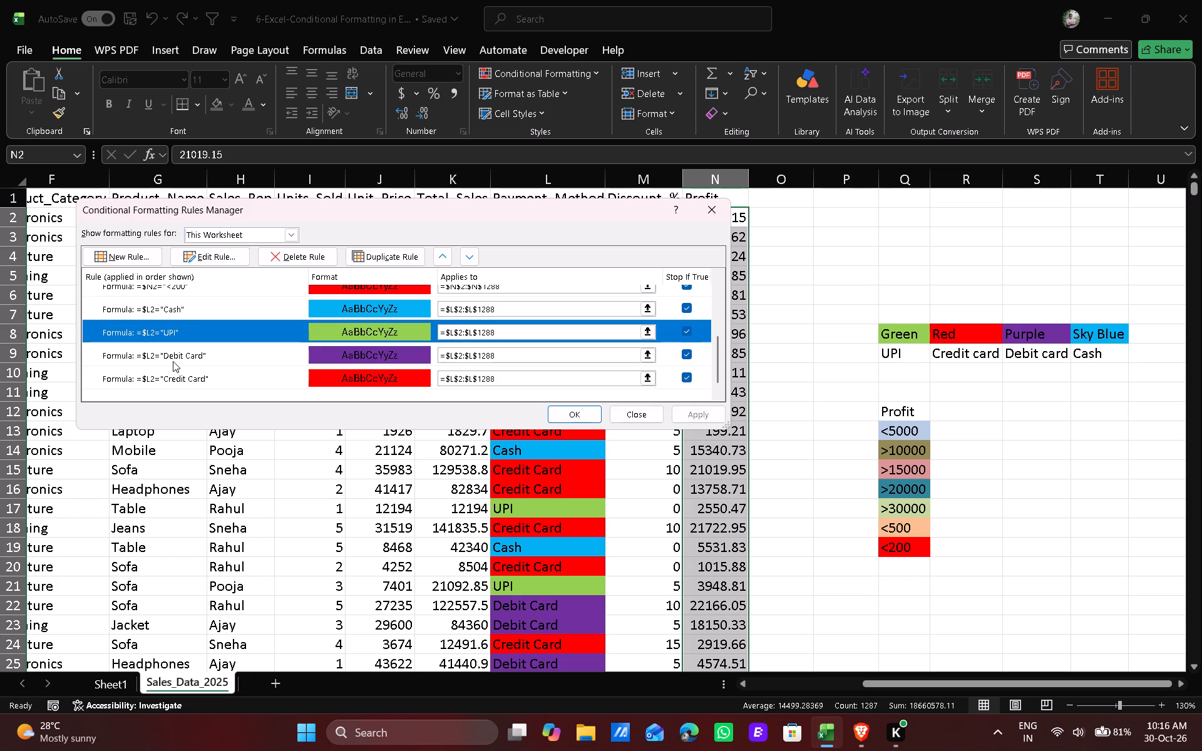
Check the <5000, >10000, >15000 and >20000 Profit rules one by one for how each condition is written.
scroll(173, 363, up, 4)
click(177, 305)
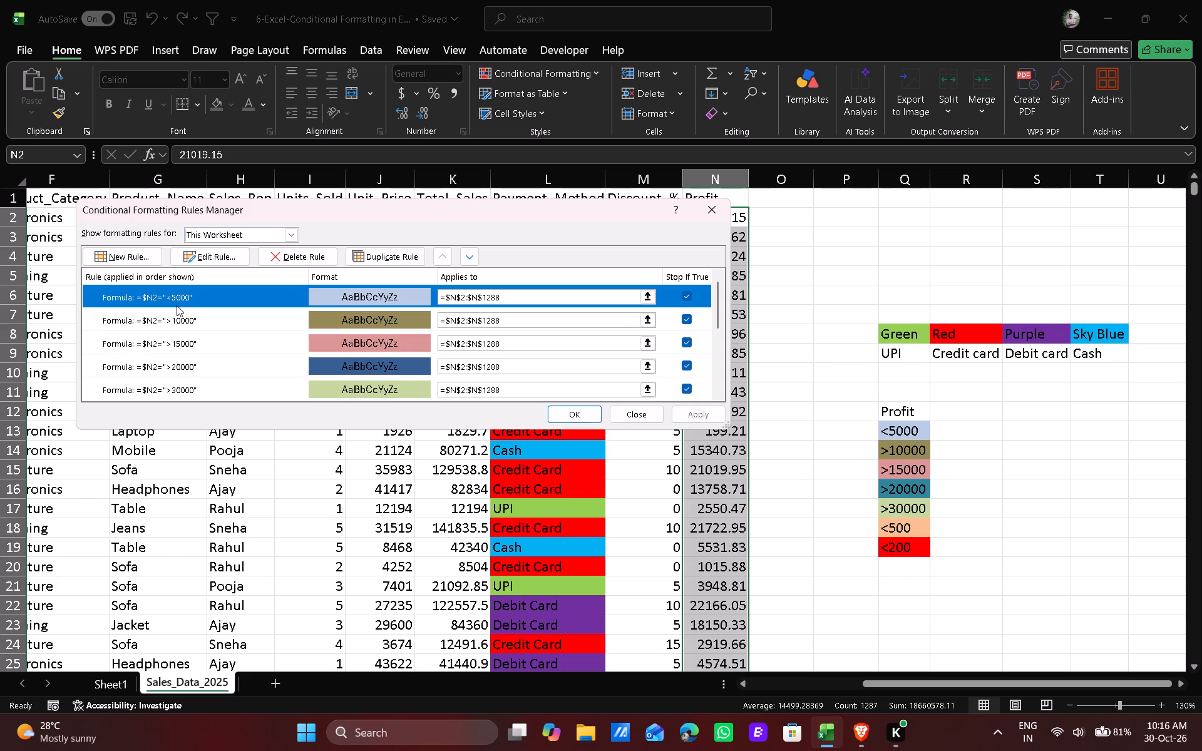
scroll(182, 320, up, 4)
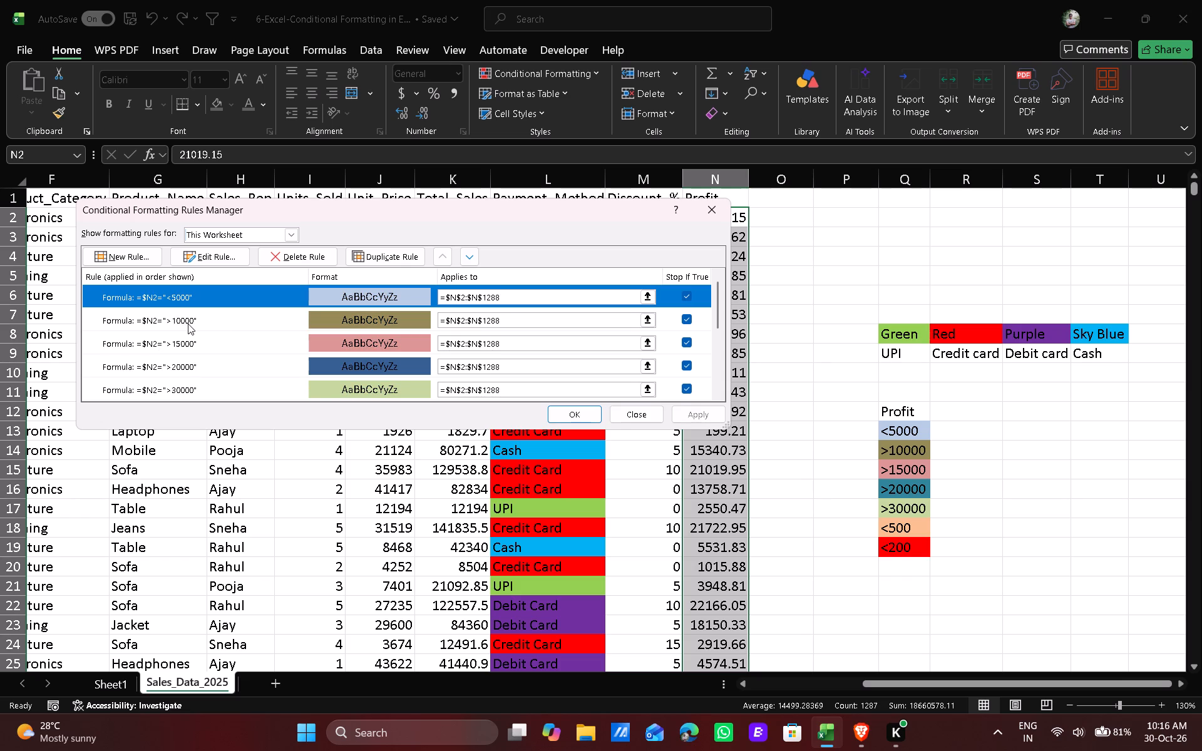
click(188, 324)
click(153, 300)
click(158, 323)
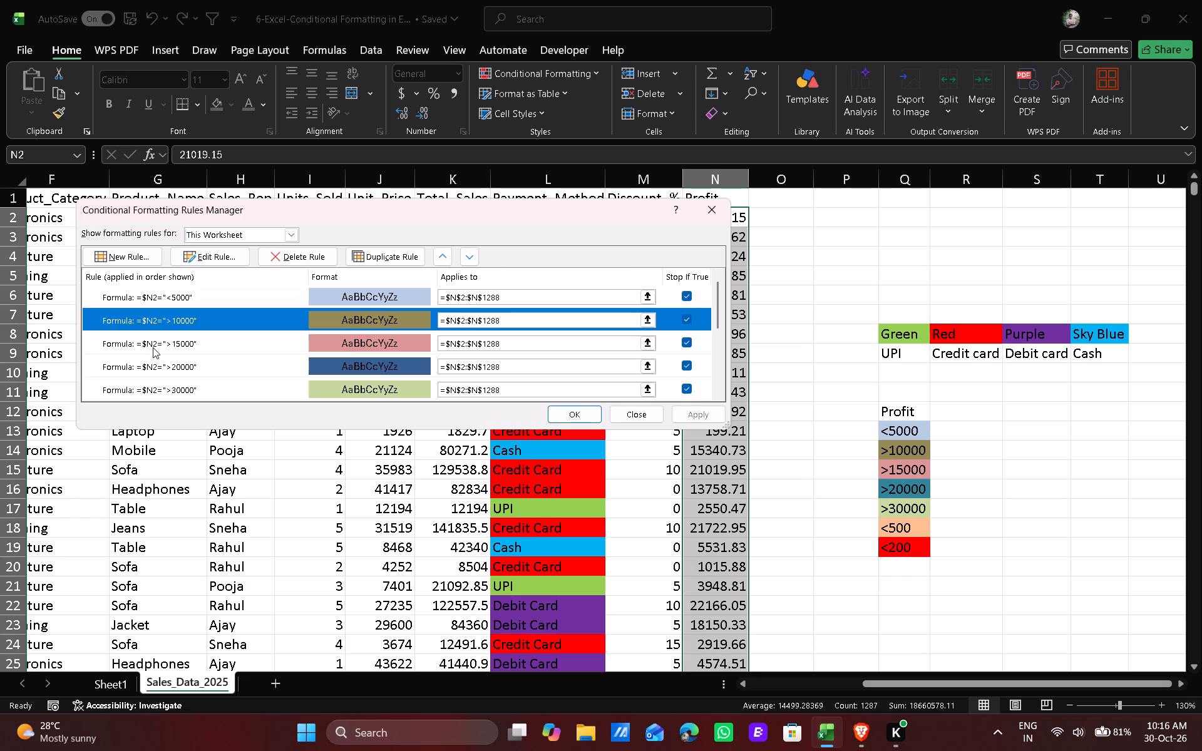
click(153, 349)
click(157, 362)
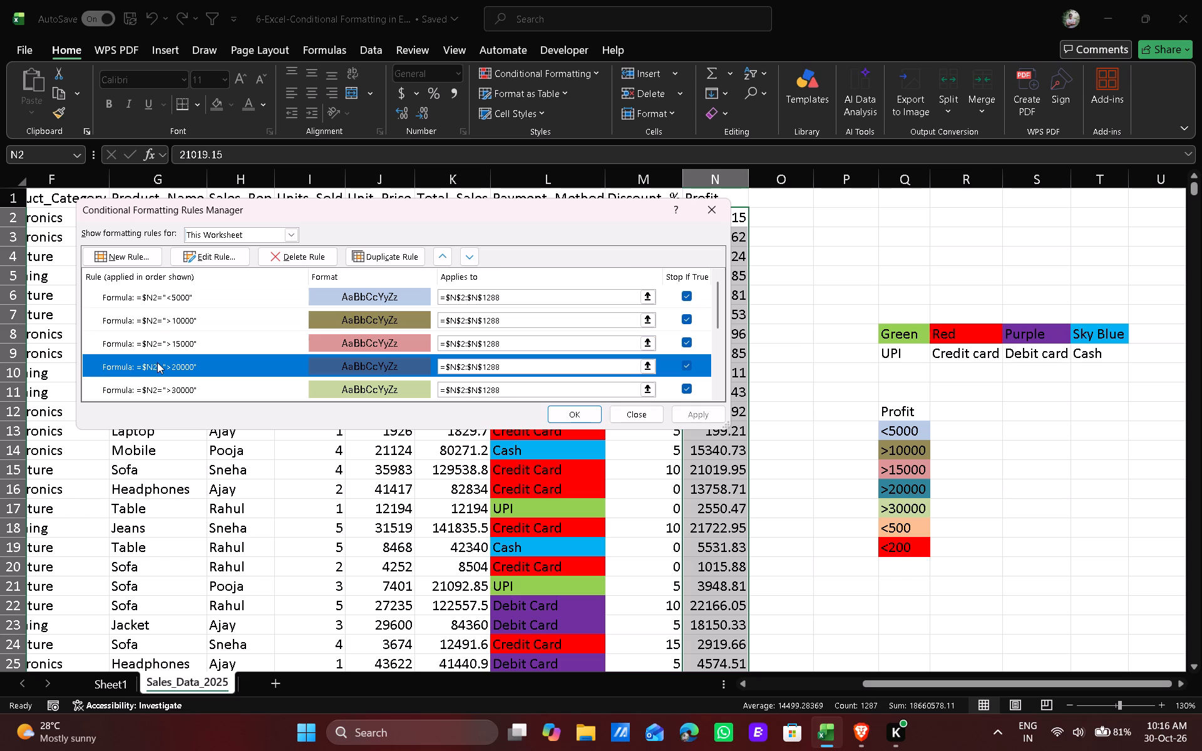
Examine the >20000, >30000 and <500 Profit rules, comparing their formulas with one another.
scroll(149, 385, down, 1)
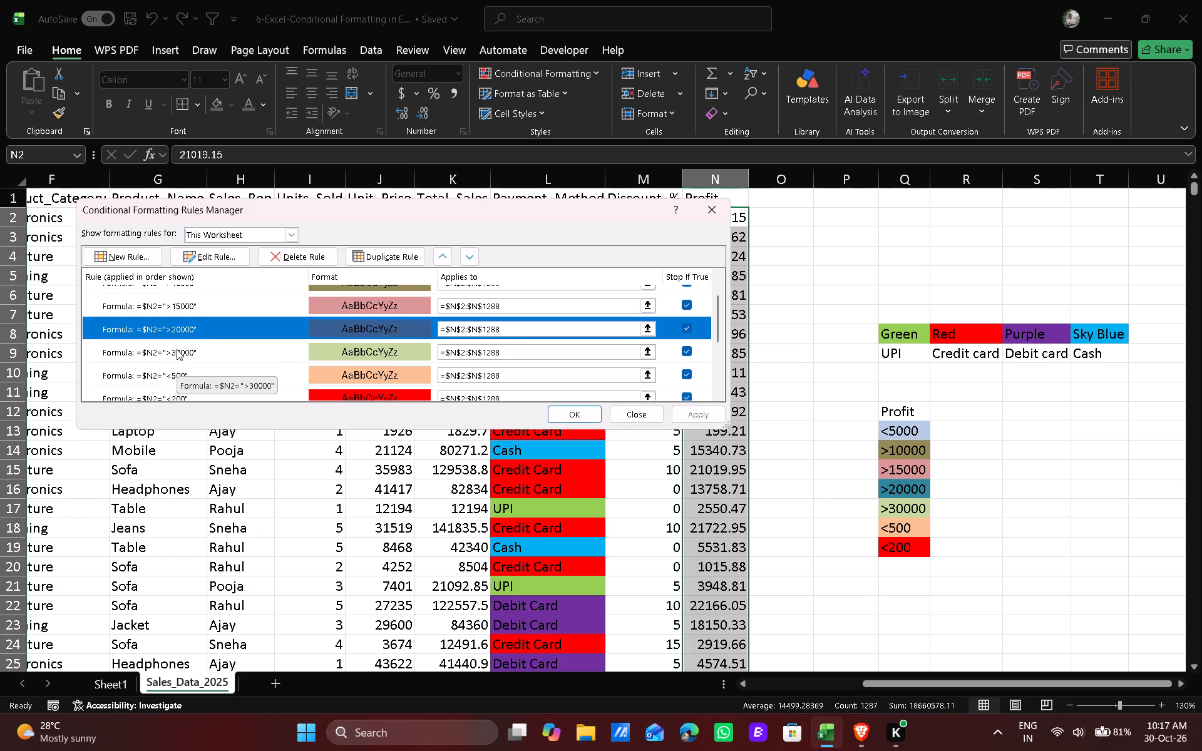
click(140, 352)
click(163, 322)
click(119, 361)
click(136, 373)
click(99, 354)
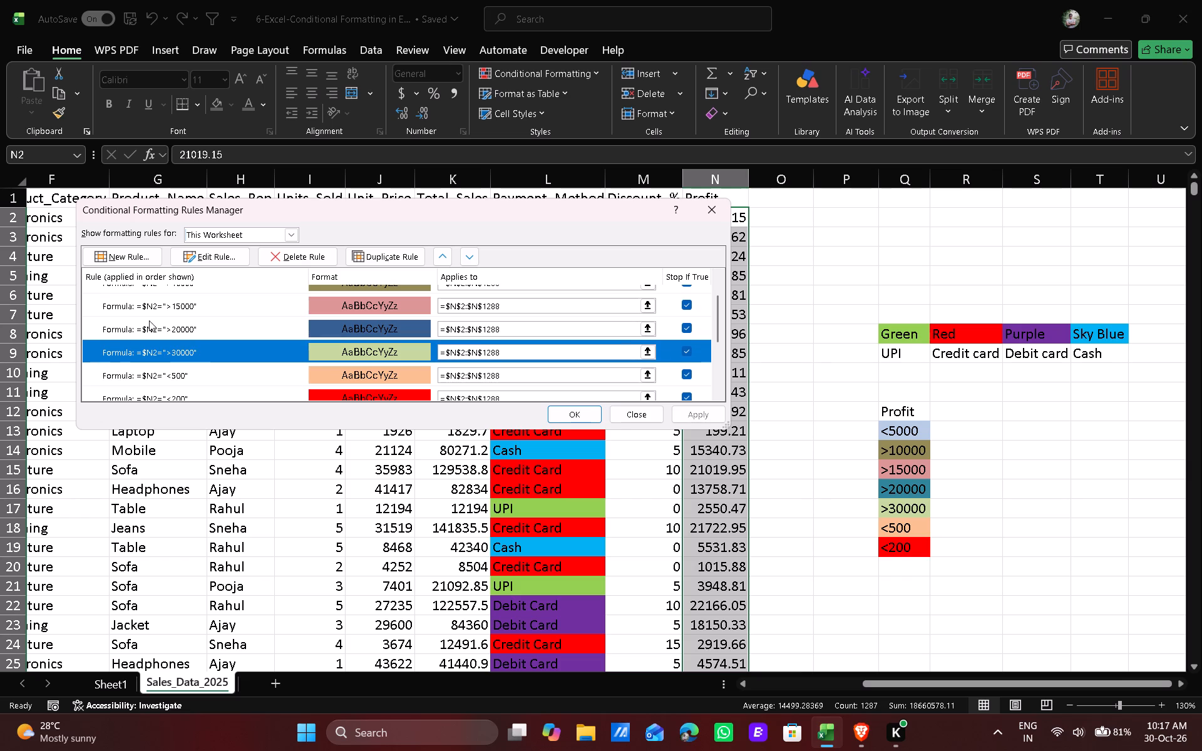
click(145, 328)
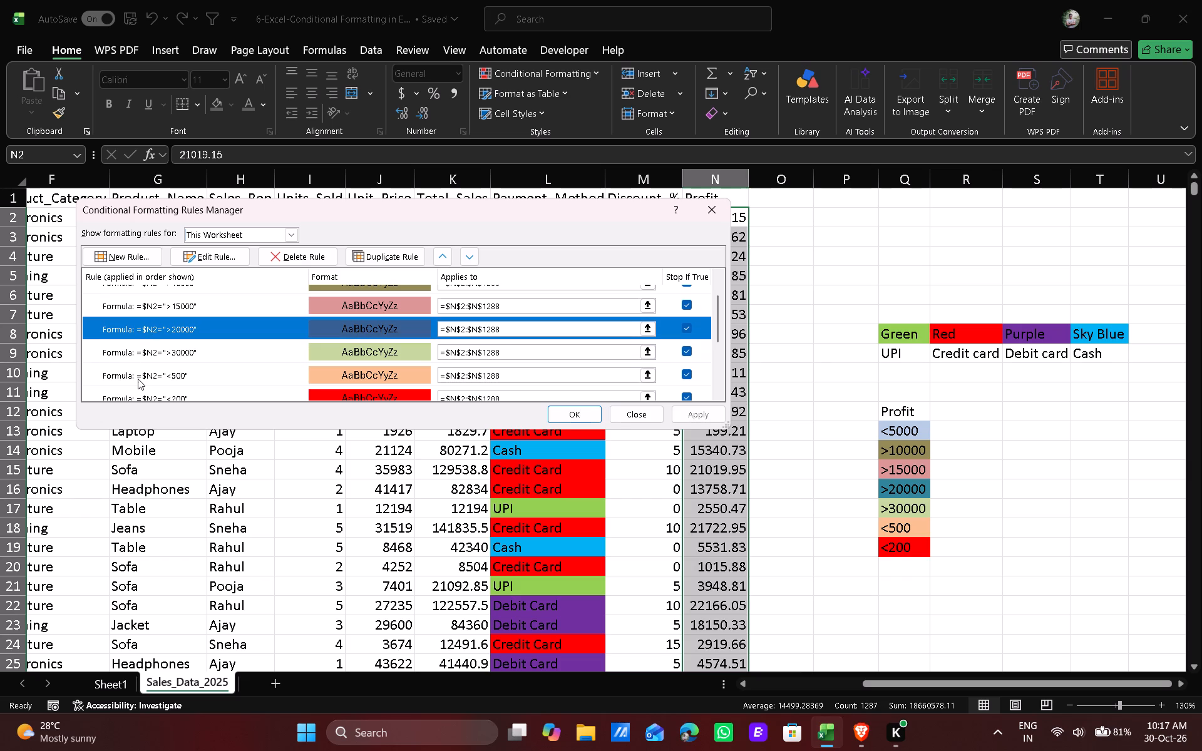
click(150, 354)
Compare the Payment_Method rules with the Profit rules for <5000, >10000, >15000, >20000 and >30000.
scroll(188, 354, down, 4)
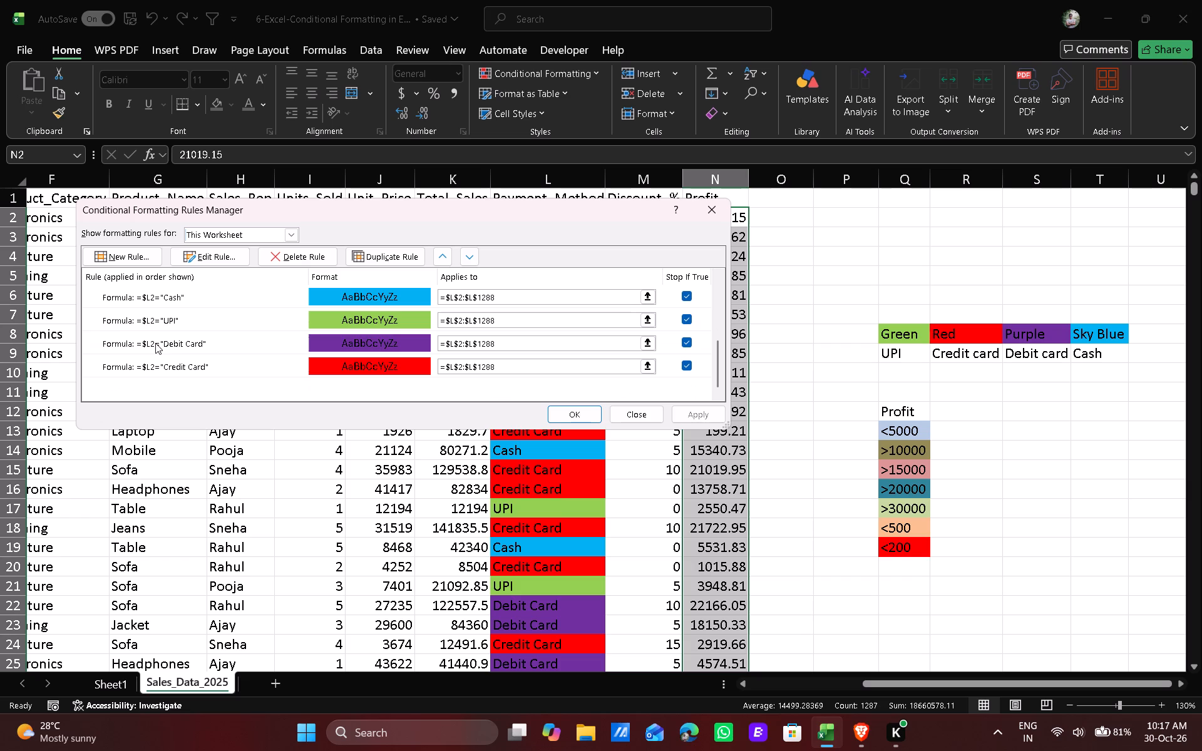
scroll(178, 343, down, 1)
scroll(178, 343, up, 5)
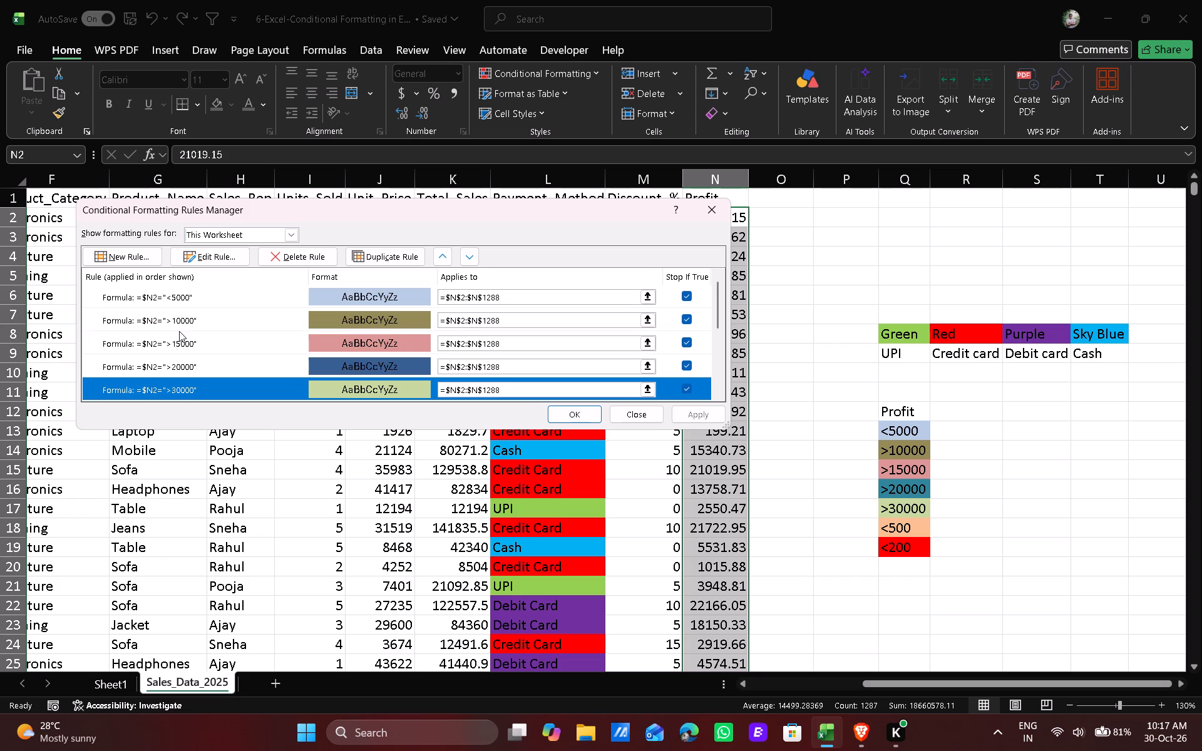
scroll(179, 330, up, 4)
click(179, 330)
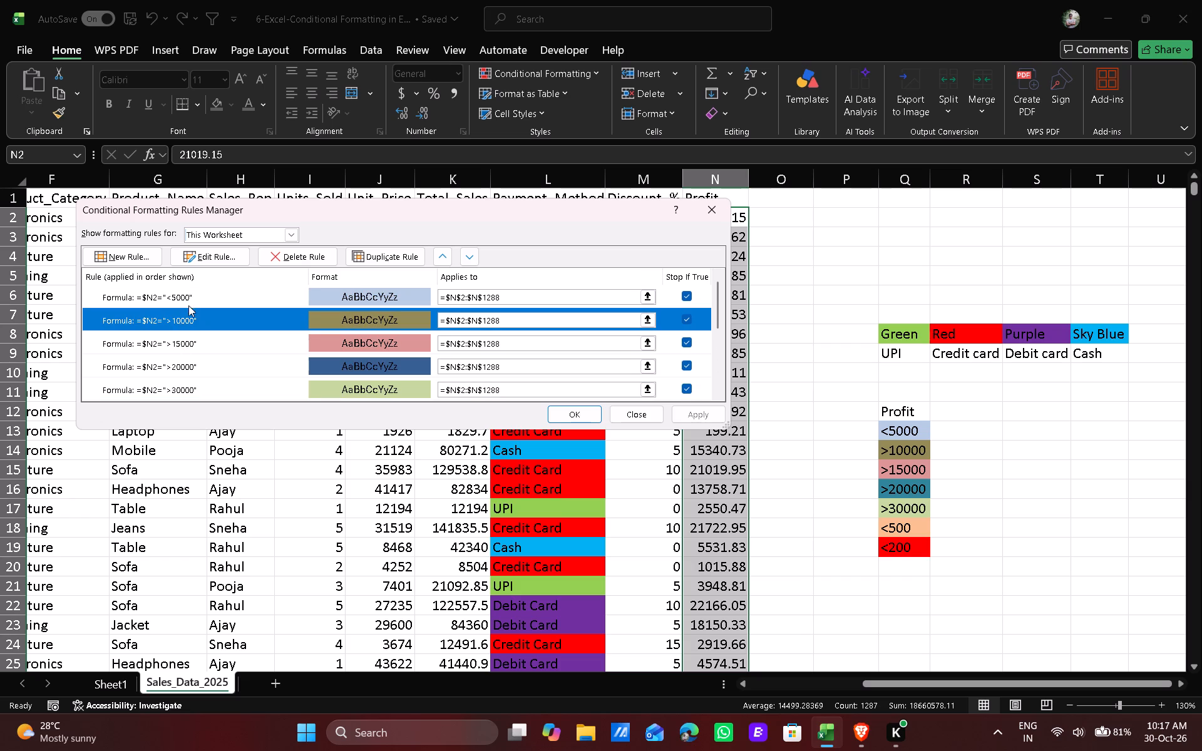
click(189, 300)
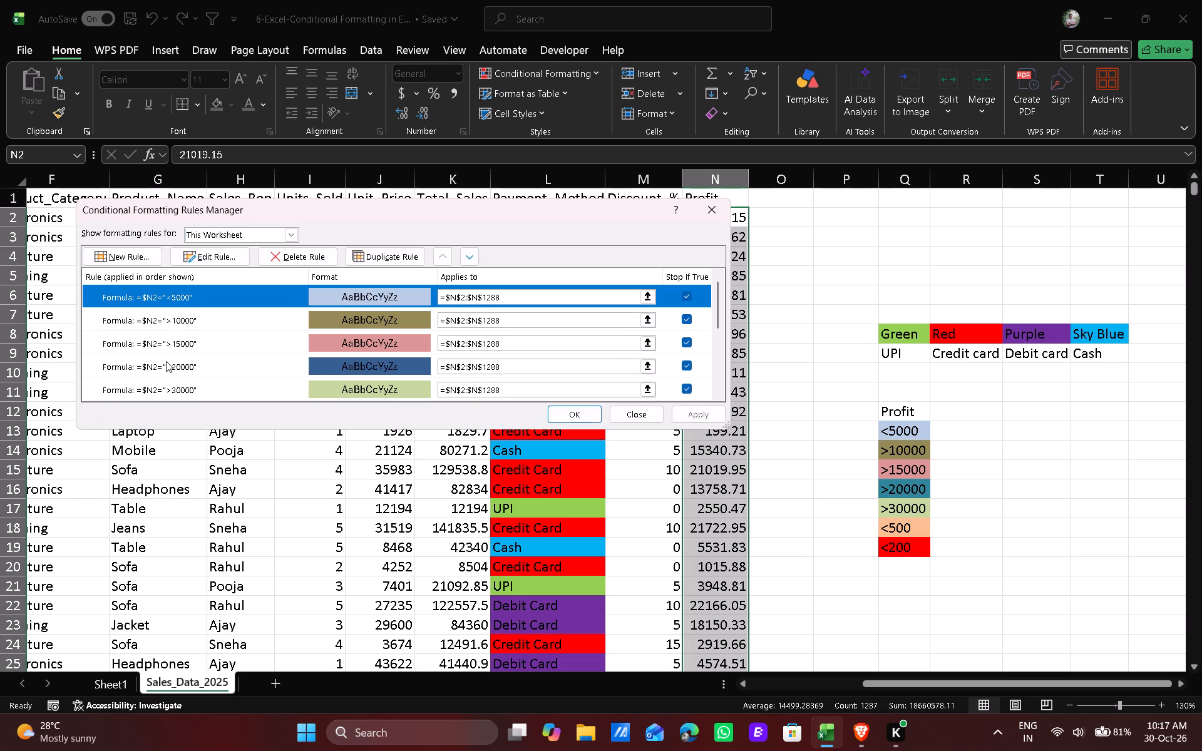
click(166, 362)
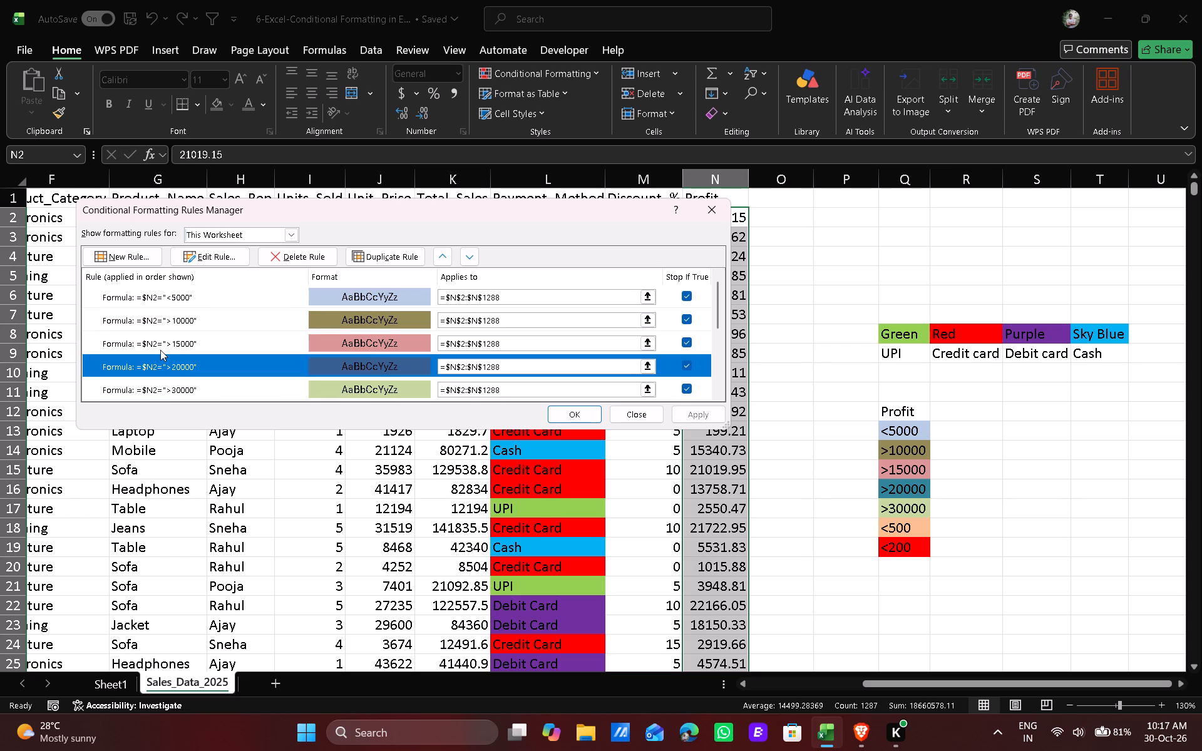
click(180, 337)
click(168, 319)
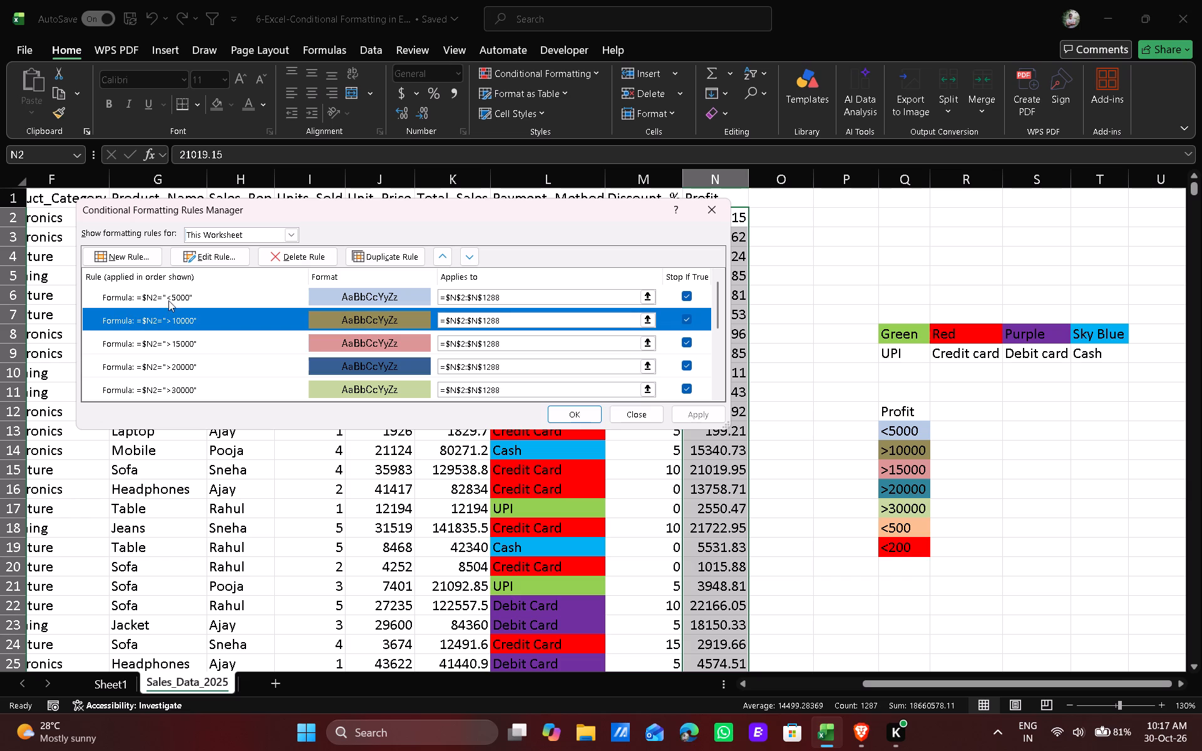
click(168, 294)
click(178, 320)
click(161, 350)
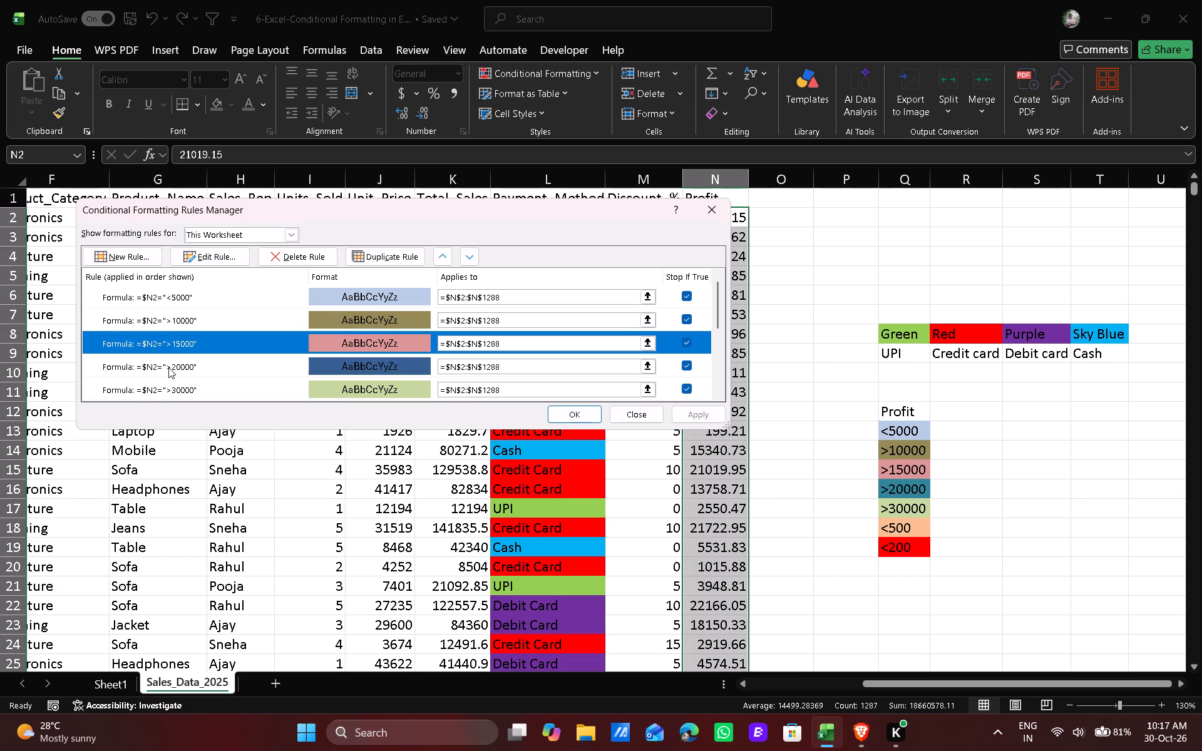
click(168, 367)
click(177, 393)
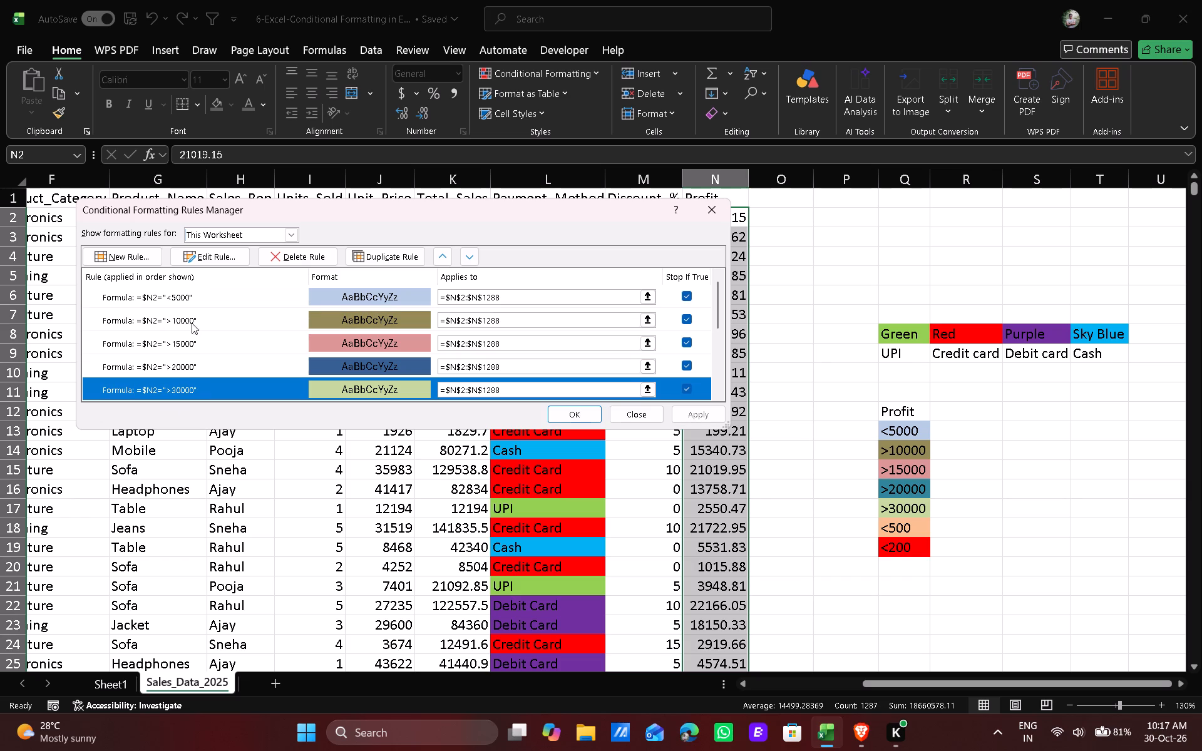
Examine how the UPI, Debit Card and Credit Card rules are written in comparison with the Profit rules.
scroll(170, 315, down, 3)
scroll(170, 315, up, 2)
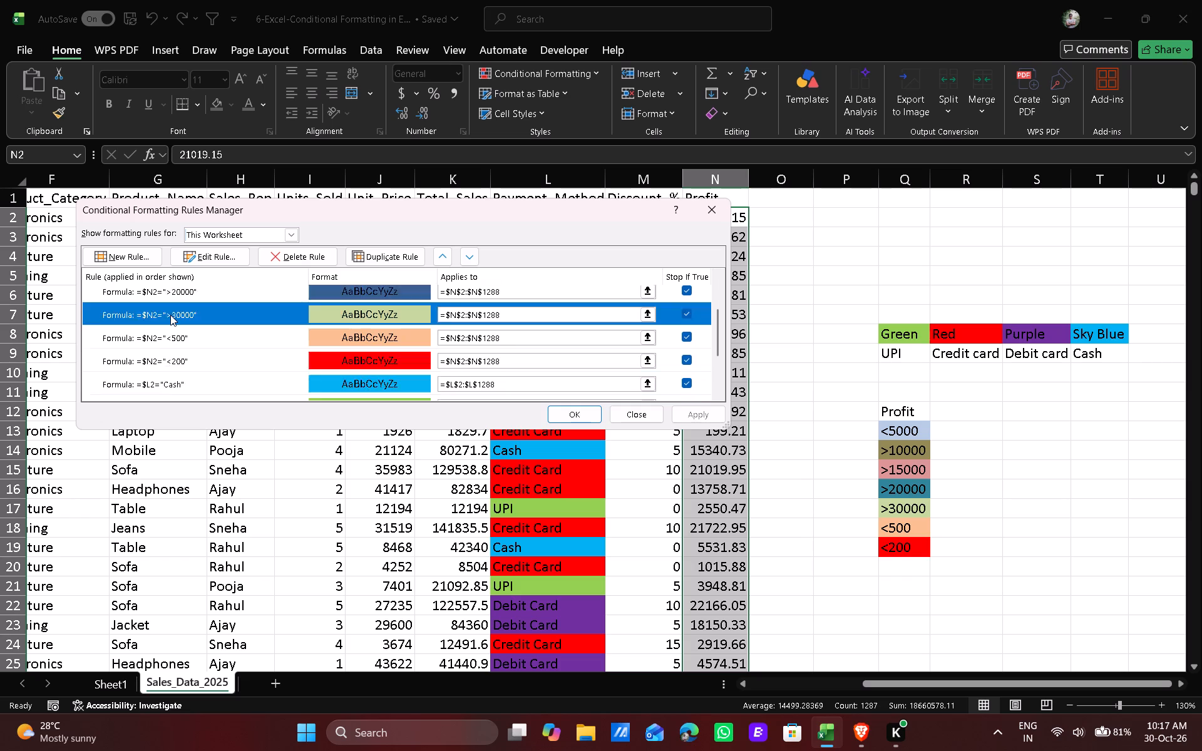
scroll(170, 315, up, 3)
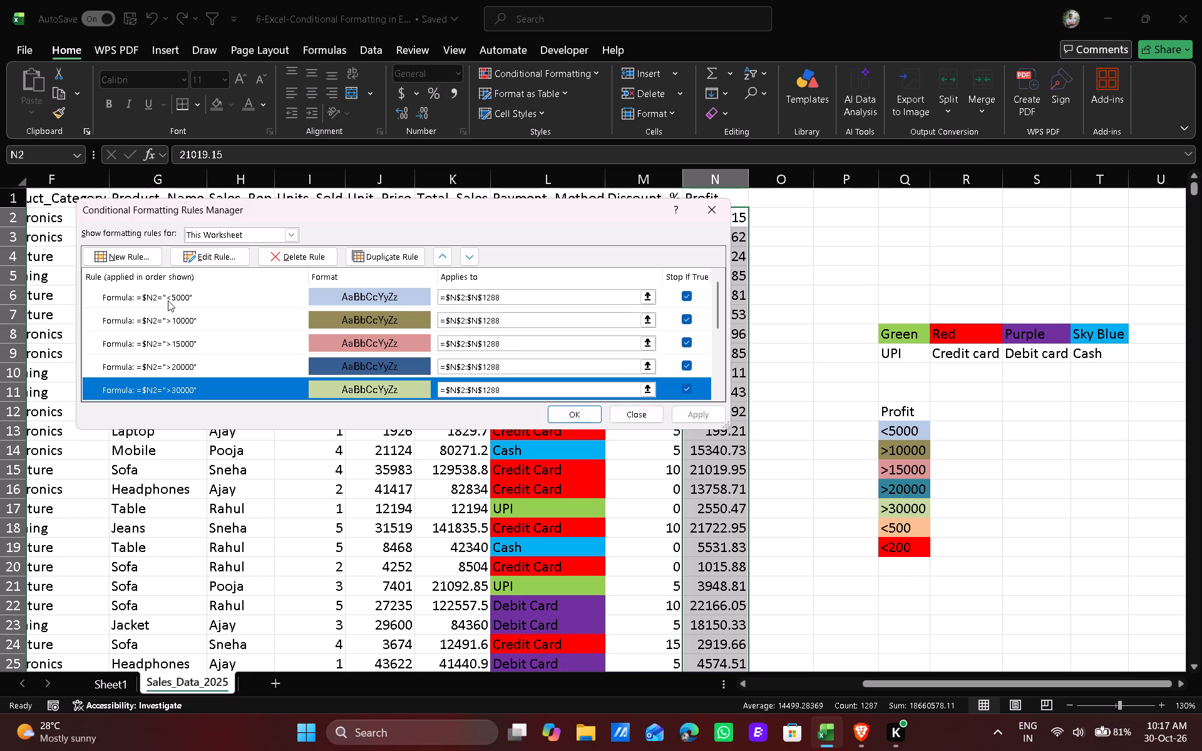
click(168, 314)
click(177, 359)
scroll(195, 330, down, 3)
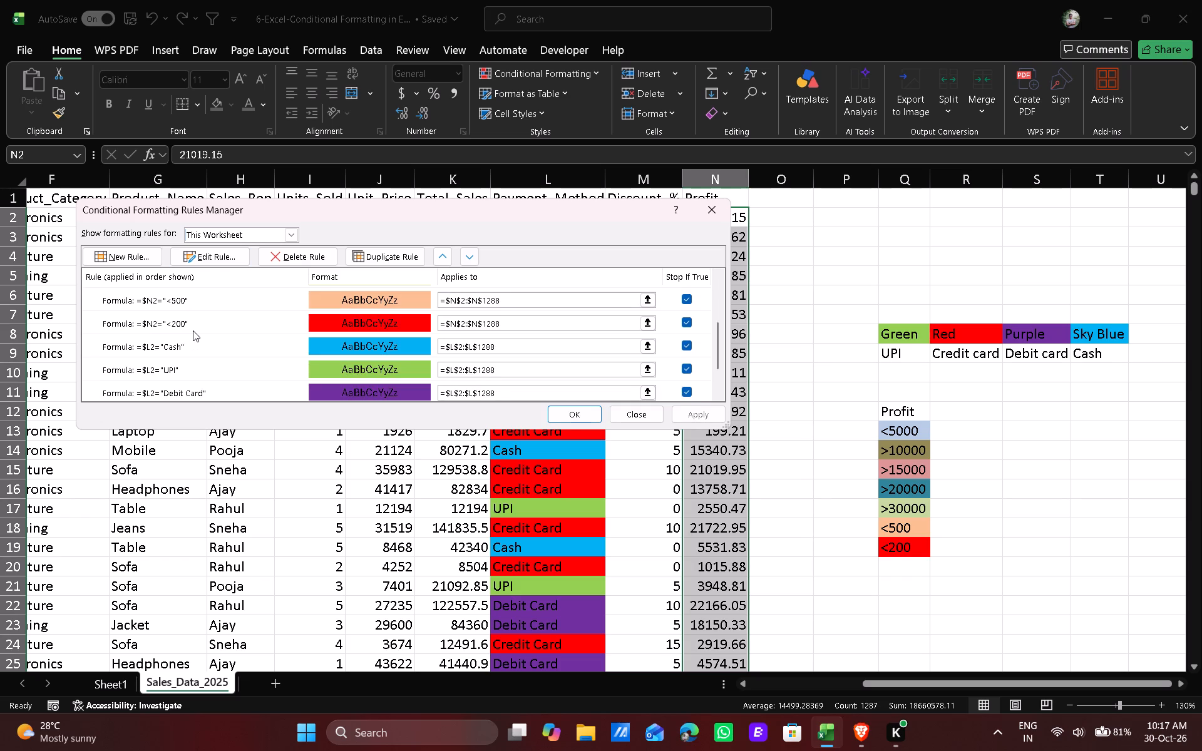
scroll(193, 330, down, 2)
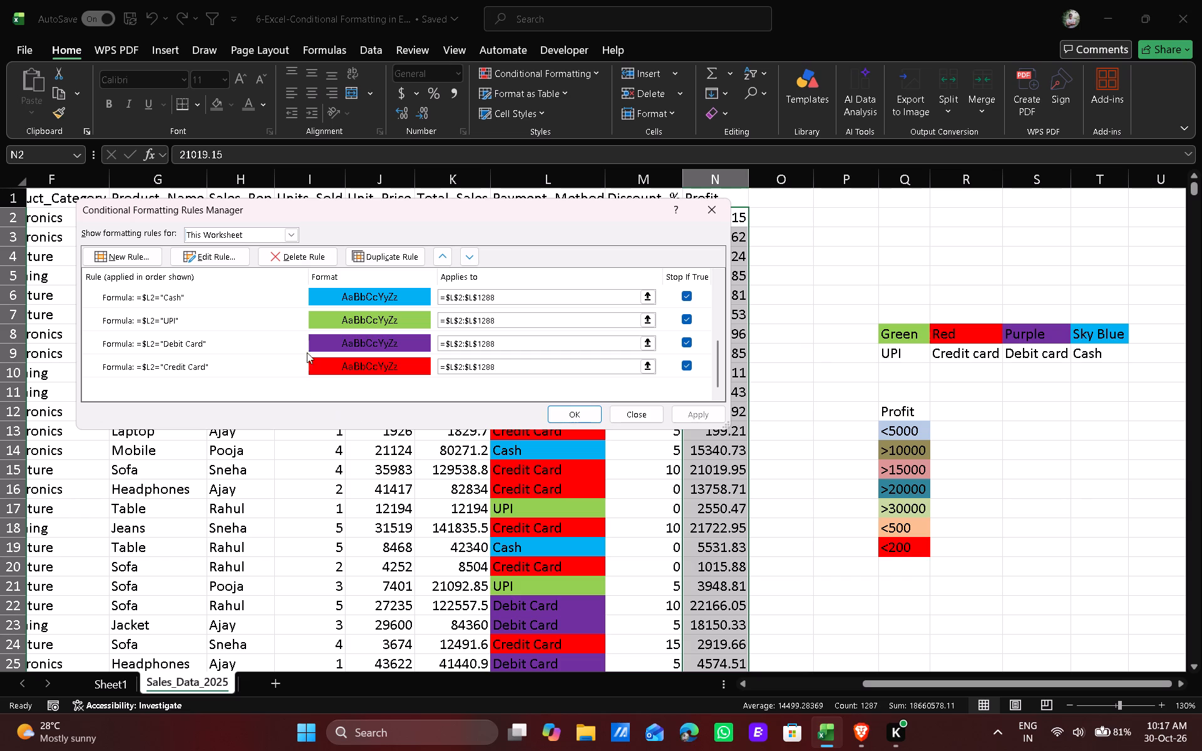
click(202, 309)
click(193, 342)
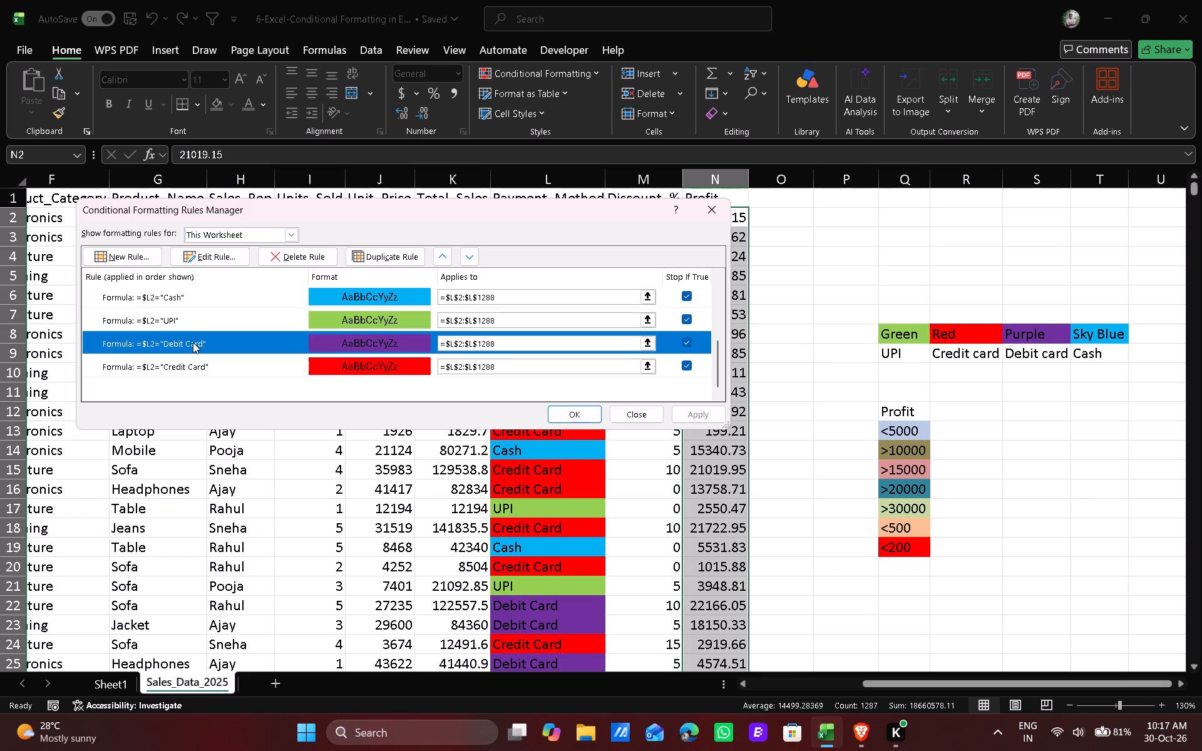
click(184, 376)
click(178, 339)
click(154, 315)
Recheck the operator and quoted value in the <5000, >10000, >15000, >20000 and >30000 Profit rule formulas.
scroll(162, 312, up, 2)
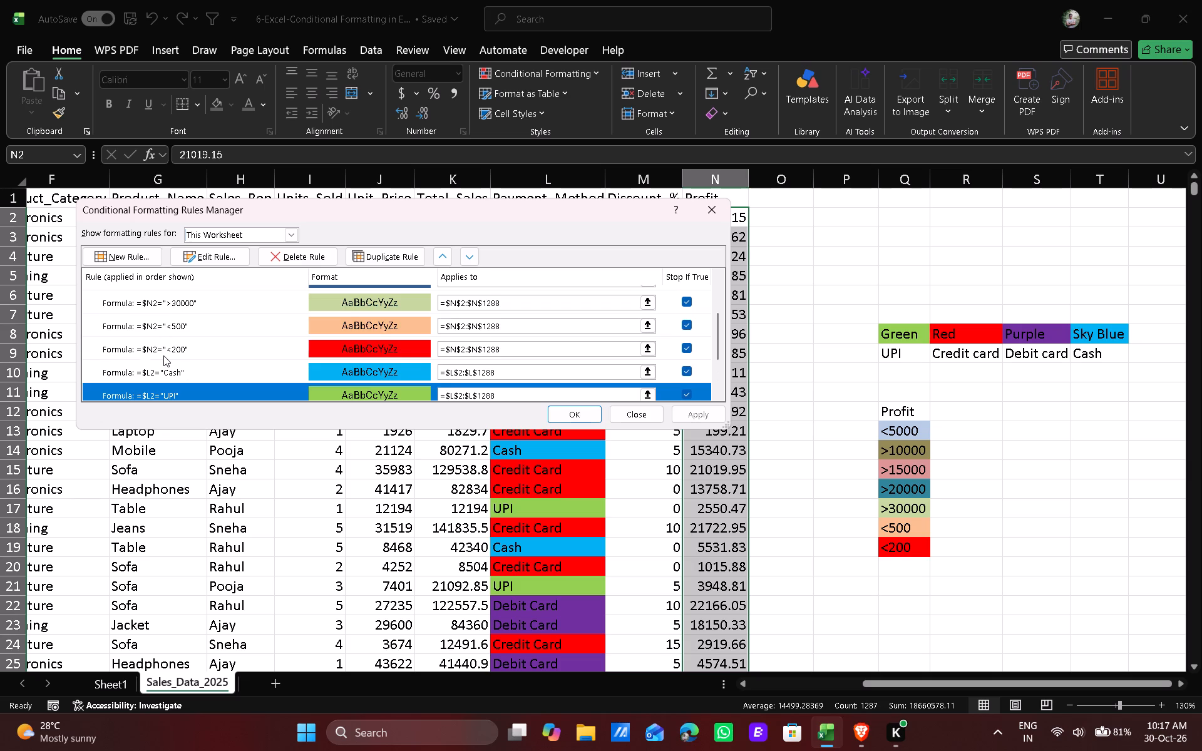
scroll(163, 355, up, 7)
click(160, 319)
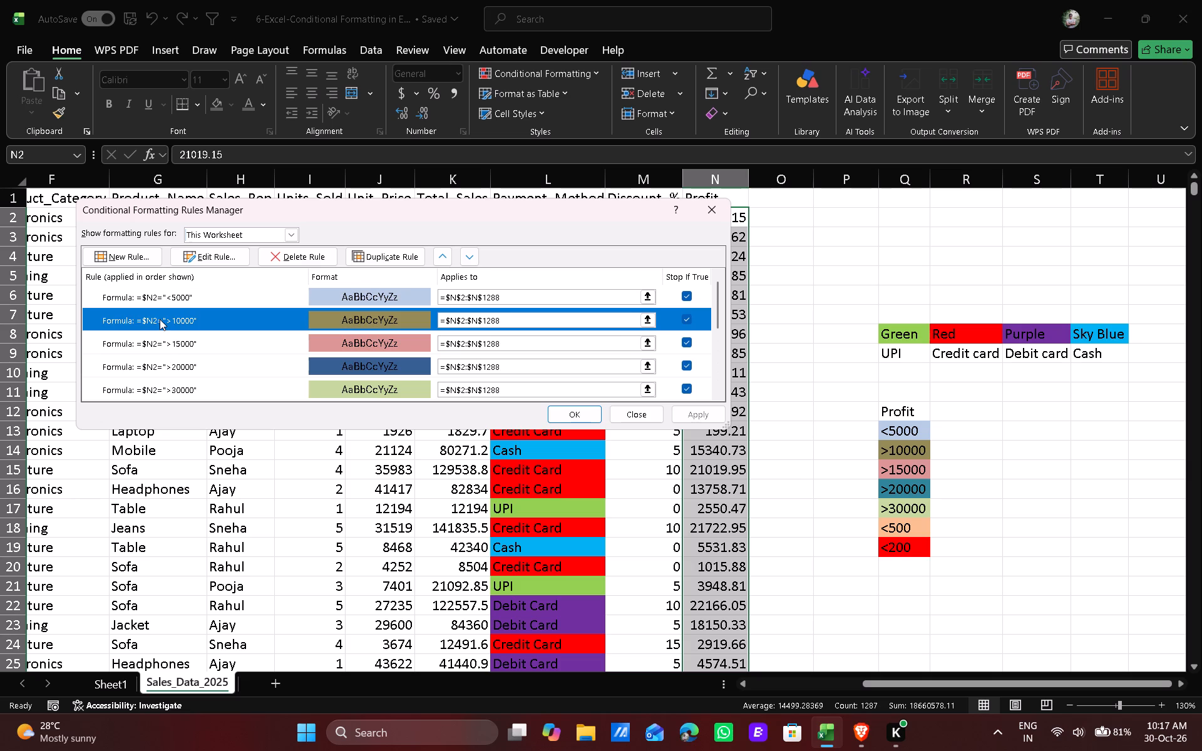
click(157, 347)
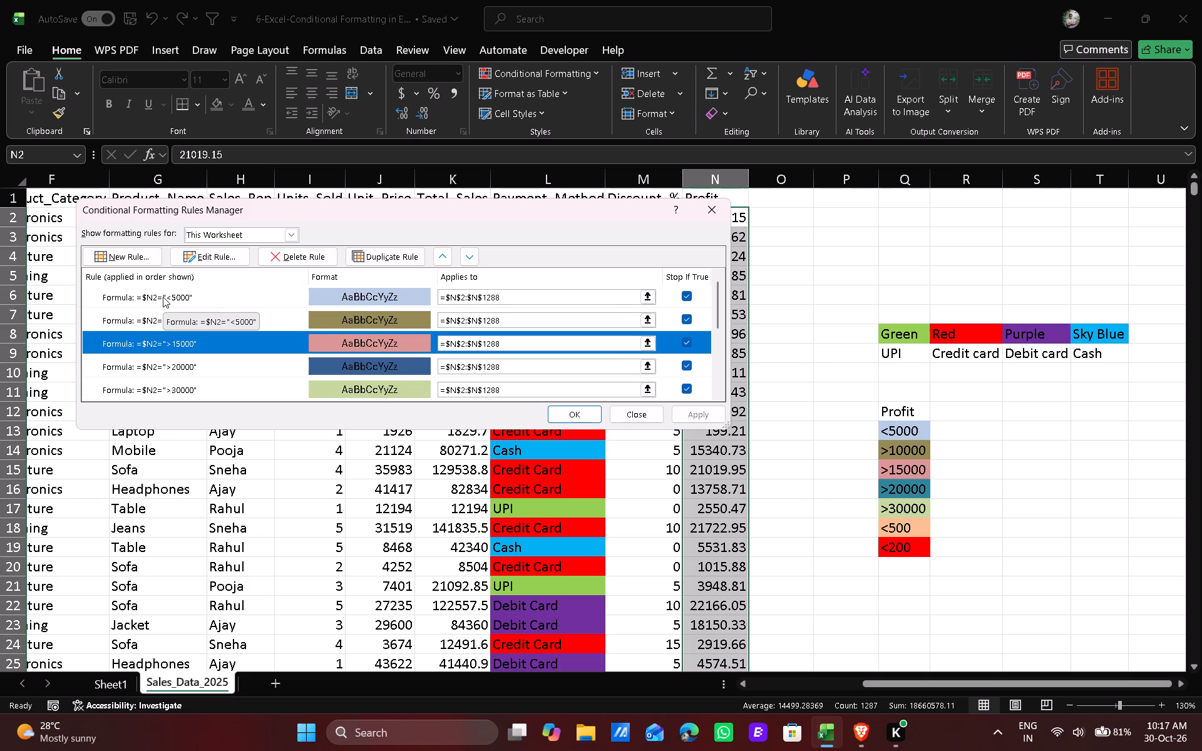
click(163, 297)
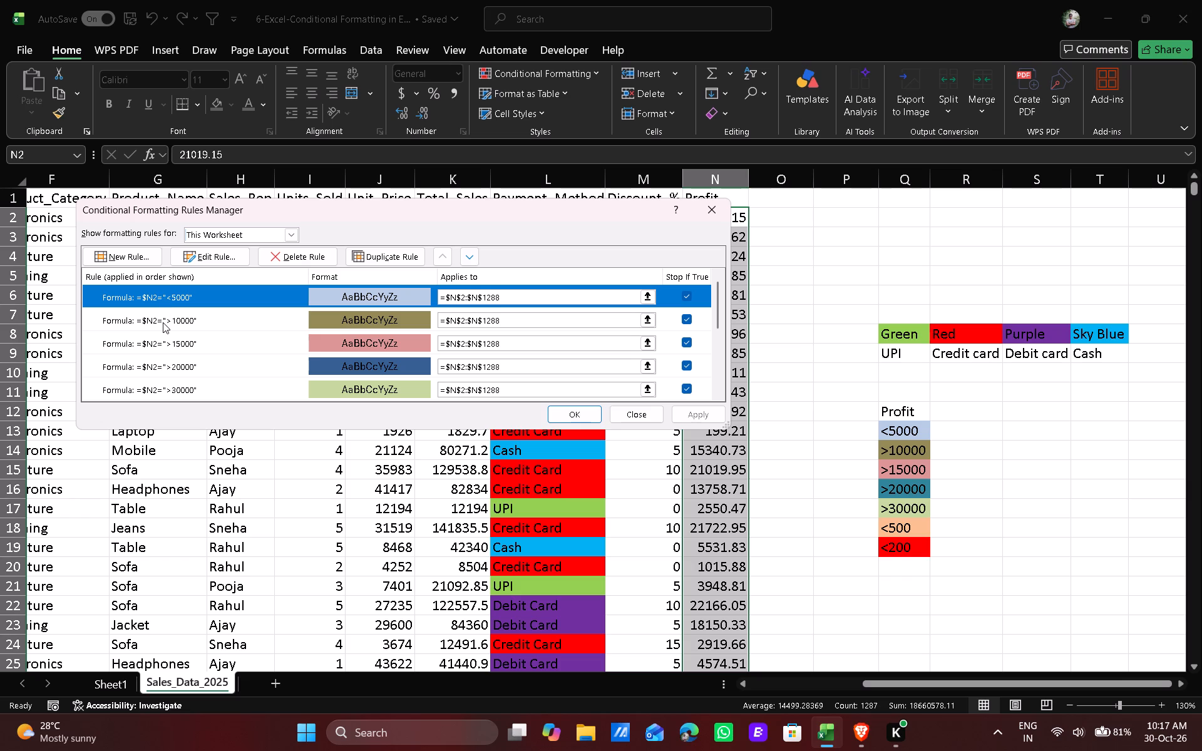
click(163, 322)
click(163, 335)
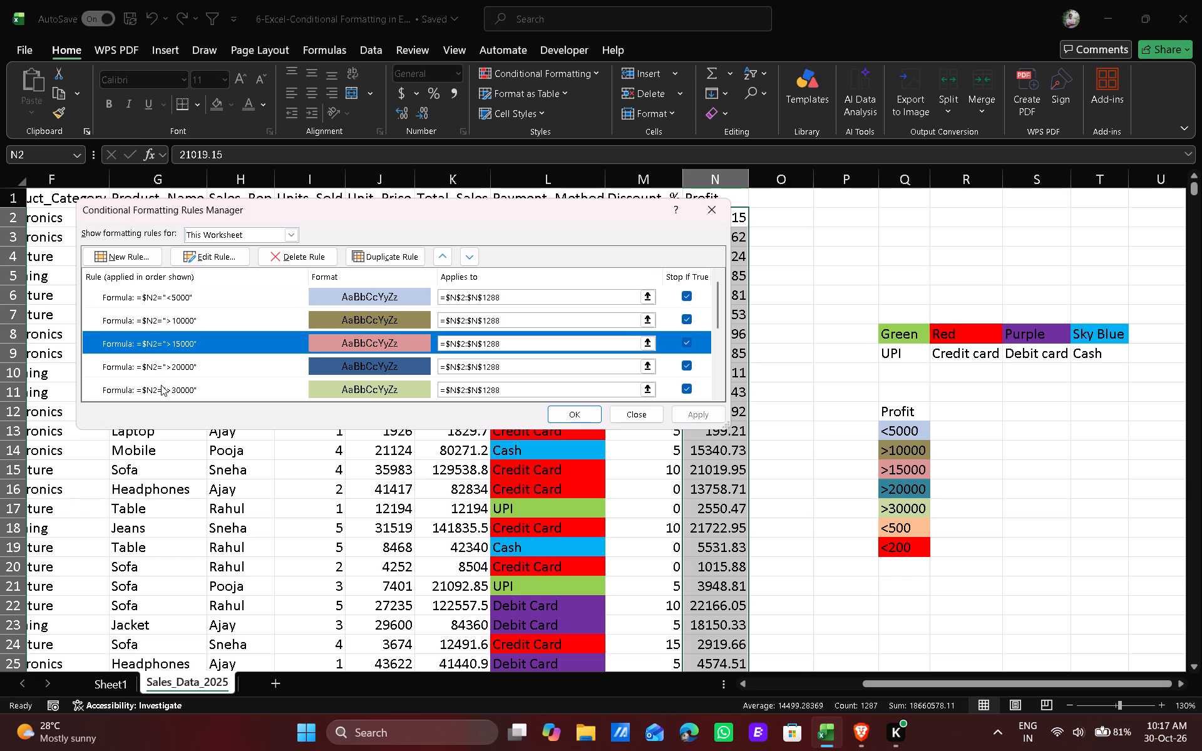
click(158, 367)
click(167, 389)
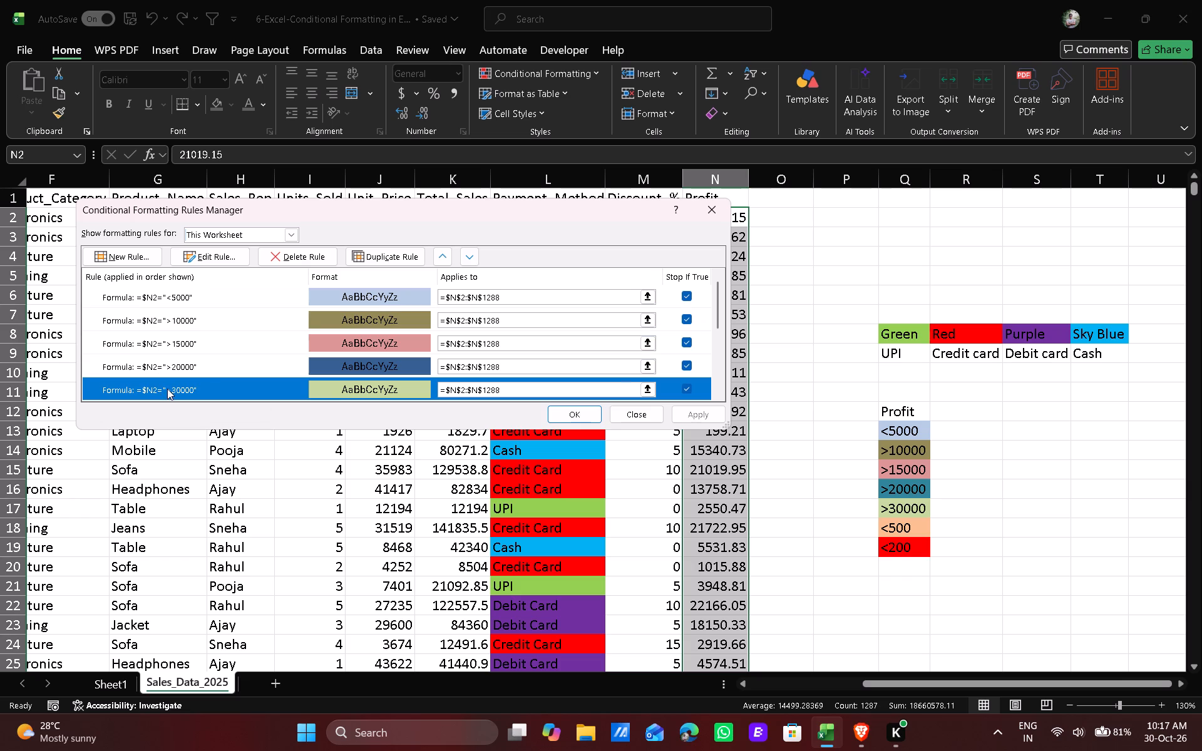
click(179, 317)
click(163, 348)
click(158, 363)
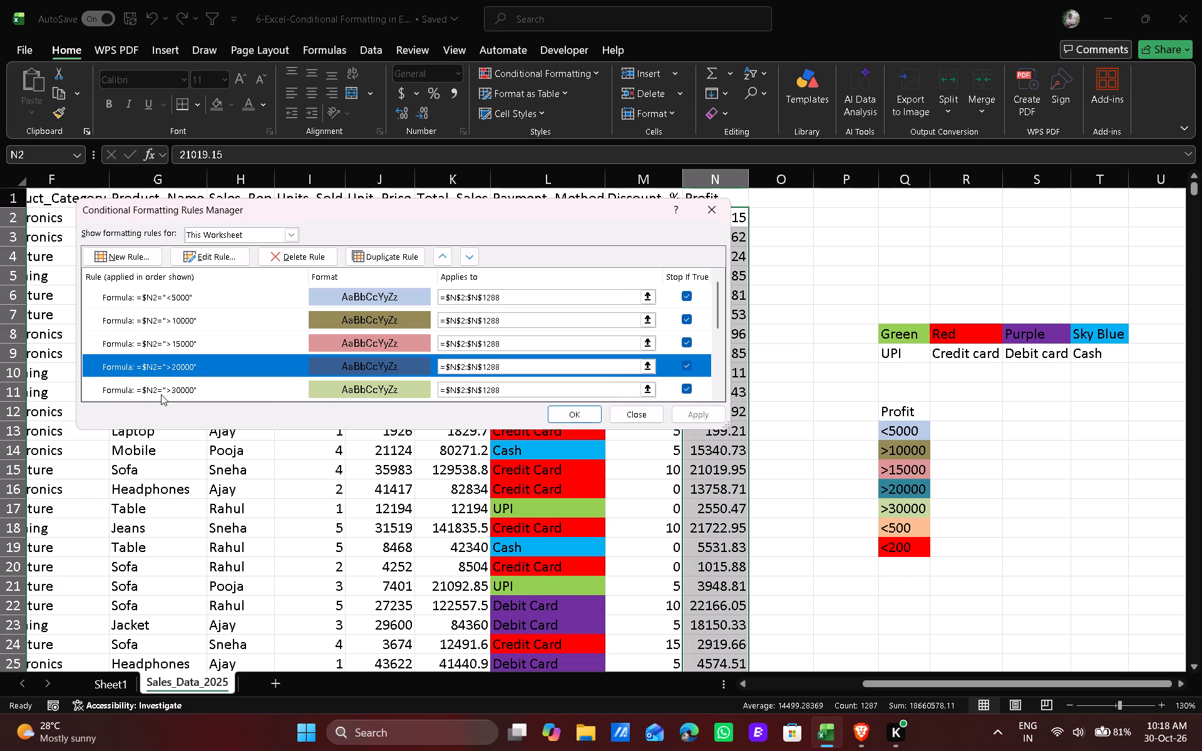
Compare the formulas of the Profit threshold rules with those of the Cash, UPI, Debit Card and Credit Card rules.
click(164, 393)
click(164, 347)
click(141, 317)
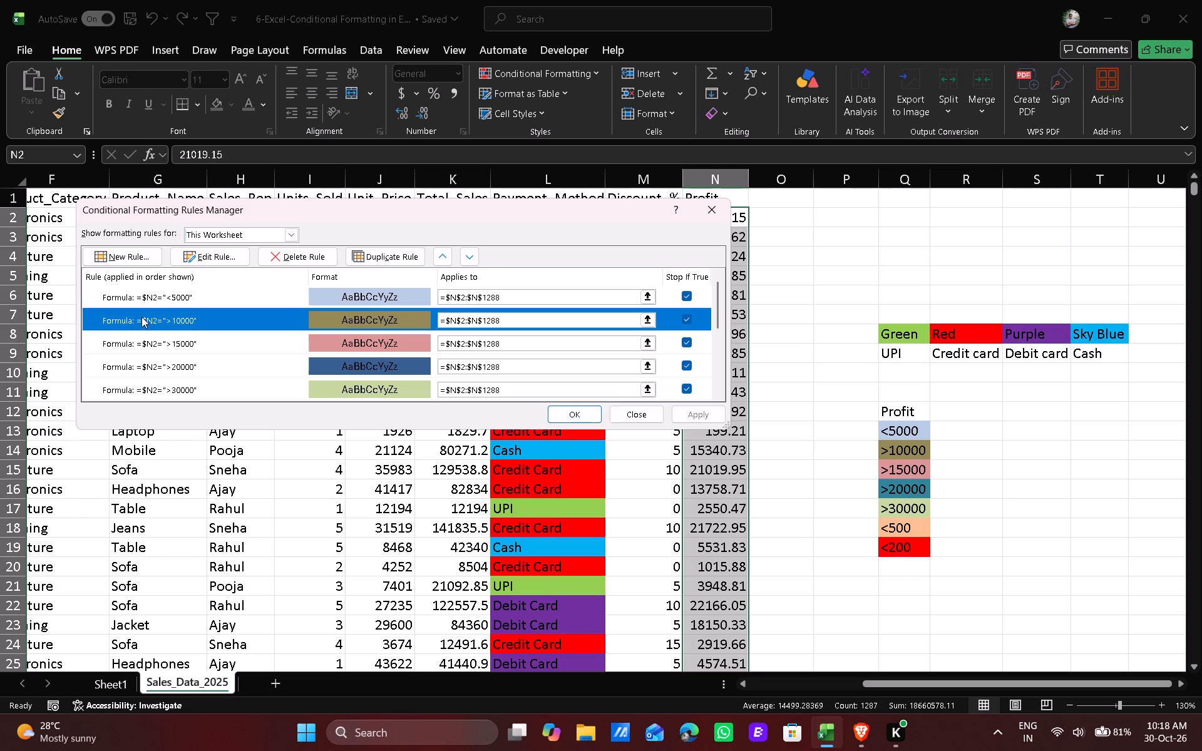
click(145, 300)
scroll(142, 344, up, 4)
scroll(143, 344, down, 2)
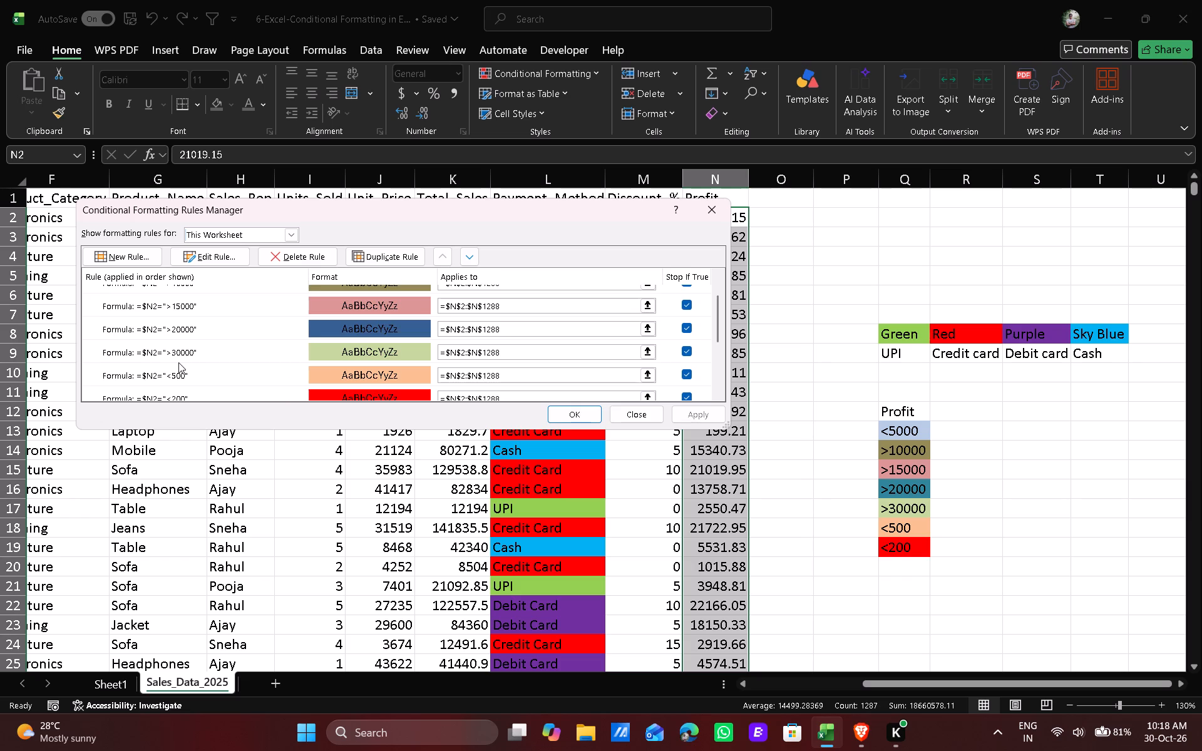
scroll(178, 362, down, 5)
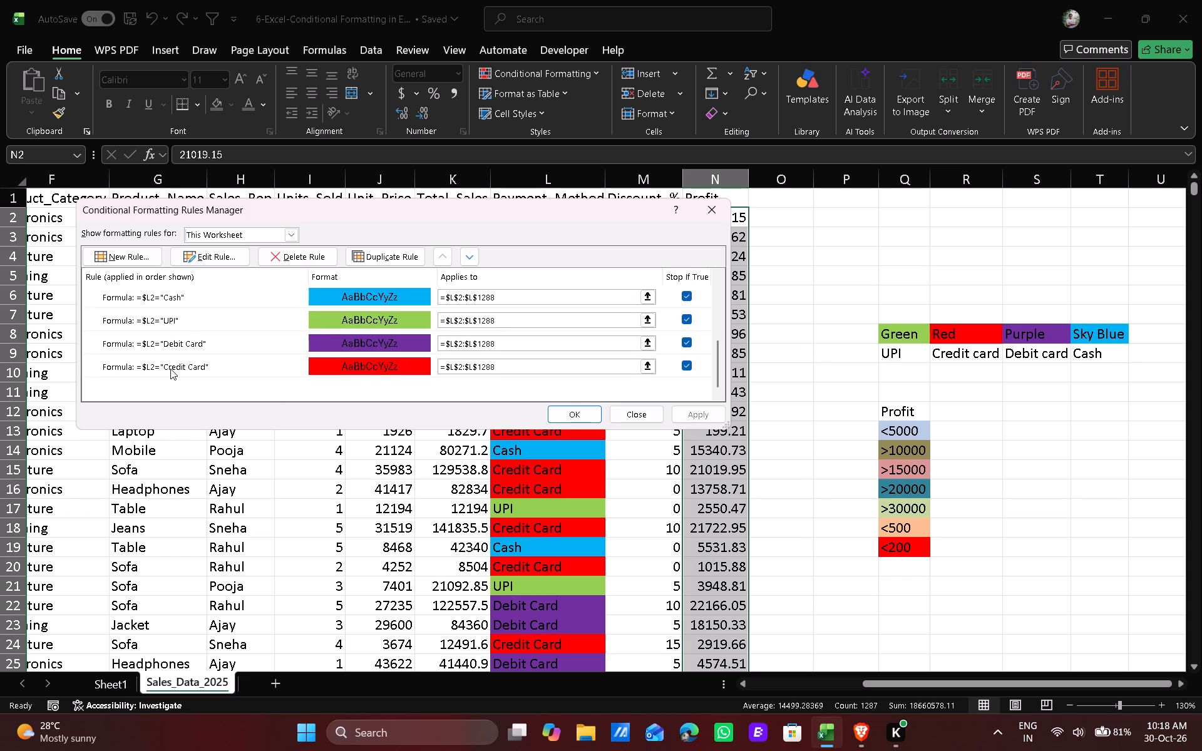
scroll(170, 370, down, 5)
scroll(175, 321, up, 7)
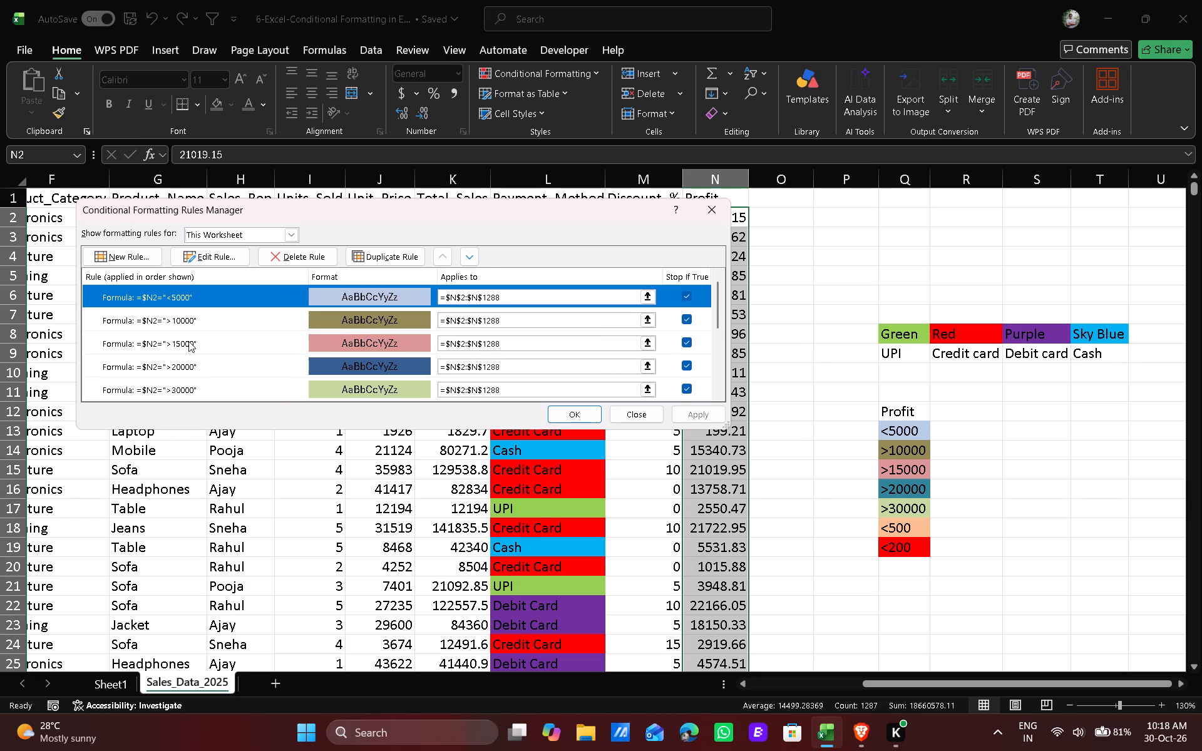
scroll(188, 341, up, 2)
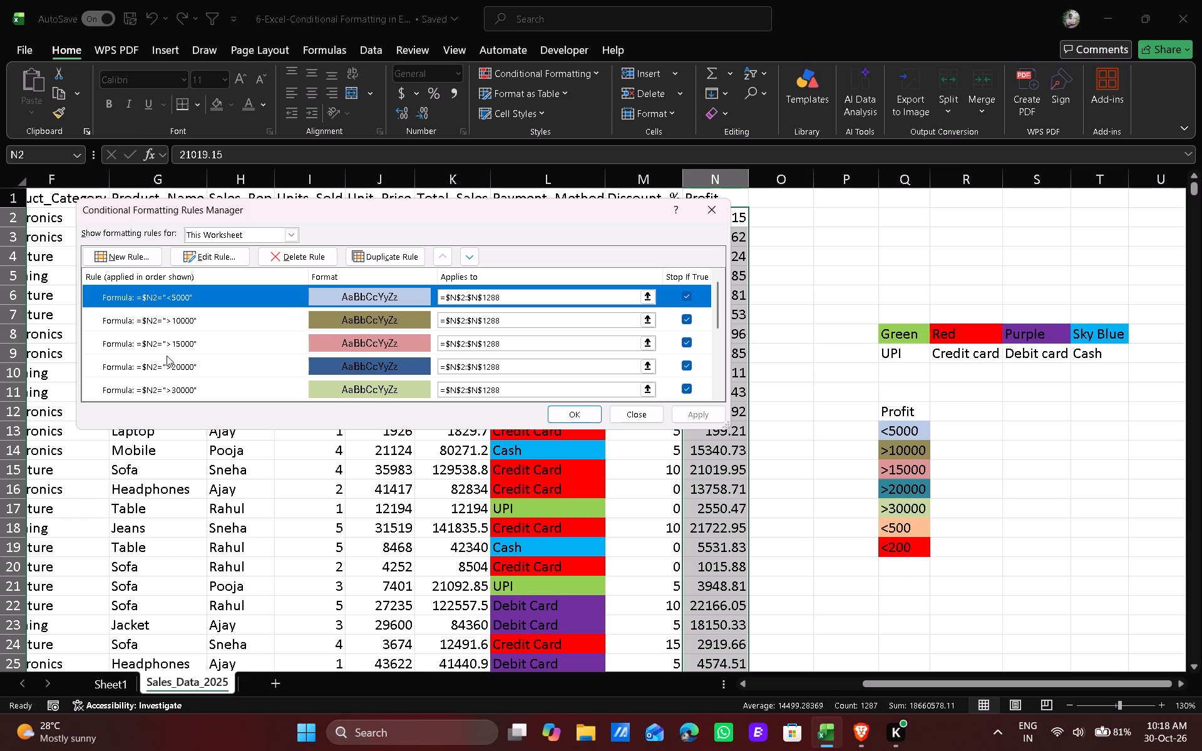
Recheck the operators and quoted thresholds in the <5000, >10000, >15000, >20000 and >30000 Profit rules against the Cash rule, and close the rules manager.
click(167, 351)
click(155, 327)
click(144, 297)
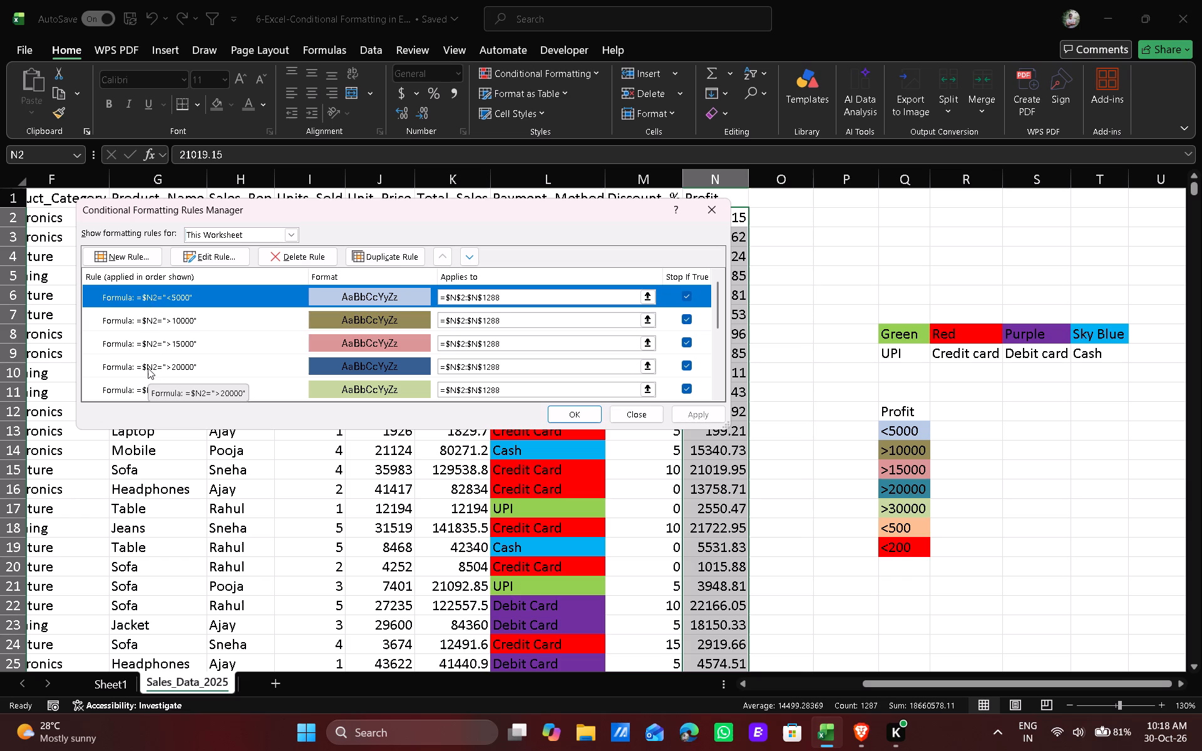
click(148, 368)
click(180, 386)
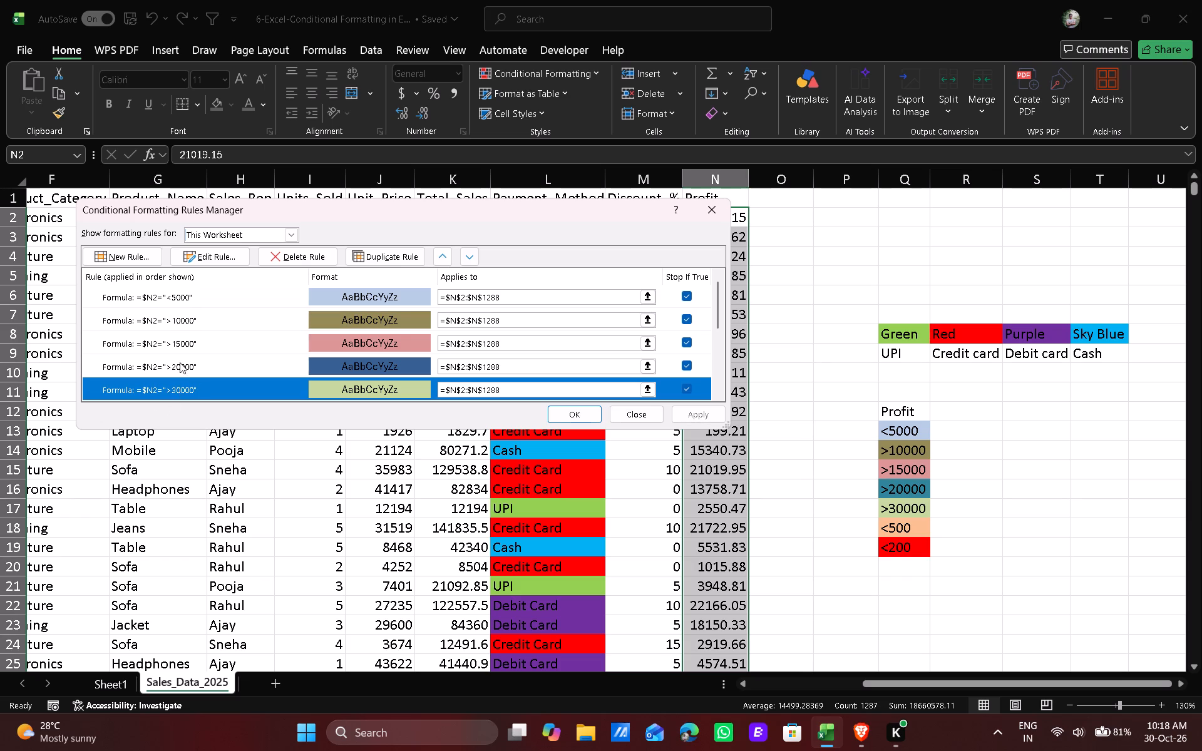
click(171, 347)
click(168, 328)
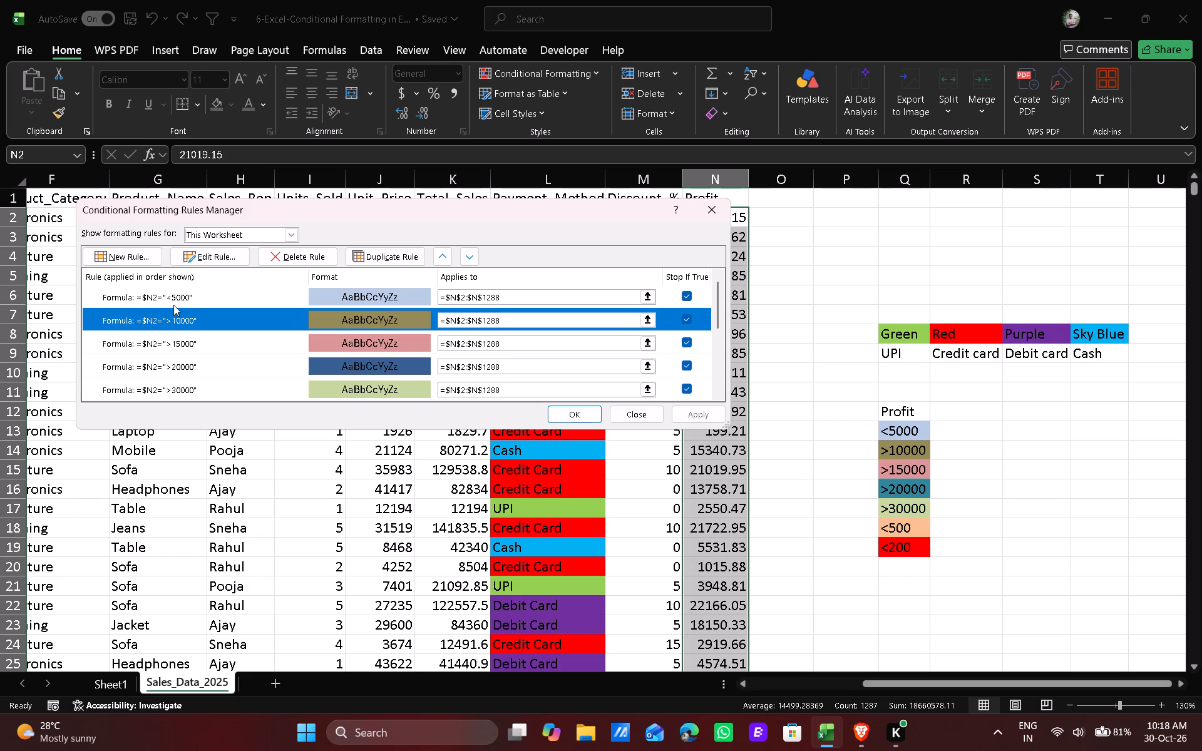
click(180, 299)
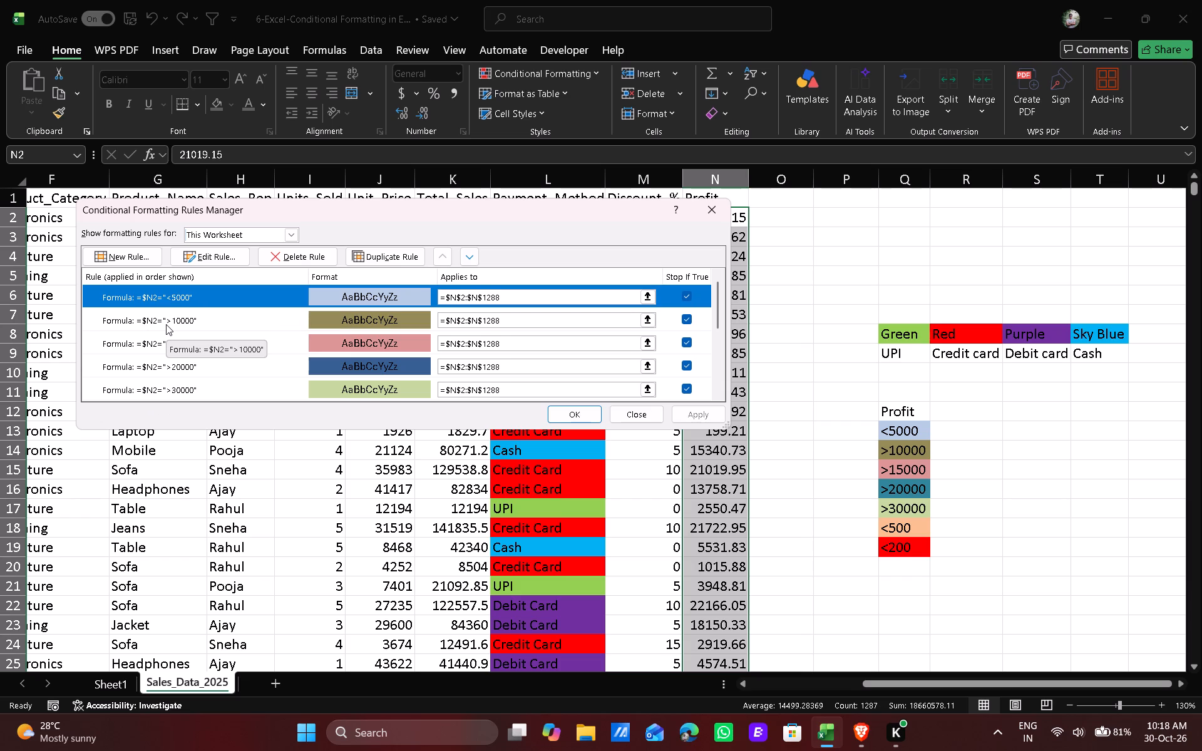
click(166, 324)
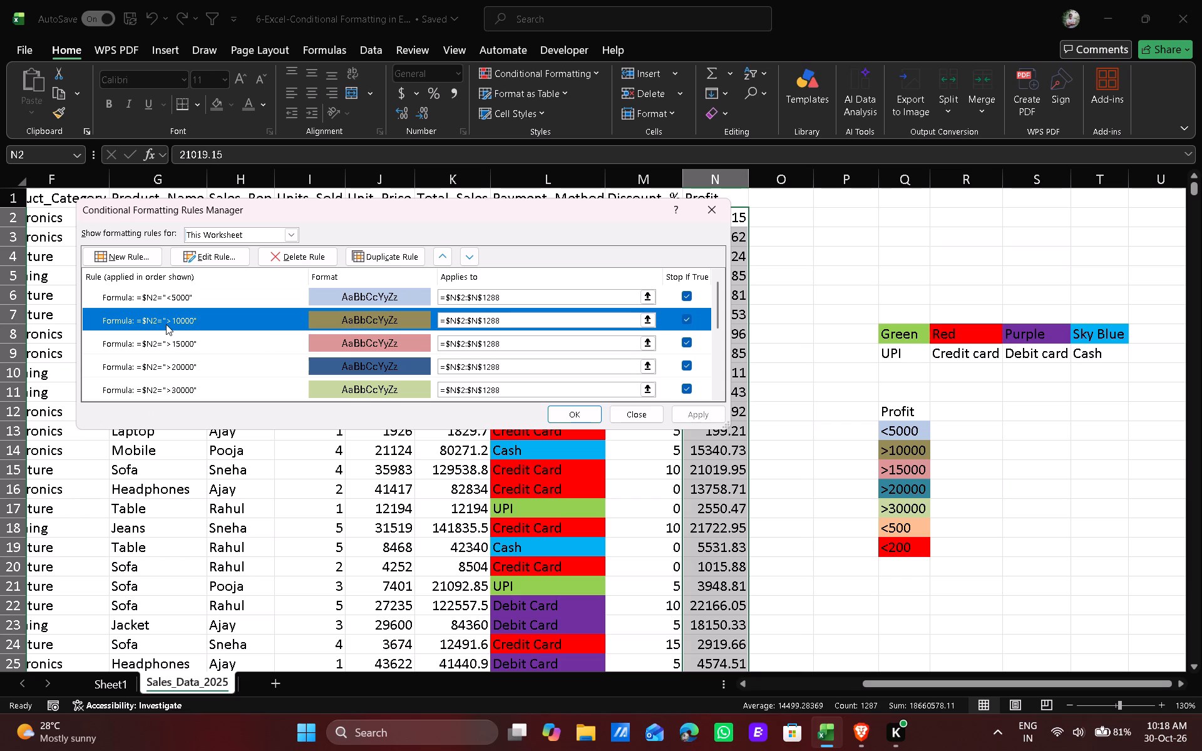
click(166, 324)
click(182, 345)
click(164, 360)
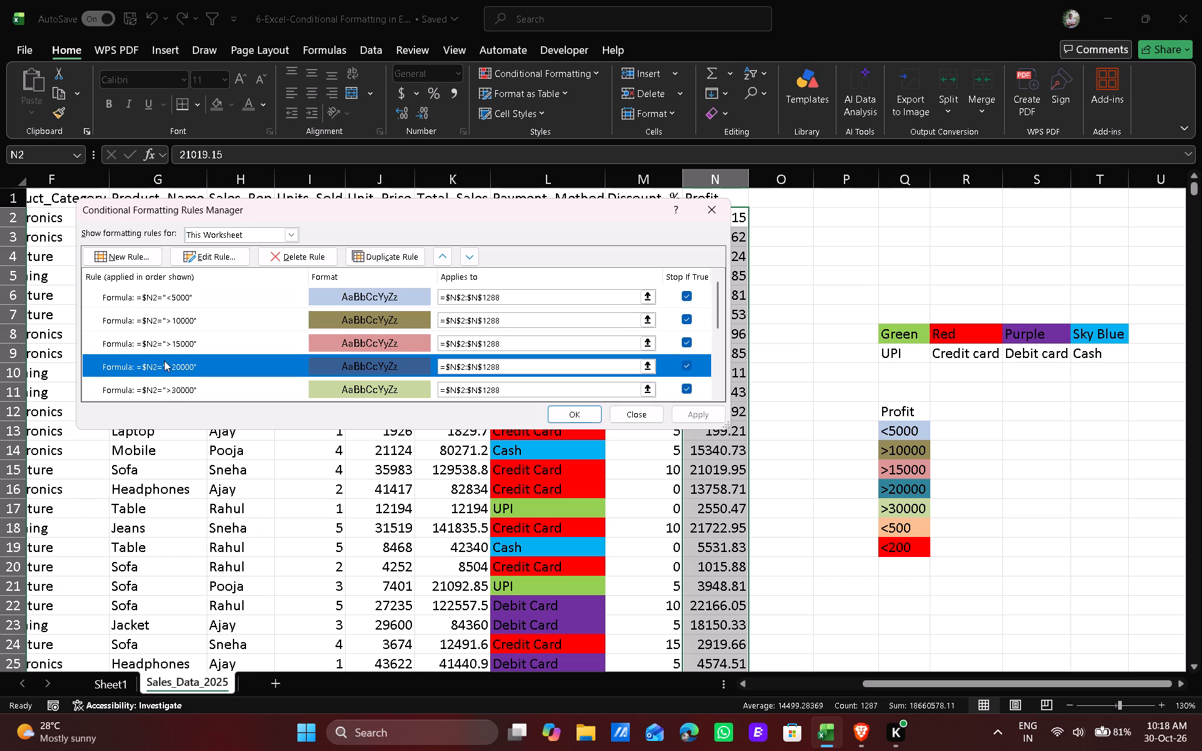
click(167, 383)
scroll(180, 362, down, 3)
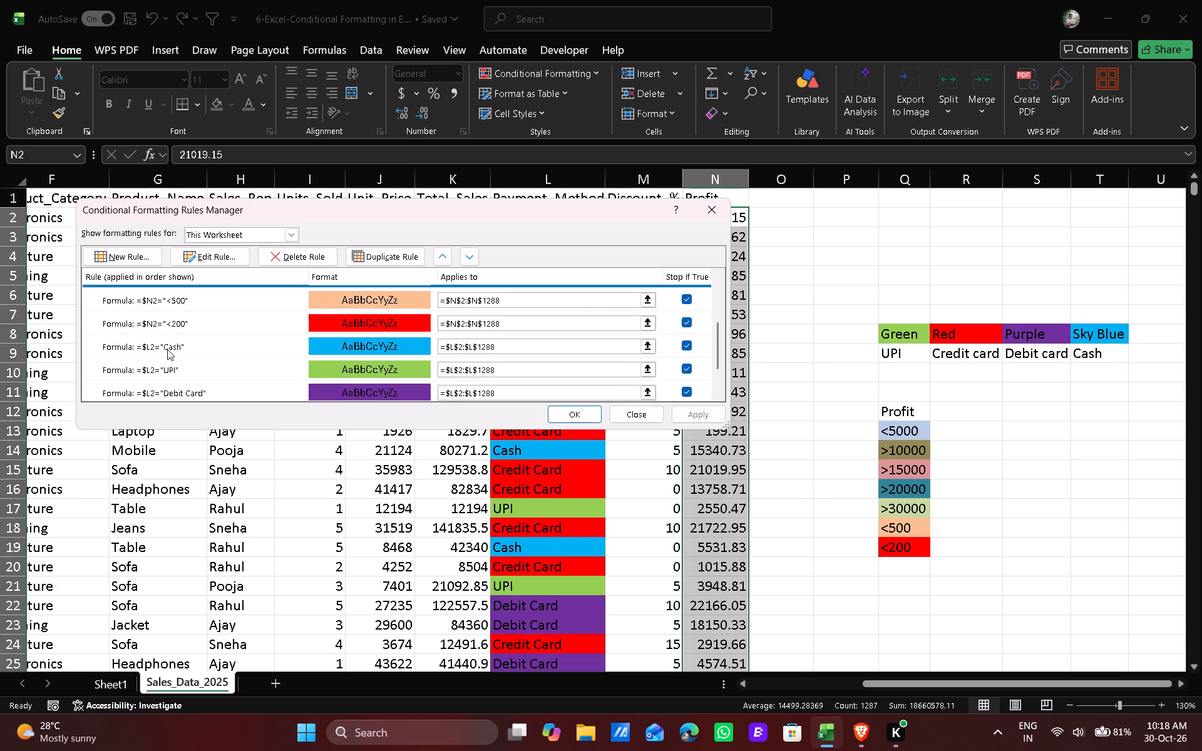
click(167, 349)
scroll(167, 350, up, 9)
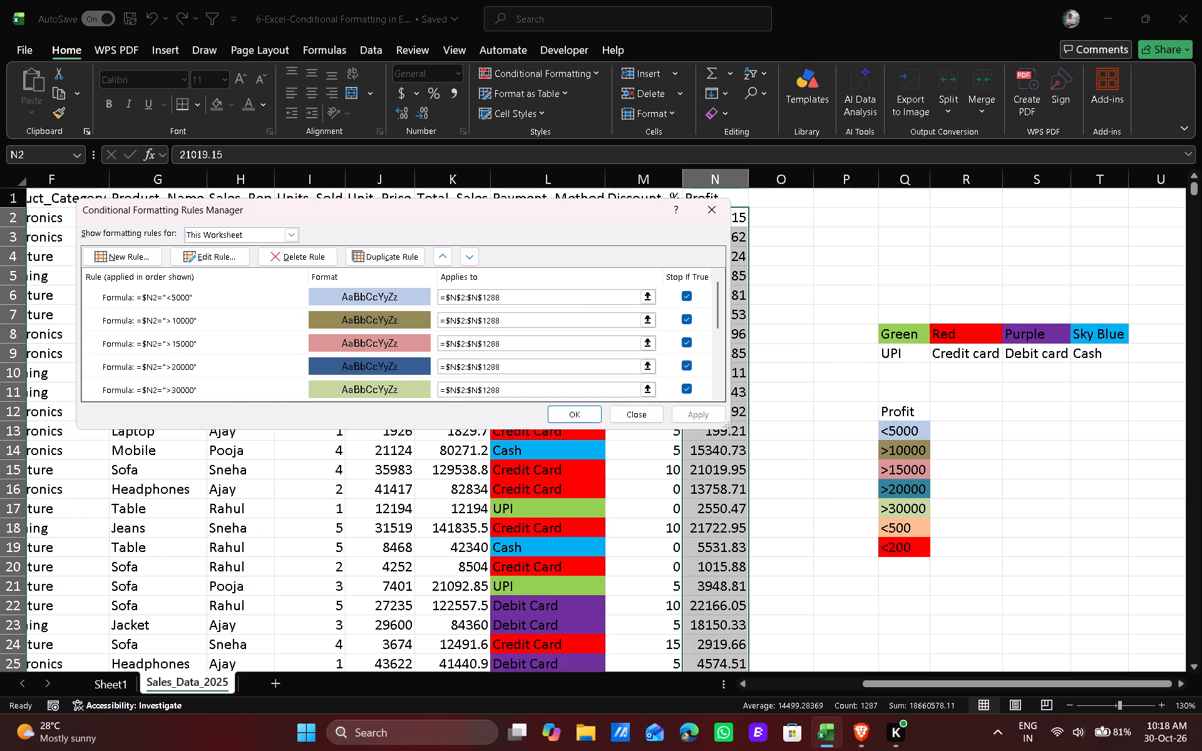
click(575, 414)
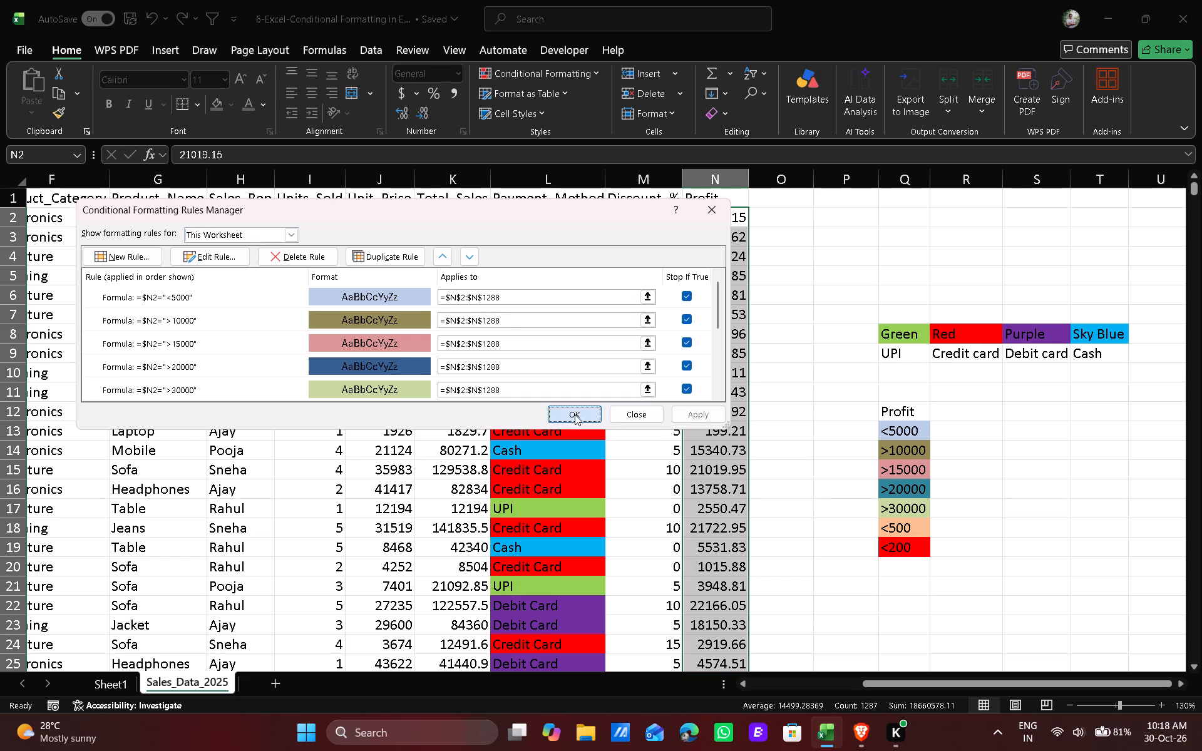
Look down the Profit column to beyond row 1149 to check whether the rule colours are applied.
scroll(726, 312, down, 4)
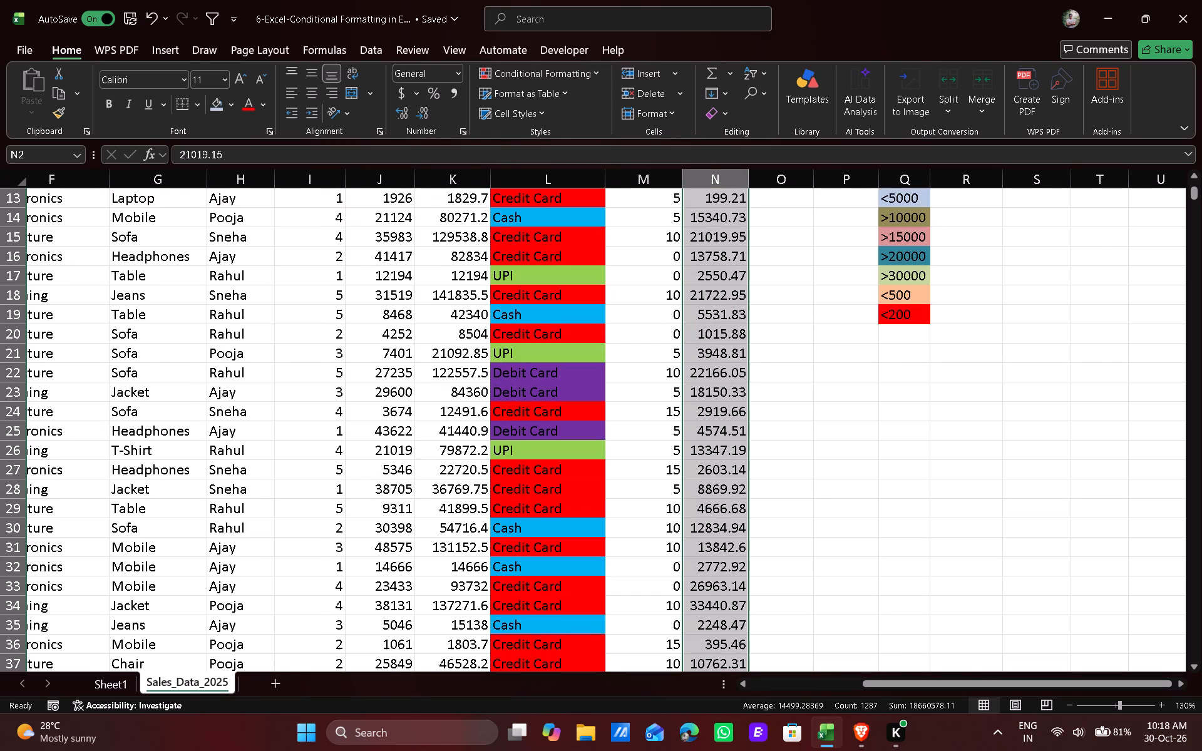
scroll(726, 312, down, 14)
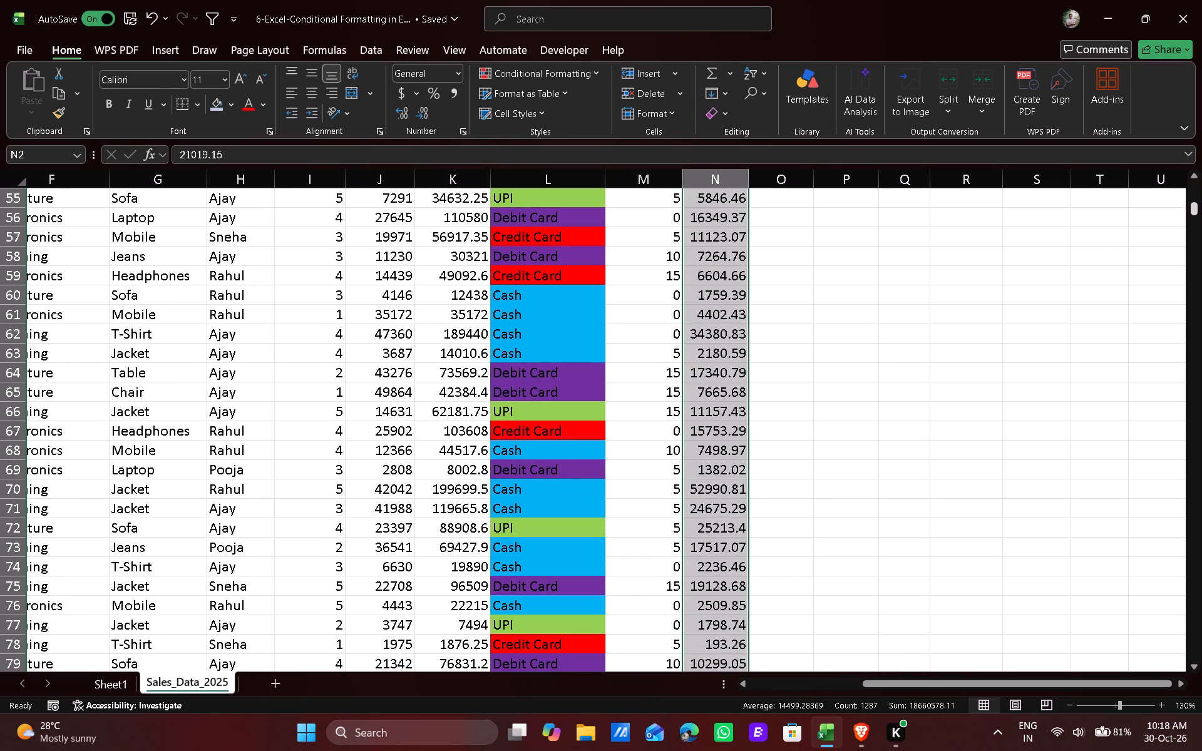
drag(1193, 212, 1201, 616)
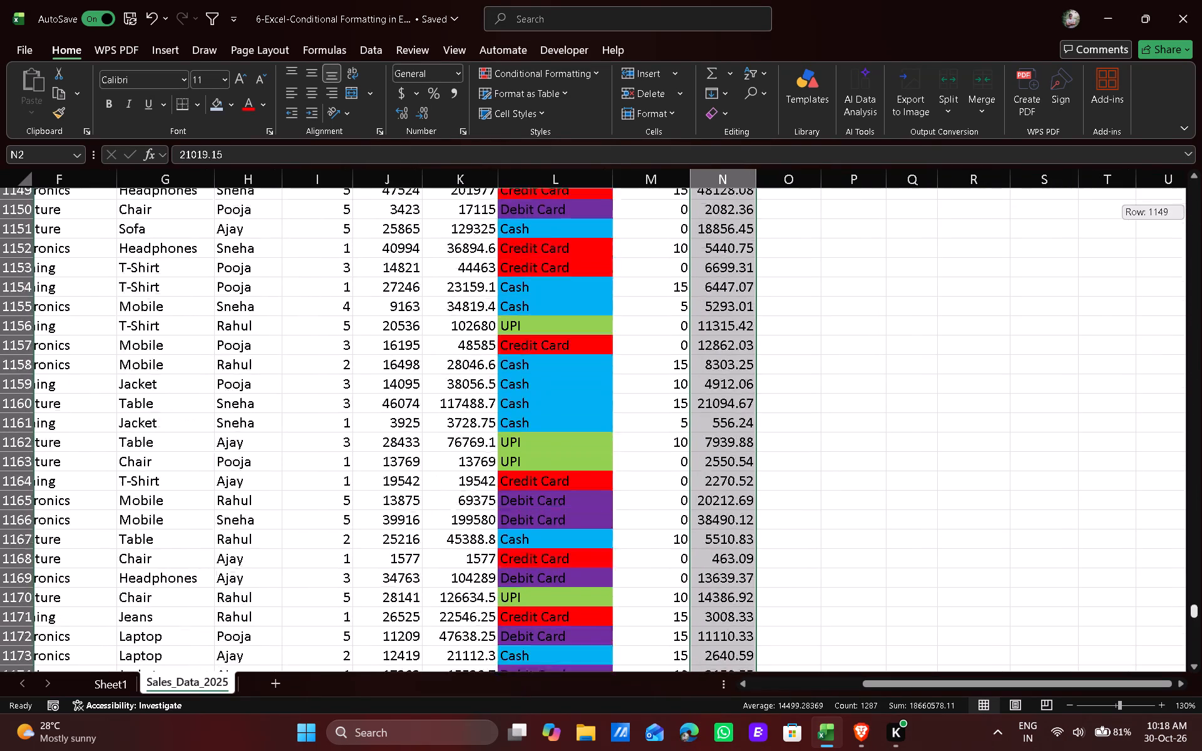
drag(1201, 616, 1133, 222)
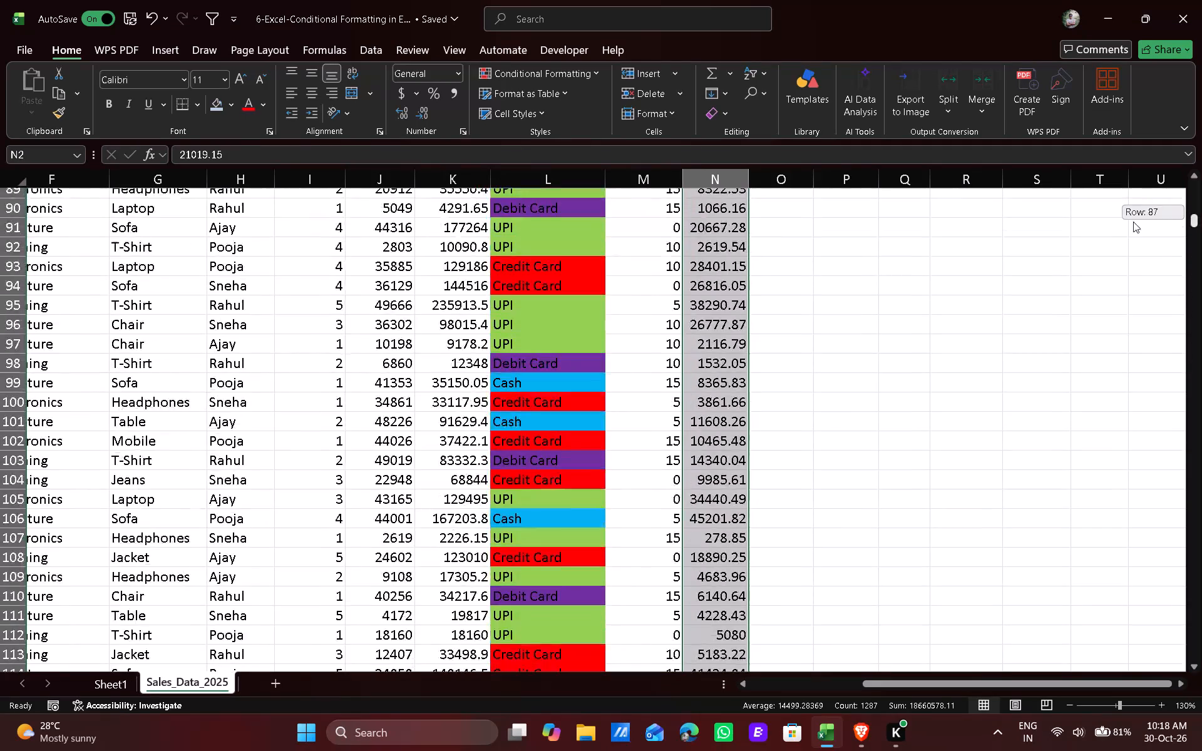
drag(1133, 222, 1133, 190)
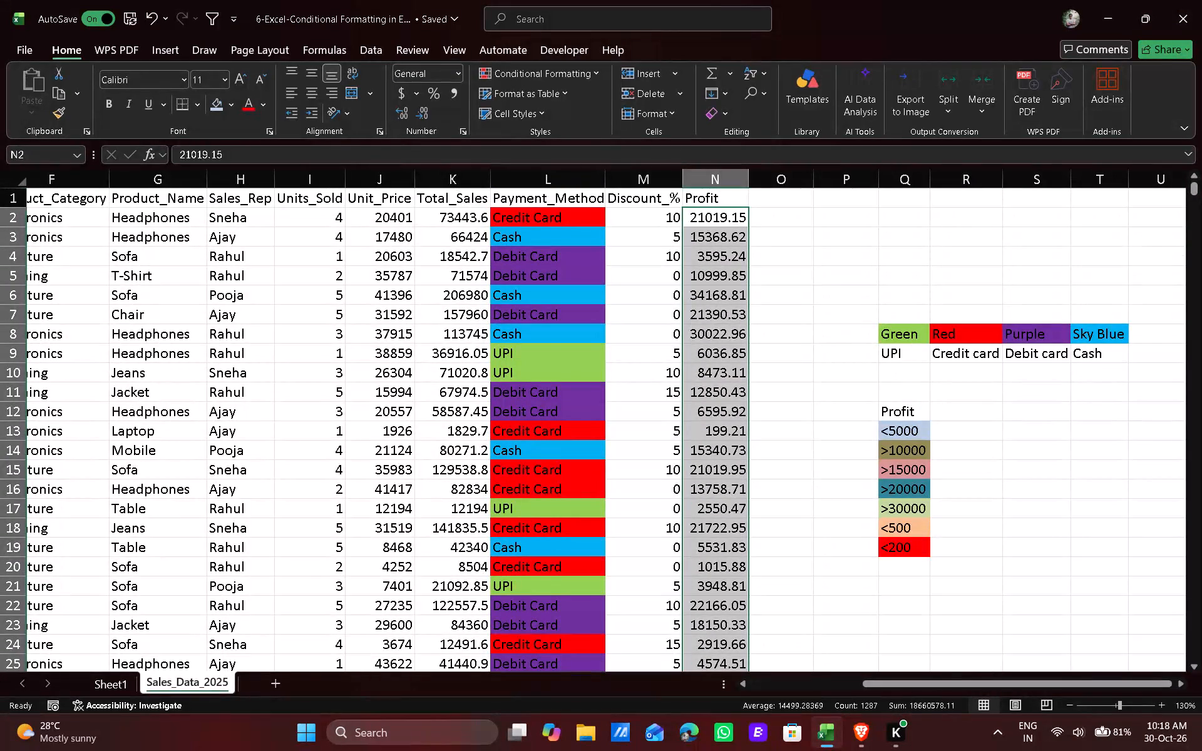
Review the conditional formatting rules listed for the current selection in the Profit column.
click(554, 68)
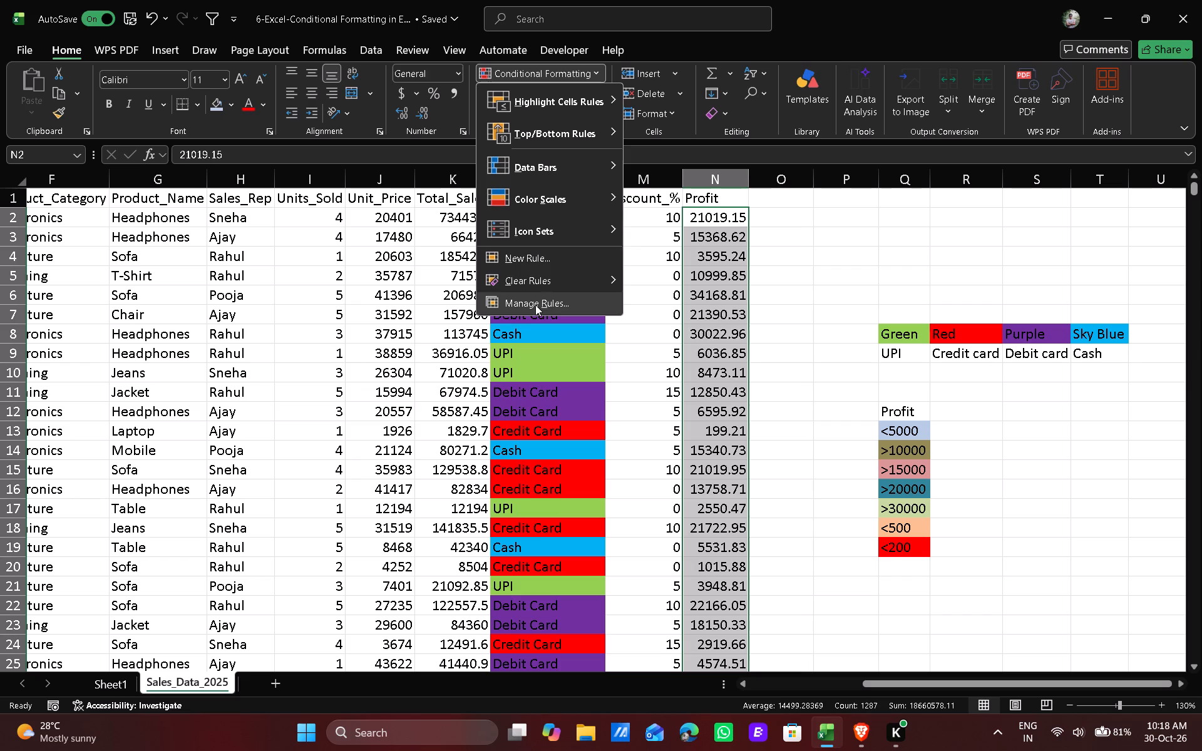
click(535, 305)
scroll(201, 324, up, 3)
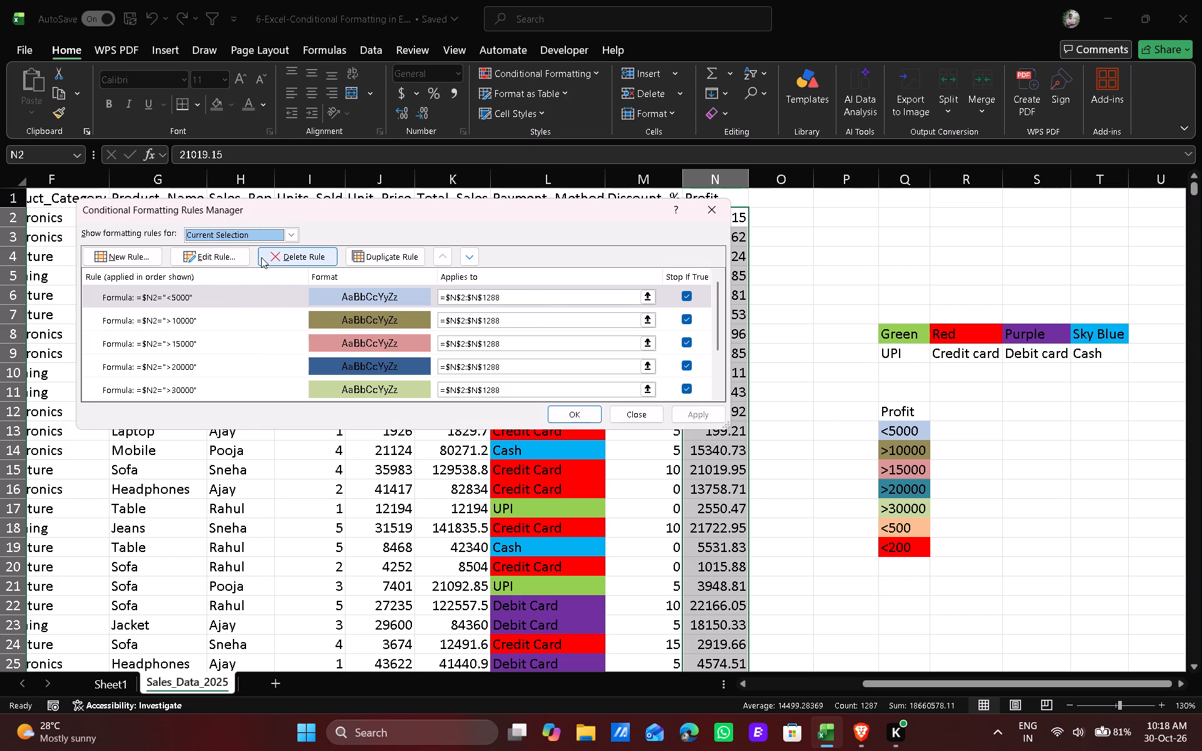
click(291, 230)
click(274, 248)
click(572, 420)
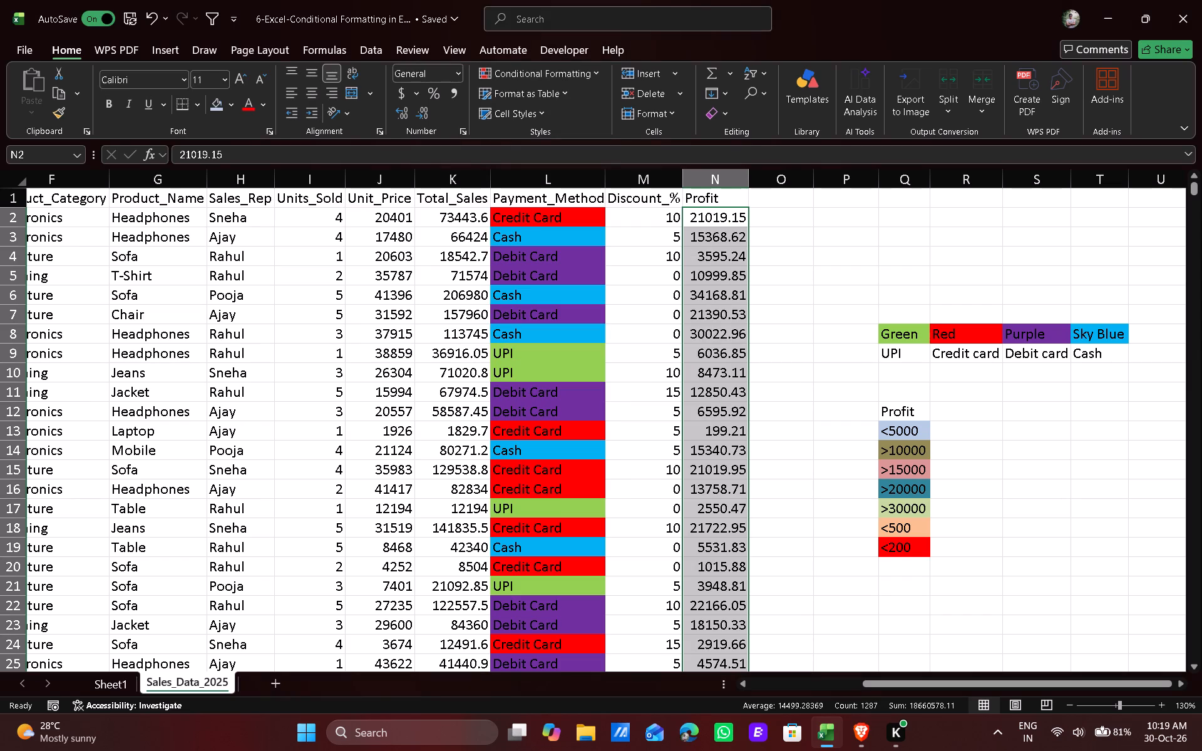
Examine individual Profit values in column N against the colour-coded thresholds in the legend.
click(804, 339)
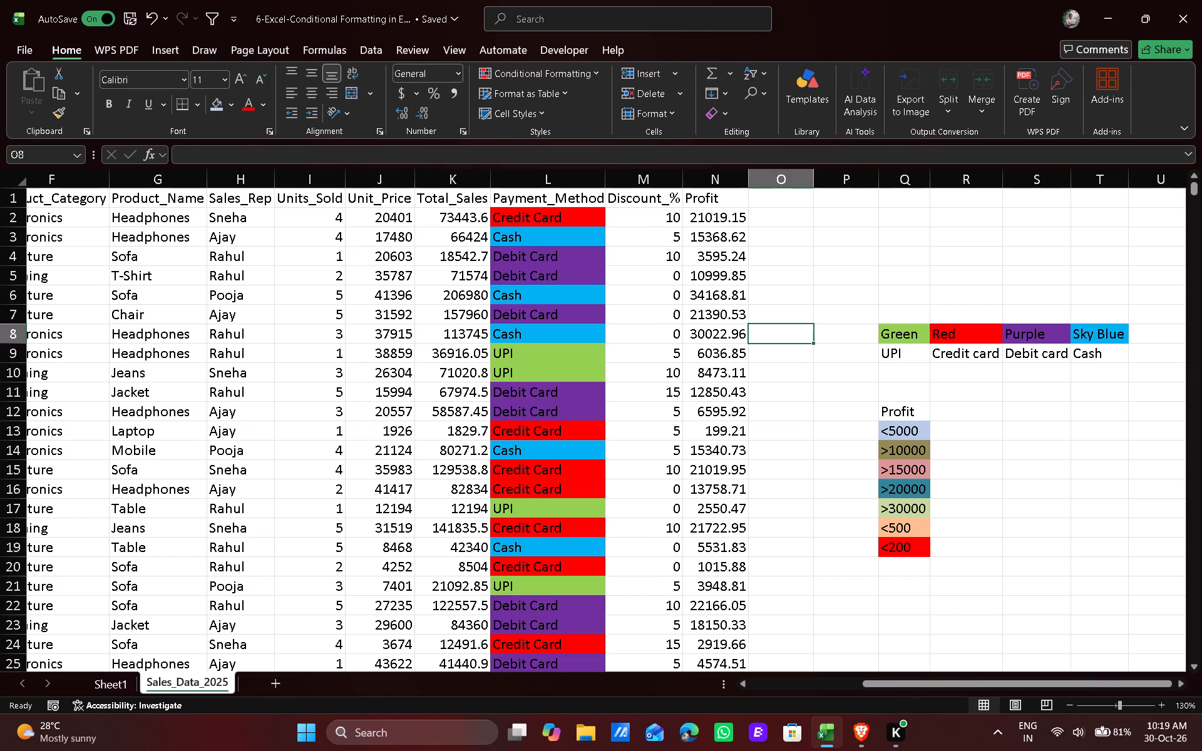
click(788, 463)
click(721, 311)
click(727, 425)
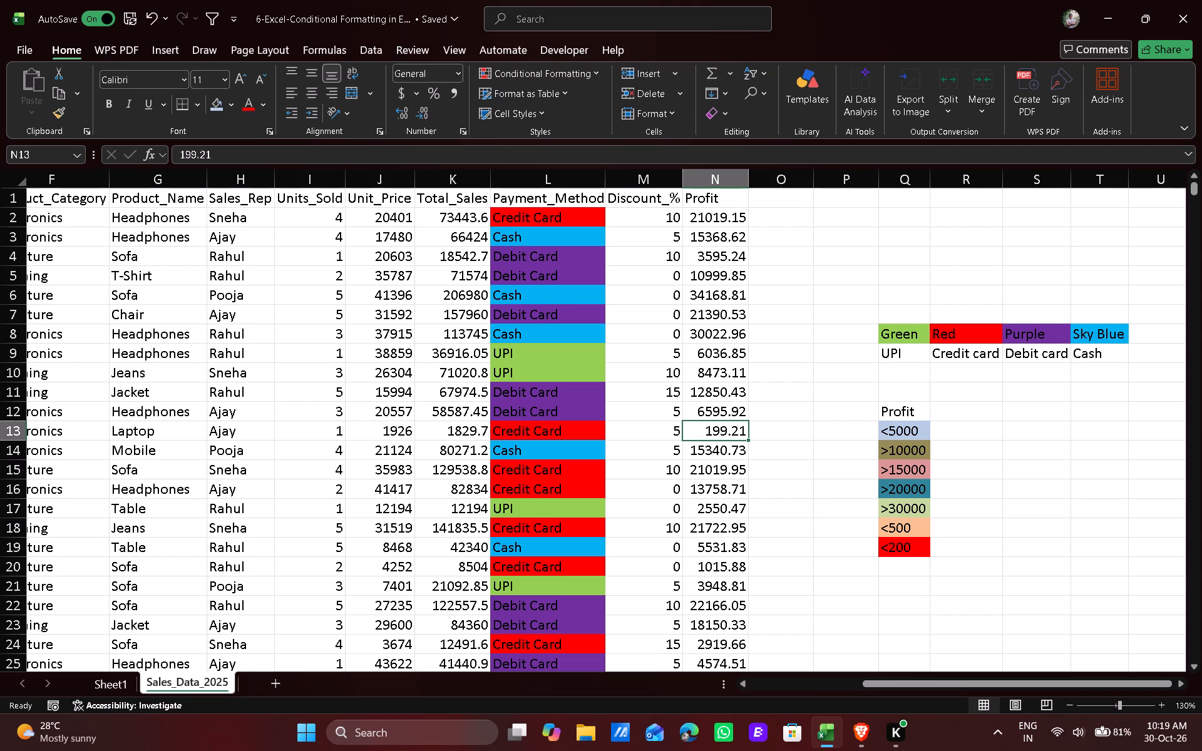
scroll(721, 359, down, 4)
scroll(721, 359, up, 3)
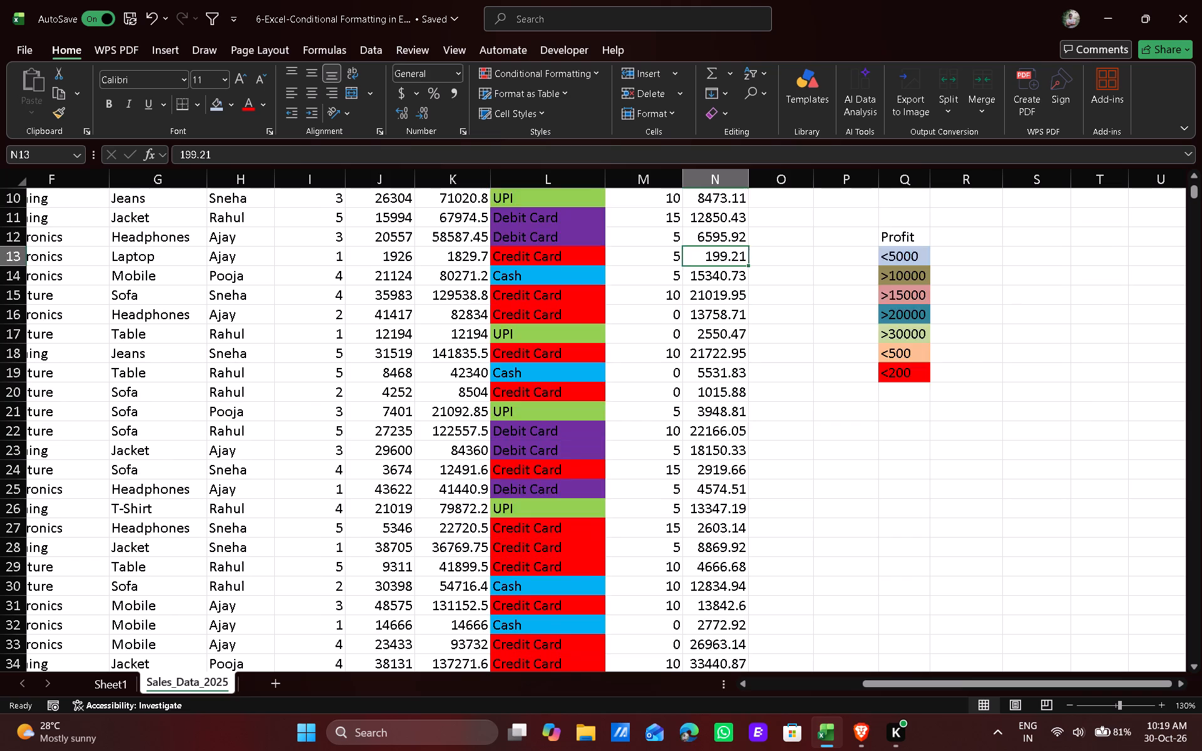
scroll(721, 359, up, 8)
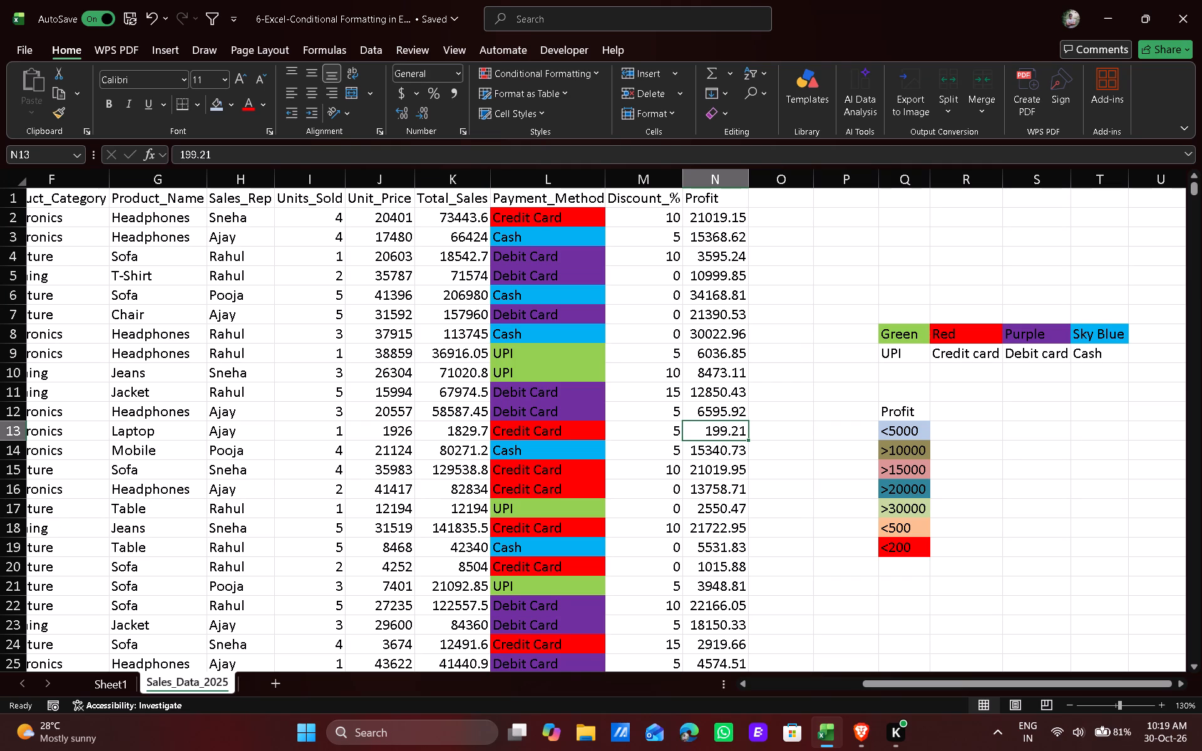
scroll(712, 307, down, 7)
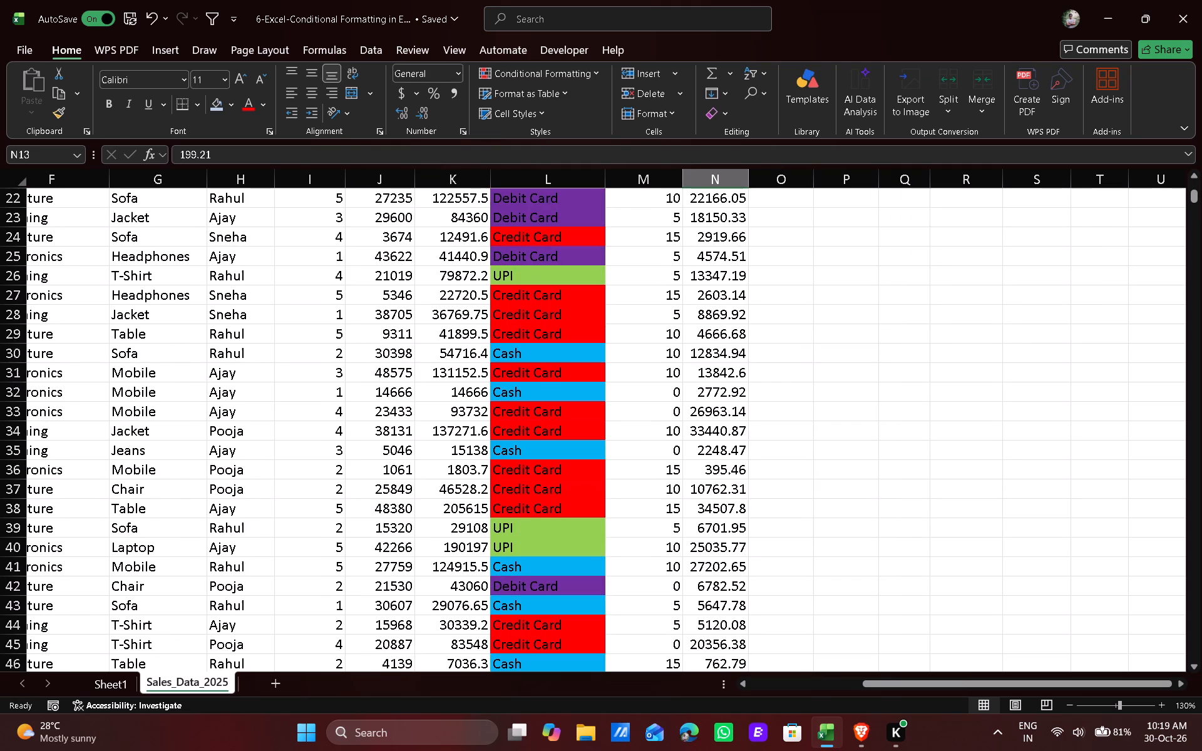
scroll(712, 307, up, 14)
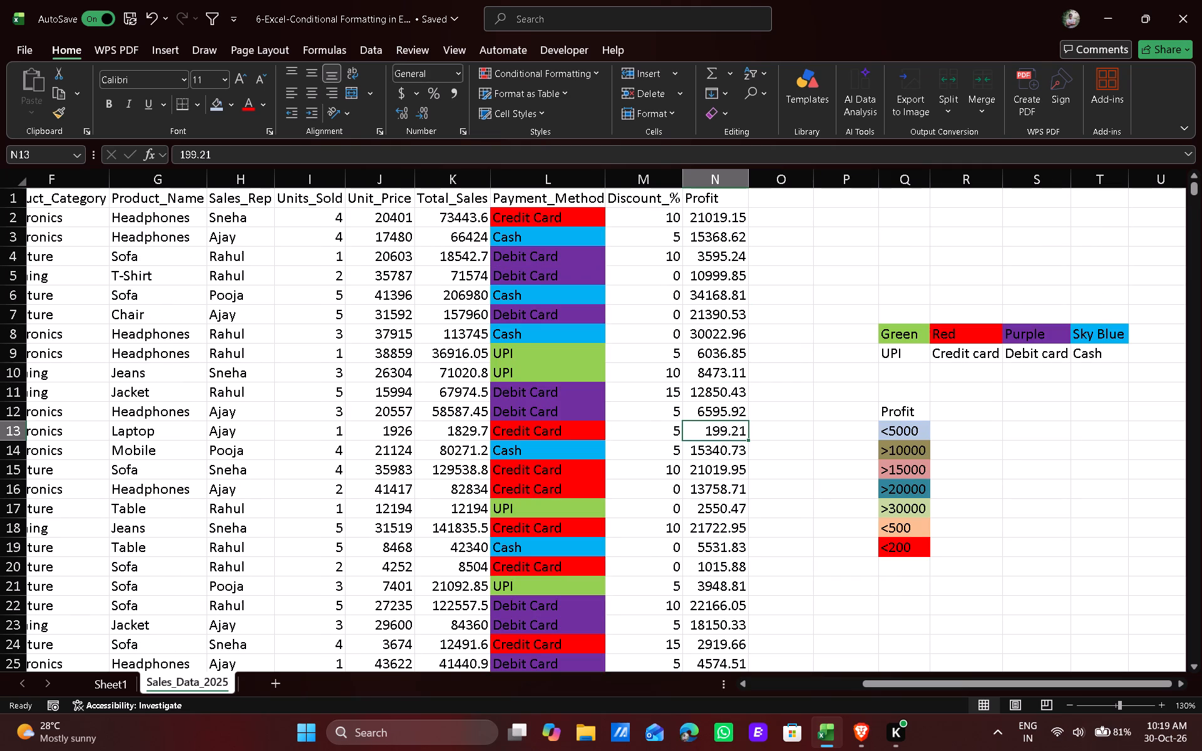
click(712, 307)
click(712, 556)
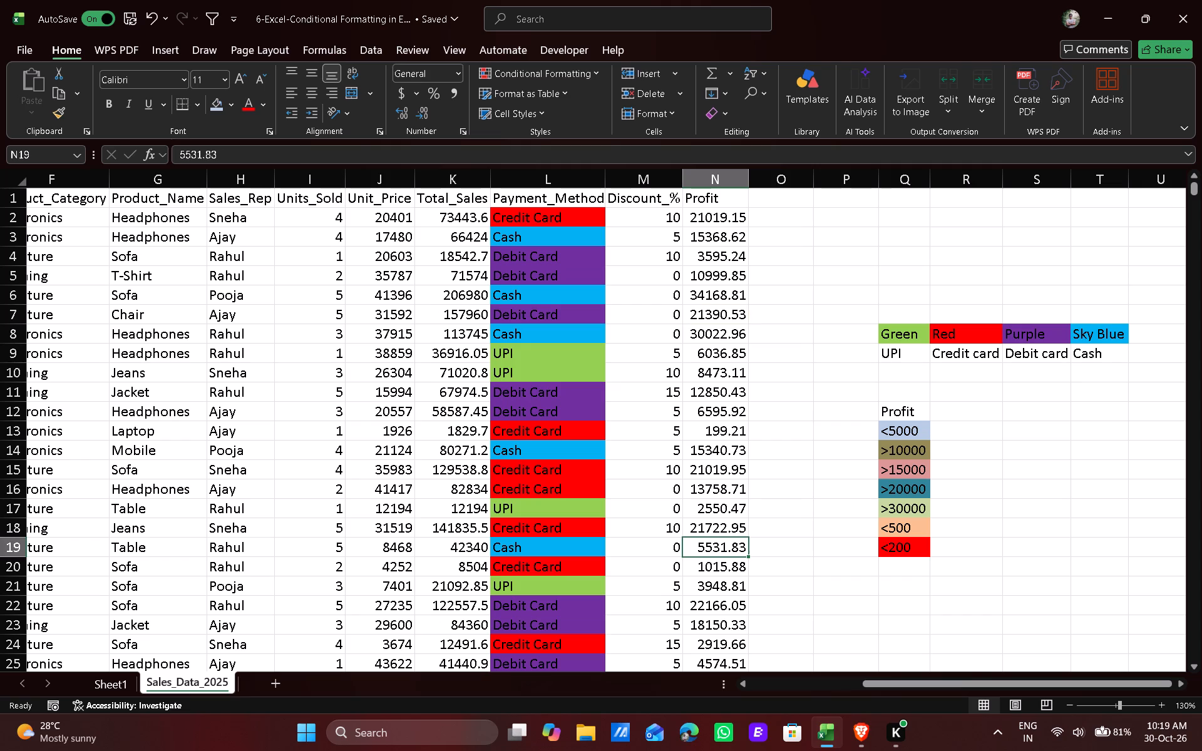
Select the Profit values N2:N1288 and review the formulas, colours and ranges of their conditional formatting rules.
click(711, 222)
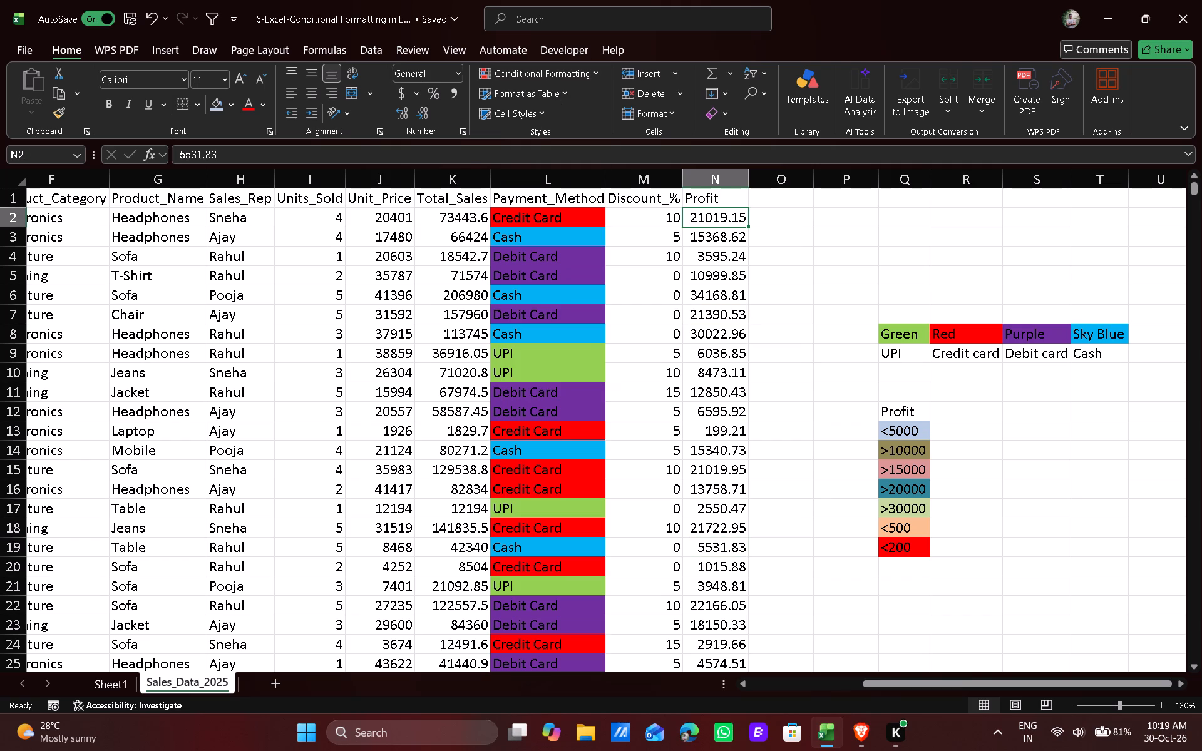
click(711, 222)
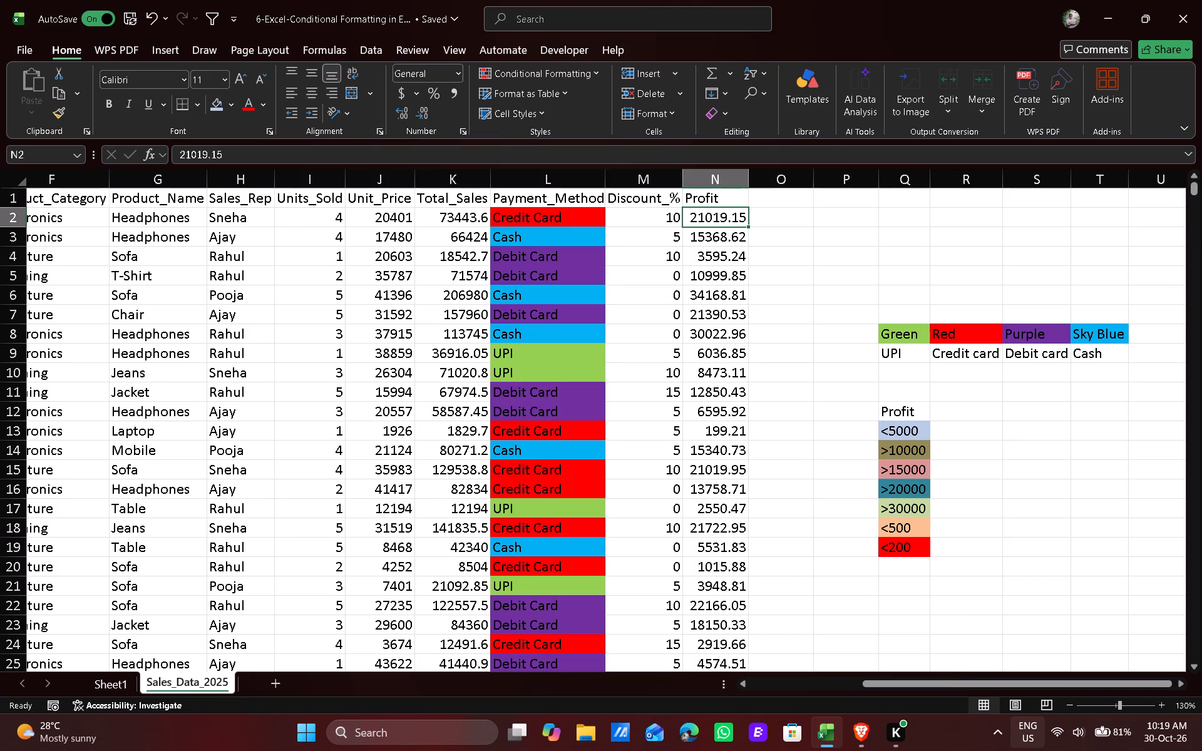
key(ctrl+shift+Down)
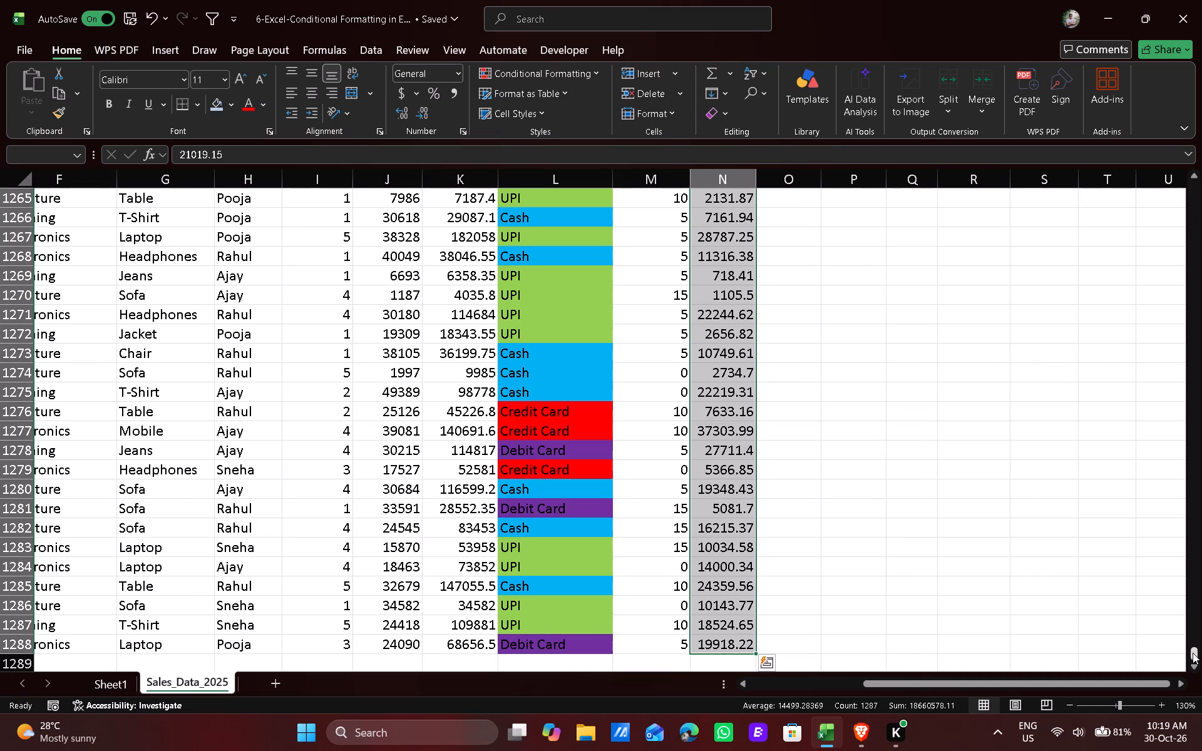
drag(1193, 654, 1165, 133)
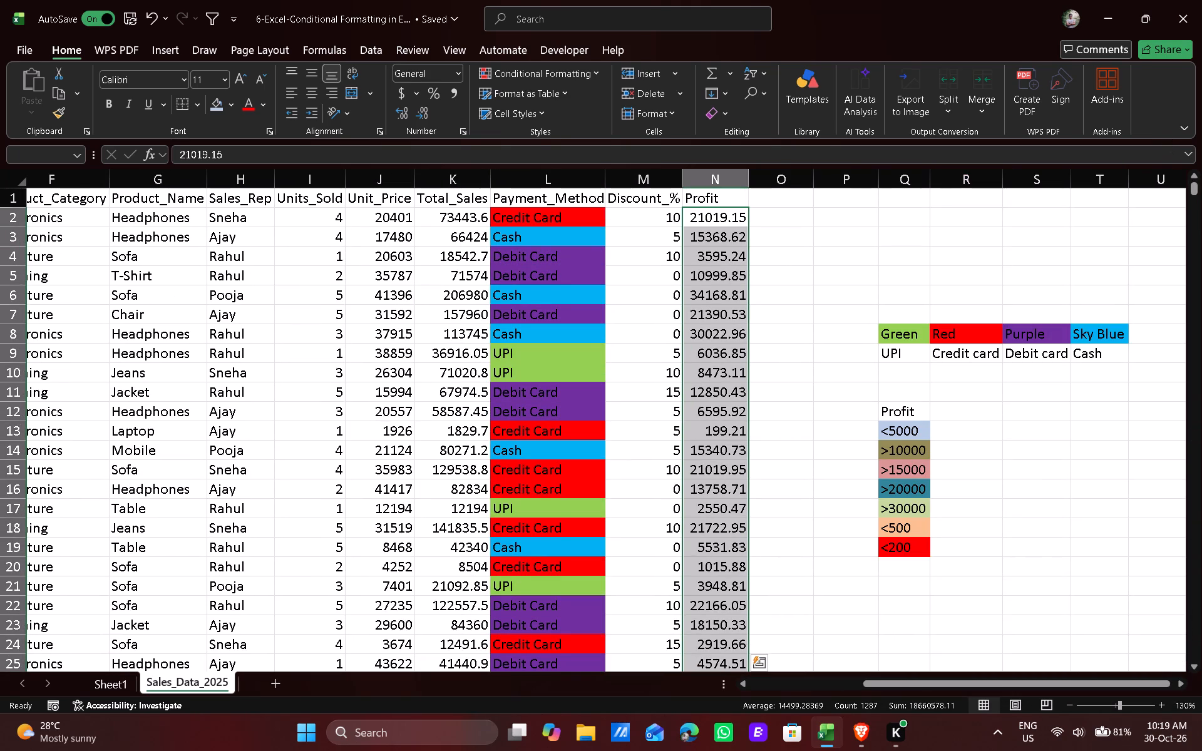
click(546, 71)
click(552, 305)
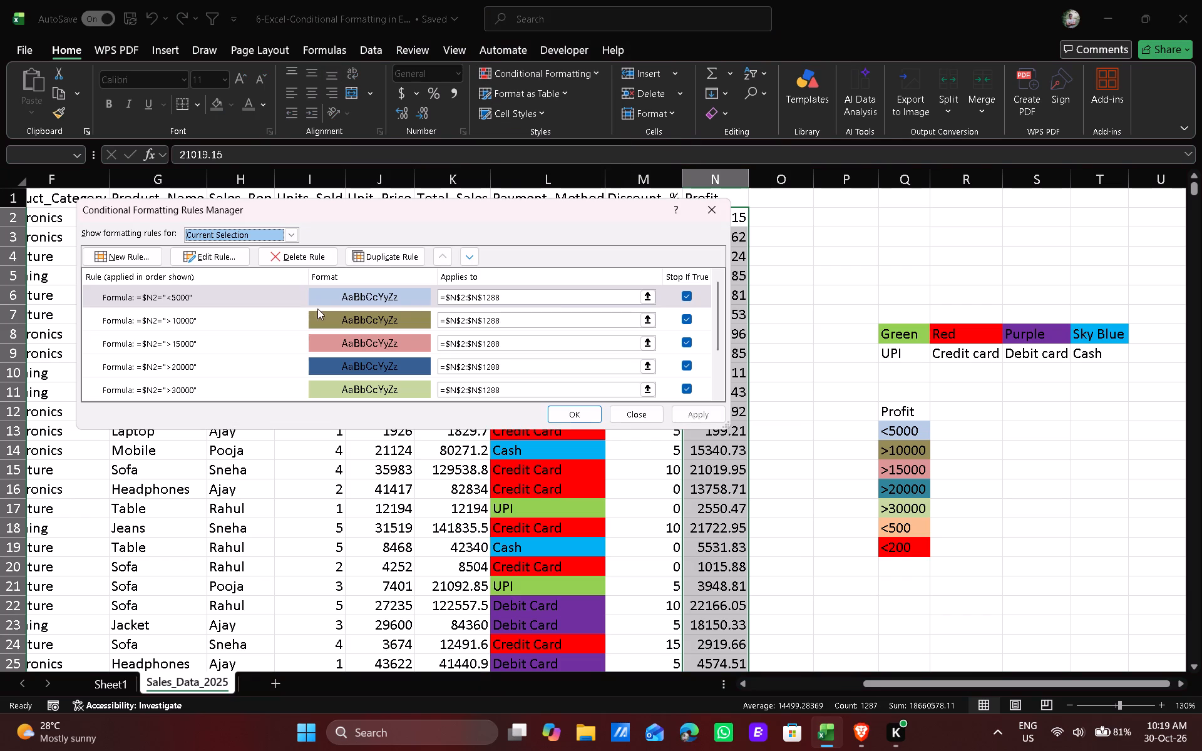
scroll(278, 319, down, 4)
scroll(278, 319, up, 6)
scroll(217, 306, down, 3)
scroll(217, 309, up, 10)
scroll(217, 309, down, 2)
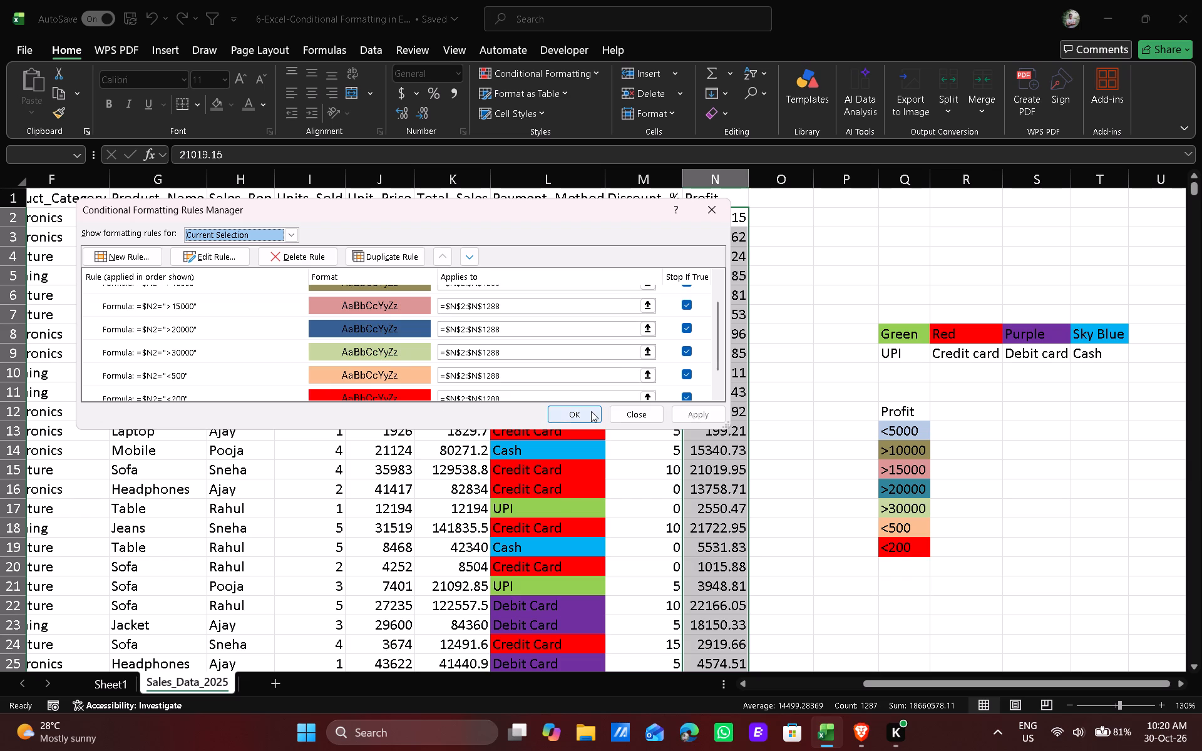
click(591, 410)
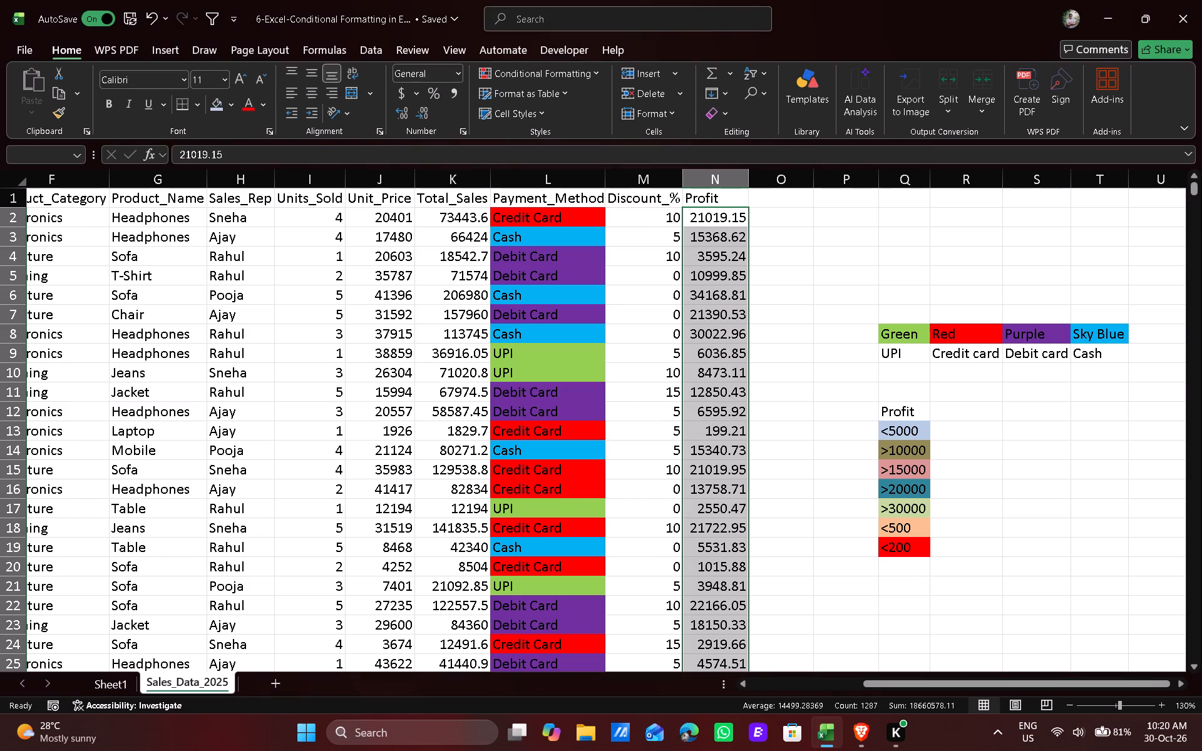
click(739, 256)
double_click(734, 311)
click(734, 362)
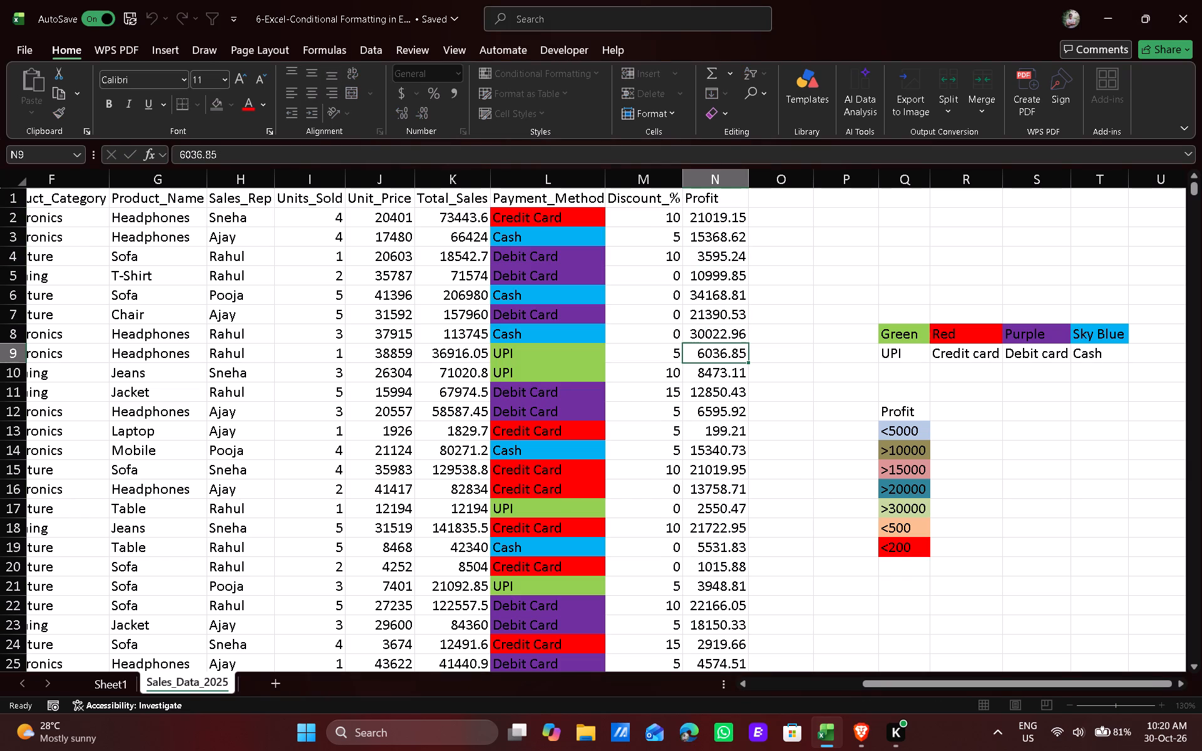
For Profit values N2:N1288, edit the <5000 conditional formatting rule's formula to =$N$2="<5000" and apply it.
click(725, 227)
click(725, 217)
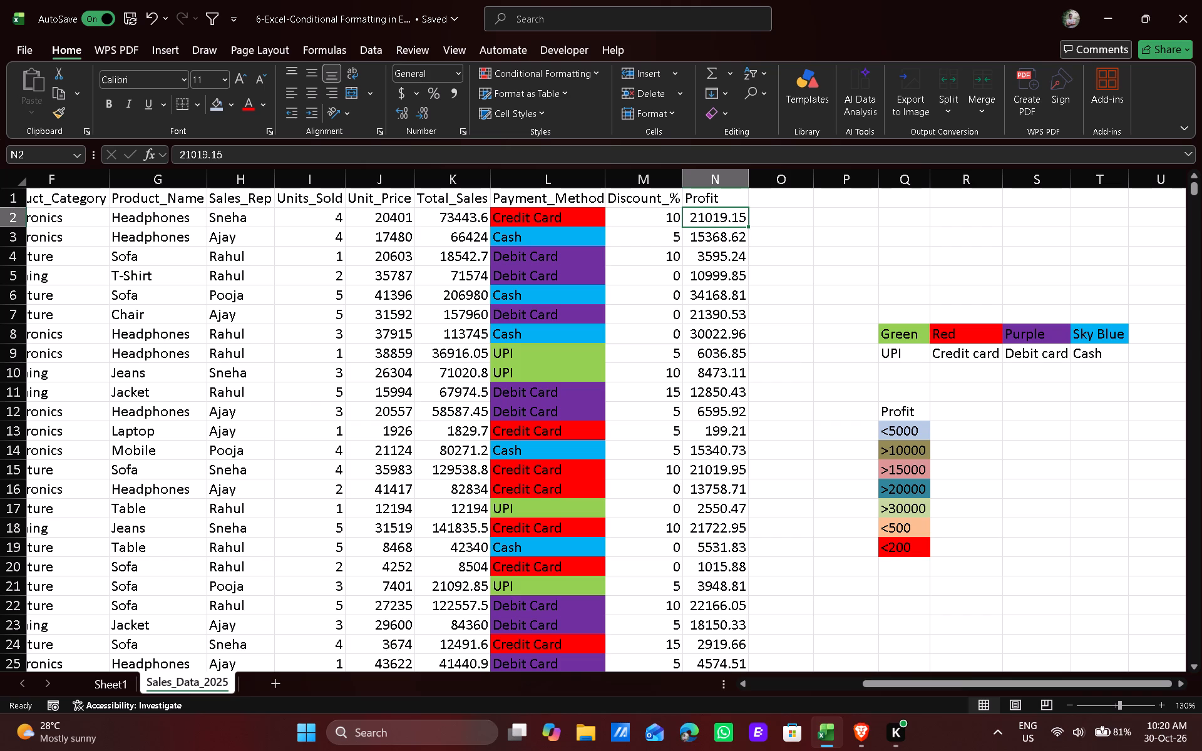
click(704, 222)
key(ctrl+shift+Down)
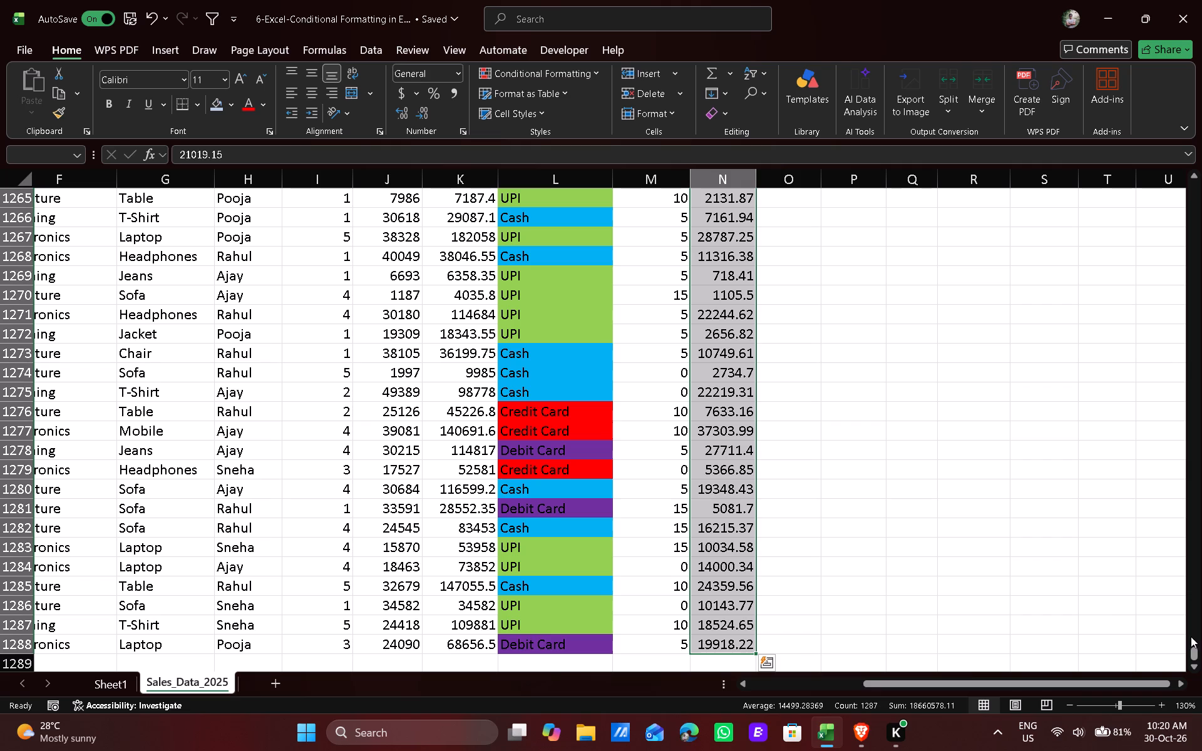
drag(1190, 646, 1194, 100)
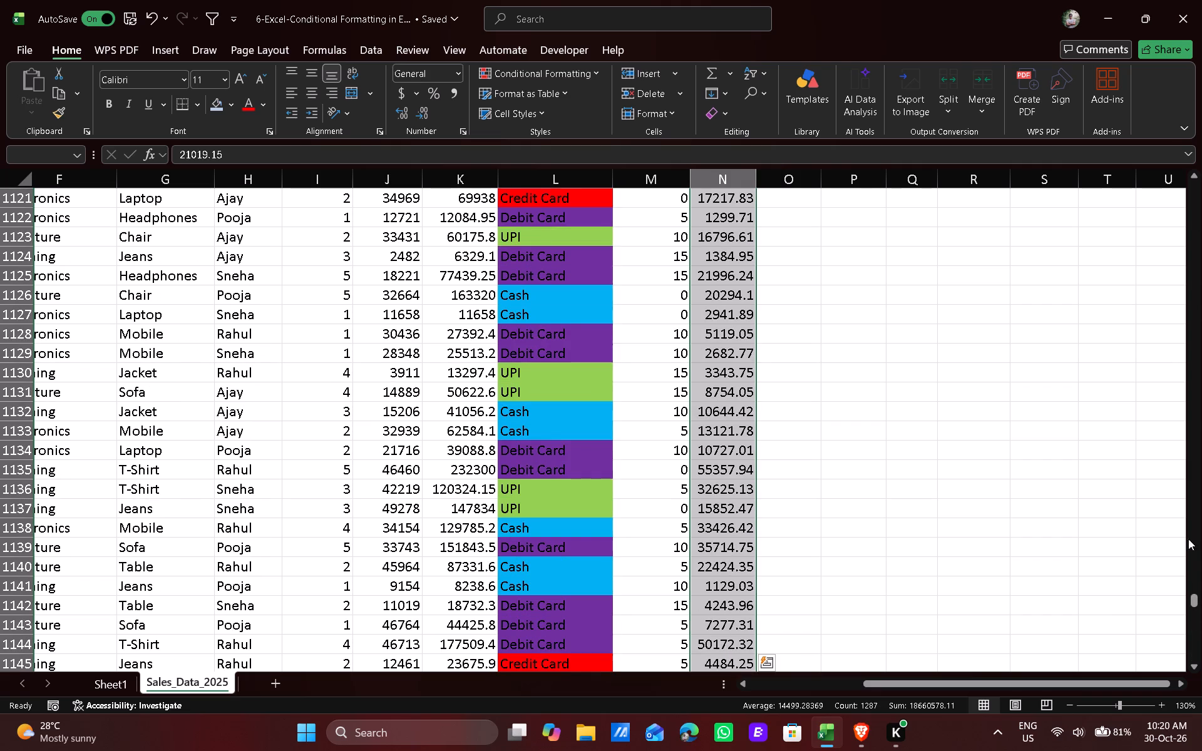
drag(1194, 593, 1201, 518)
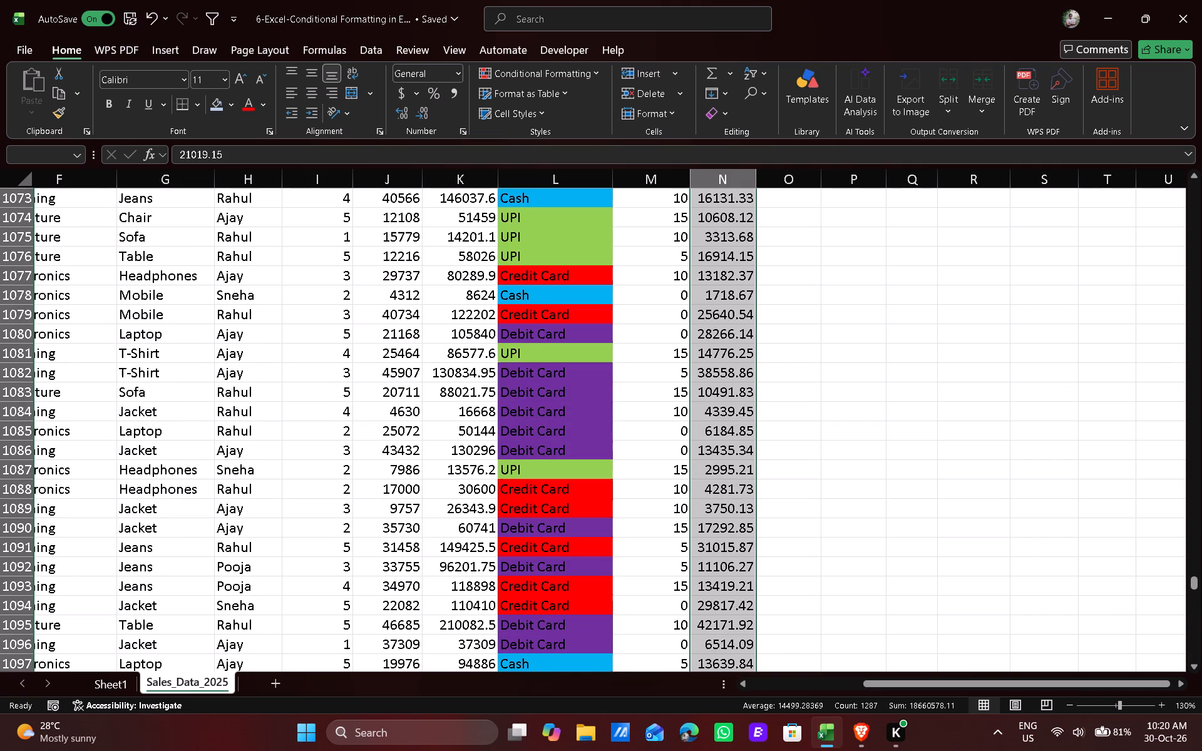
drag(1201, 518, 1201, 262)
drag(1195, 591, 1194, 571)
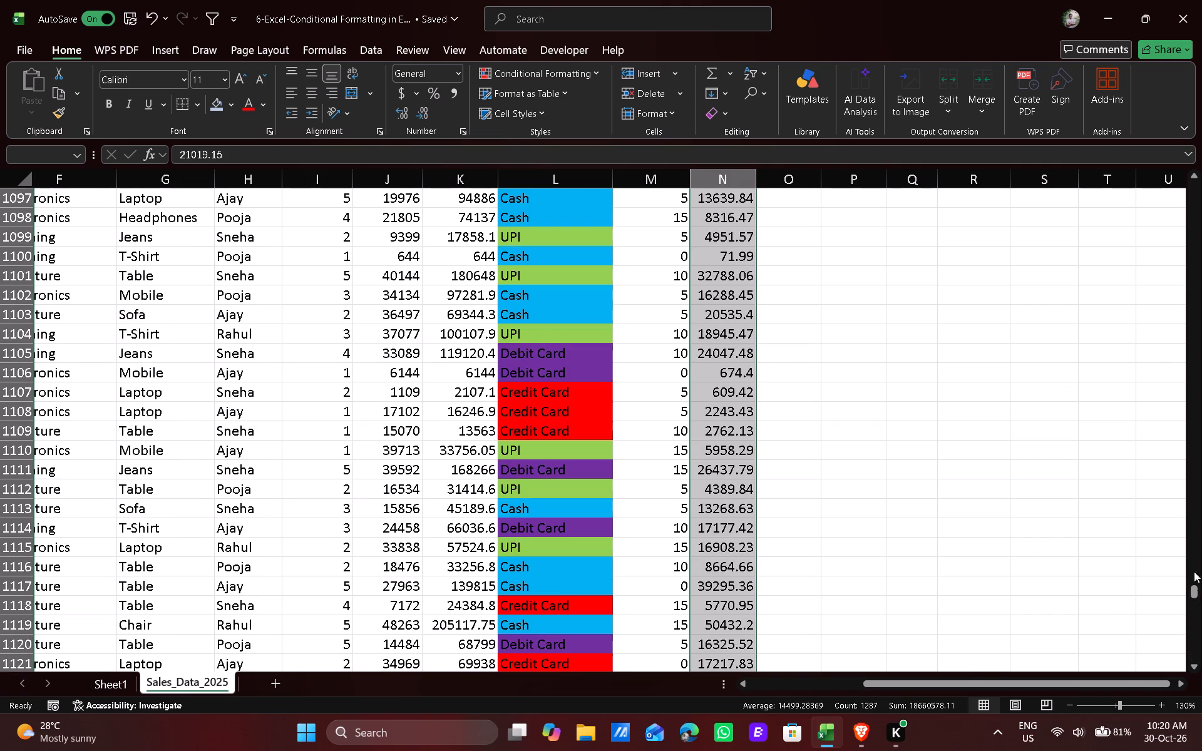
drag(1194, 571, 1189, 536)
drag(1194, 597, 1201, 552)
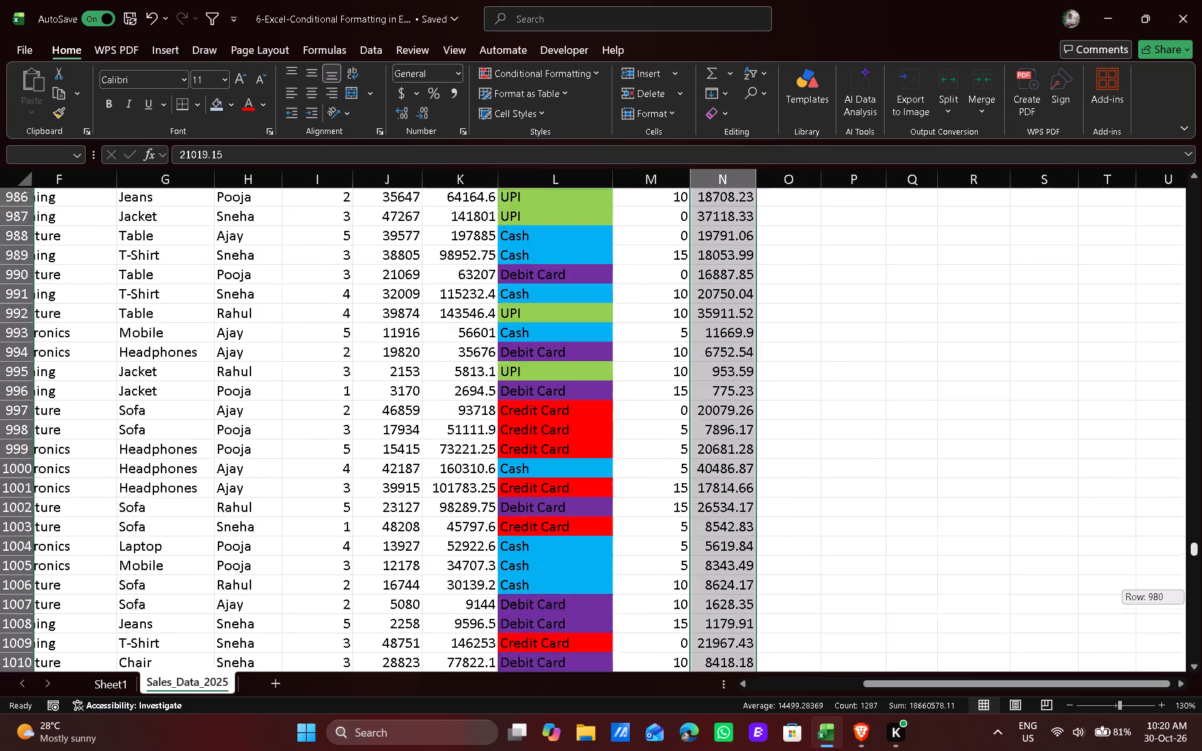
drag(1201, 552, 1201, 174)
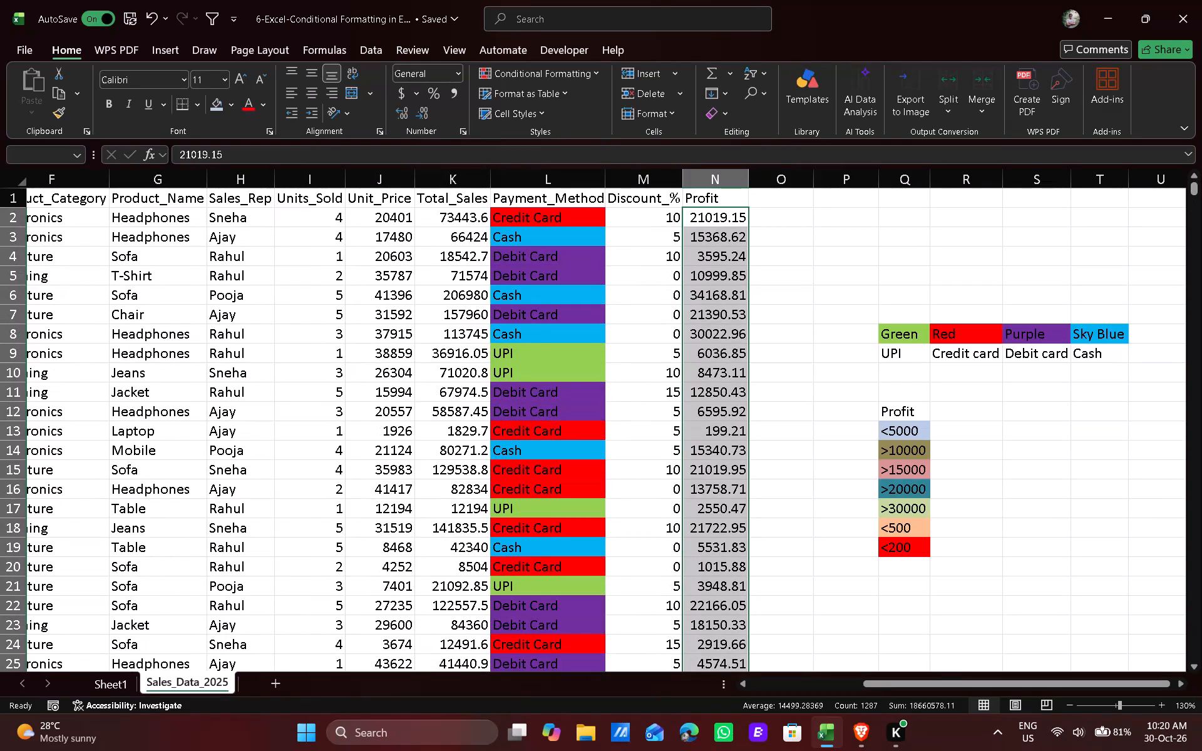
click(587, 66)
click(553, 309)
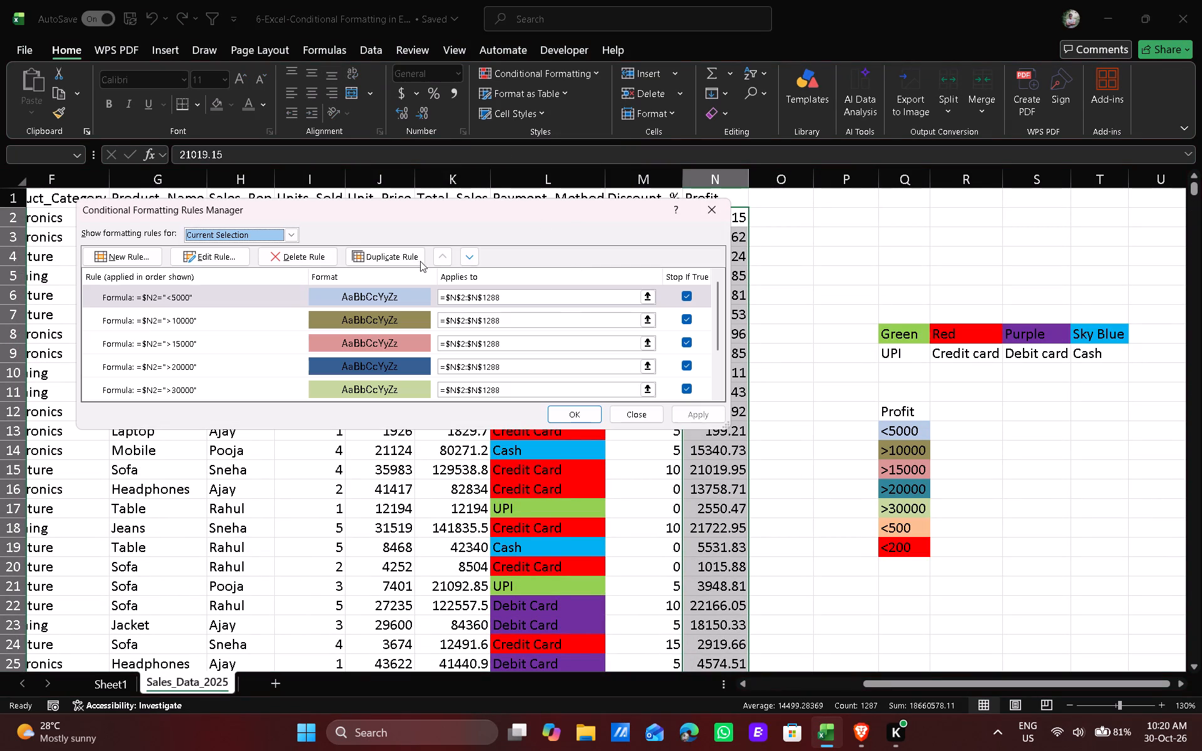
double_click(229, 306)
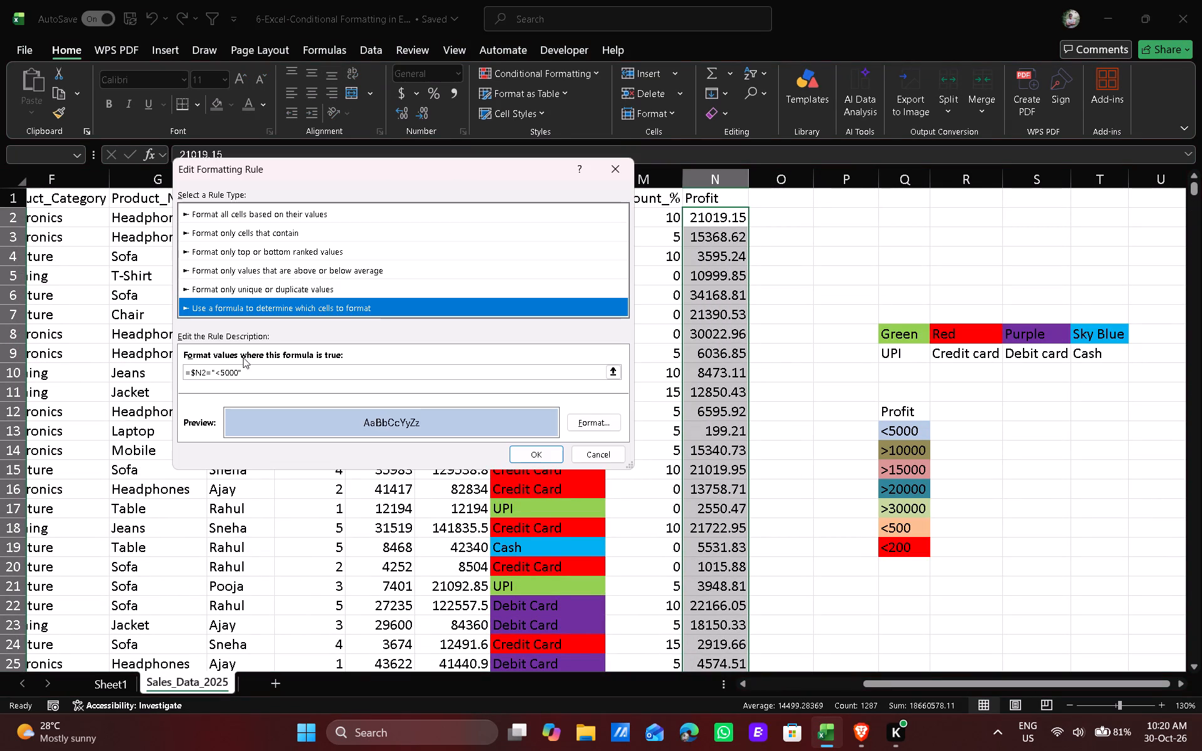
click(199, 364)
click(199, 372)
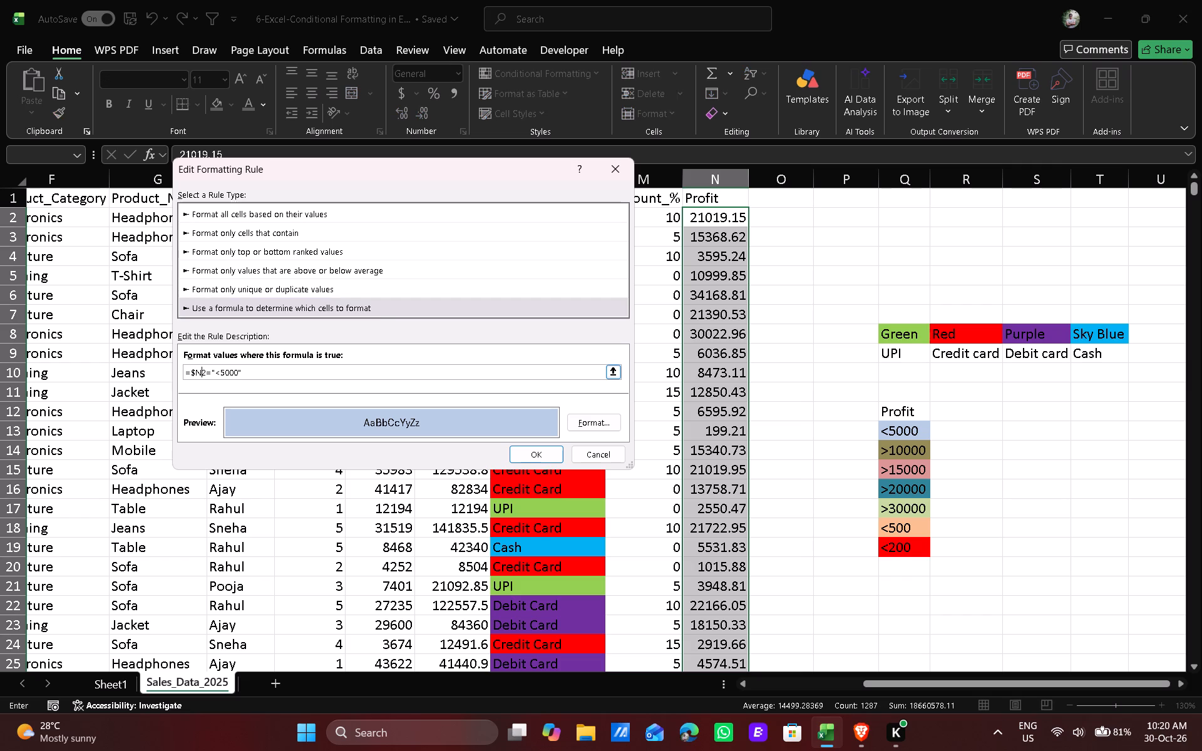
click(205, 374)
key(BackSpace)
key(BackSpace)
key(BackSpace)
key(BackSpace)
key(BackSpace)
key(BackSpace)
key(BackSpace)
key(BackSpace)
key(BackSpace)
click(719, 213)
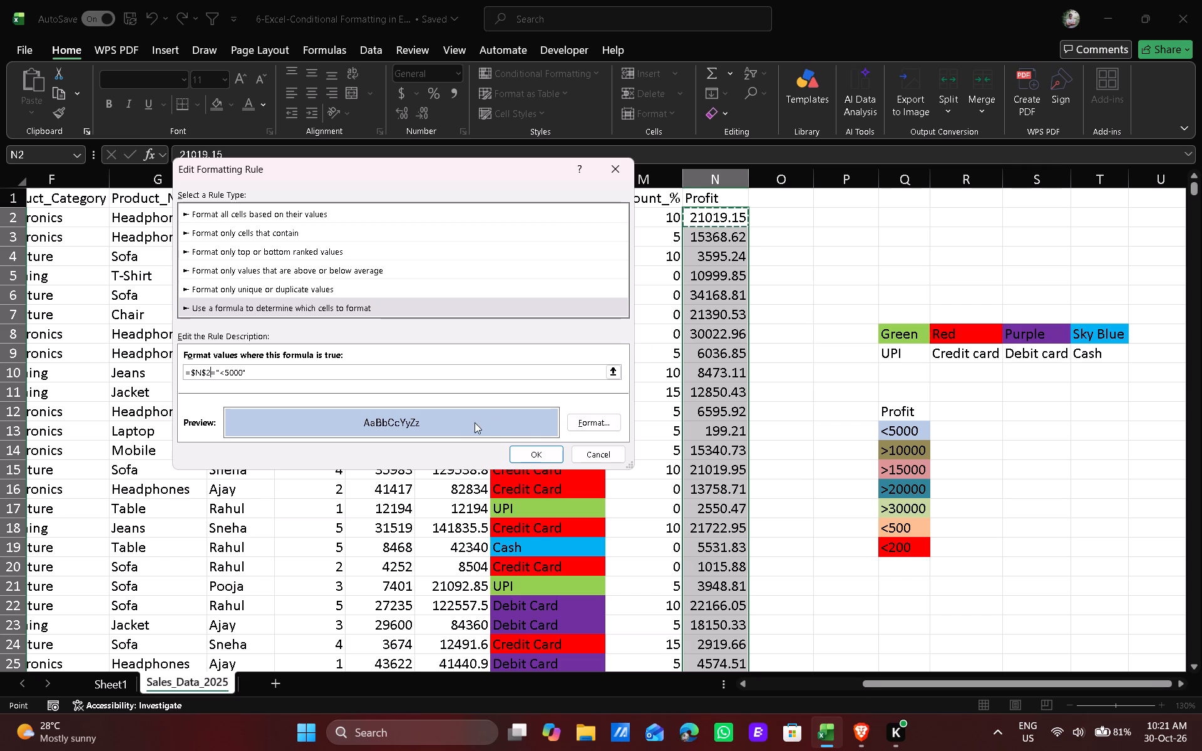
click(540, 459)
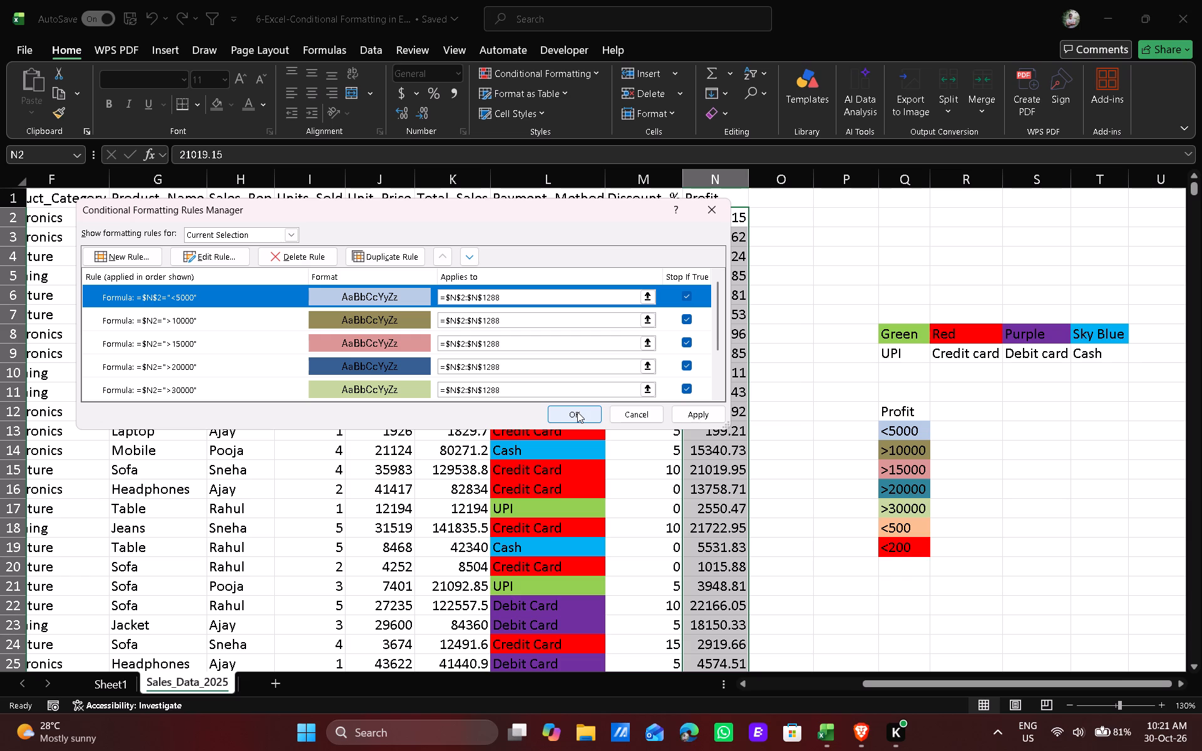
click(577, 412)
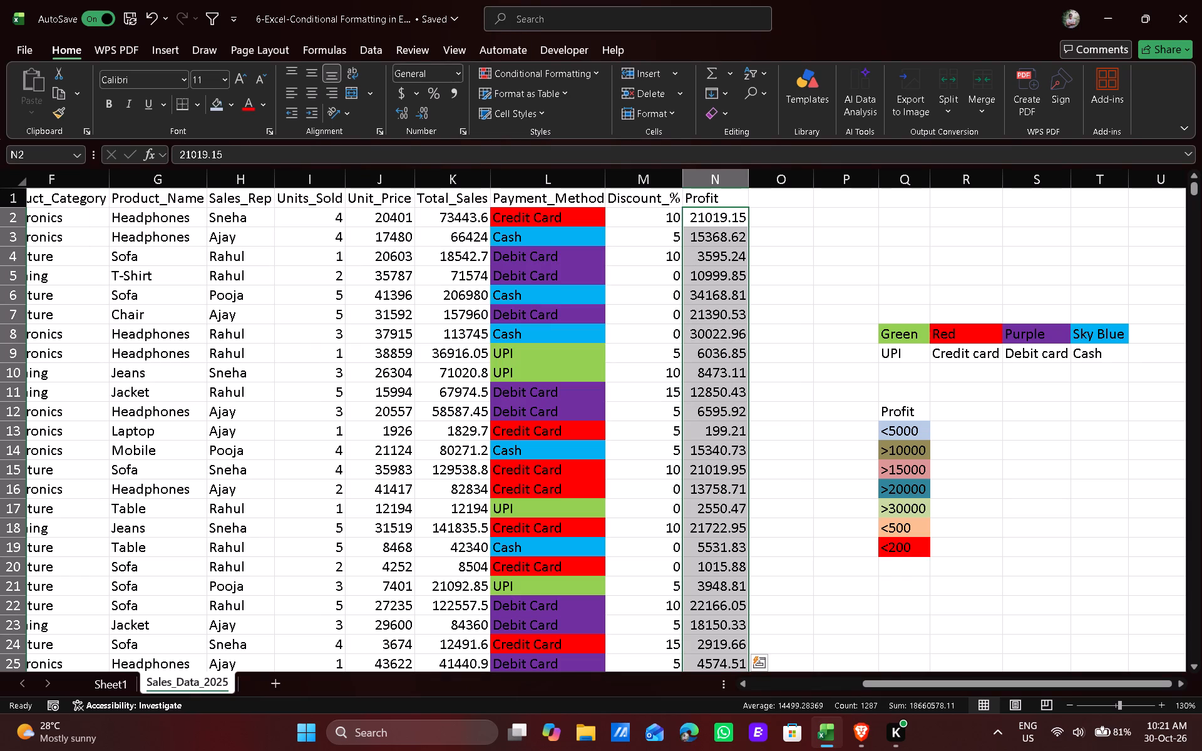
Look down the Profit column to about row 310 to check whether the edited <5000 rule colours any cells.
scroll(714, 347, down, 7)
scroll(694, 401, down, 4)
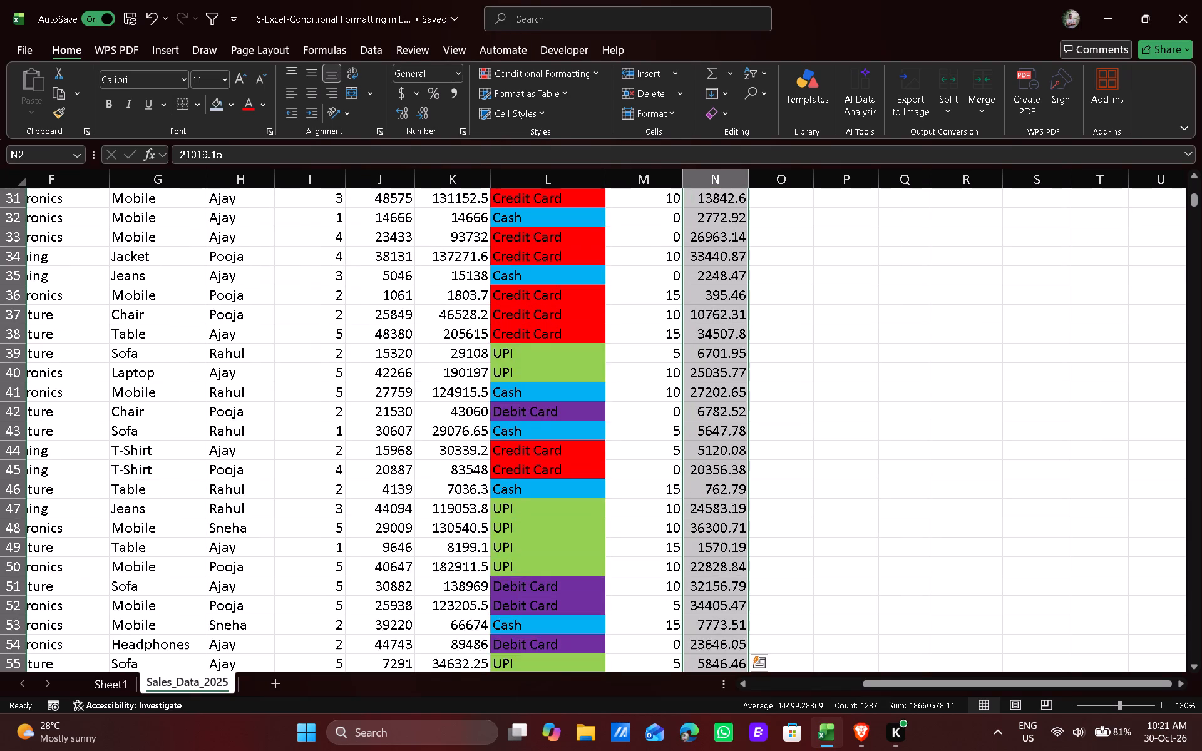
scroll(694, 401, down, 8)
scroll(694, 401, up, 1)
scroll(694, 401, down, 8)
scroll(694, 401, up, 1)
scroll(694, 401, down, 13)
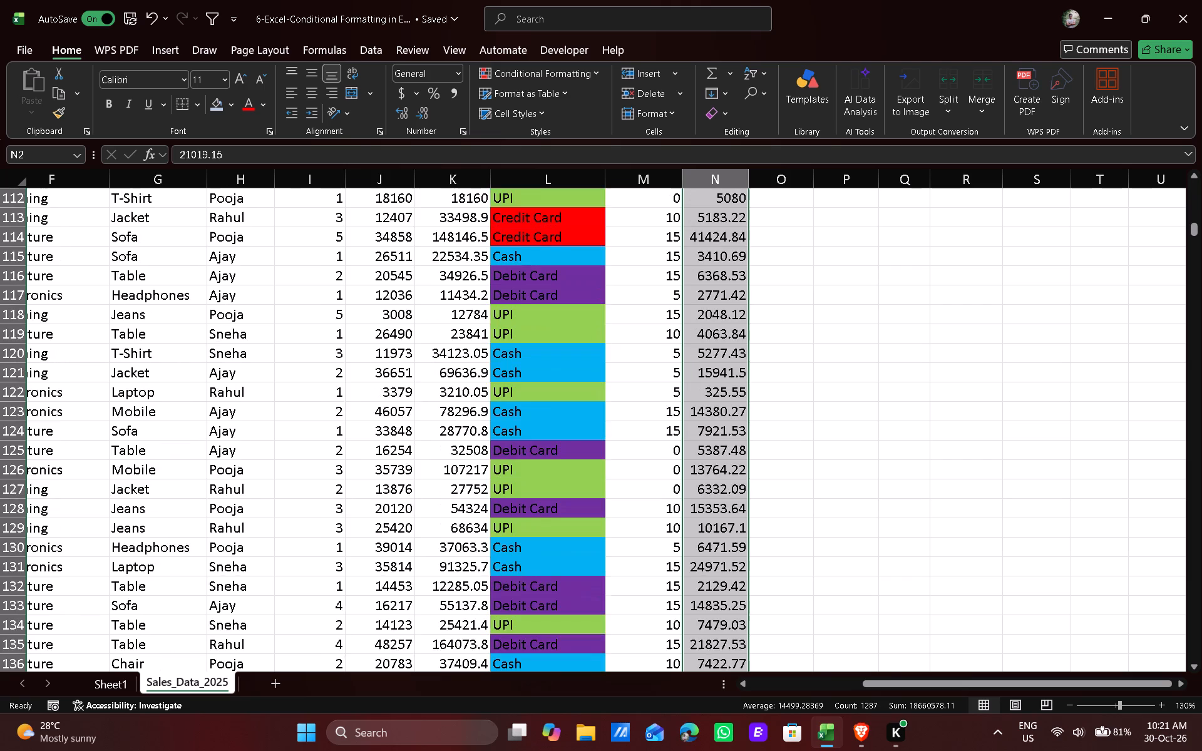
scroll(694, 401, down, 20)
scroll(694, 401, down, 9)
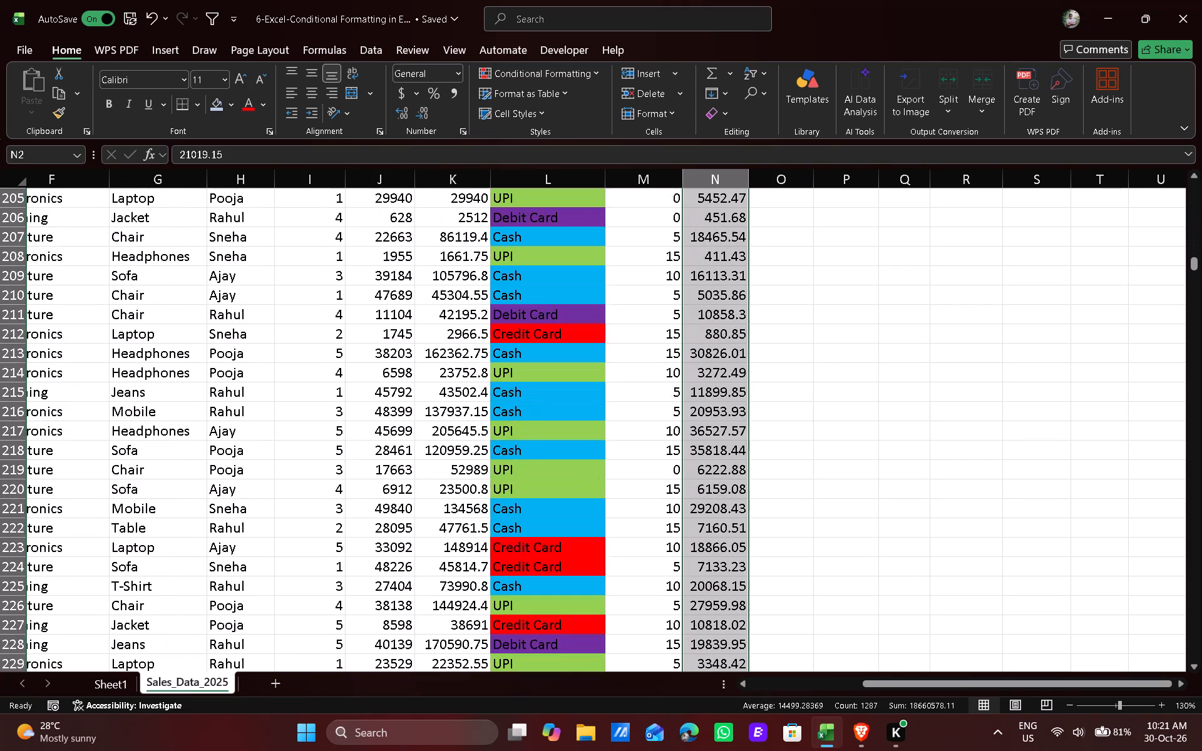
scroll(694, 401, down, 3)
scroll(694, 401, up, 1)
scroll(694, 401, down, 20)
scroll(694, 401, down, 5)
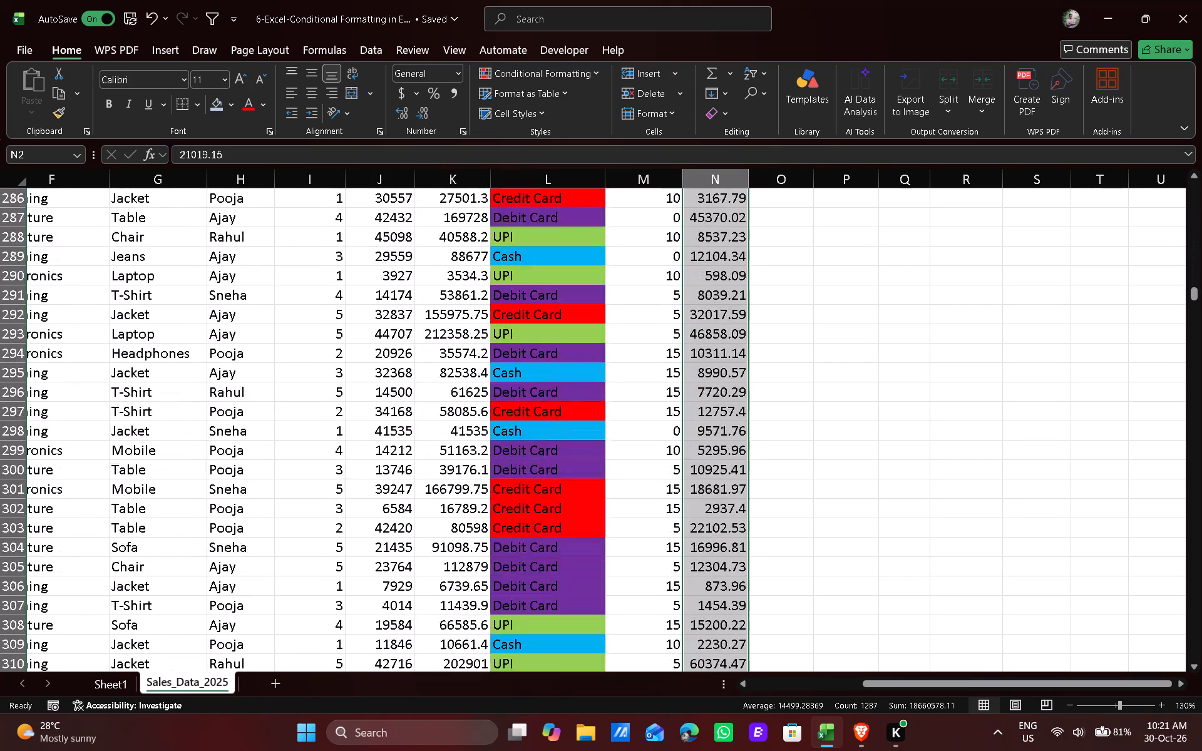
scroll(694, 401, down, 3)
scroll(694, 401, up, 1)
scroll(694, 401, down, 3)
scroll(694, 401, up, 1)
scroll(694, 401, down, 4)
scroll(690, 401, up, 9)
scroll(721, 192, up, 6)
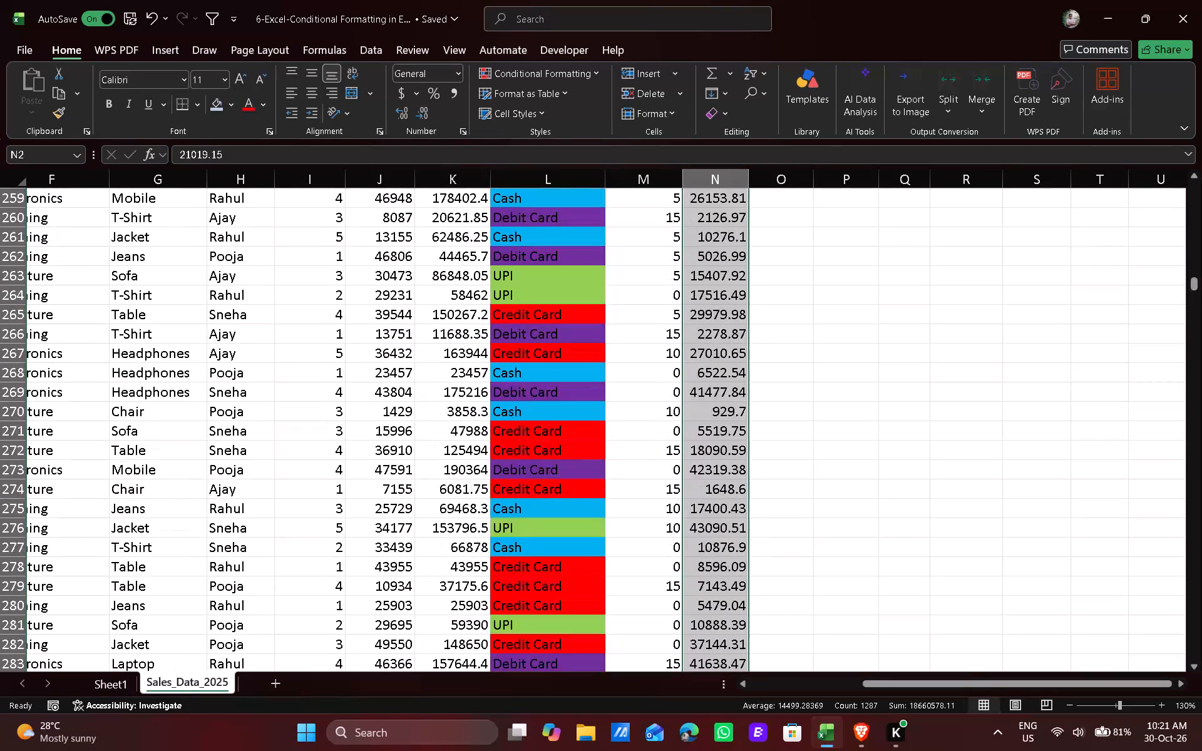
scroll(721, 192, up, 14)
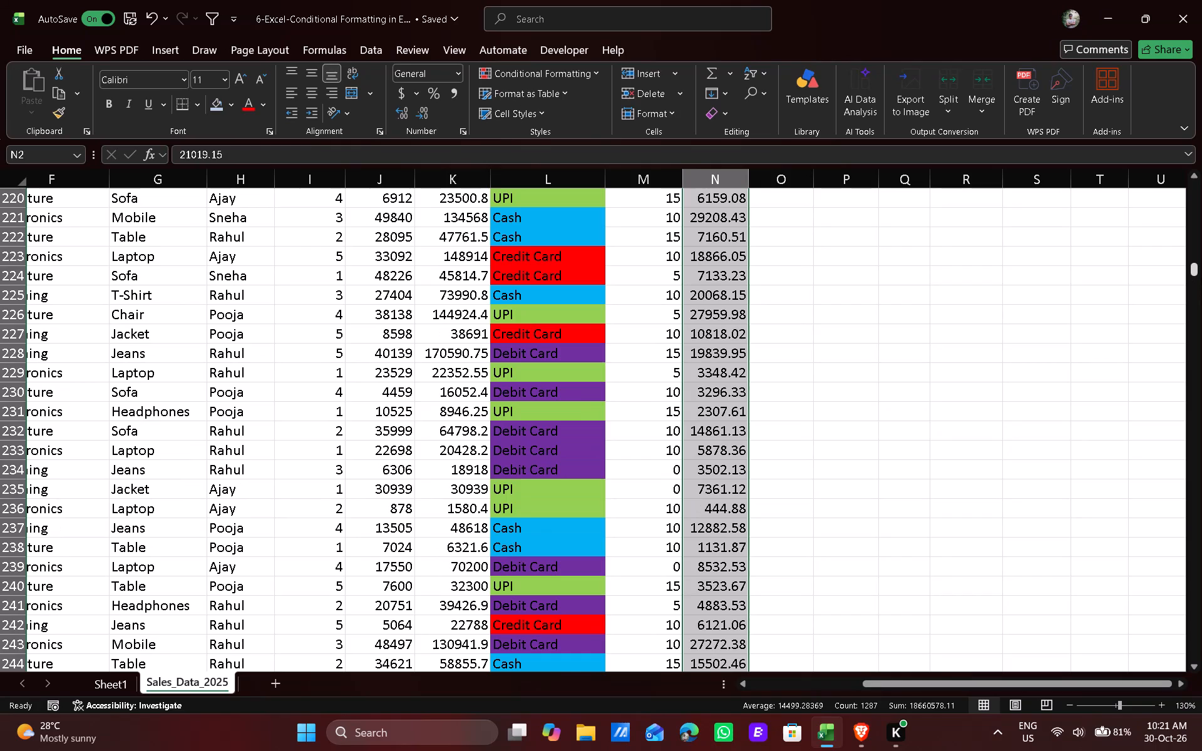
drag(1196, 275, 1191, 164)
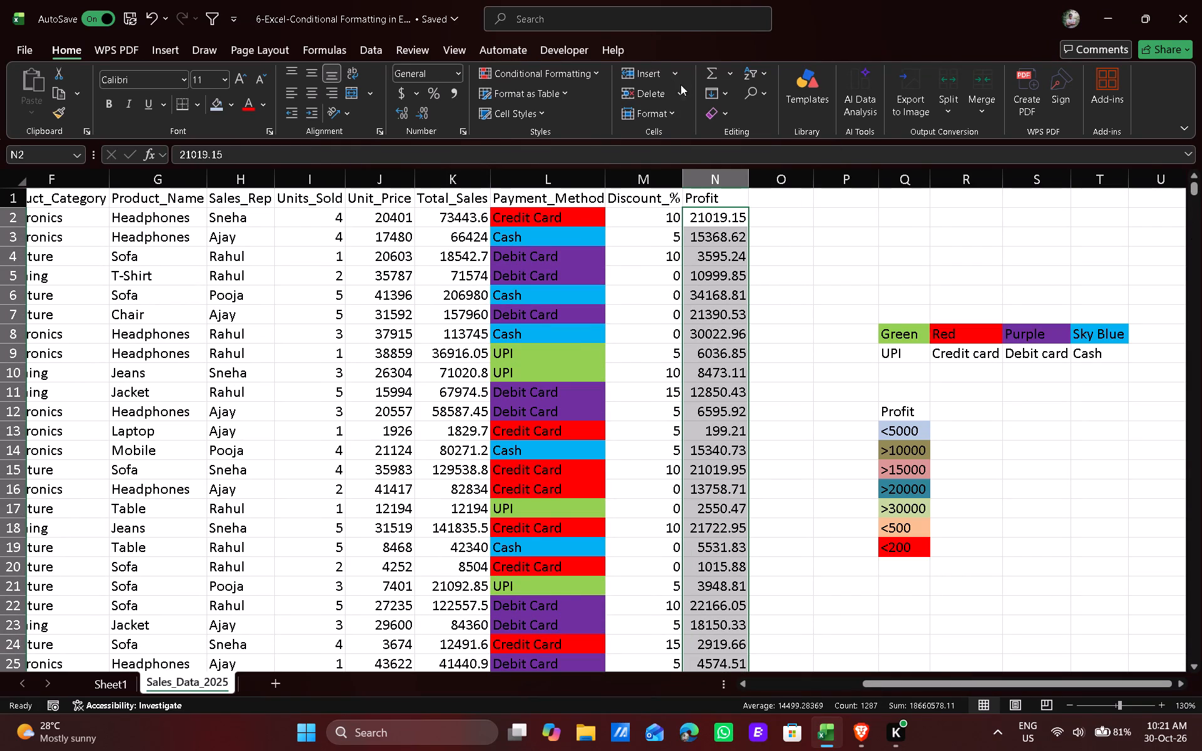
Review the conditional formatting rules of the selected Profit values against all rules on the worksheet, including the Payment_Method ones.
click(546, 68)
click(521, 302)
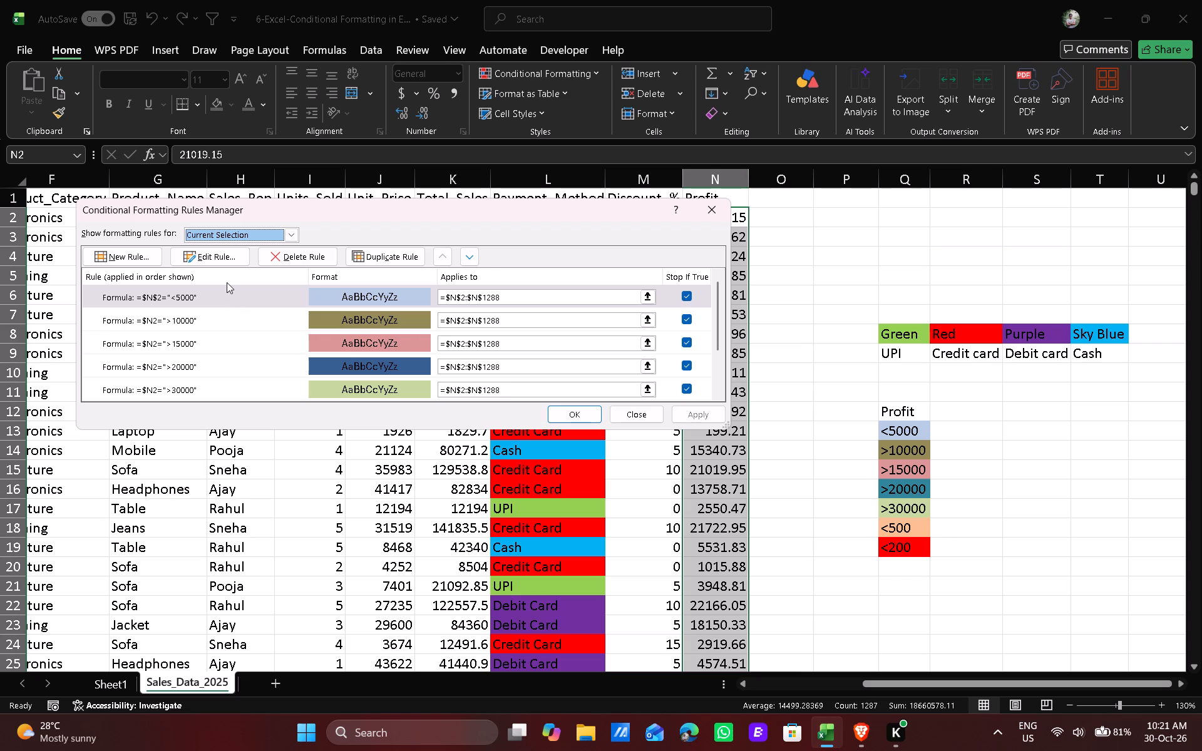
scroll(210, 326, down, 6)
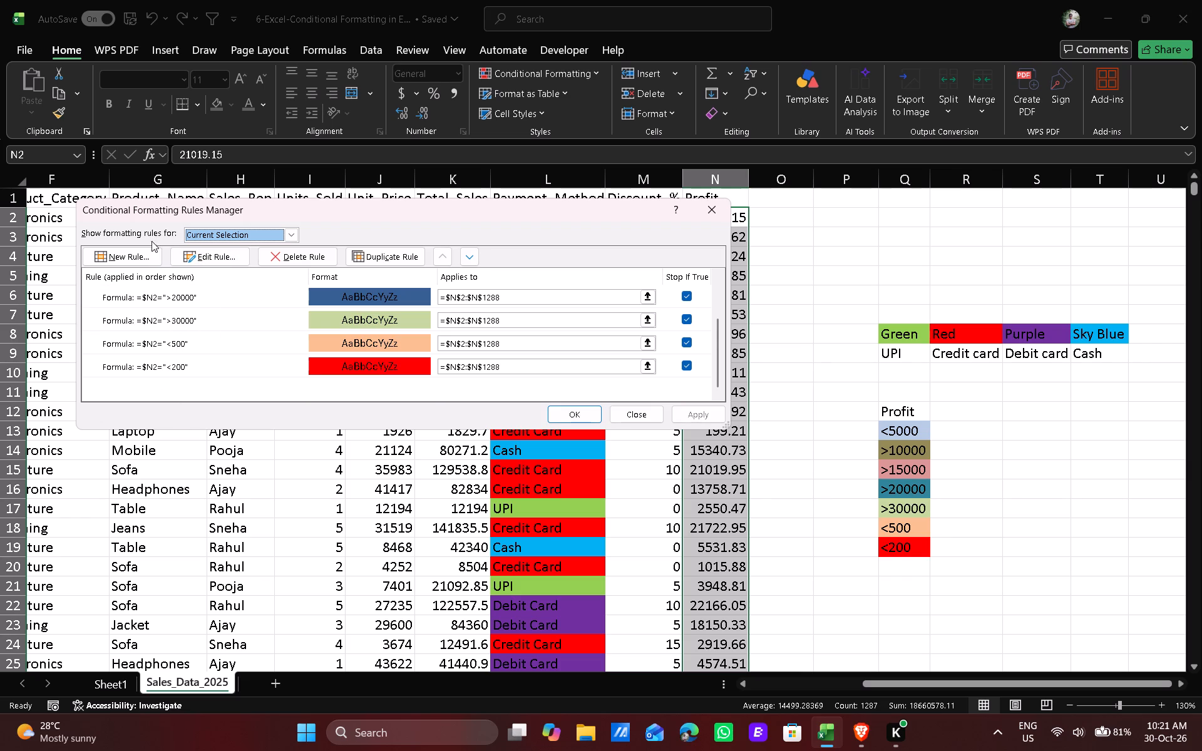
click(220, 236)
click(217, 257)
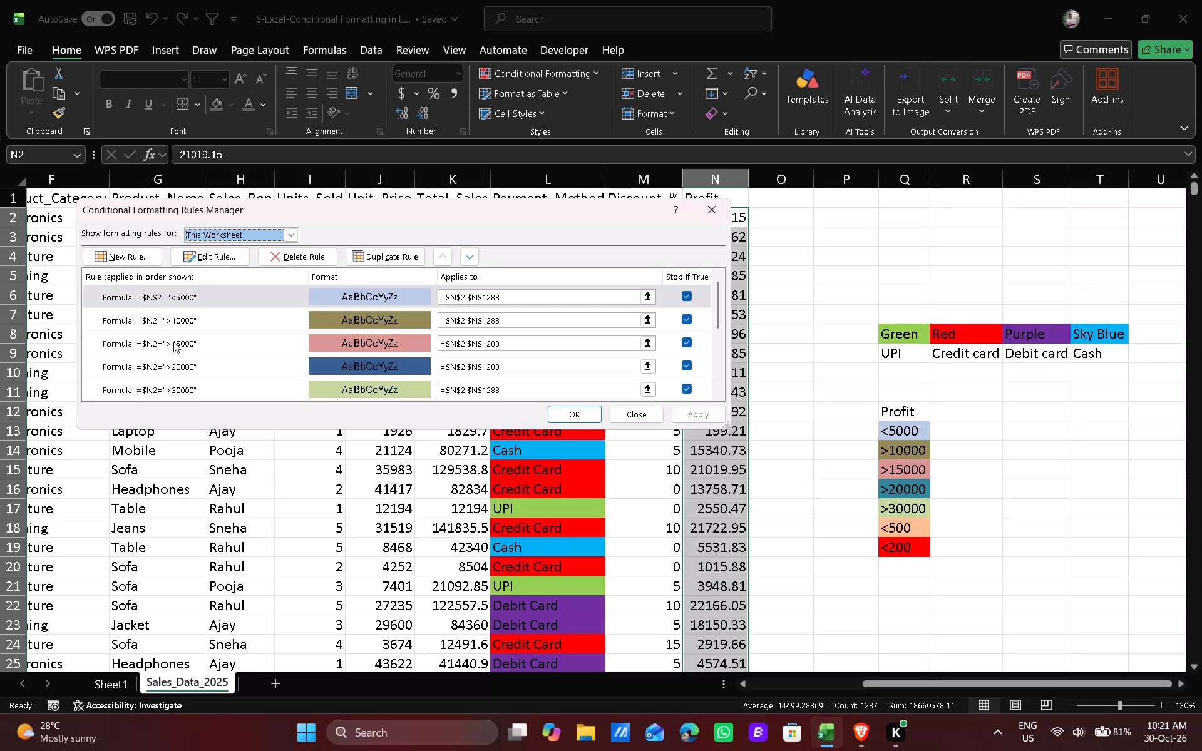
scroll(196, 348, down, 7)
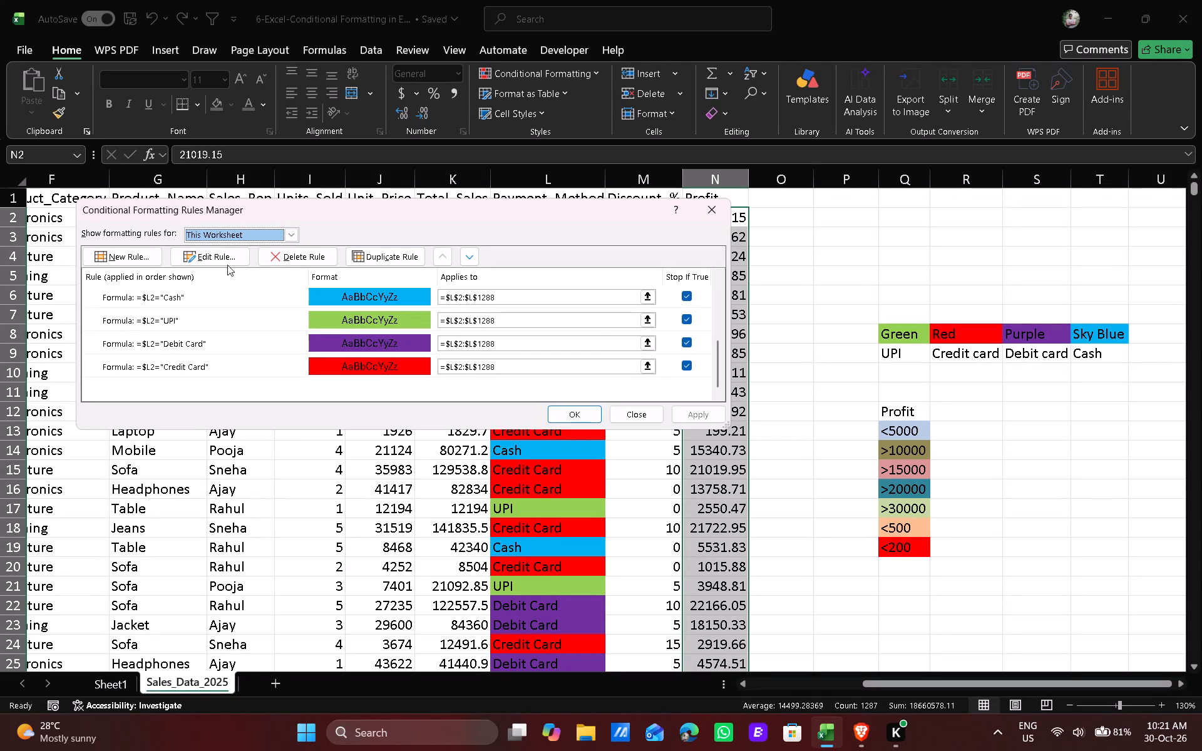
scroll(183, 322, up, 9)
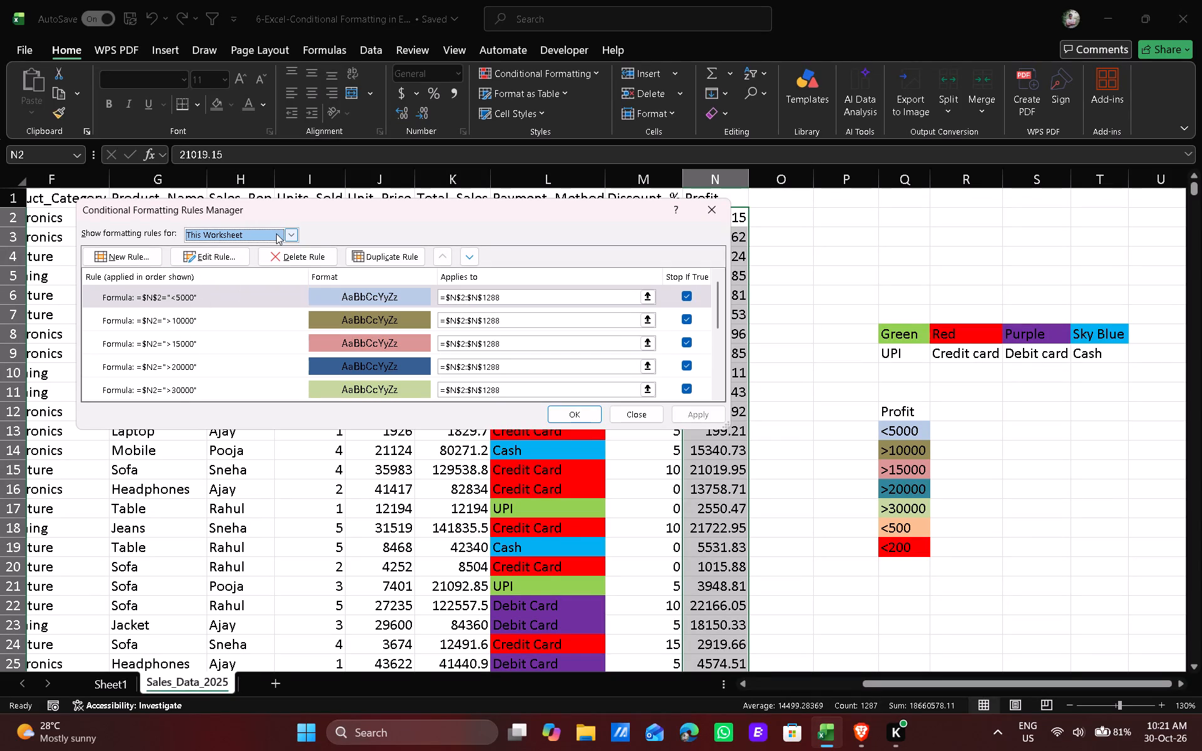
click(292, 235)
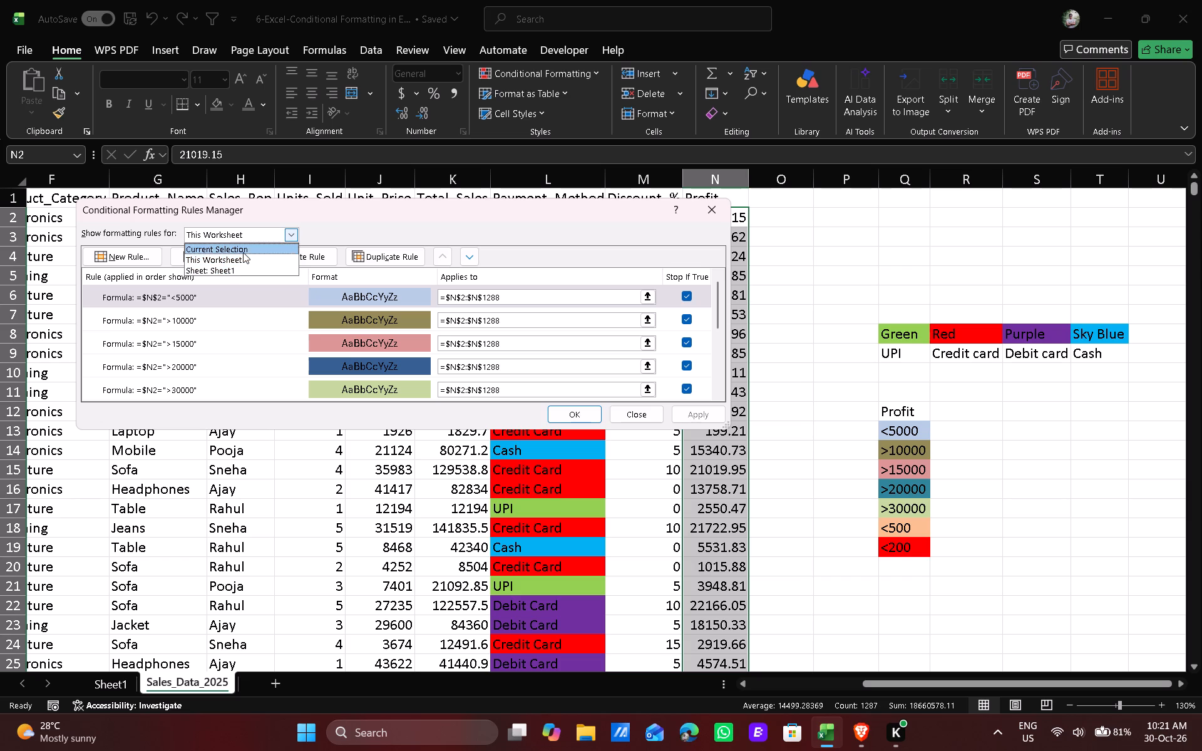
click(242, 249)
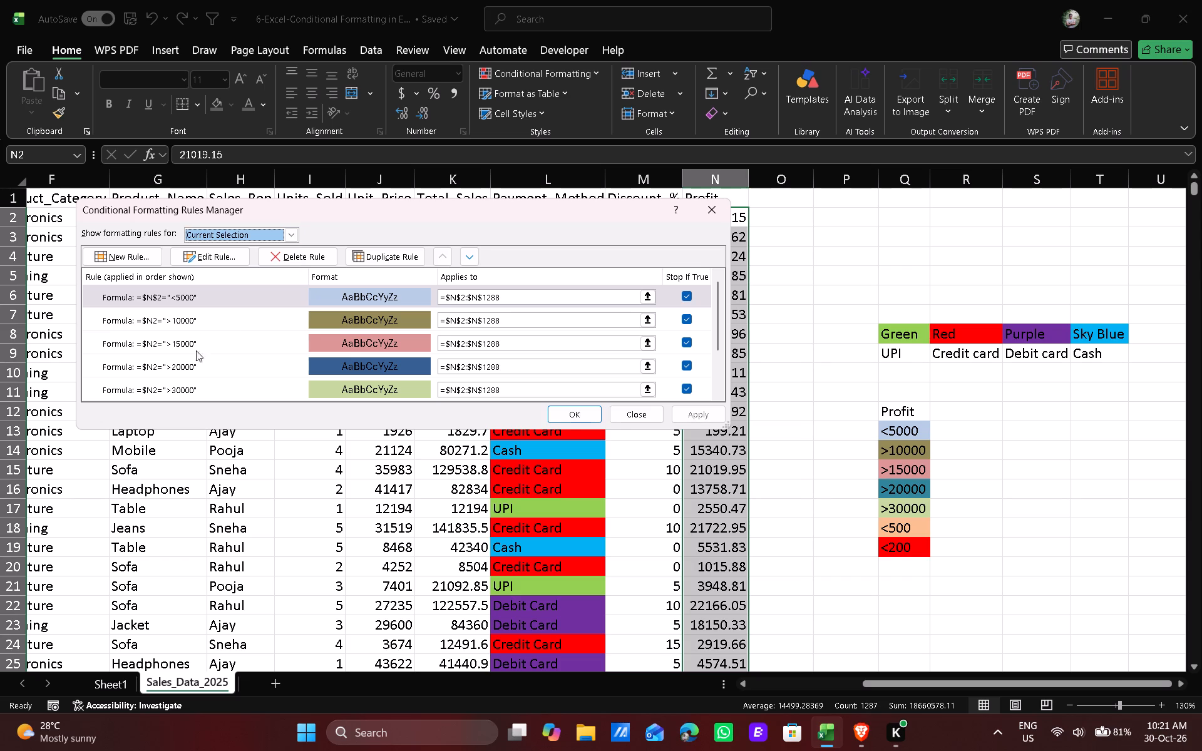
scroll(218, 335, down, 4)
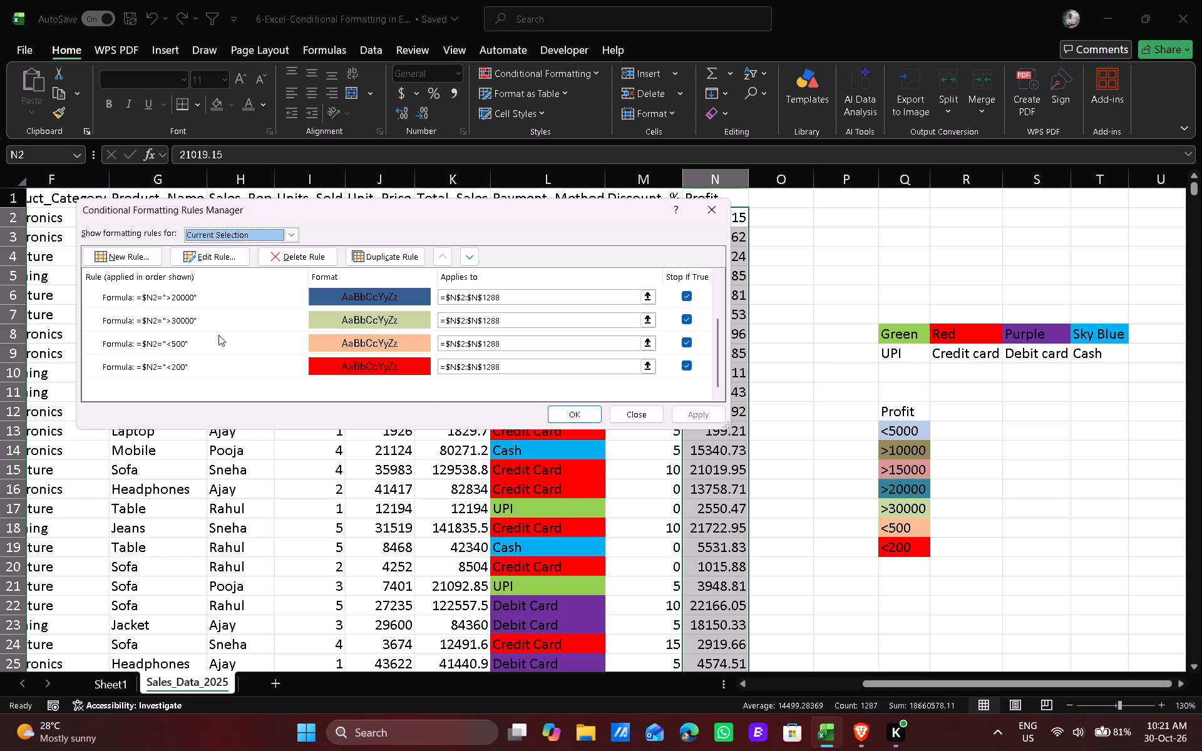
scroll(215, 337, up, 3)
Edit the <5000 rule's formula for the Profit values to =$N2="<=5000" and apply it.
double_click(163, 295)
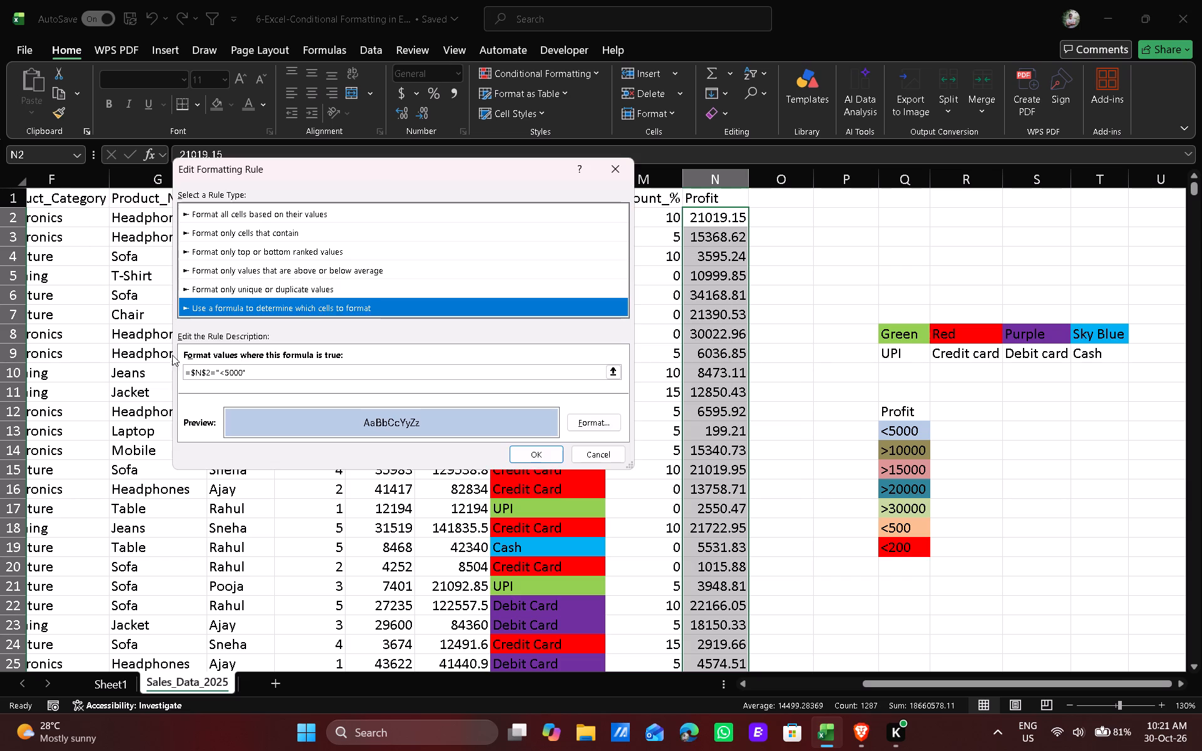
click(203, 372)
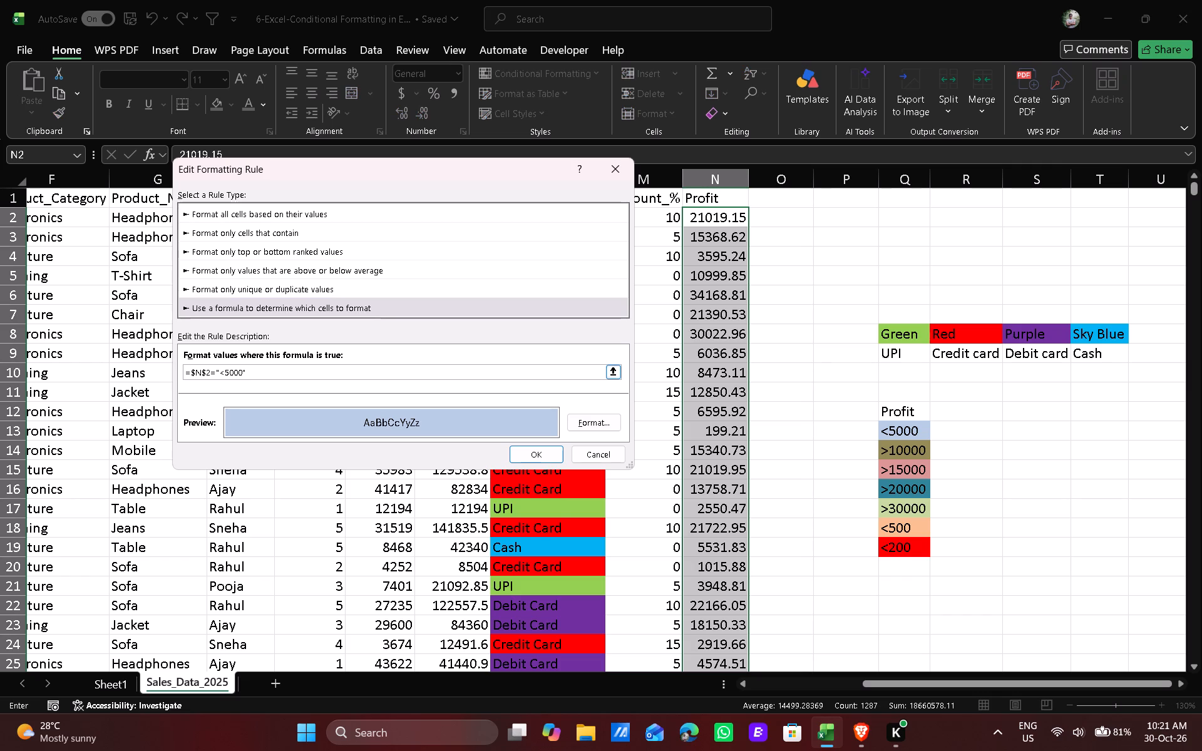
click(203, 367)
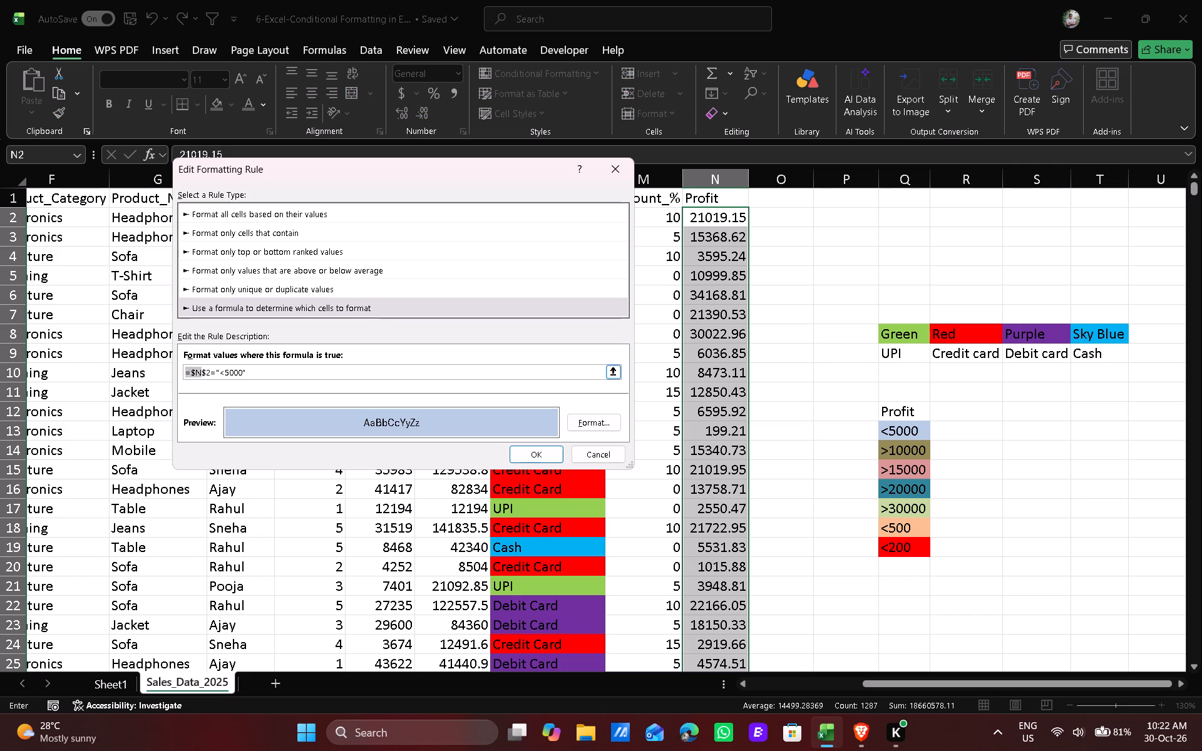
click(204, 370)
key(BackSpace)
click(220, 370)
key(equal)
click(538, 458)
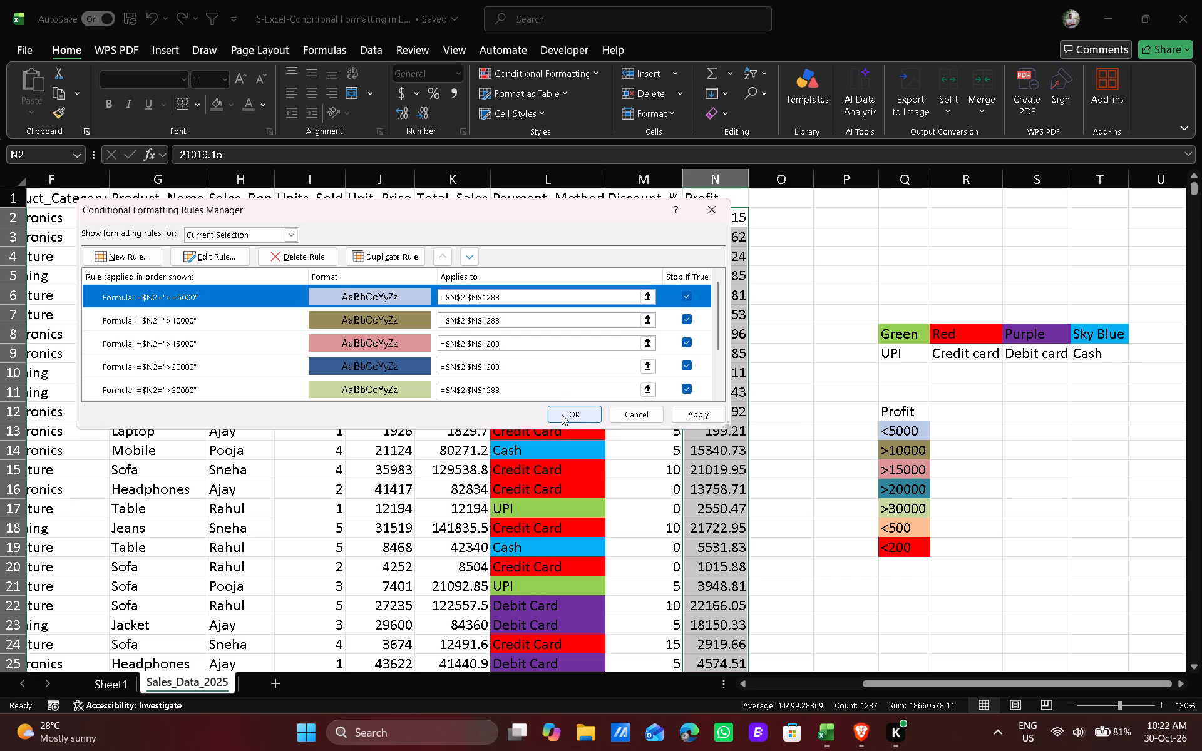
click(562, 414)
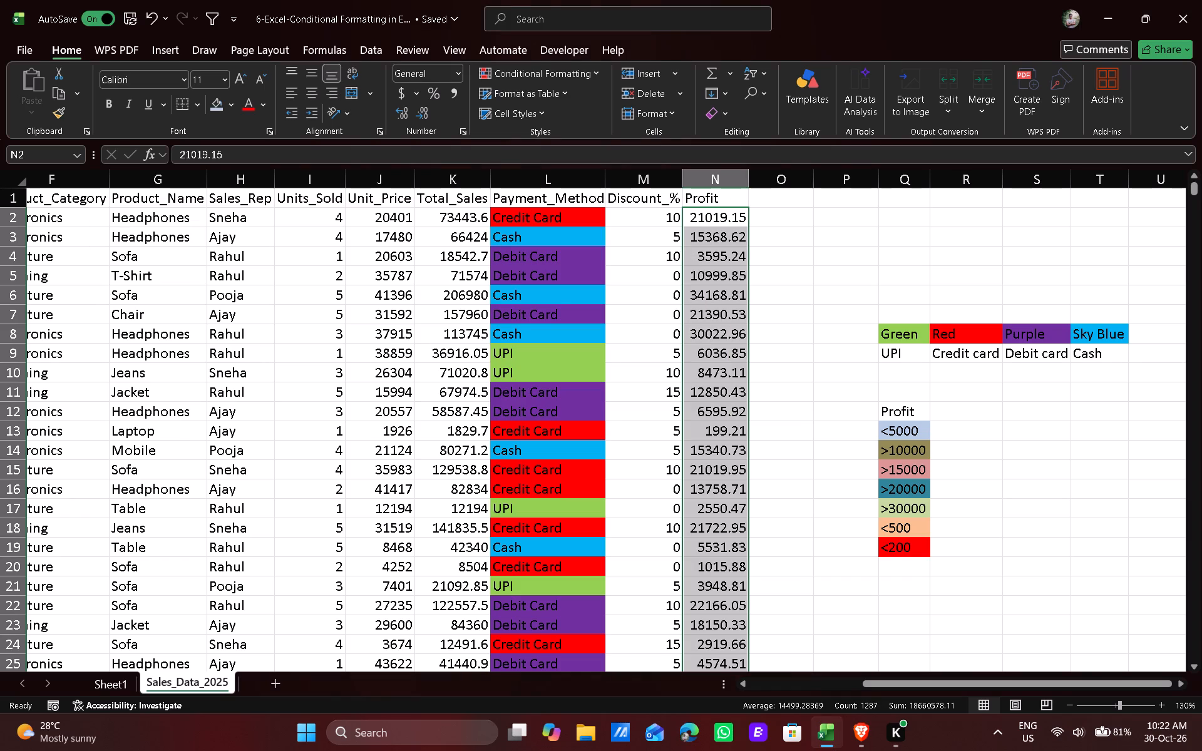
Look through the Profit column down to row 1288 to check whether the edited rule colours any cells.
scroll(713, 355, down, 14)
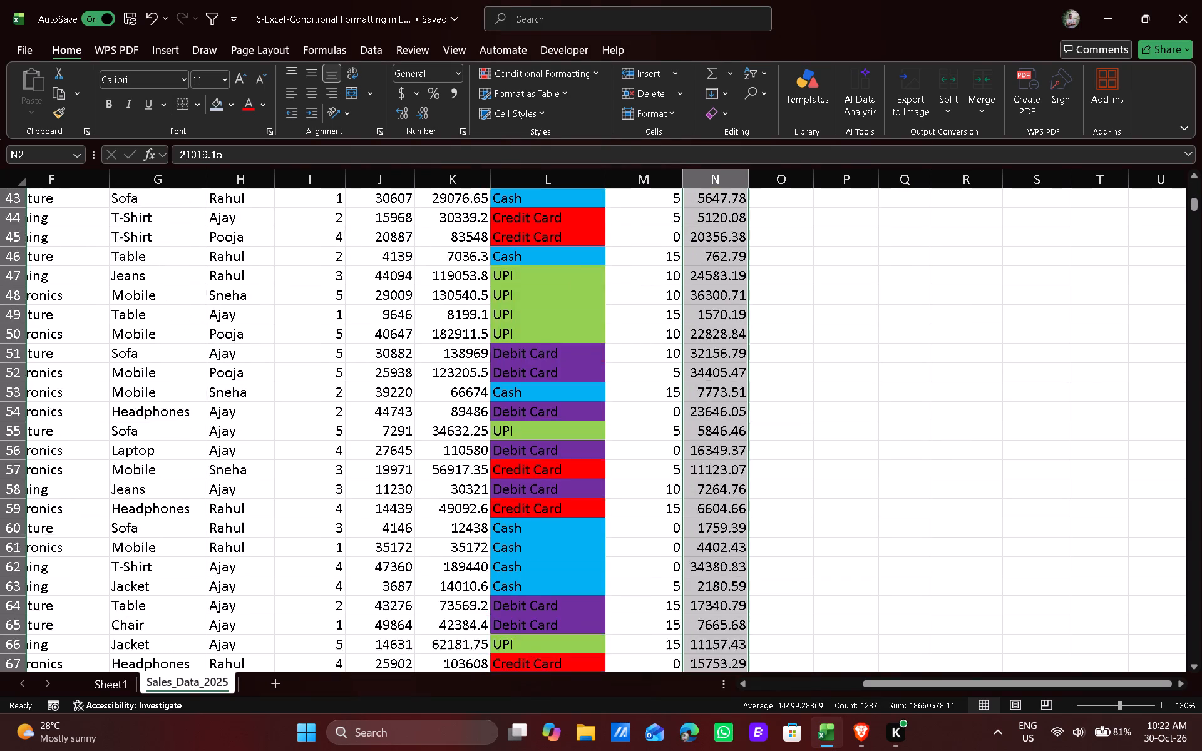
scroll(726, 355, down, 4)
scroll(726, 355, up, 1)
scroll(726, 355, down, 10)
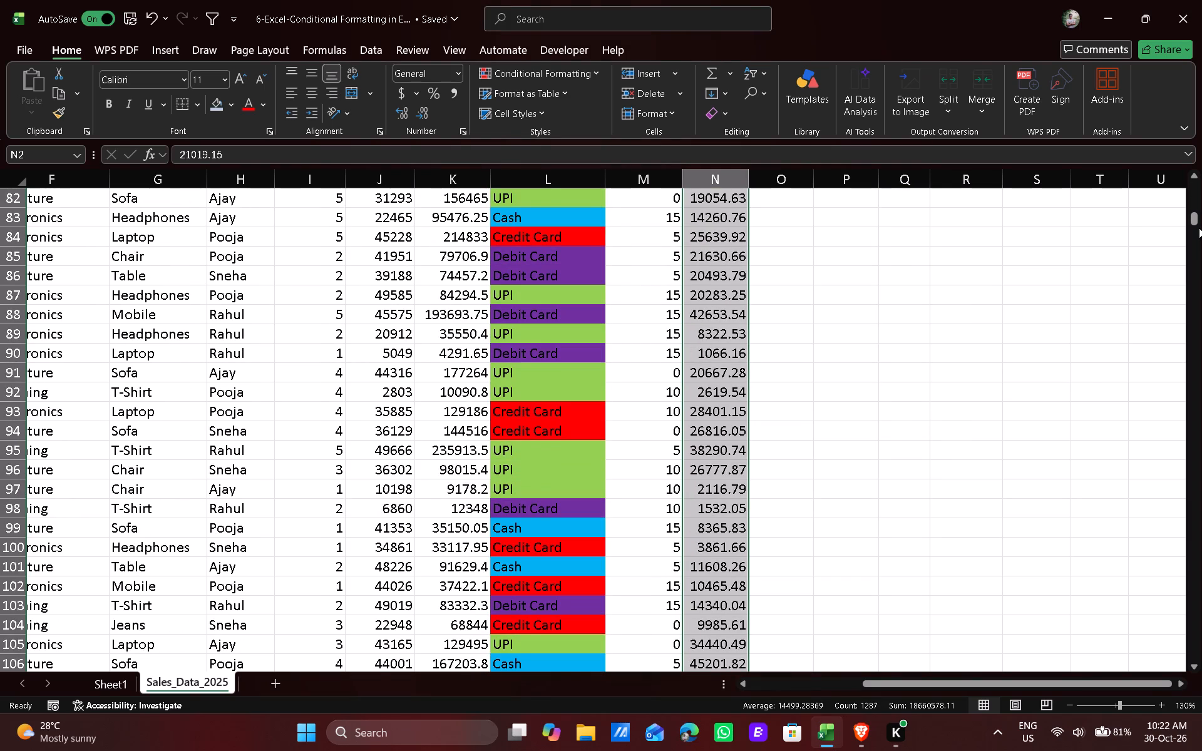
drag(1197, 220, 1197, 357)
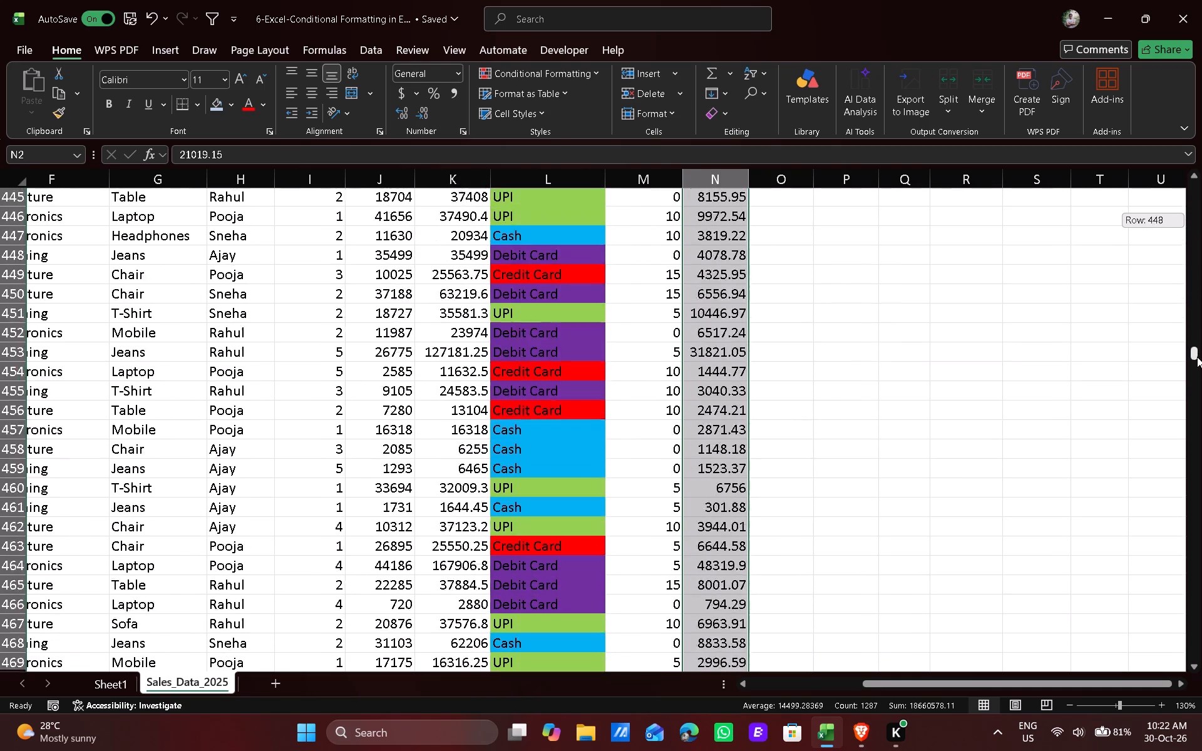
drag(1197, 357, 1200, 676)
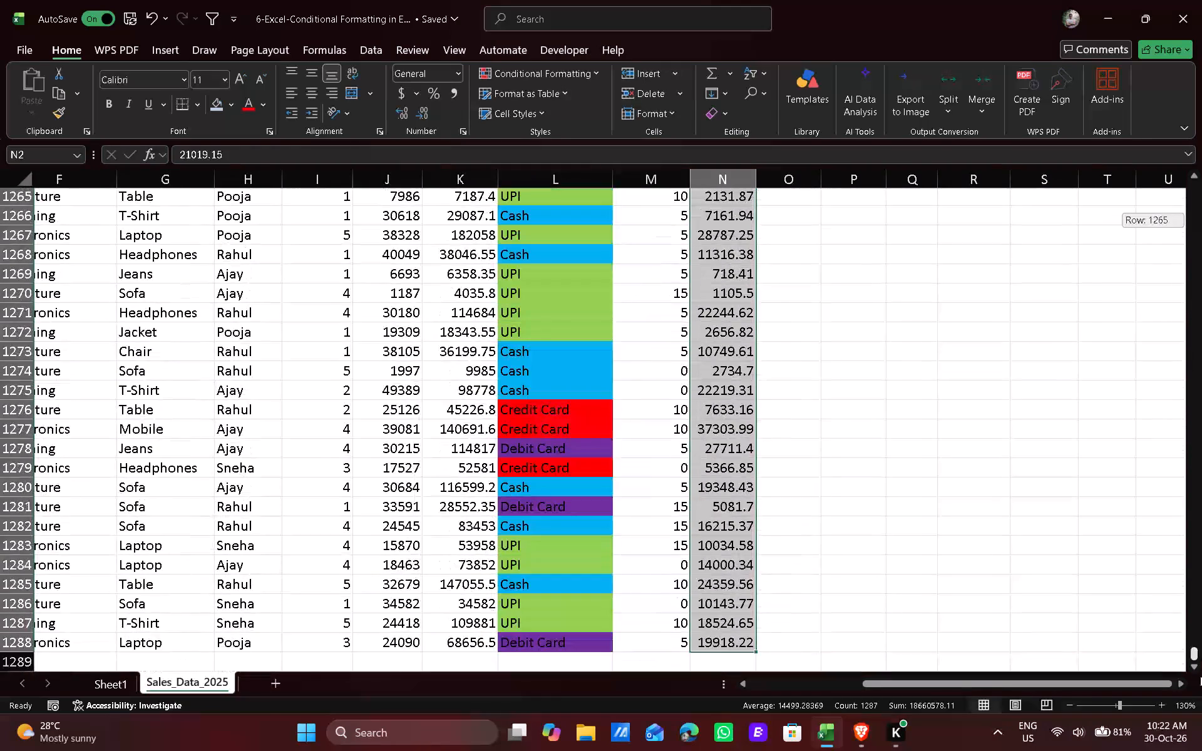
drag(1200, 676, 1162, 175)
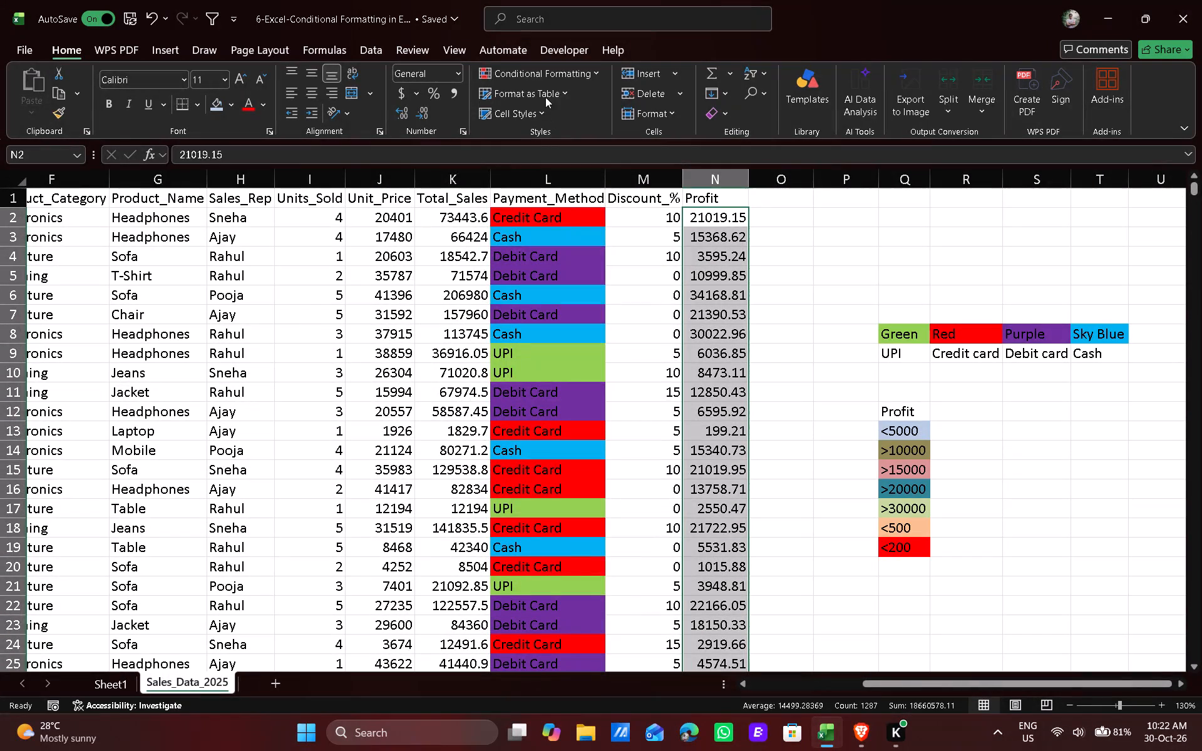
Edit the Profit column's <=5000 conditional formatting rule so its formula reads =$N2="1000 - 5000".
click(563, 73)
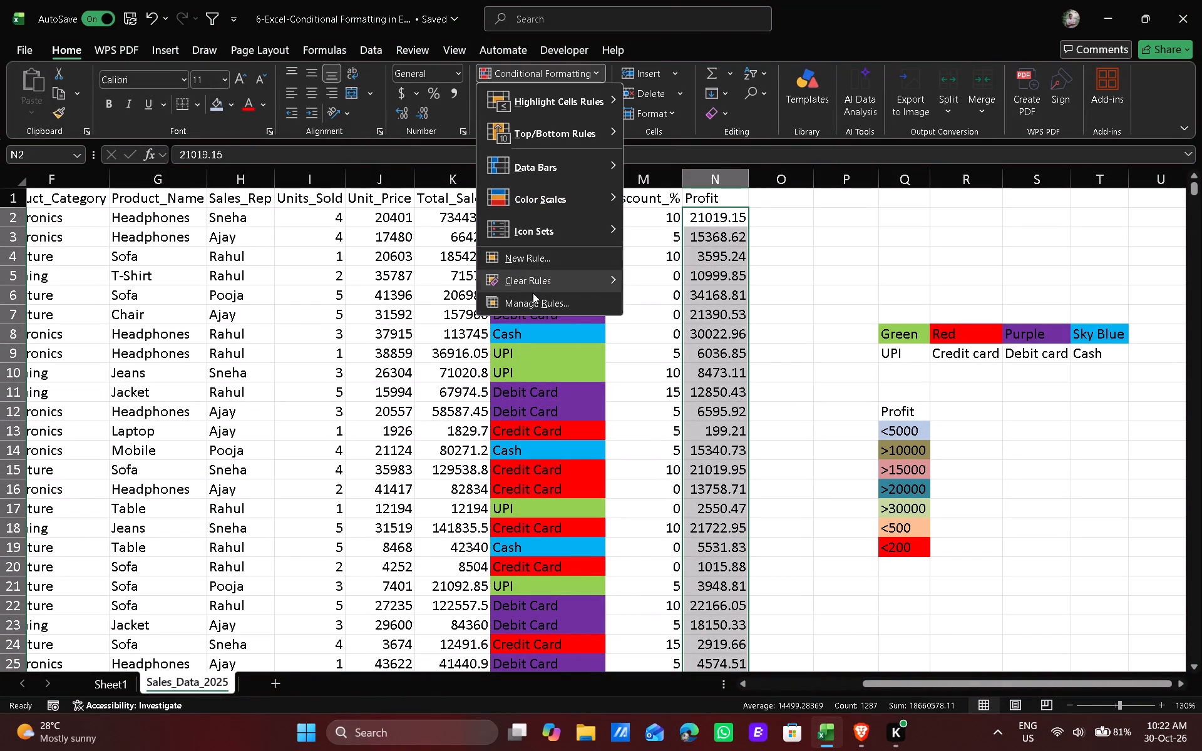
click(536, 304)
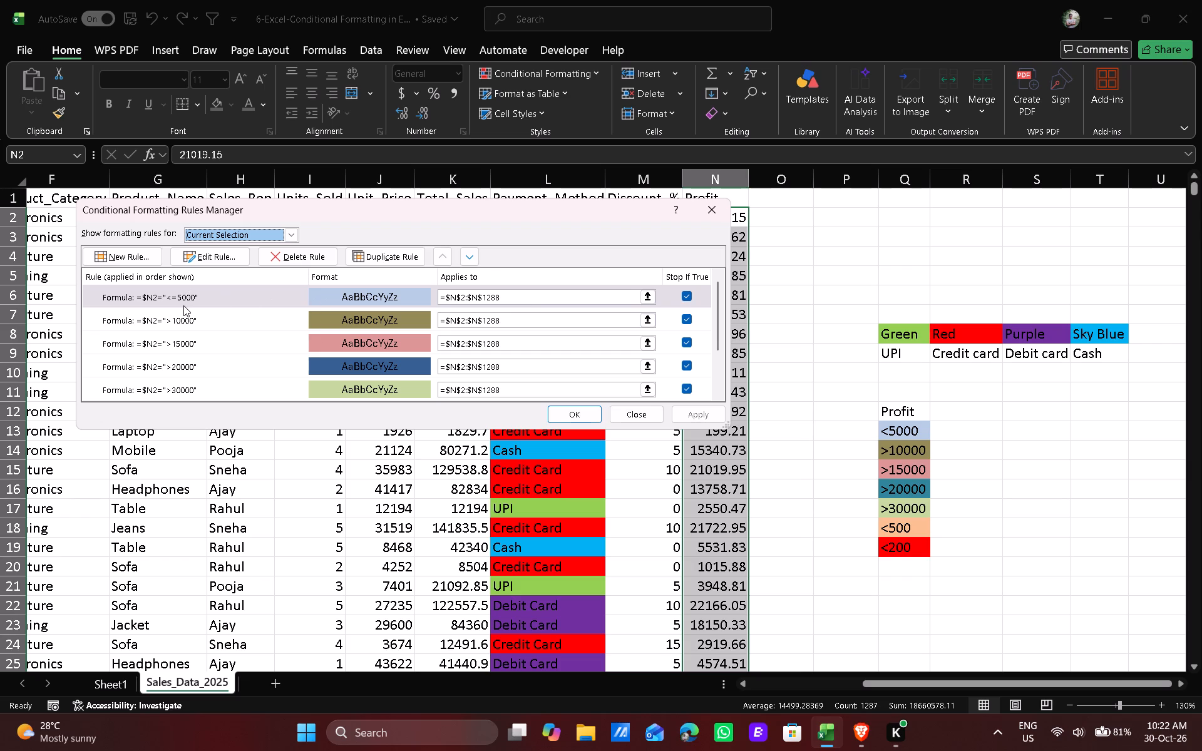
double_click(183, 302)
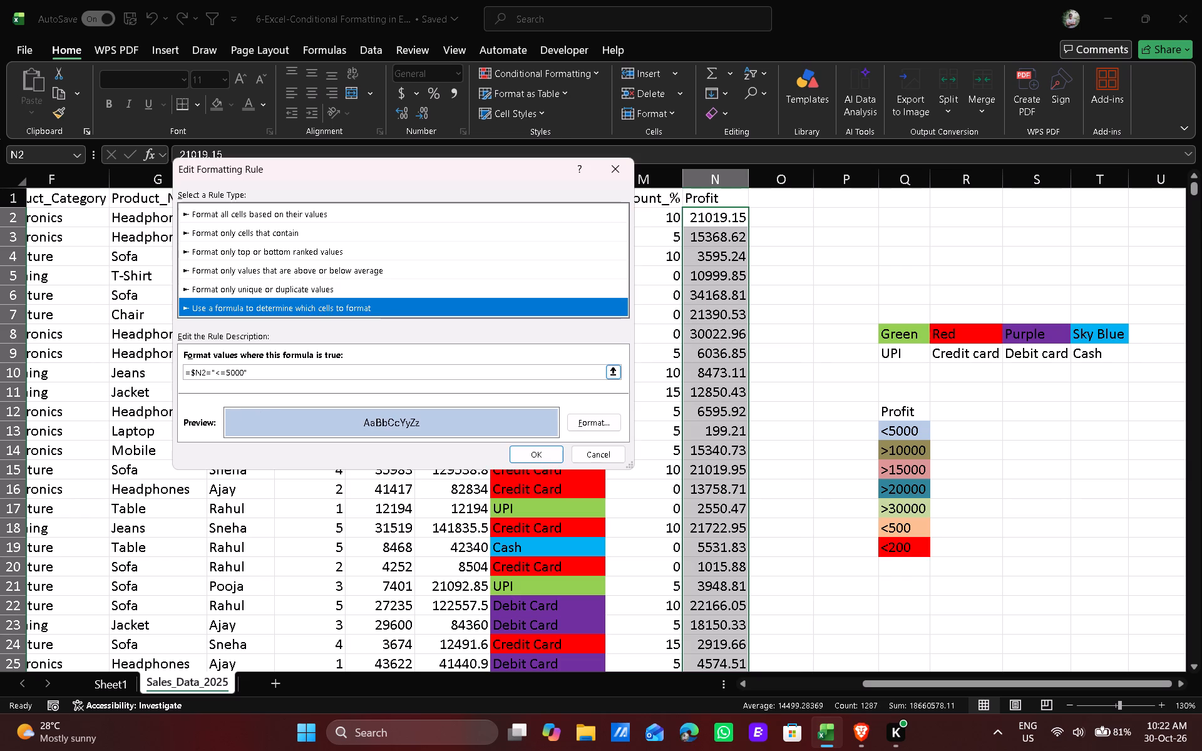
click(225, 370)
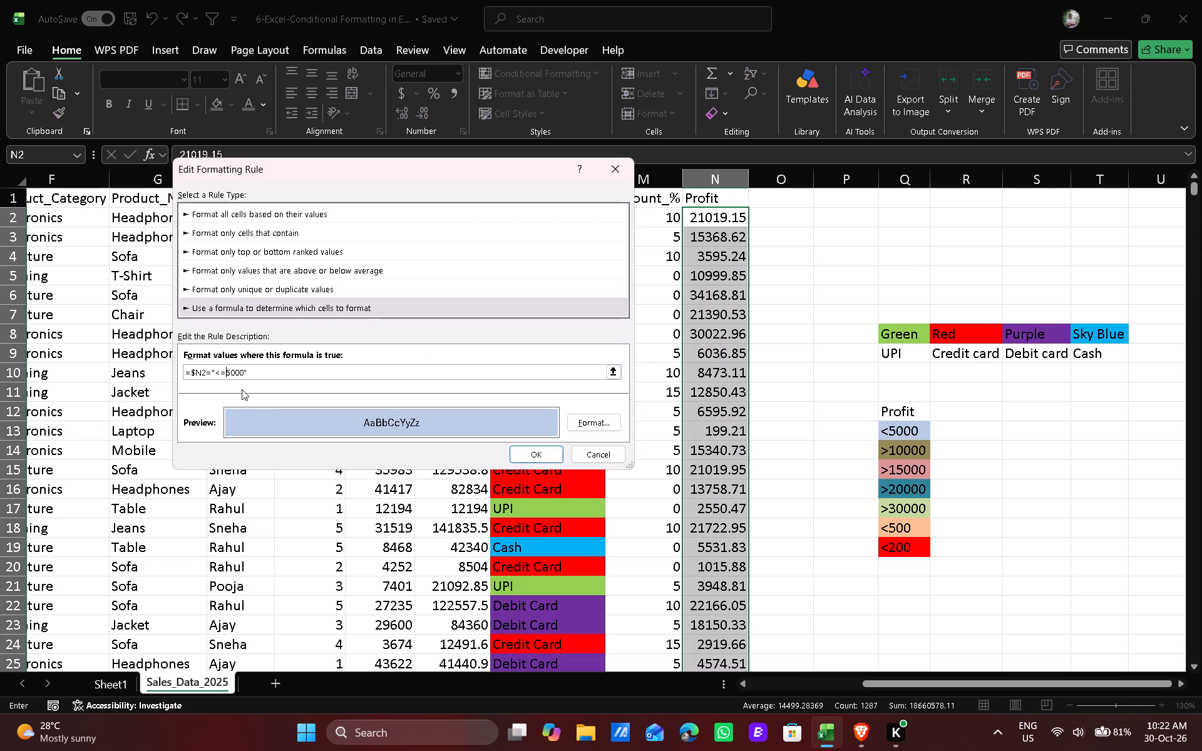
key(BackSpace)
key(BackSpace)
text(1000)
key(space)
text(-)
key(space)
click(548, 459)
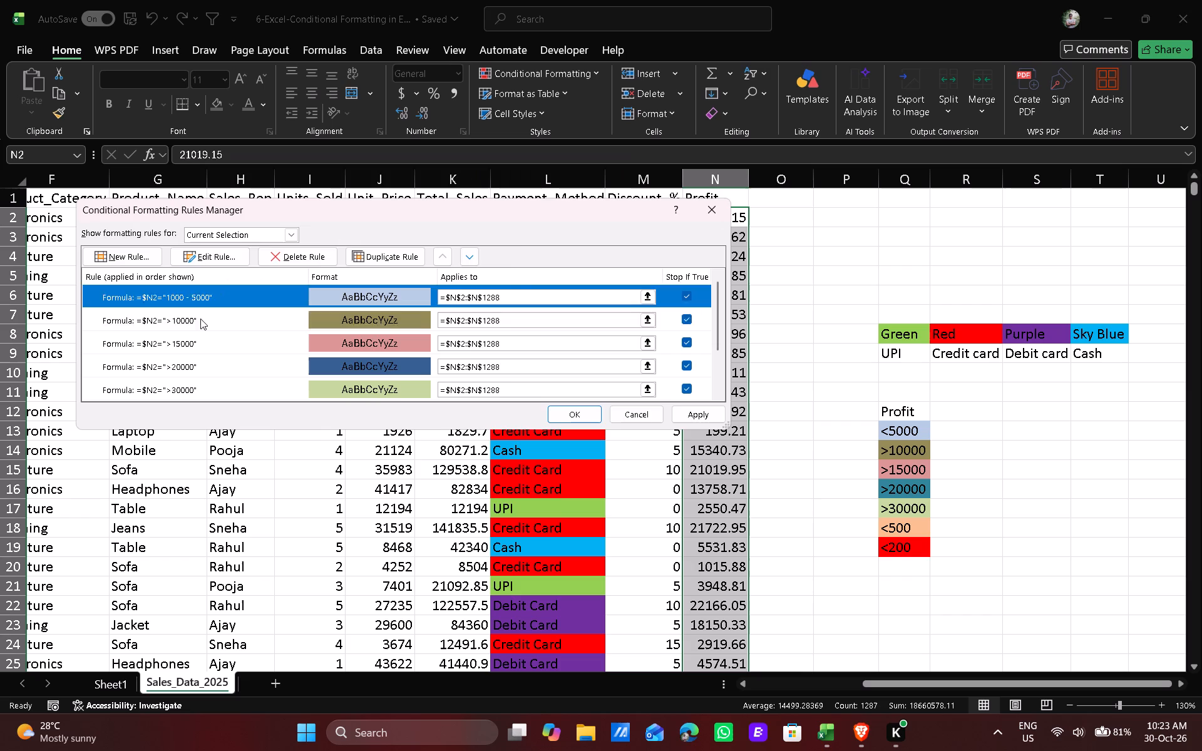
Edit the Profit column's >10000 conditional formatting rule so its formula reads =$N2="5000 - 10000".
double_click(200, 319)
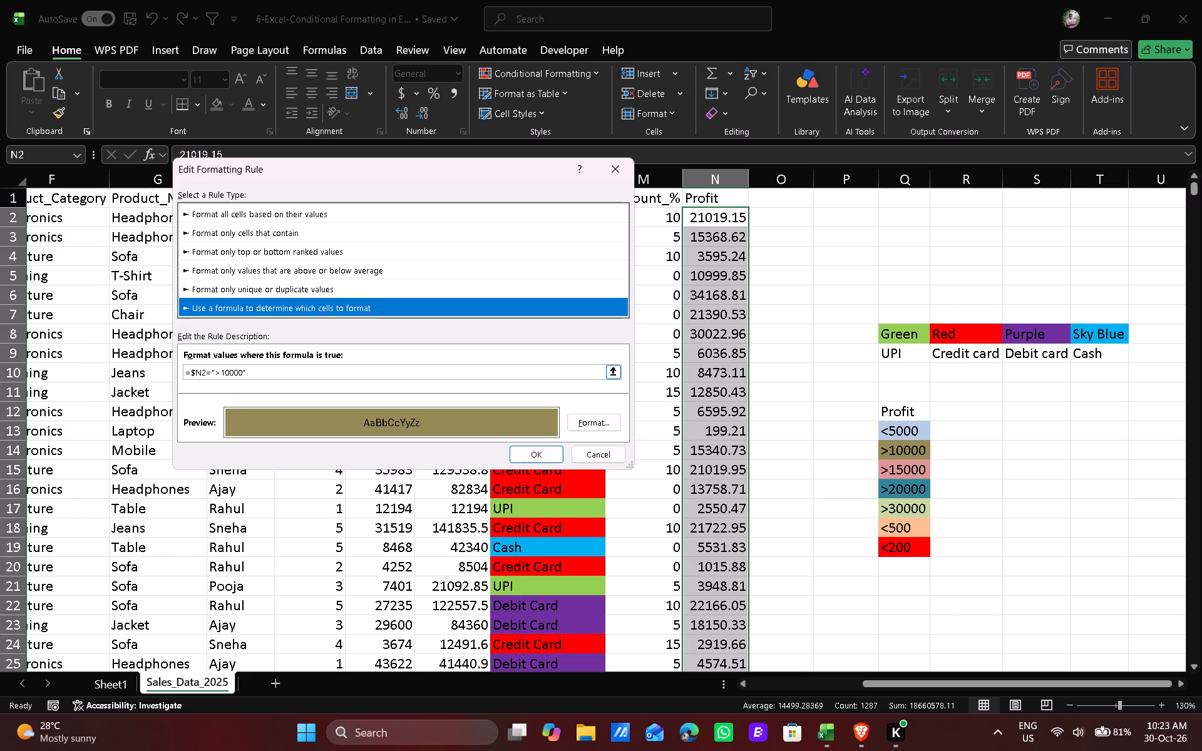
click(222, 370)
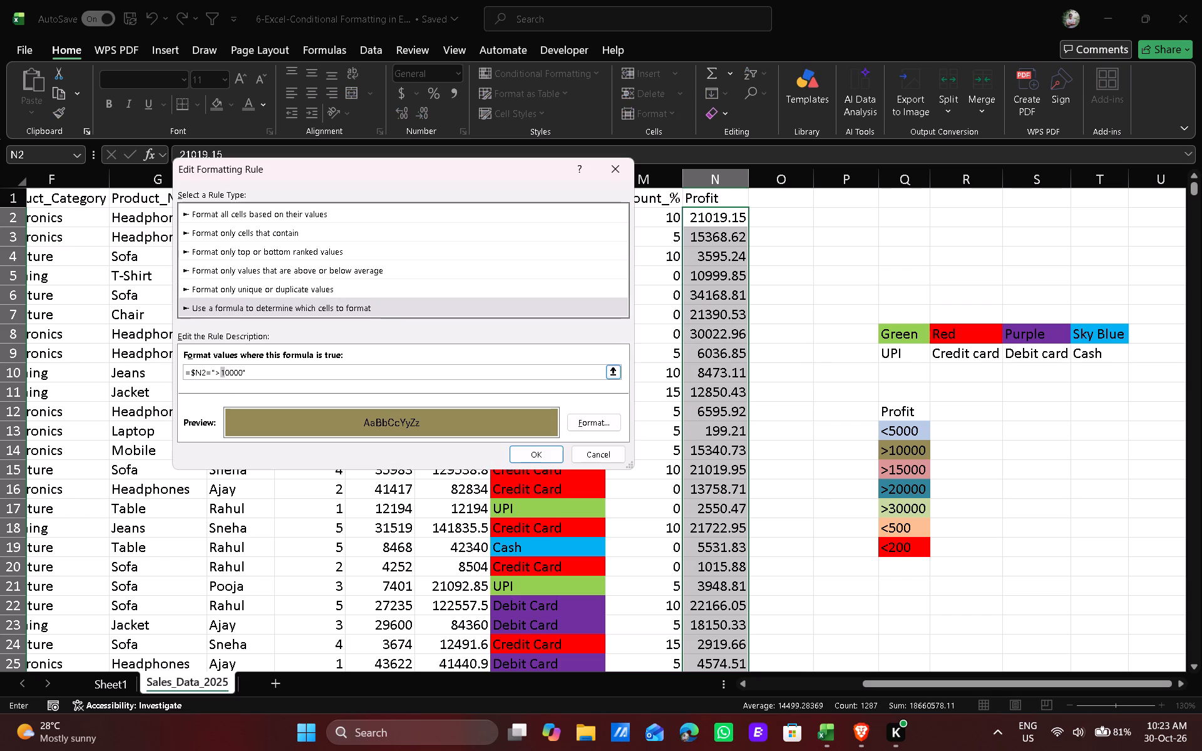
click(221, 369)
click(223, 372)
click(222, 369)
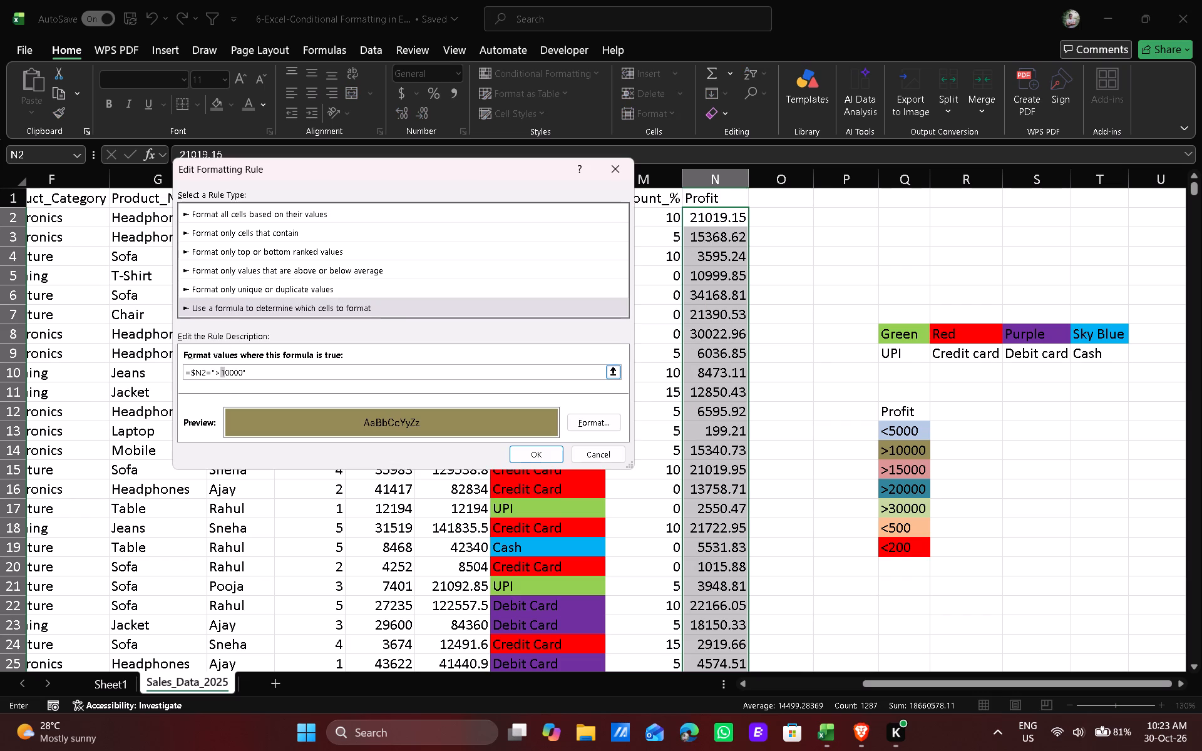
click(223, 372)
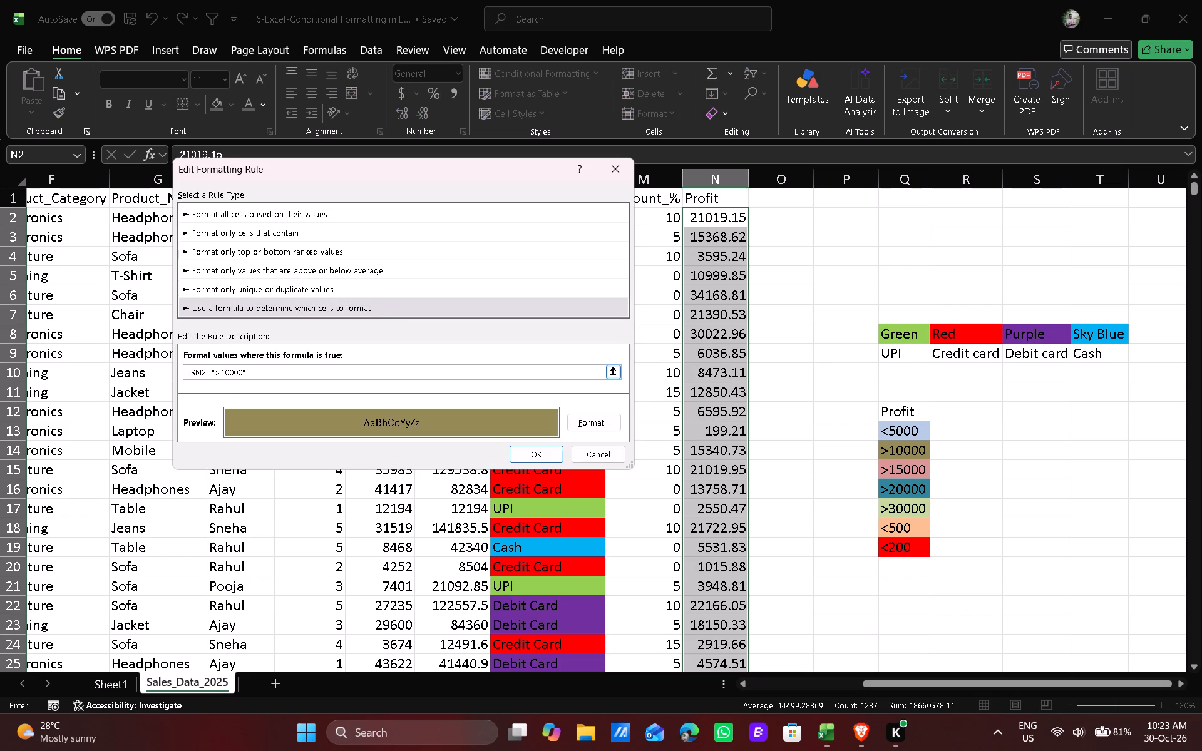
click(222, 372)
key(BackSpace)
text(500)
key(0)
key(space)
text(-)
key(space)
scroll(232, 375, up, 1)
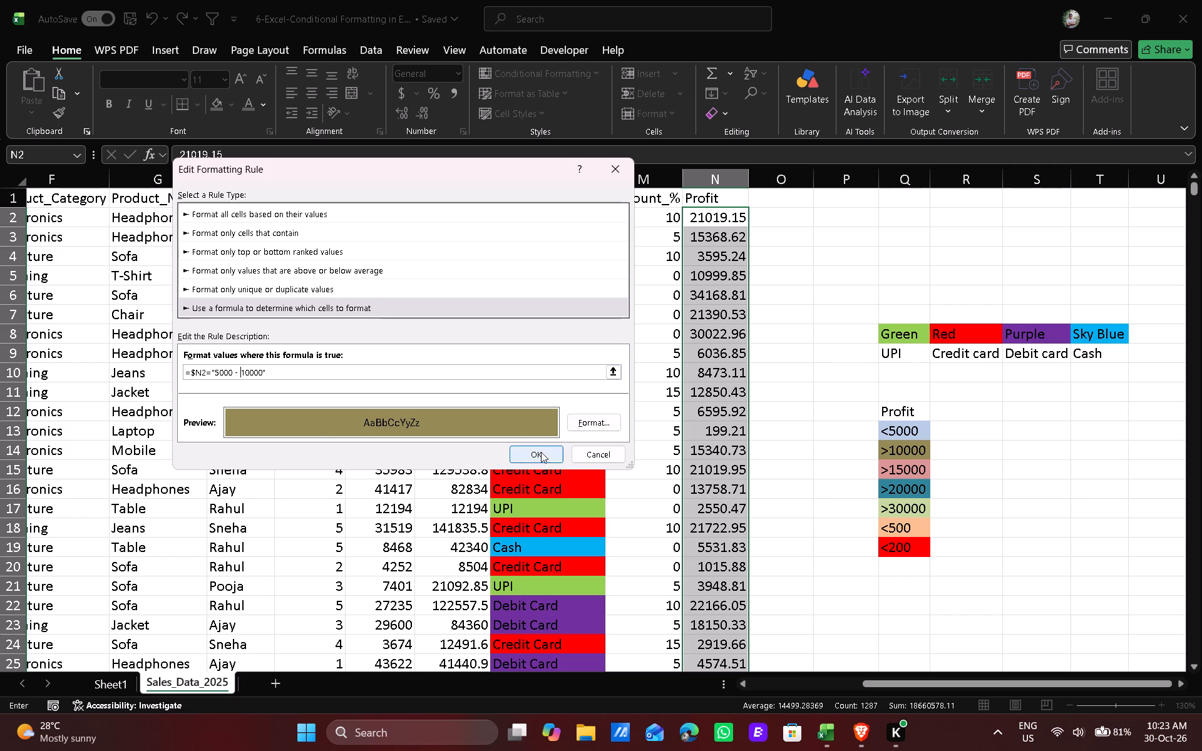
click(542, 457)
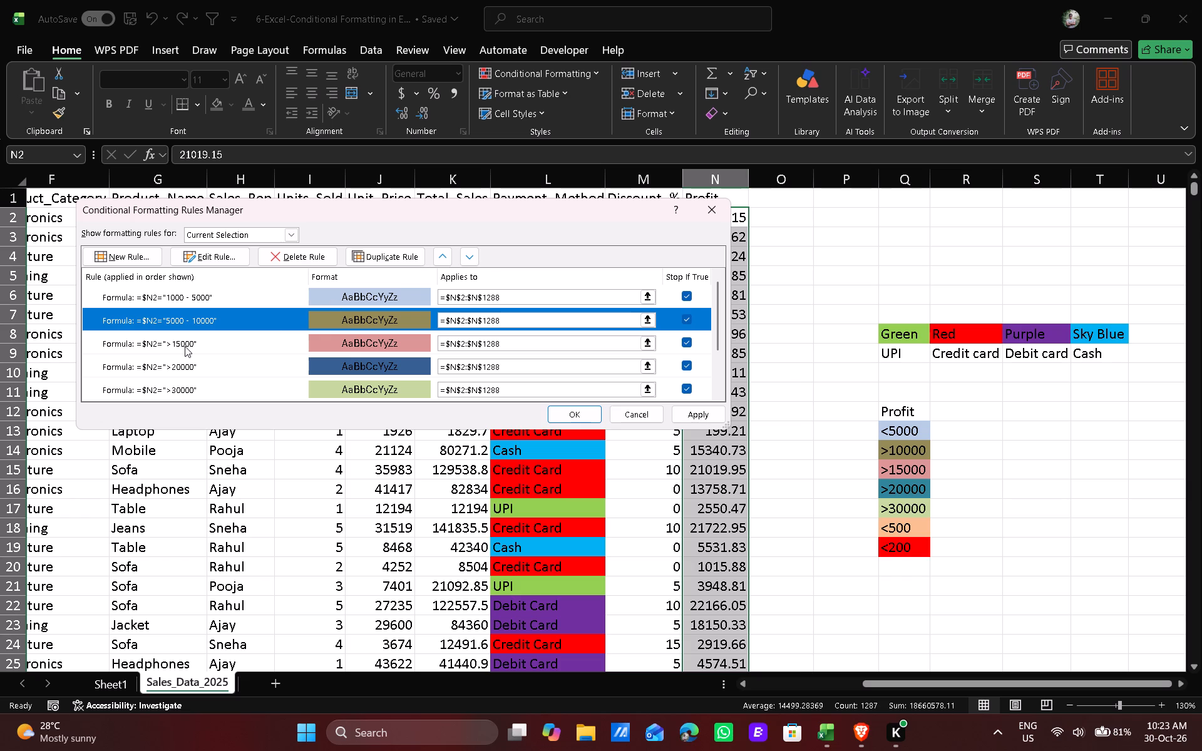
Edit the Profit column's >15000 conditional formatting rule so its formula reads =$N2="10000 - 15000".
double_click(185, 346)
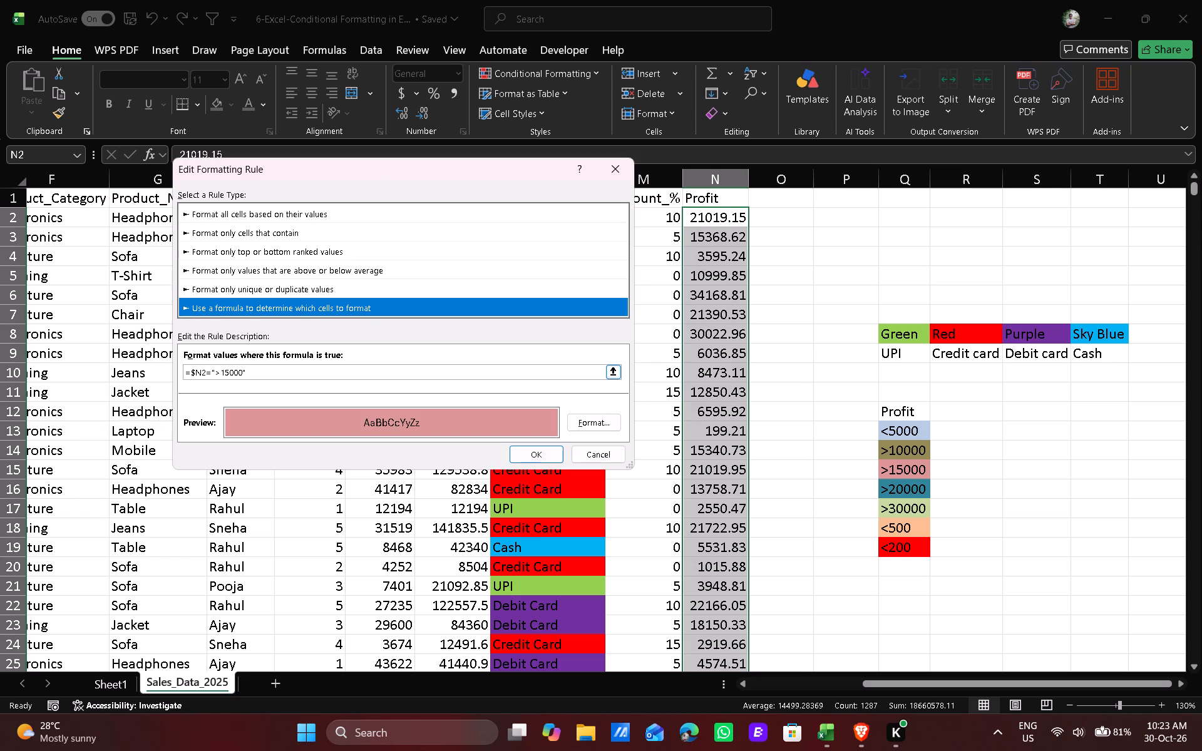
click(229, 370)
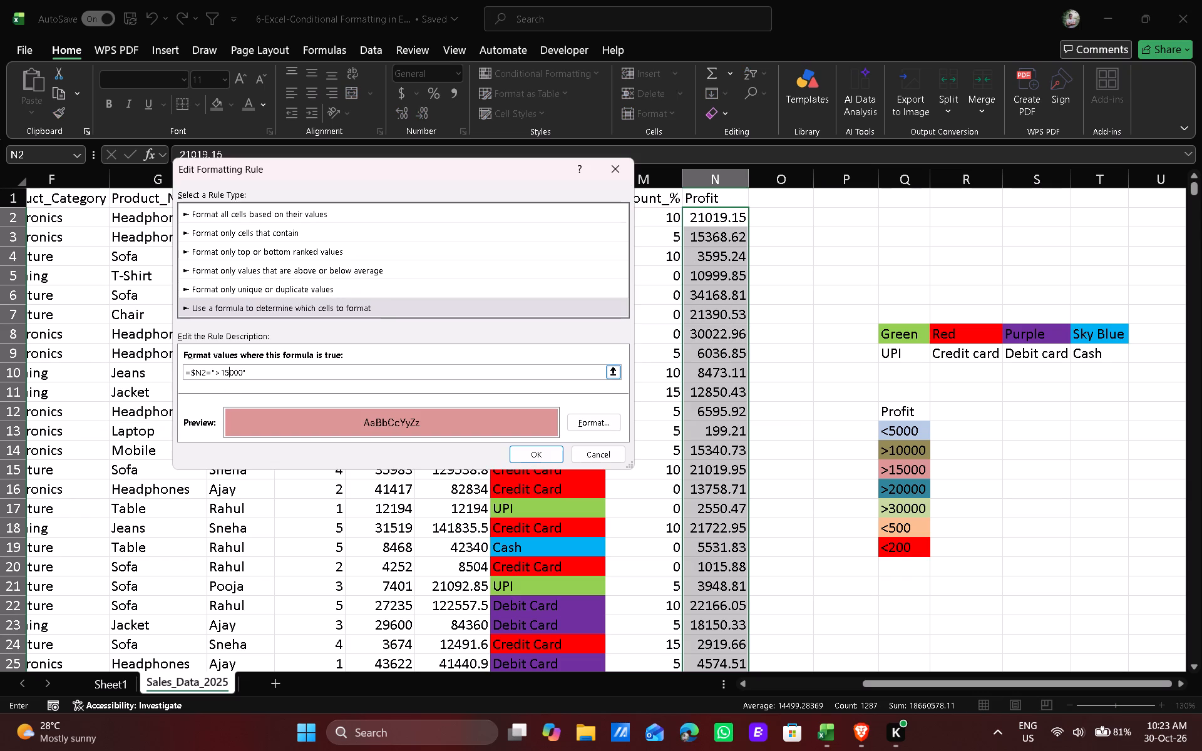
click(223, 370)
click(219, 374)
key(BackSpace)
text(1000)
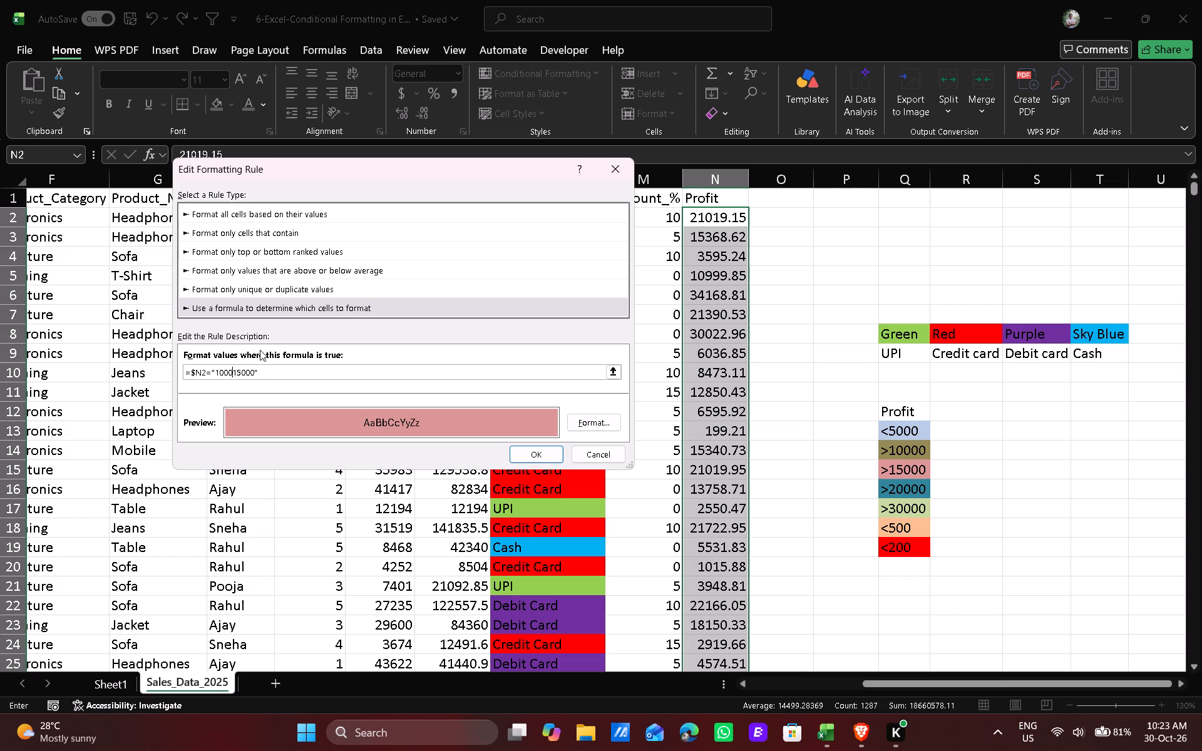
key(0)
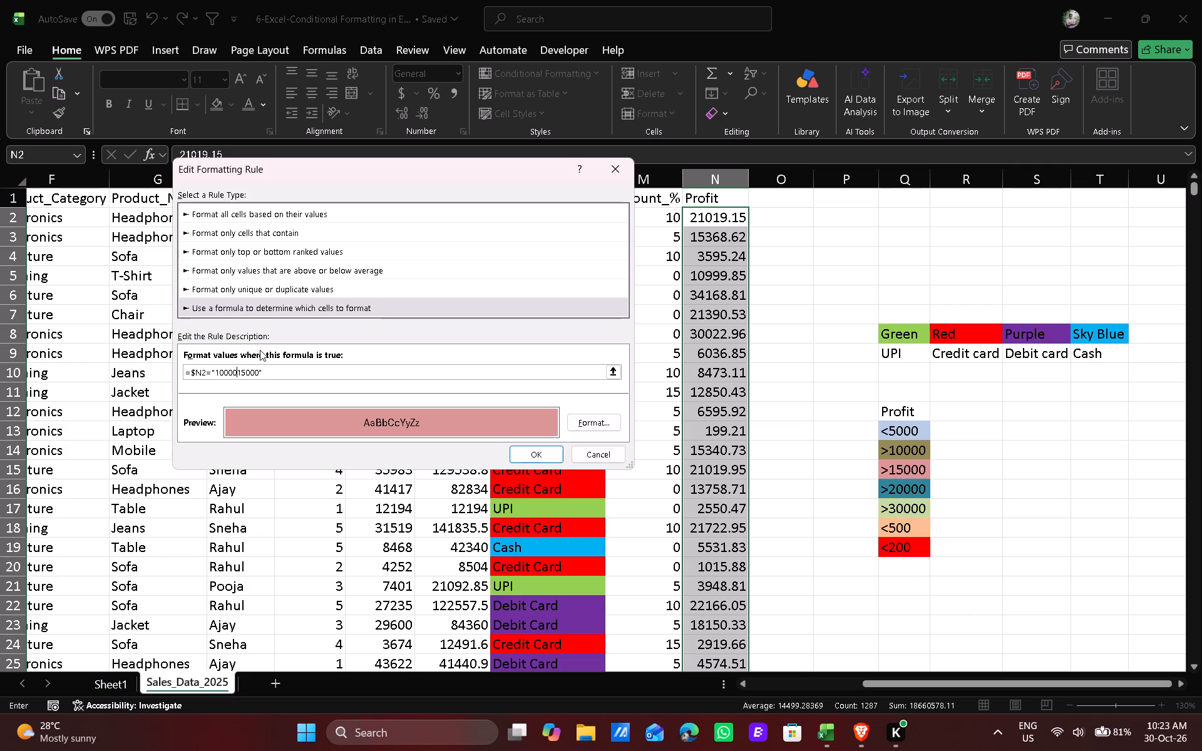
key(space)
text(-)
key(space)
click(540, 456)
Edit the Profit column's >20000 conditional formatting rule so its formula reads =$N2="15000 - 20000".
double_click(208, 365)
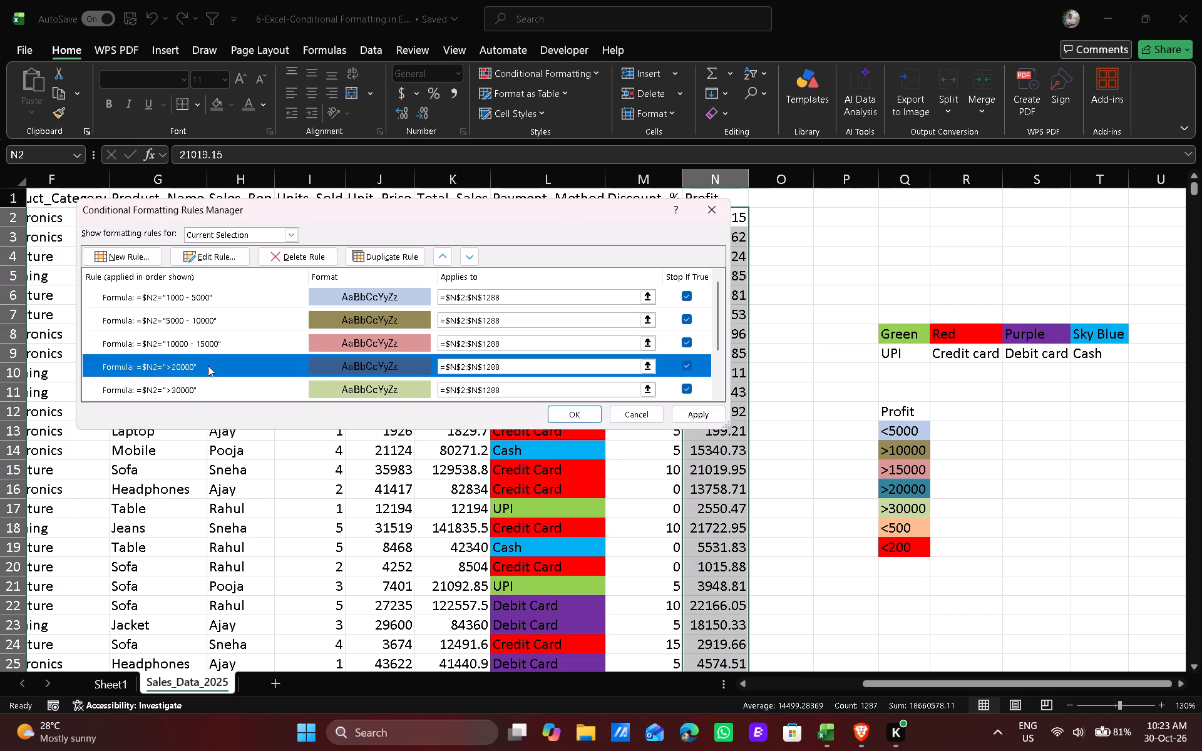
click(222, 367)
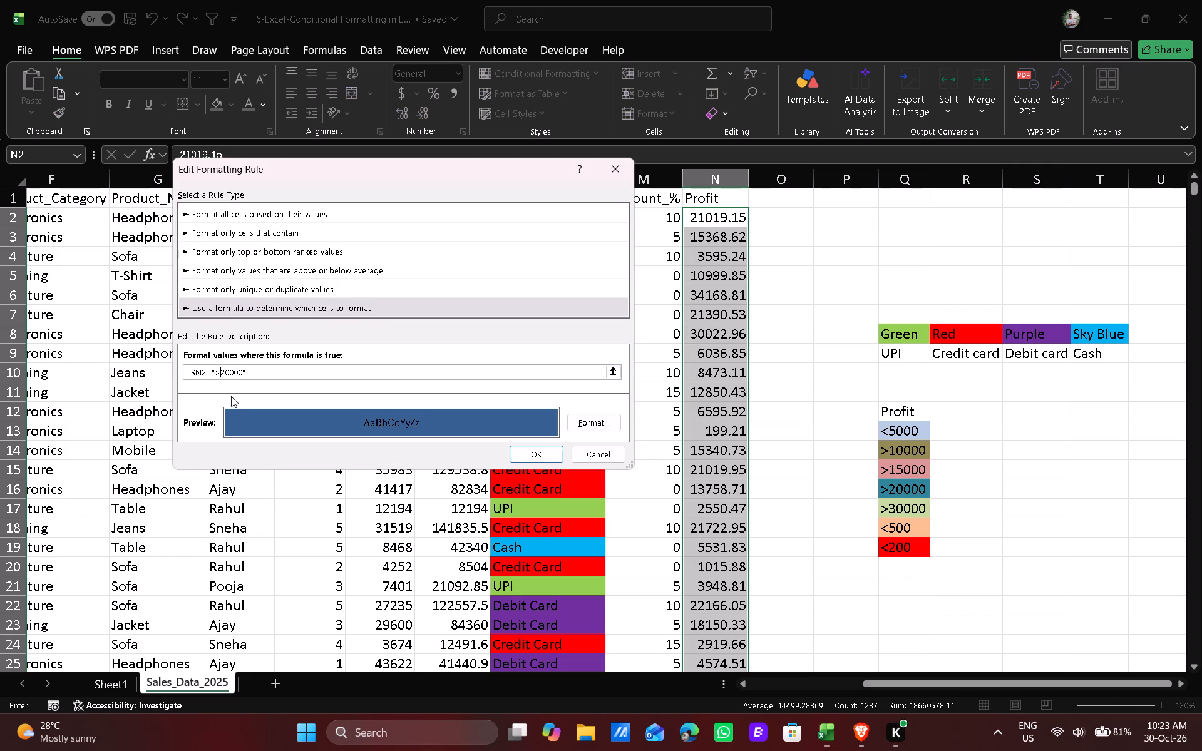
key(BackSpace)
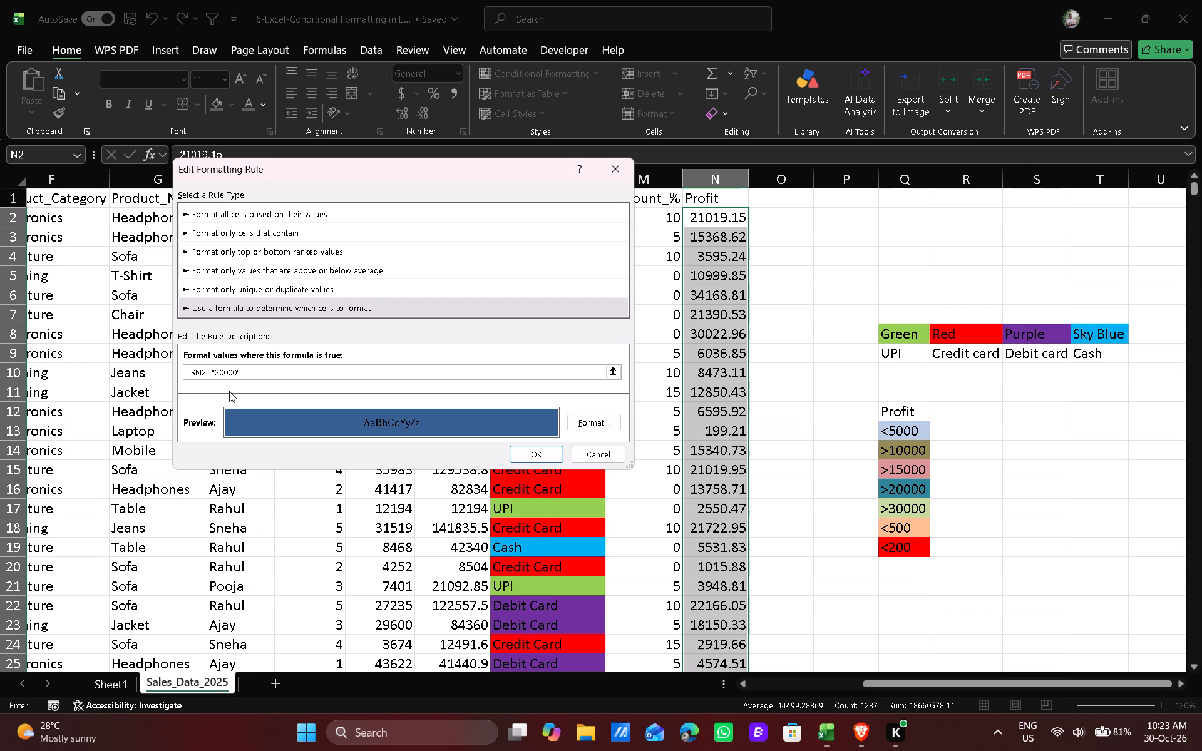
text(1500)
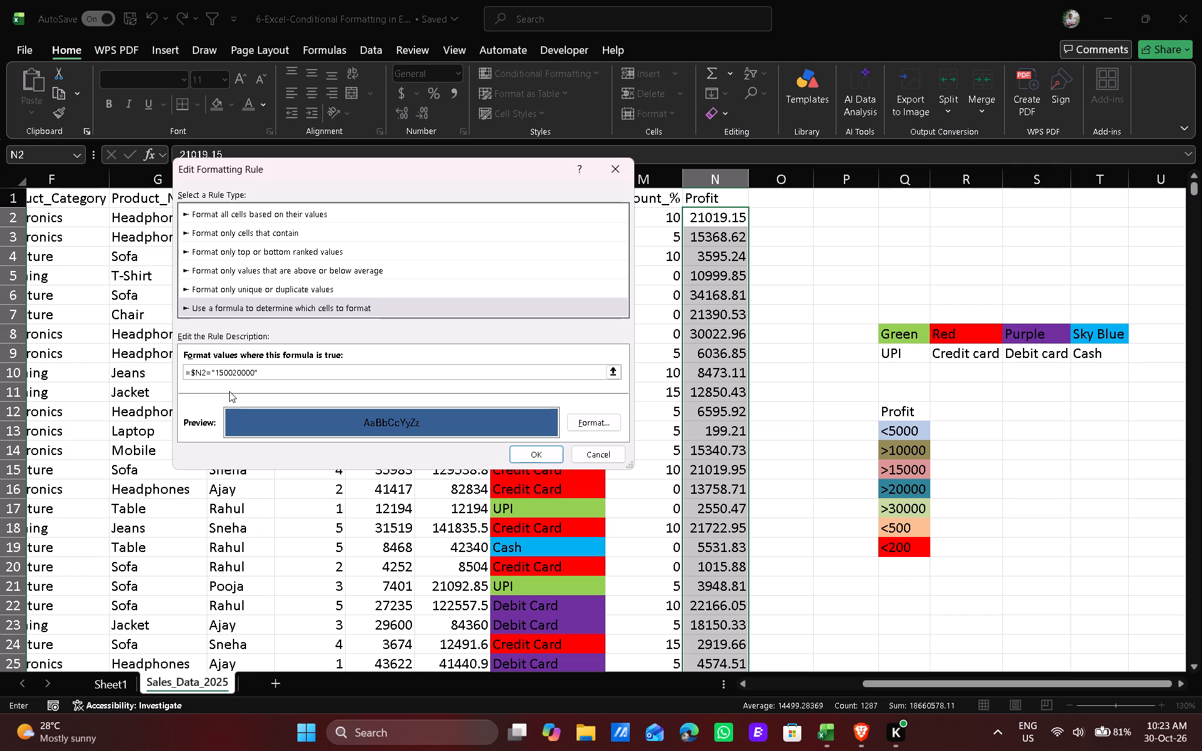
text(0)
key(space)
text(=)
key(space)
key(BackSpace)
key(BackSpace)
text(-)
key(space)
click(543, 459)
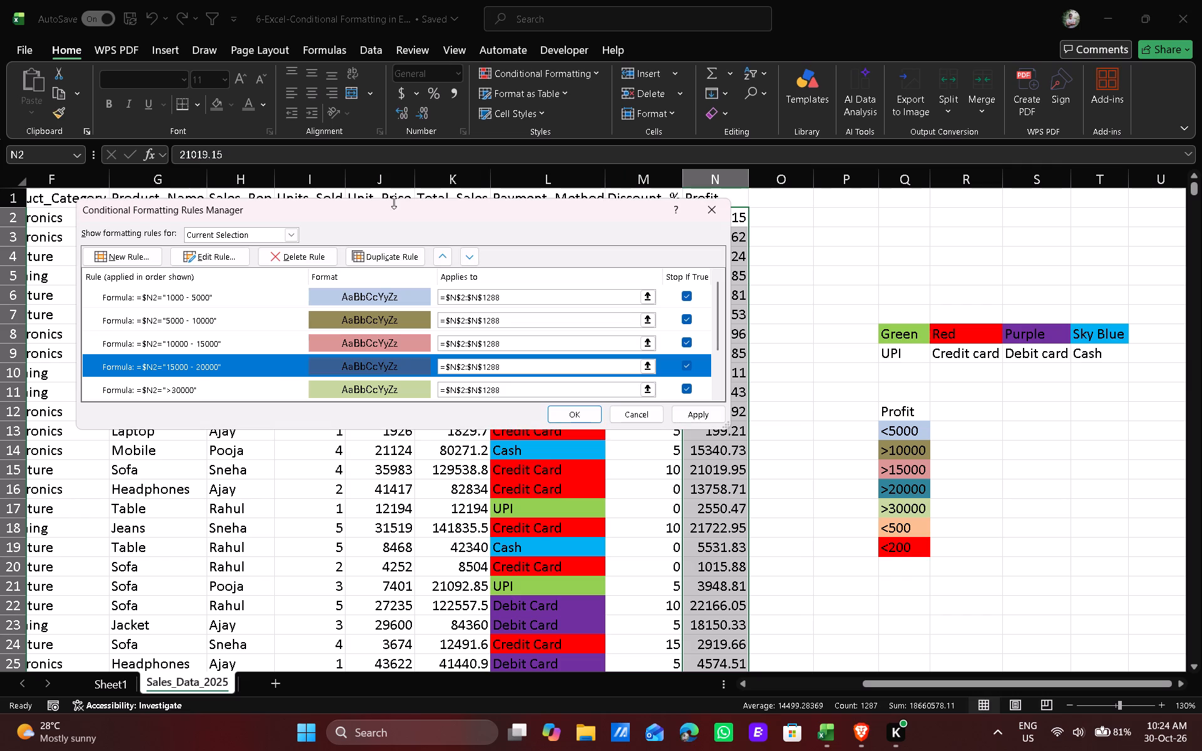
Edit the Profit column's >30000 conditional formatting rule so its formula reads =$N2="20000 - 30000".
scroll(284, 374, down, 2)
double_click(202, 325)
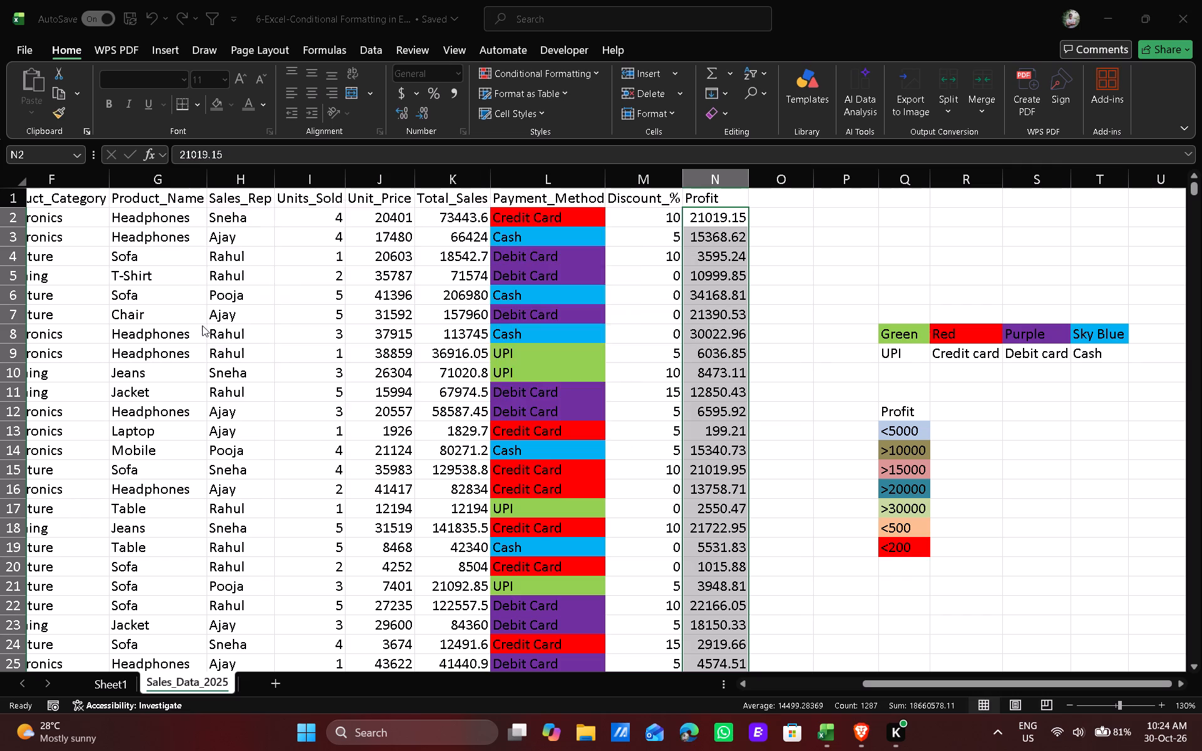
click(221, 374)
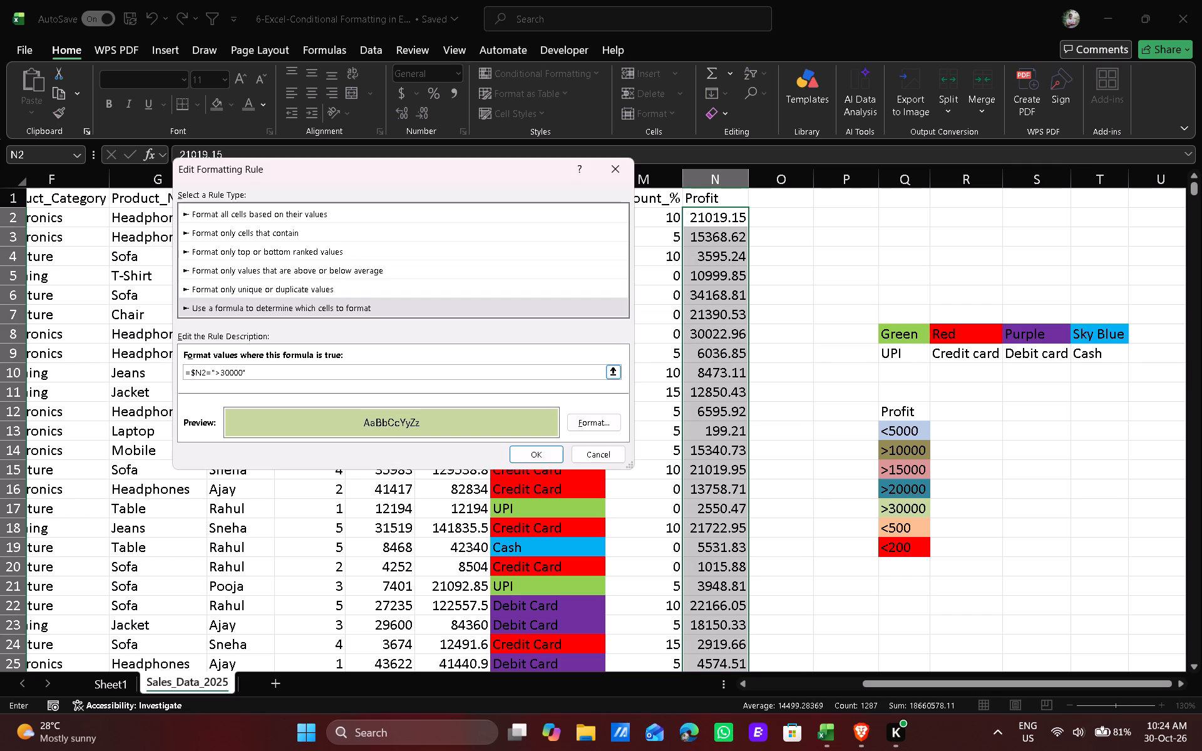
key(BackSpace)
key(BackSpace)
key(BackSpace)
key(BackSpace)
key(ctrl+z)
key(BackSpace)
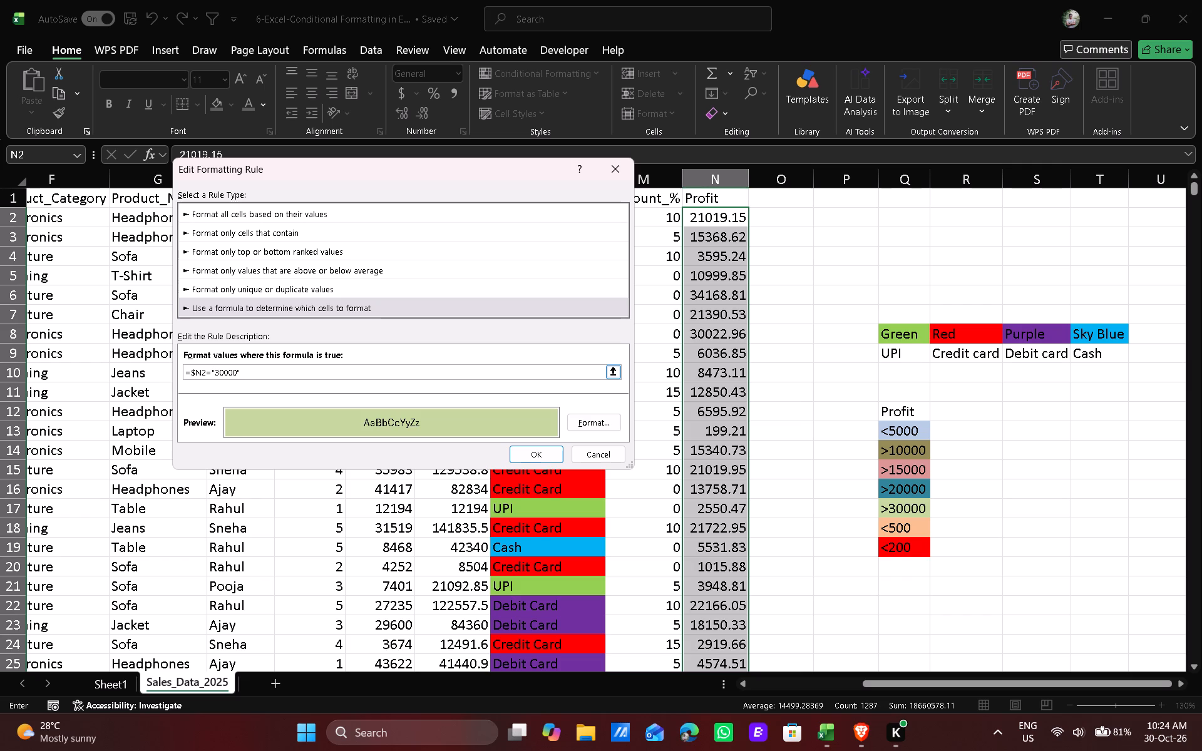
text(2000)
key(space)
text(-)
key(space)
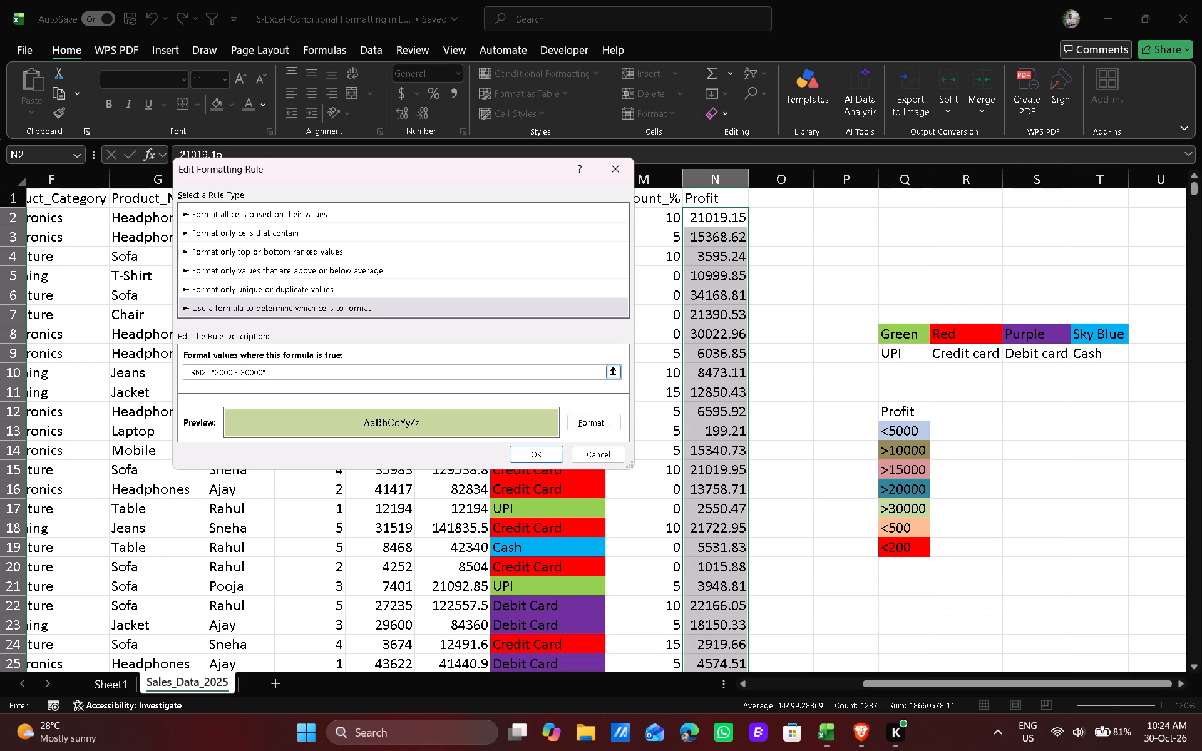
click(224, 373)
key(0)
click(533, 458)
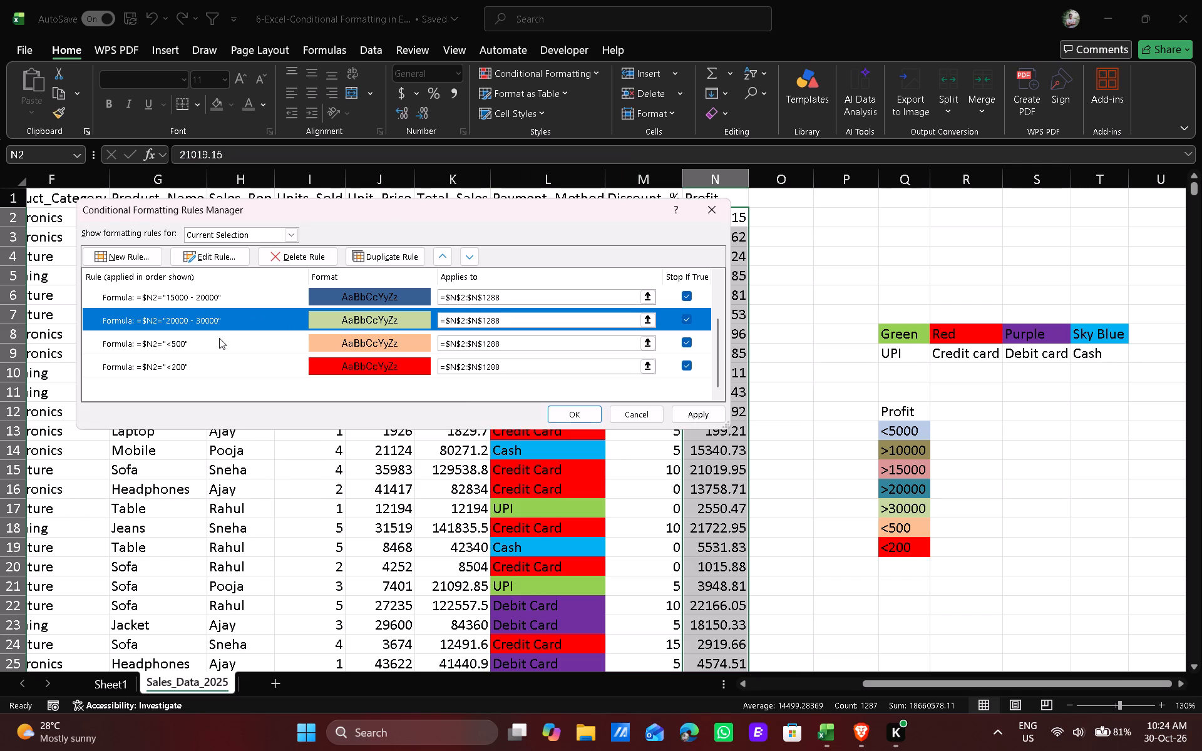
Edit the Profit column's <500 conditional formatting rule so its formula reads =$N2="0 - 500".
double_click(219, 338)
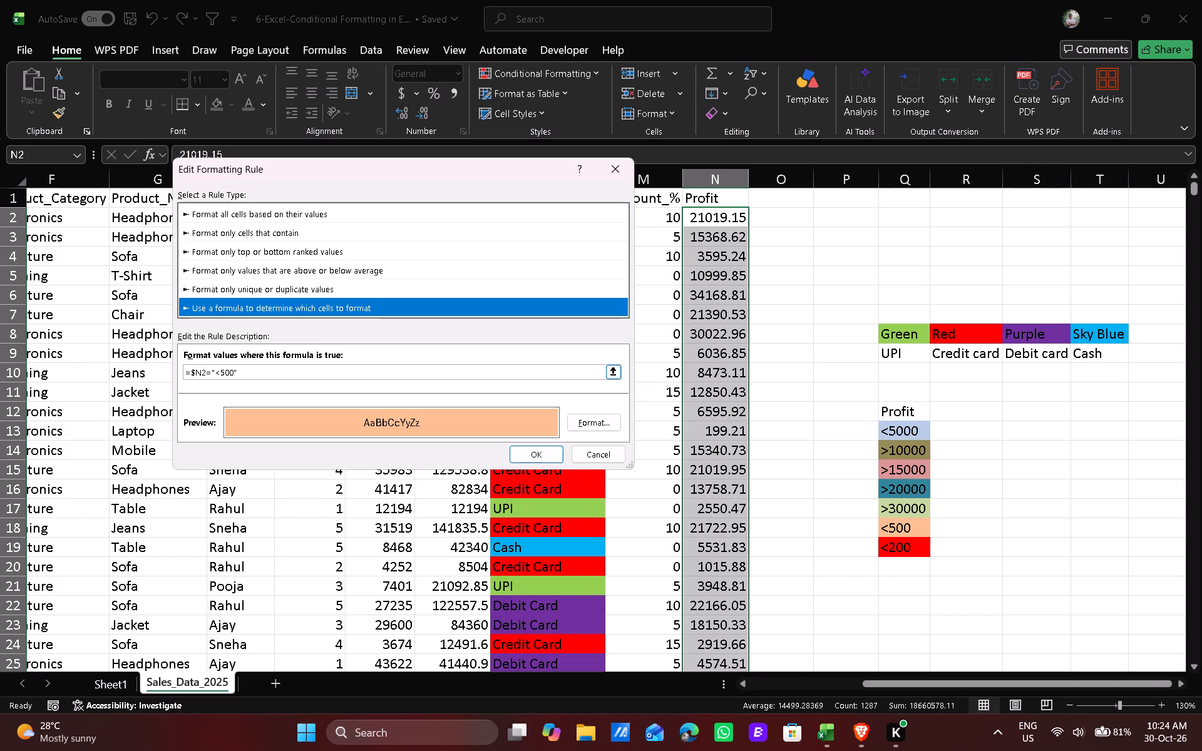
click(218, 367)
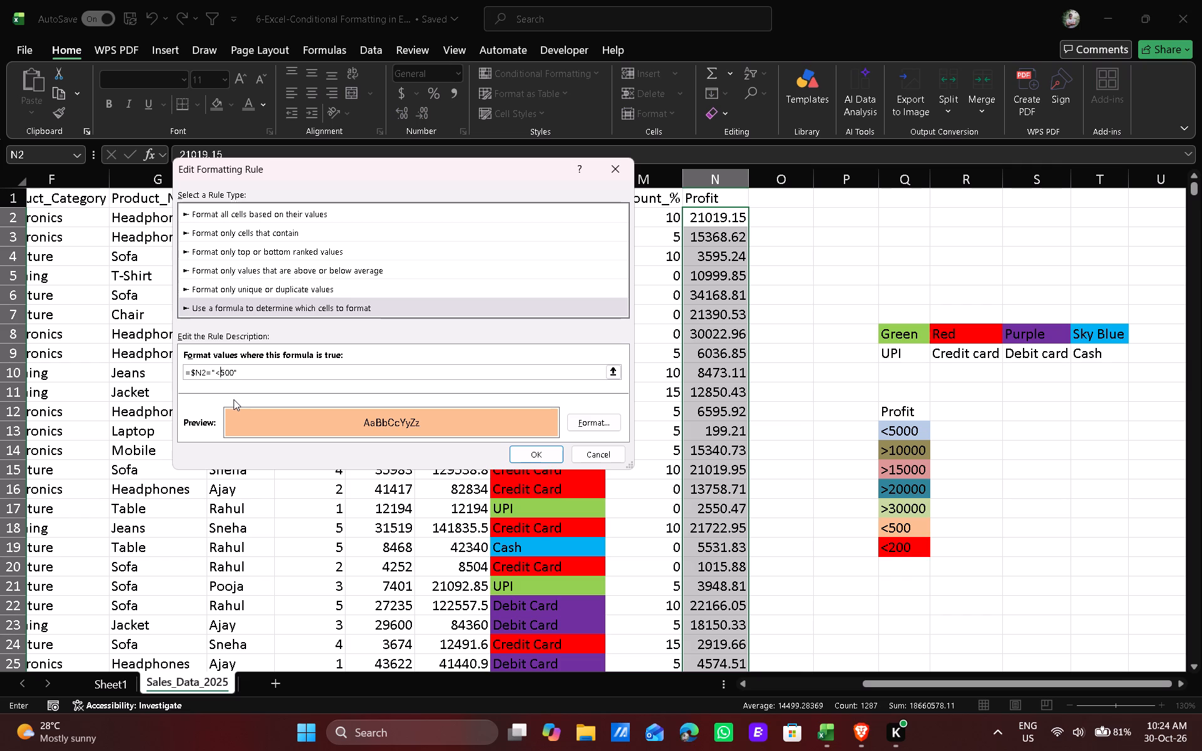
key(BackSpace)
text(0 -)
key(space)
click(538, 448)
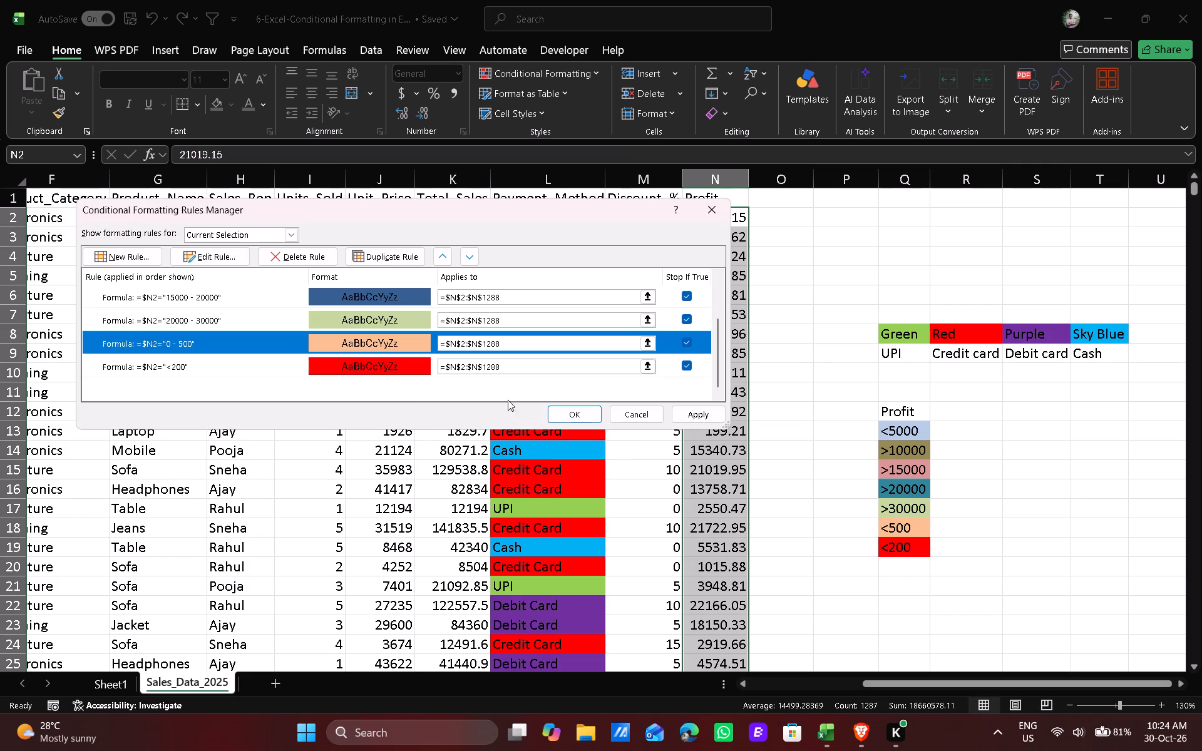
Delete the red <200 rule from the Profit column's conditional formatting and apply the revised rule set.
click(682, 365)
click(269, 362)
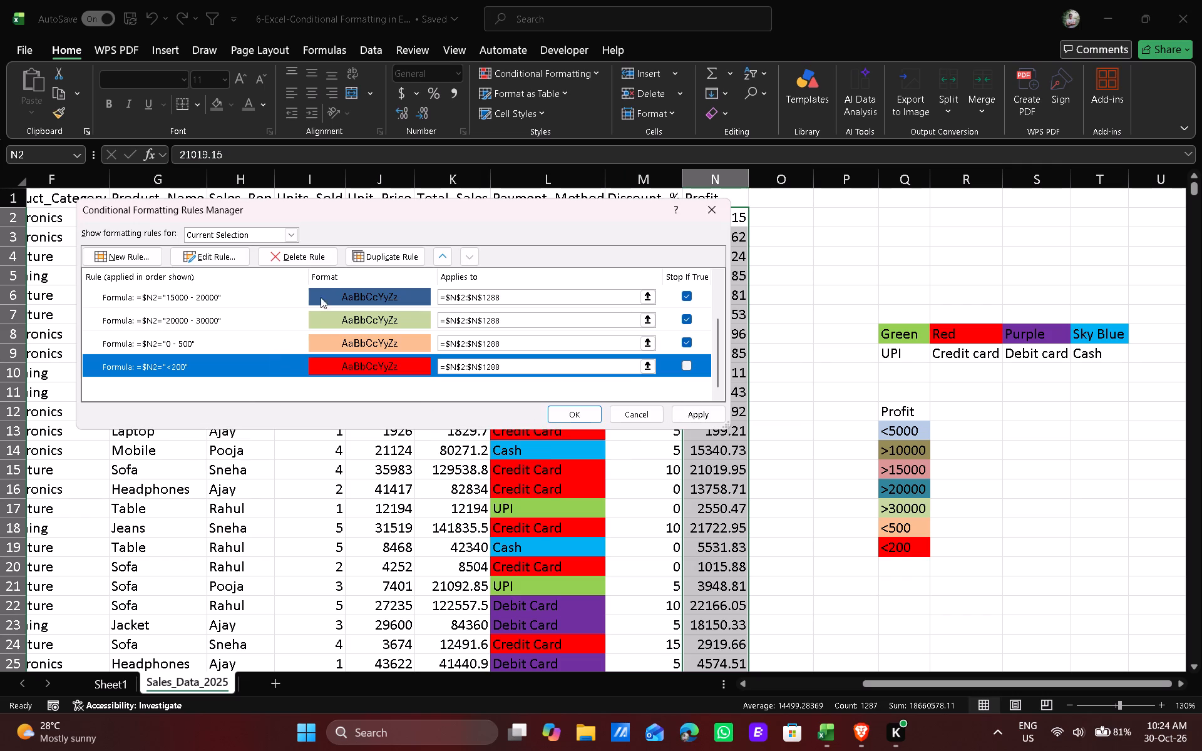
click(303, 260)
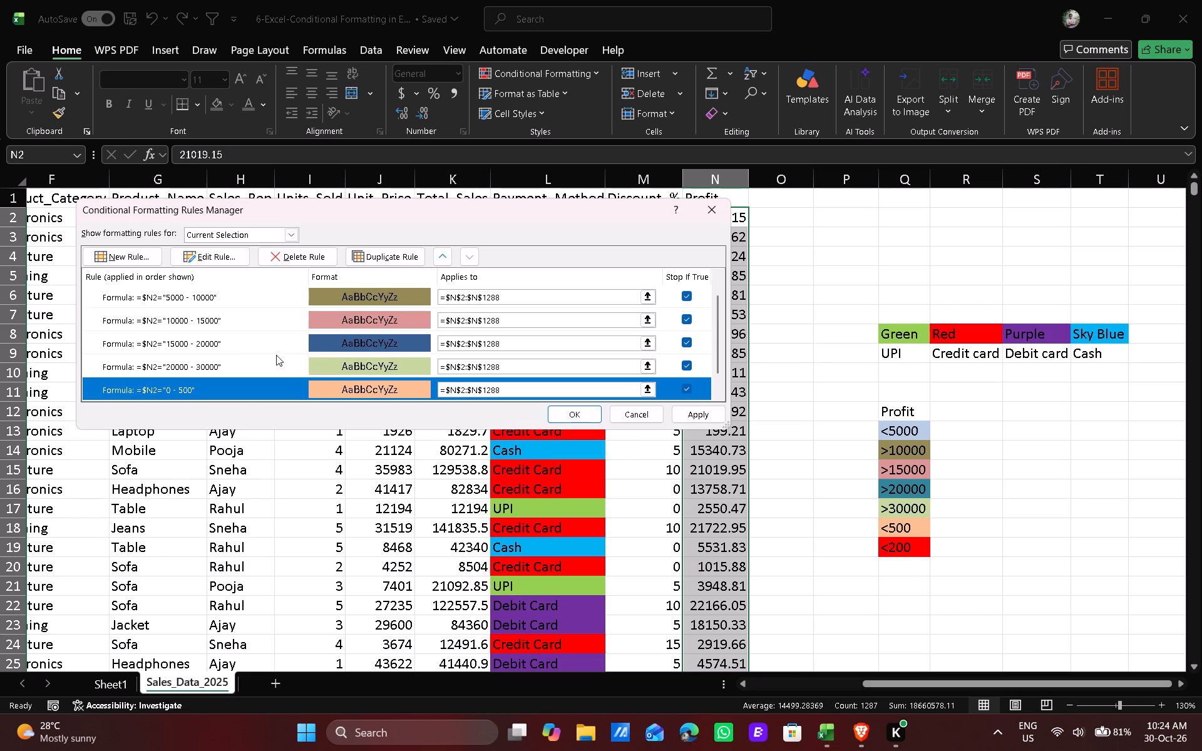
scroll(229, 309, up, 6)
scroll(229, 309, down, 5)
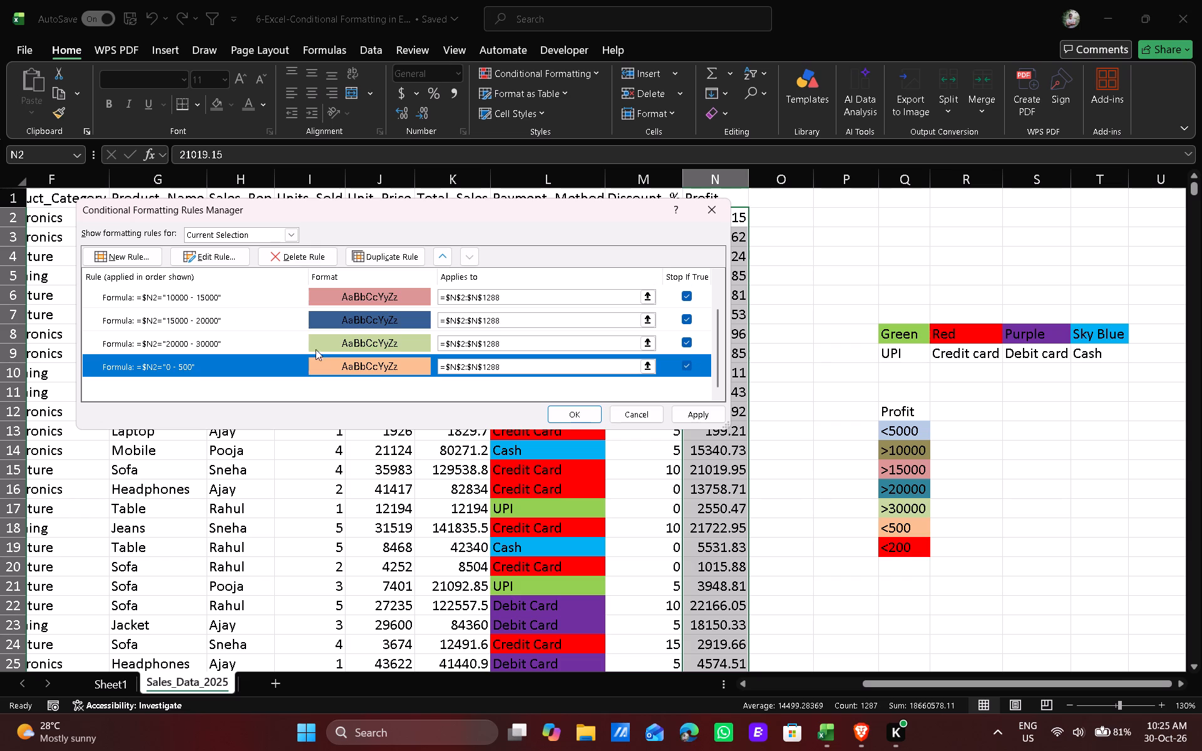
click(701, 416)
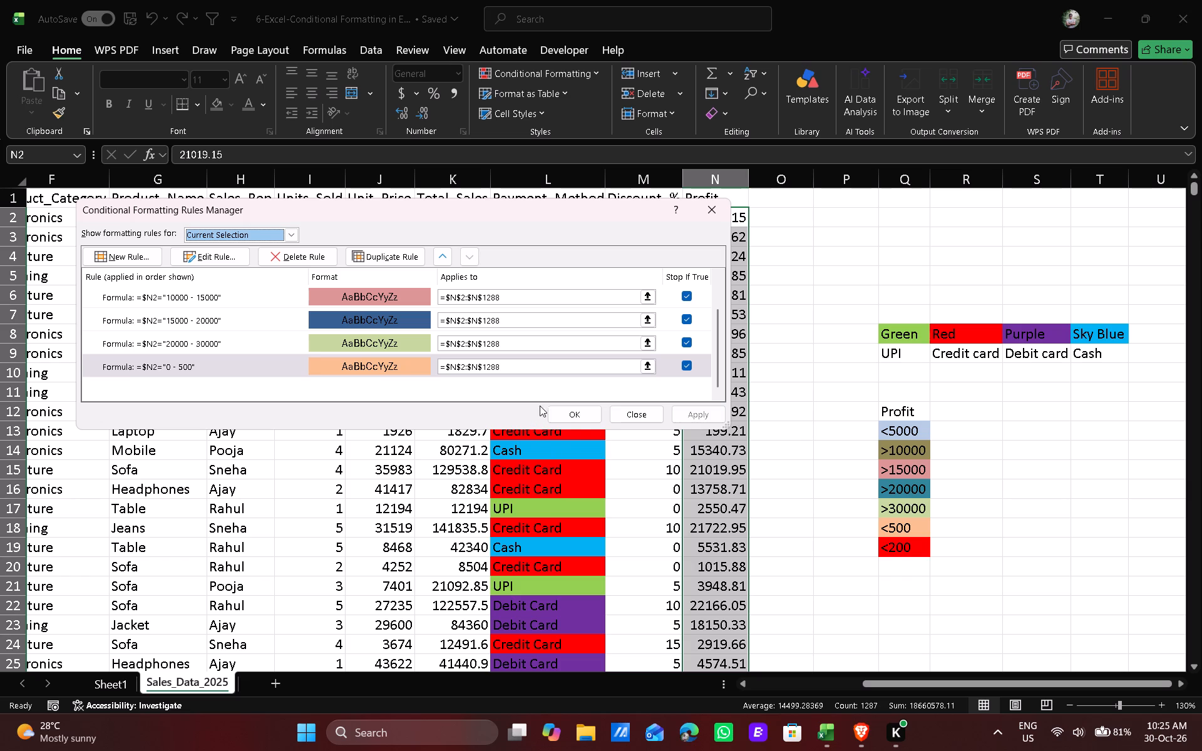
click(576, 421)
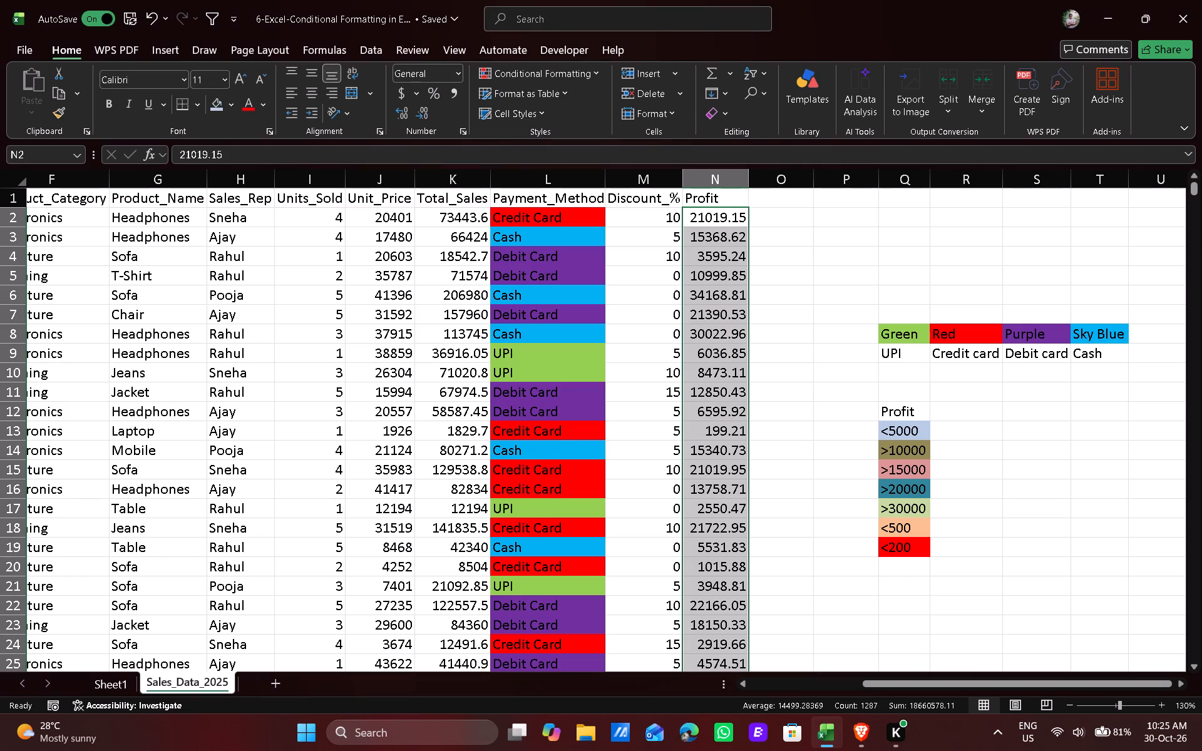
Examine the Profit column down the Sales_Data_2025 rows for colours from the range-based rules.
scroll(716, 397, down, 8)
scroll(716, 396, up, 1)
scroll(716, 396, down, 10)
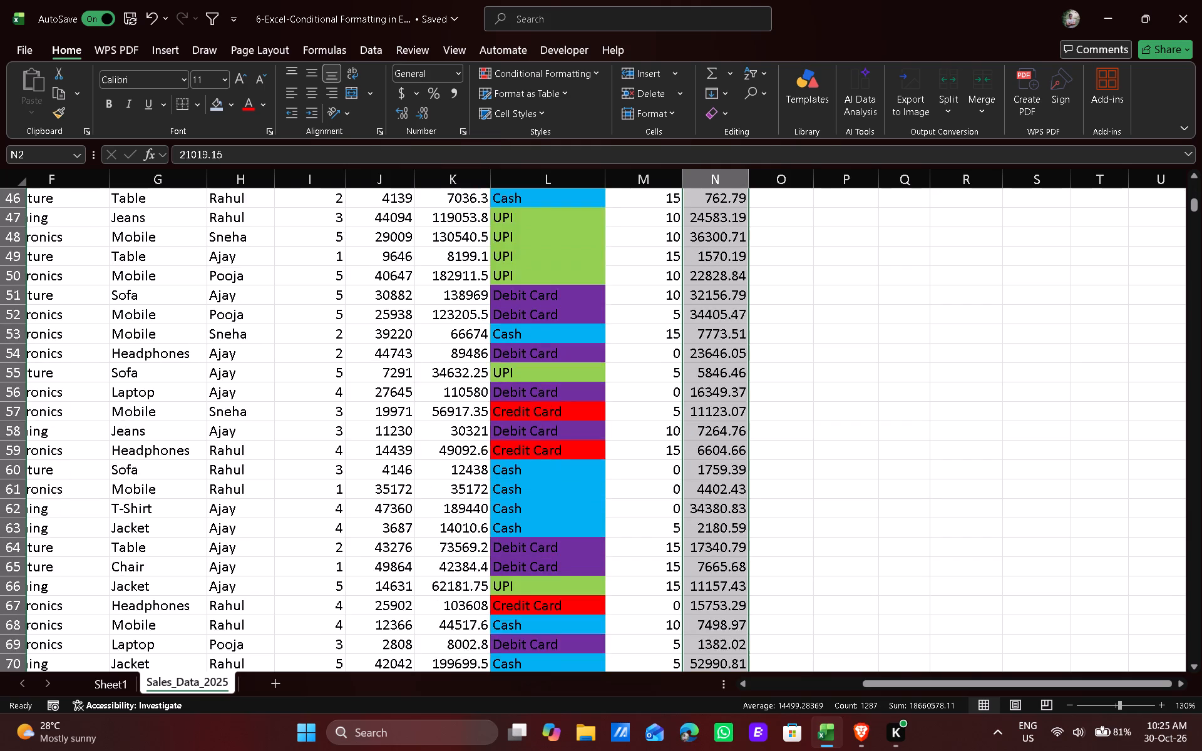
scroll(716, 396, down, 20)
scroll(716, 396, down, 5)
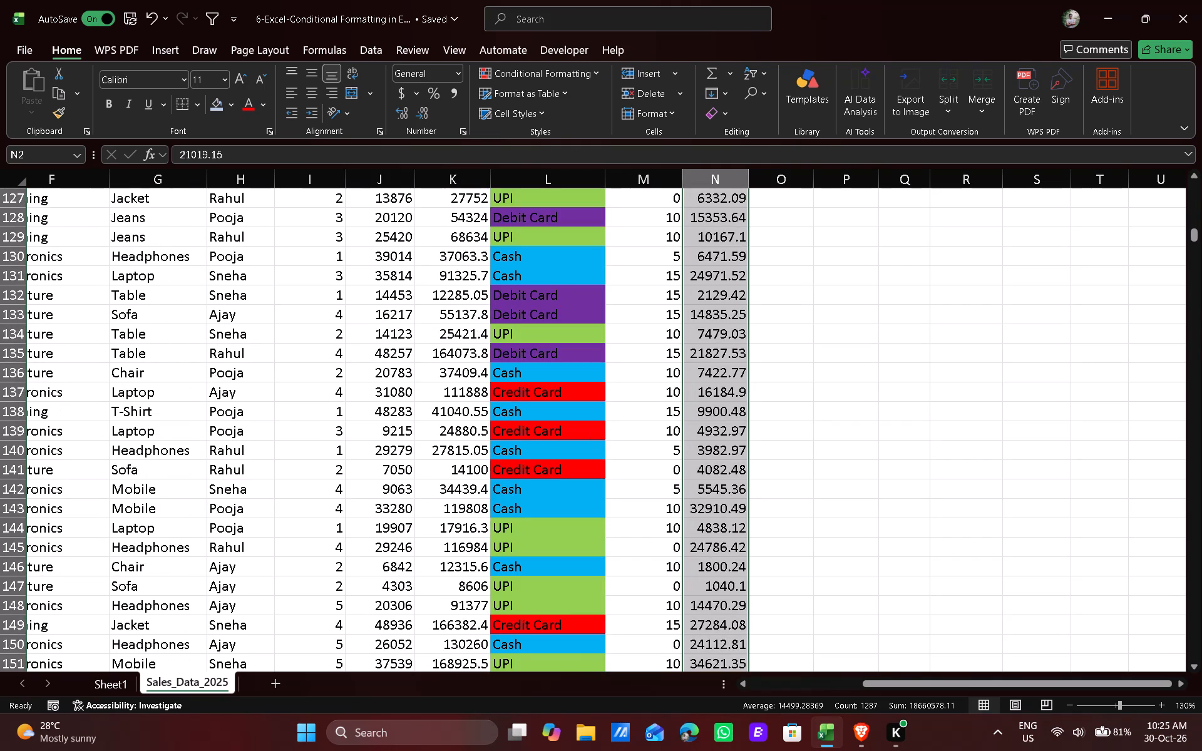
drag(1194, 233, 1196, 252)
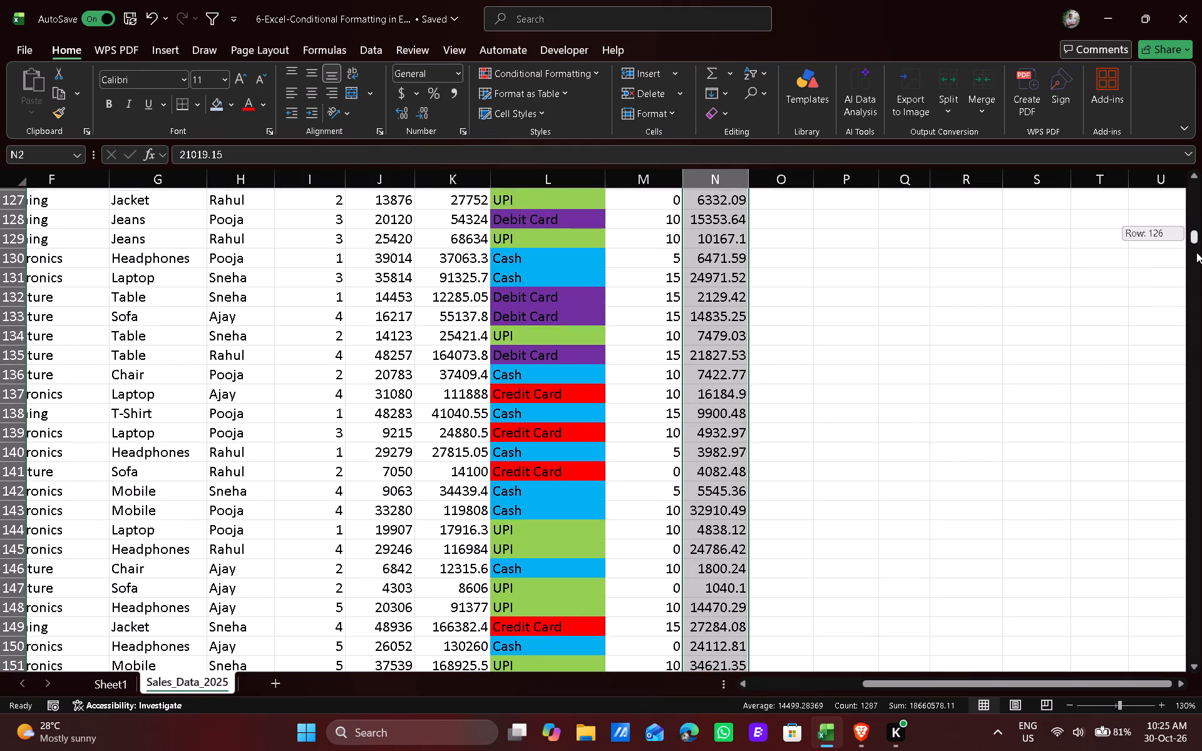
drag(1196, 252, 1145, 260)
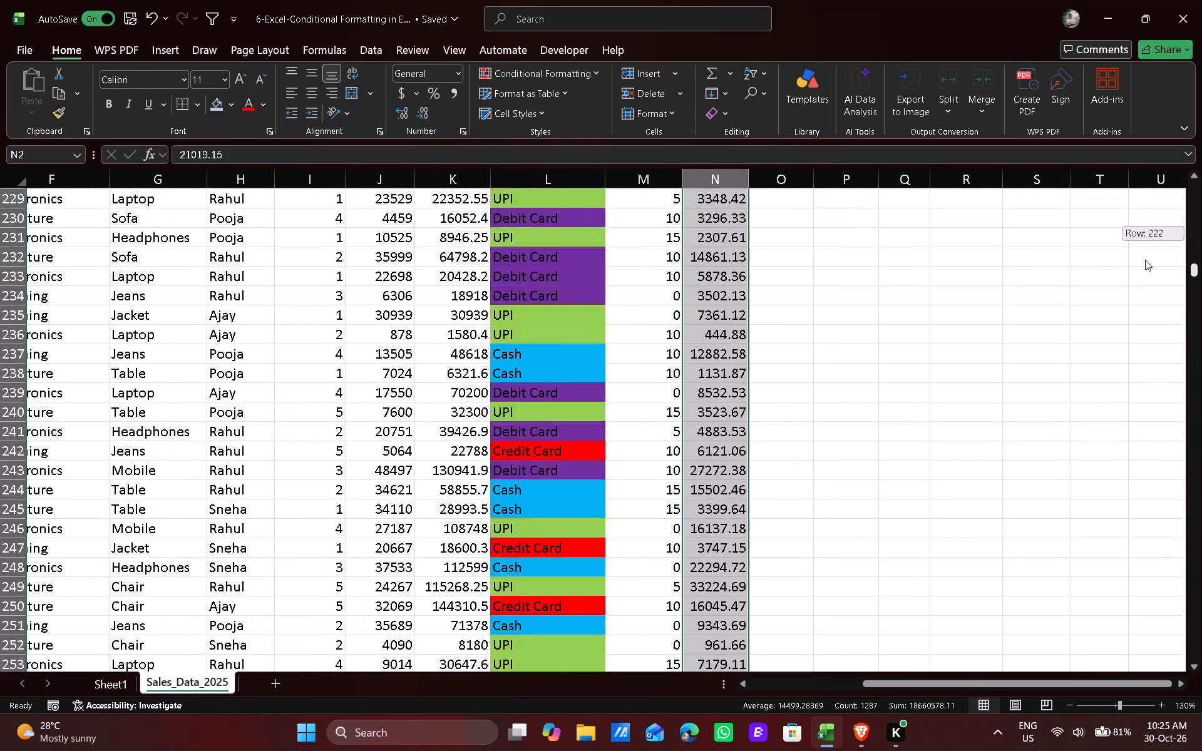
drag(1145, 260, 1141, 182)
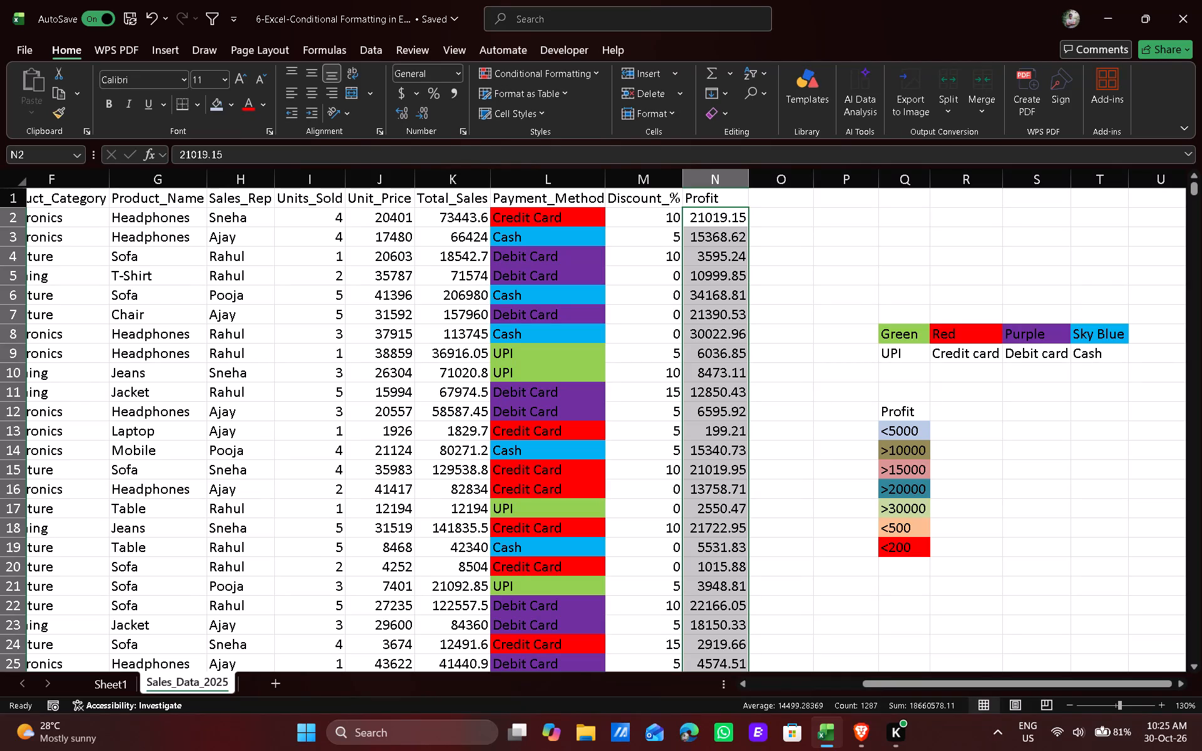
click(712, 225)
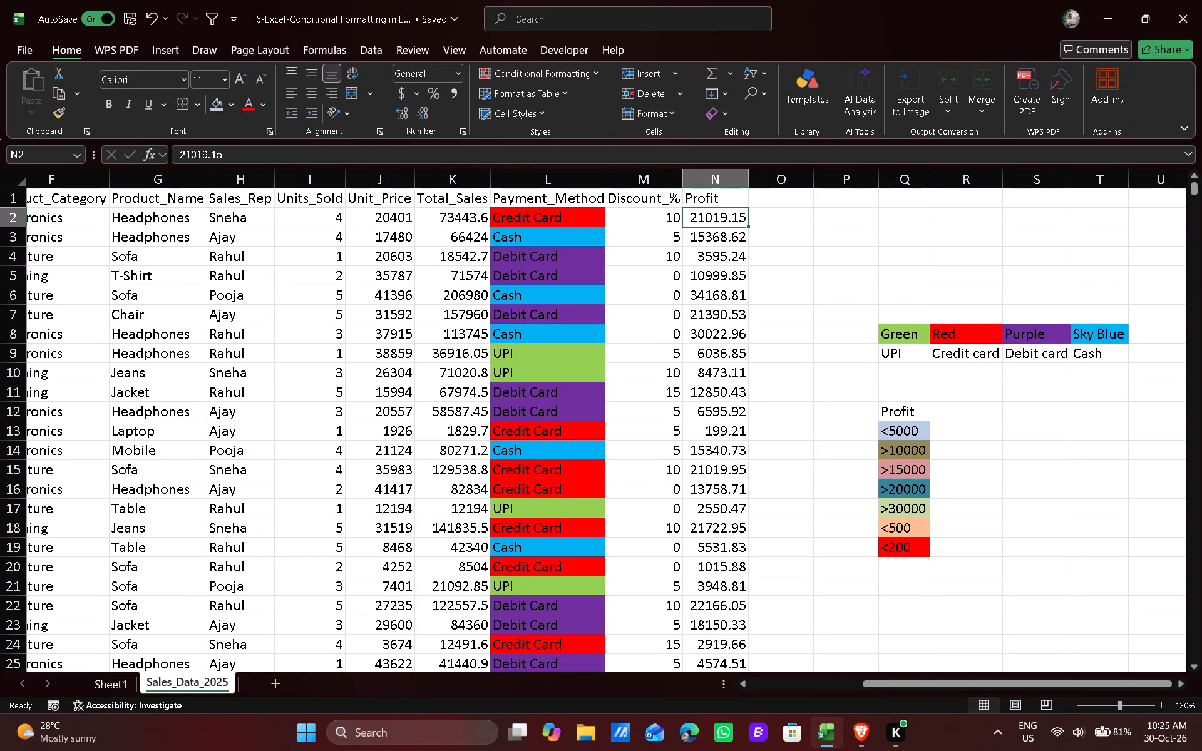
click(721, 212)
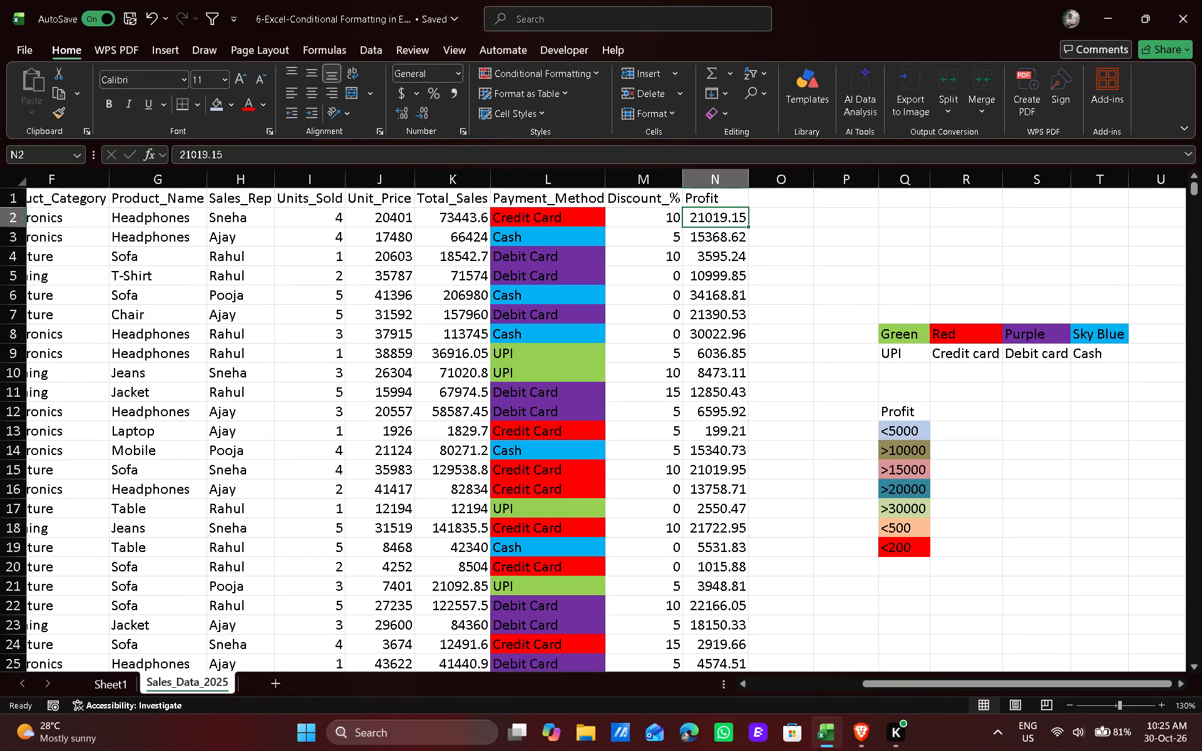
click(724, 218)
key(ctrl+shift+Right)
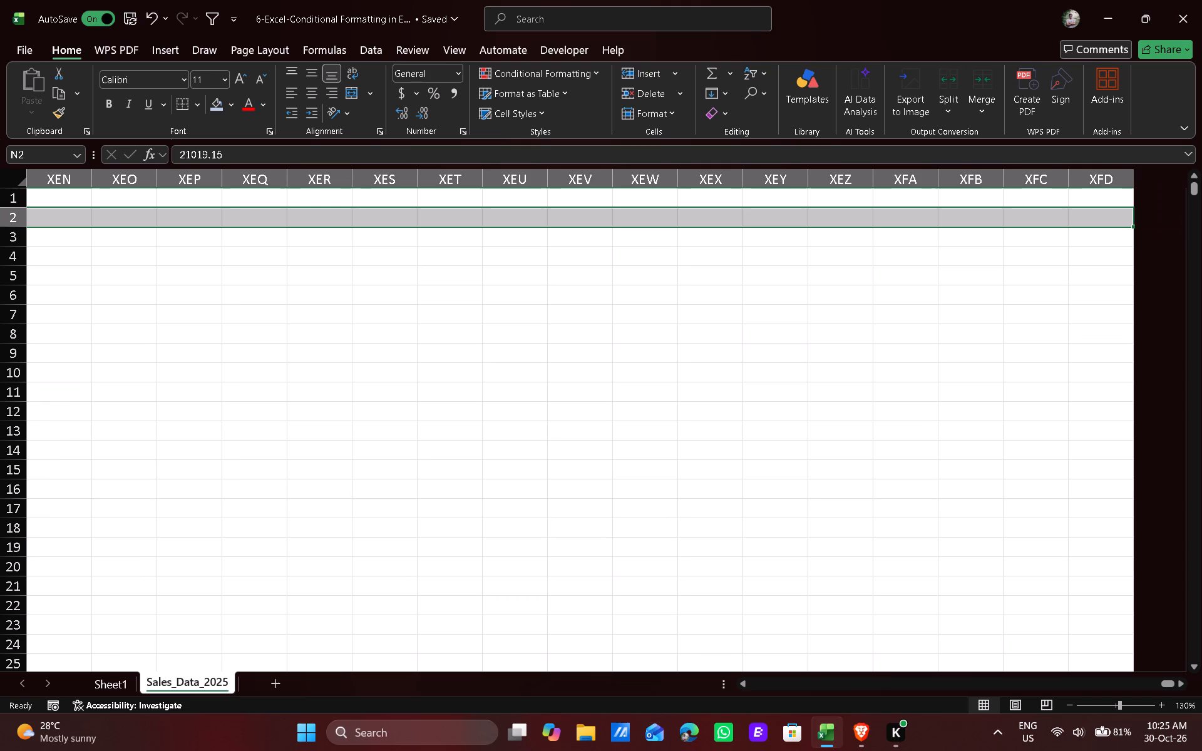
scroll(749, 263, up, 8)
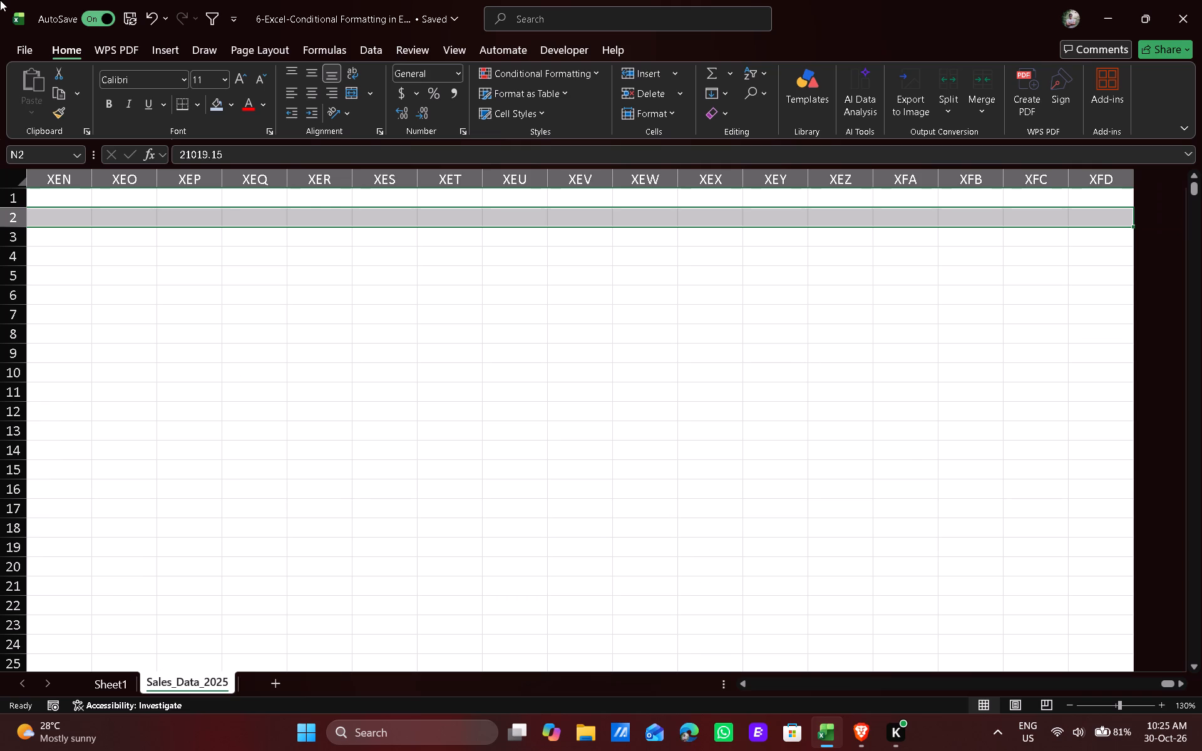
Undo the last conditional formatting change on the Profit column.
key(ctrl+z)
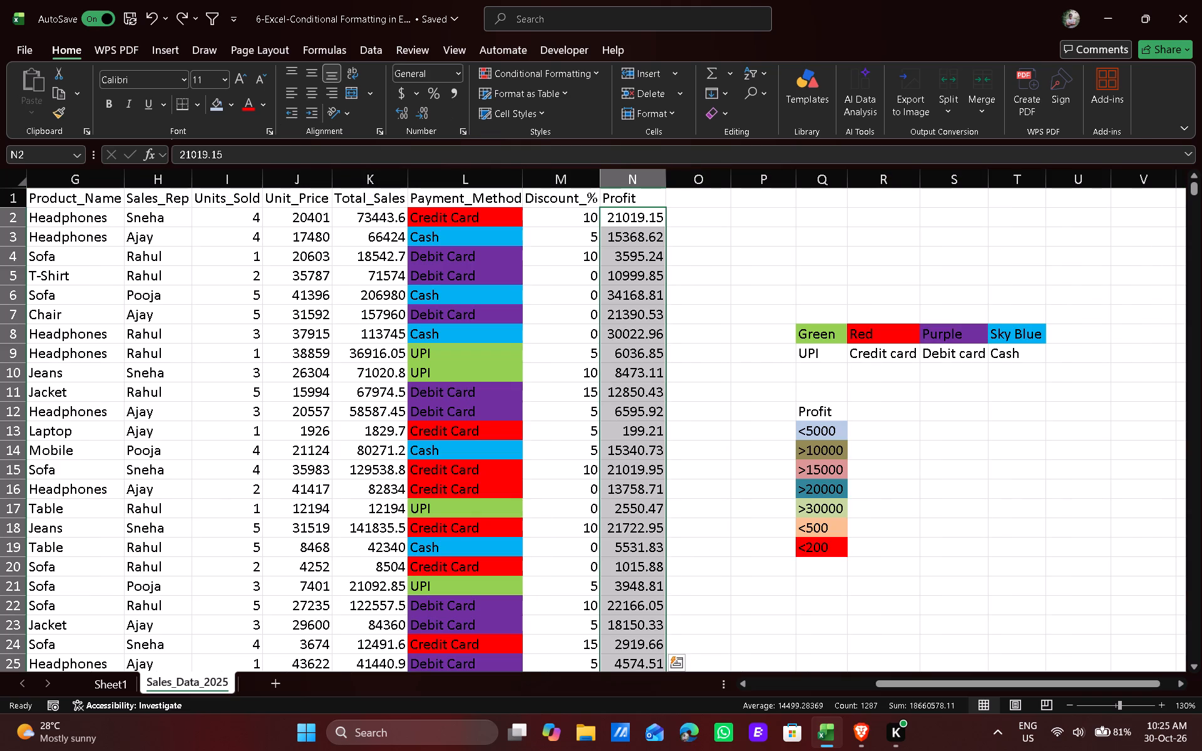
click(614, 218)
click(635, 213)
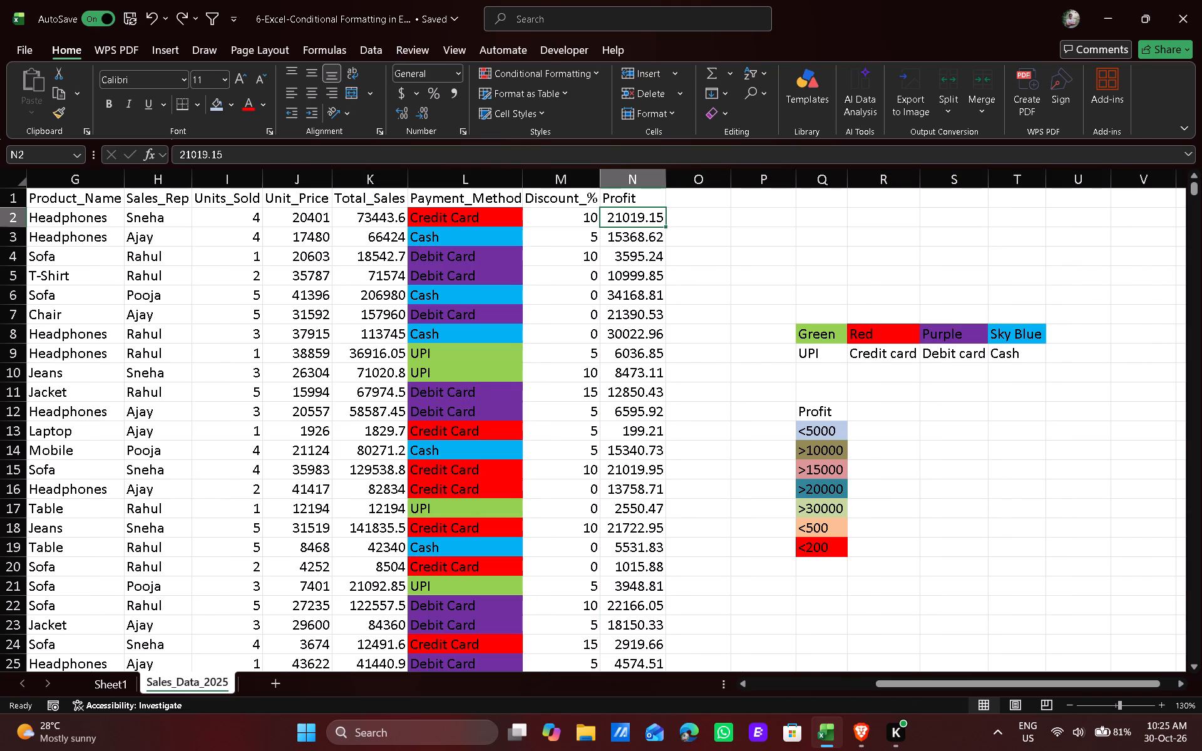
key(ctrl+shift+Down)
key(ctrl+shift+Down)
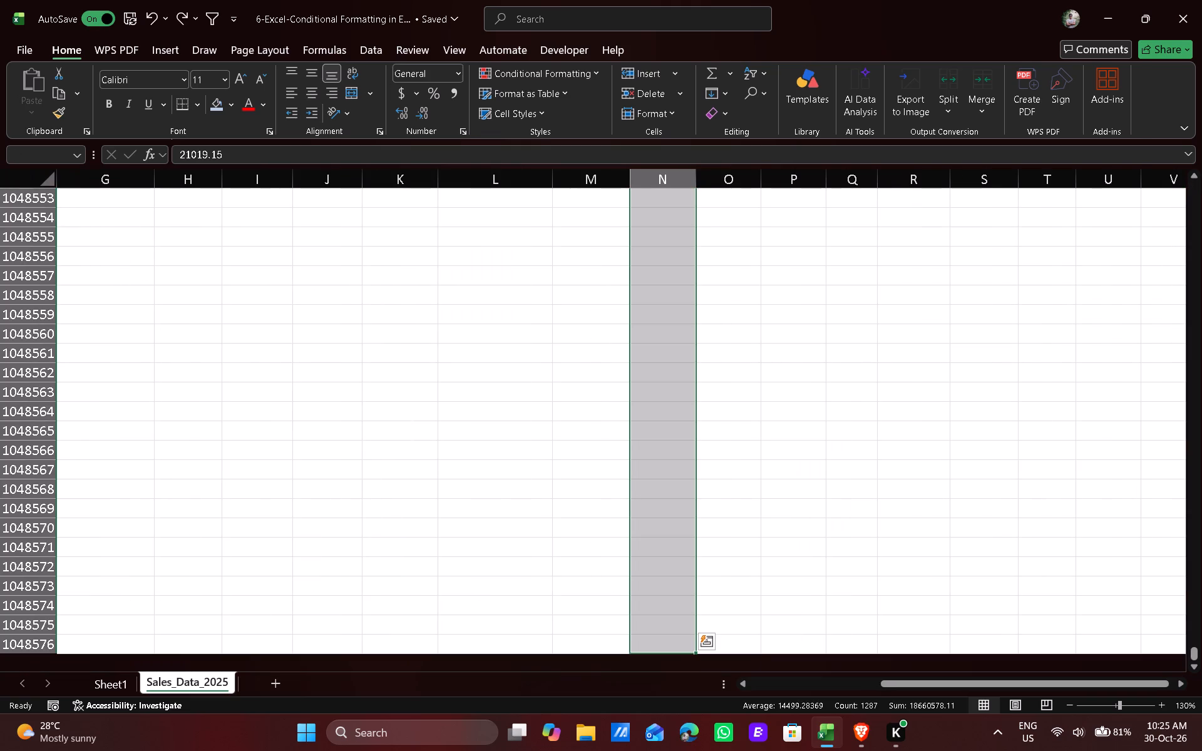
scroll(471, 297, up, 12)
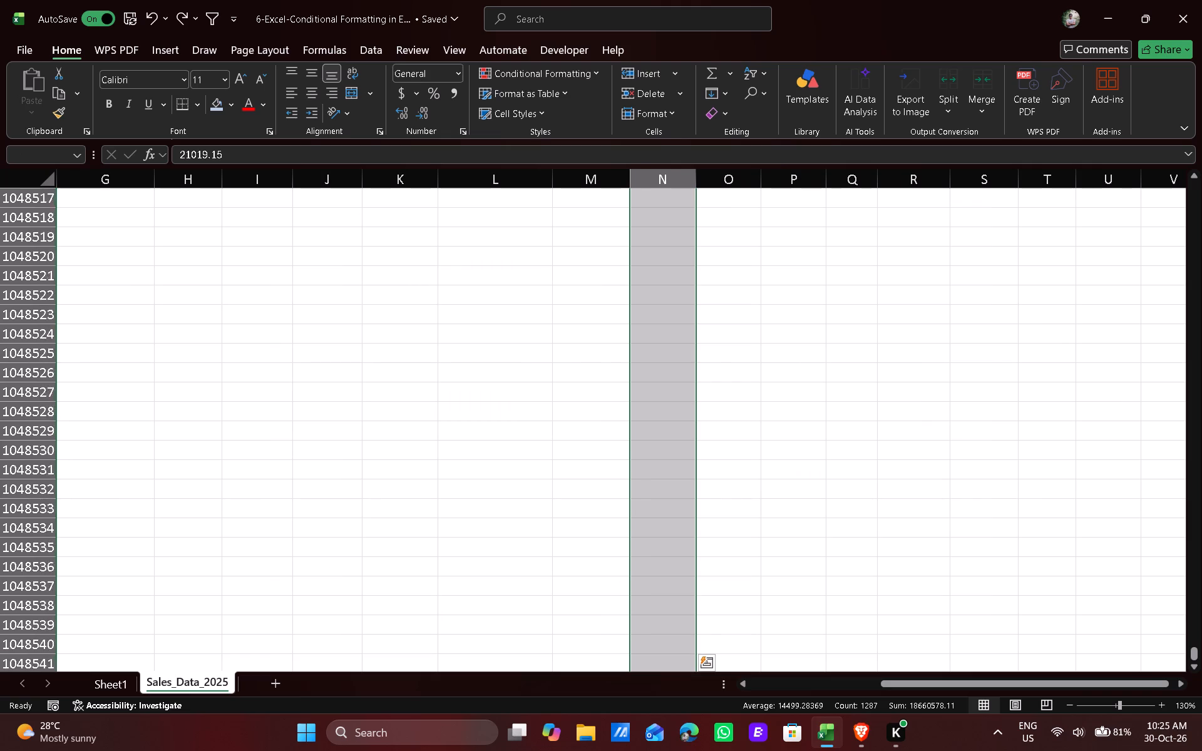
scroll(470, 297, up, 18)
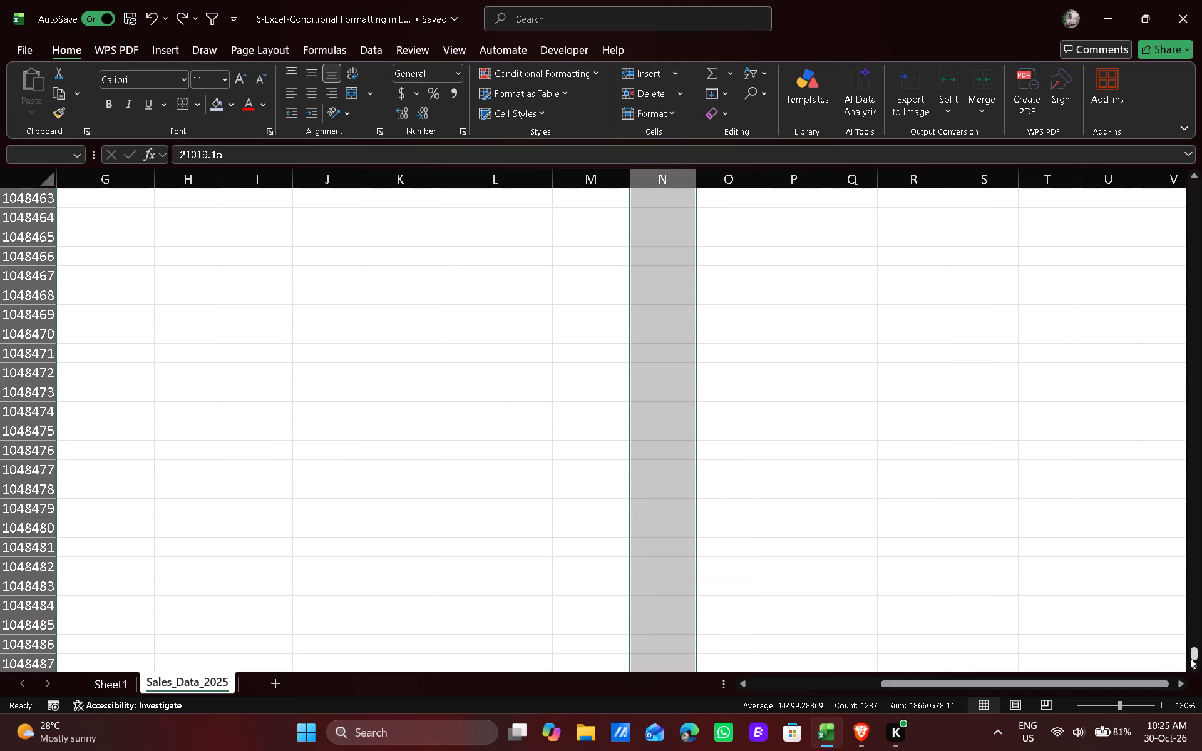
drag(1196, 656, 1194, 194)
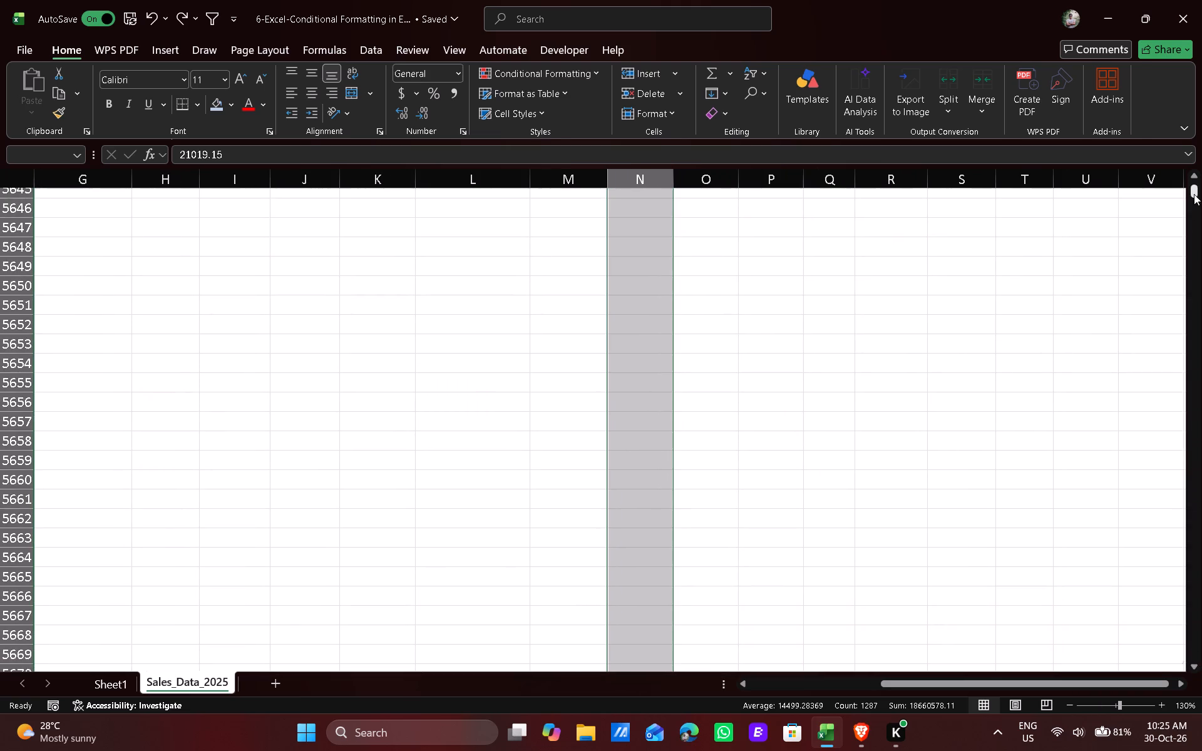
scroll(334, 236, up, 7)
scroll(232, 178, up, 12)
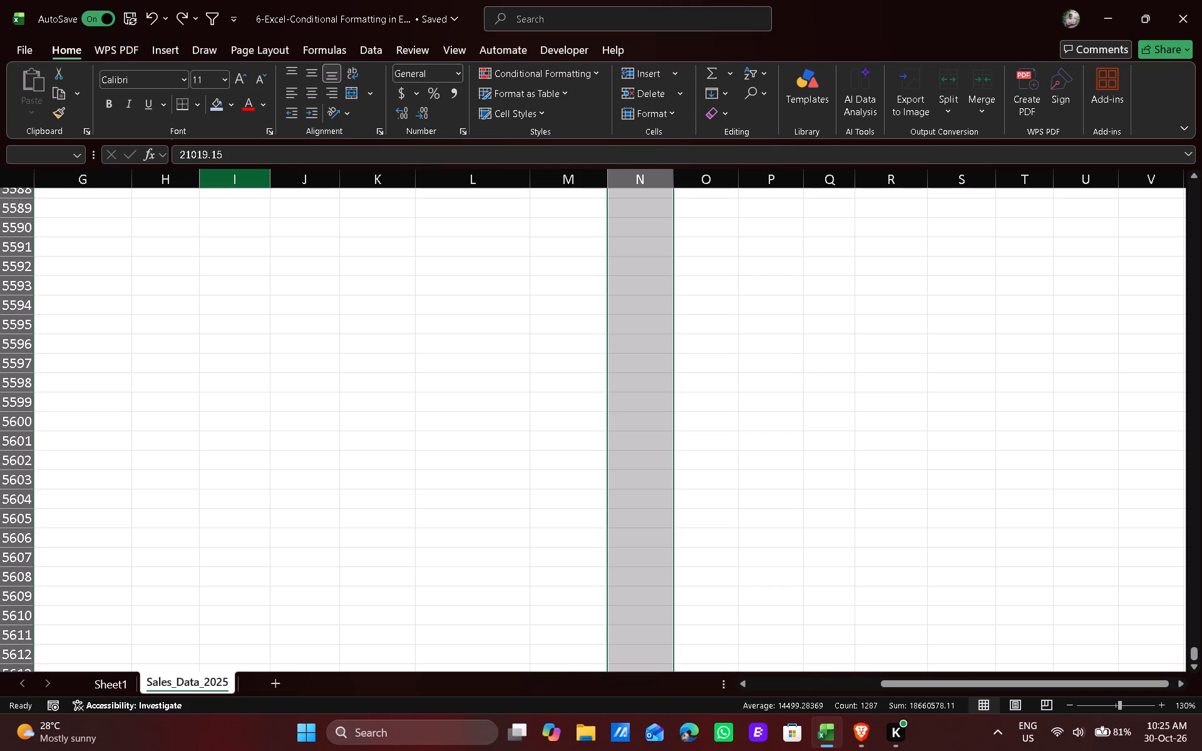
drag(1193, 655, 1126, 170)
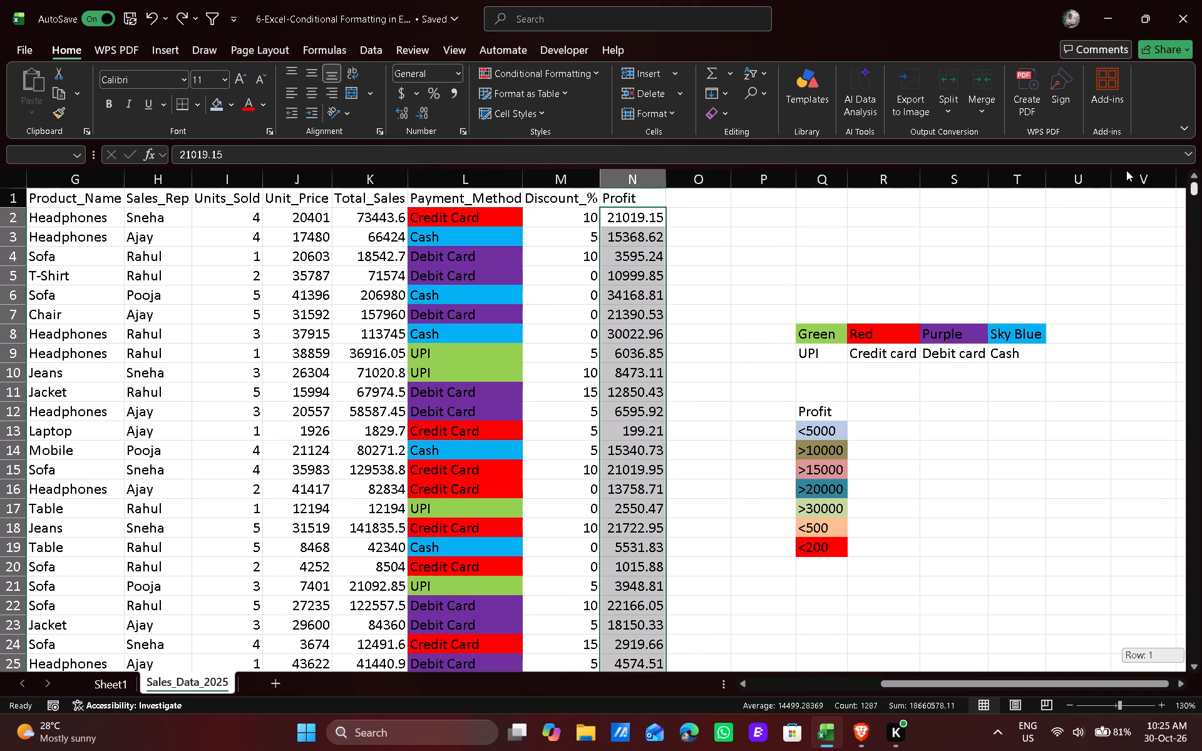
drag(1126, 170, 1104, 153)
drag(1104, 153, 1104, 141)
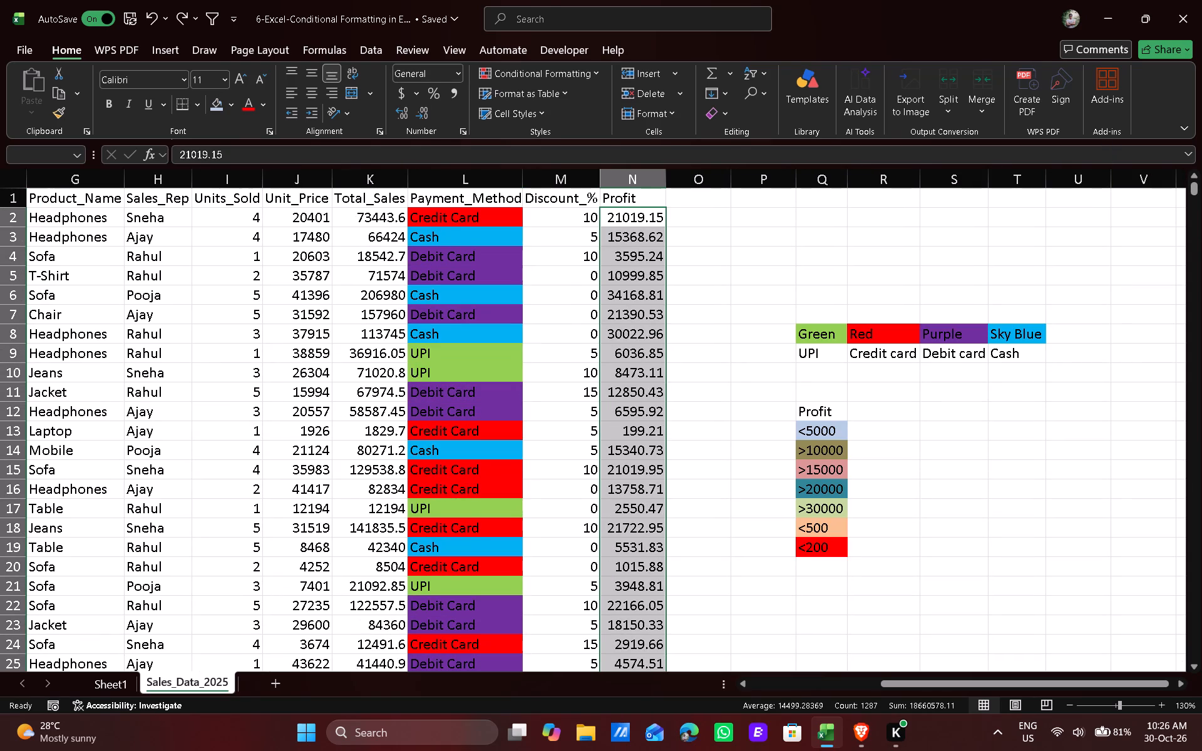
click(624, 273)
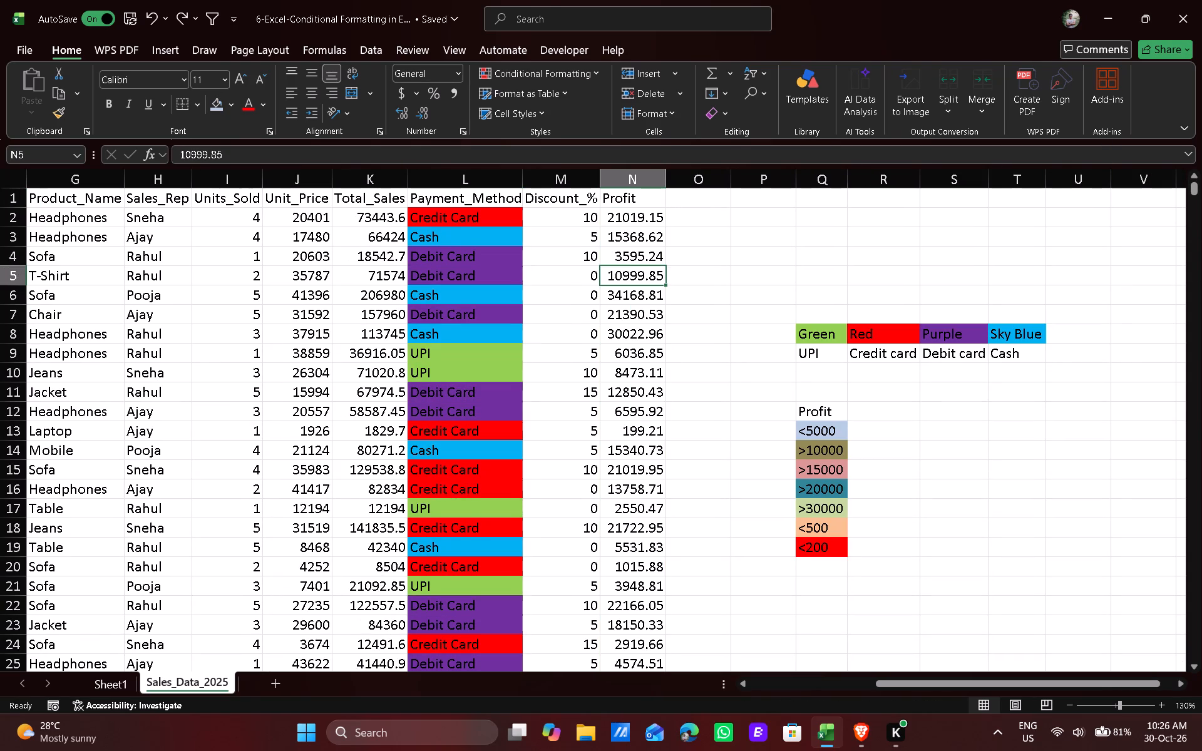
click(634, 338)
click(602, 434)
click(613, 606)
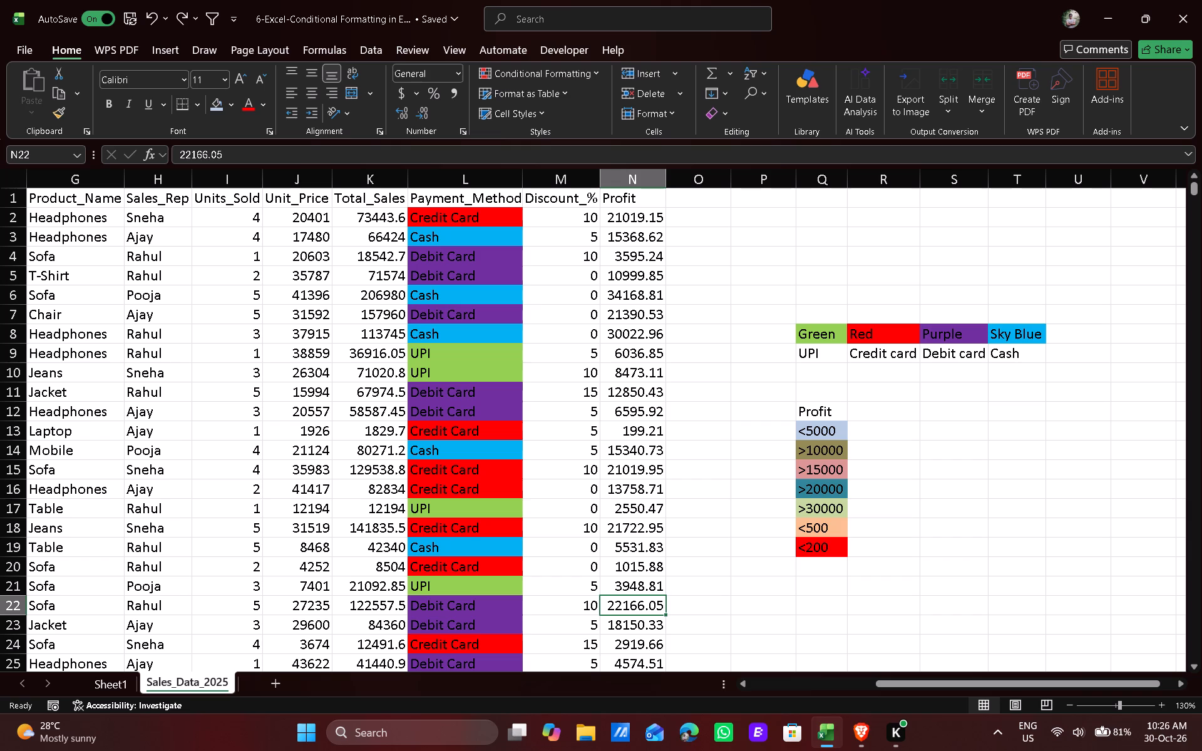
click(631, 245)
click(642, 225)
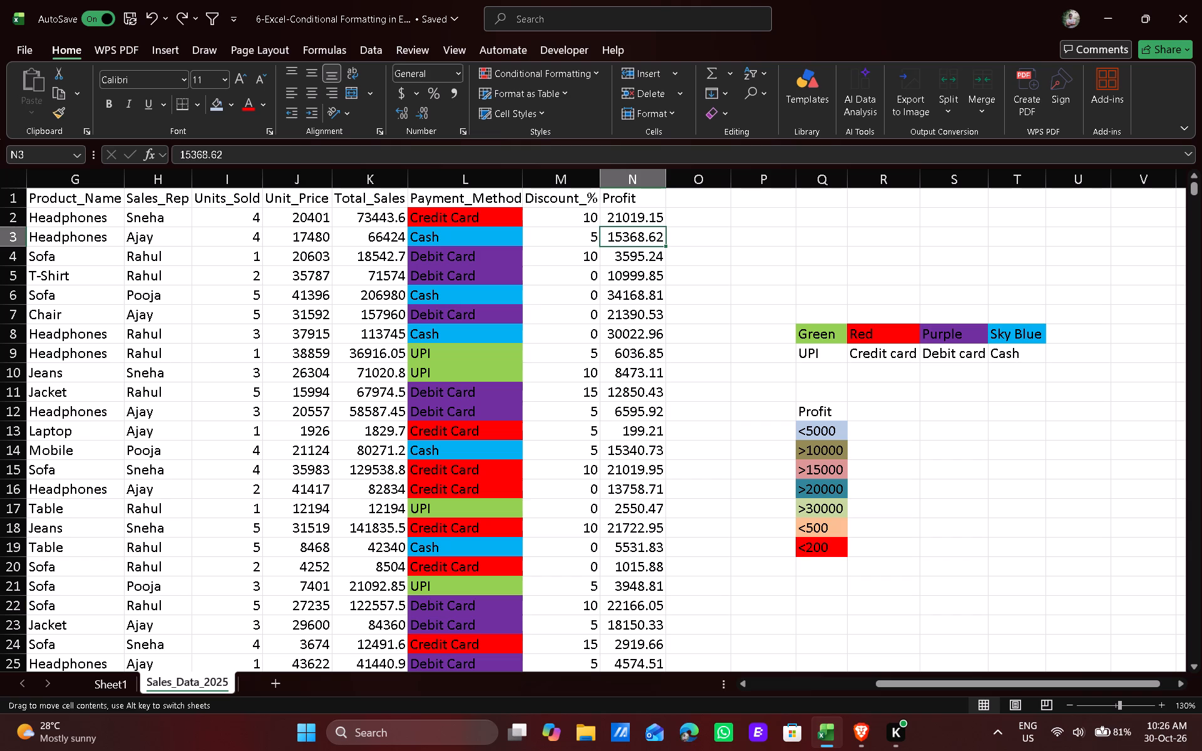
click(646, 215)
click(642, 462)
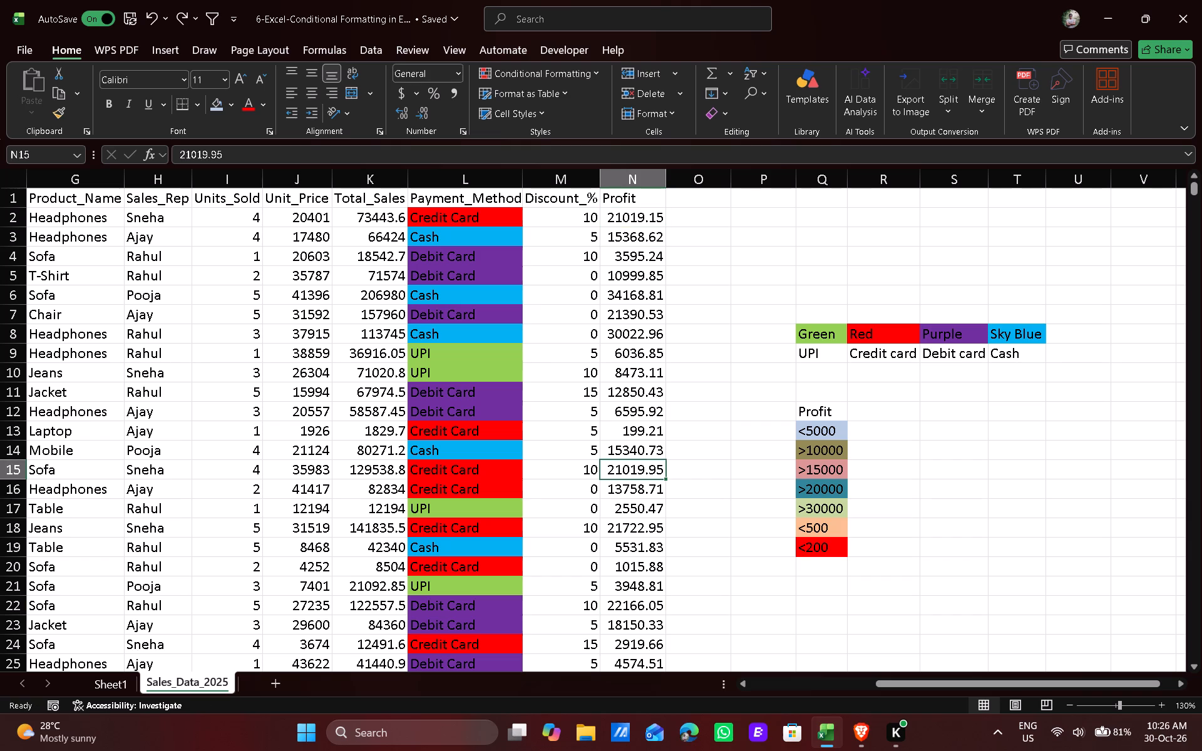
Delete all seven conditional formatting rules from the Profit column, from =$N2="<=5000" through =$N2="<200", and apply the empty rule set.
click(532, 64)
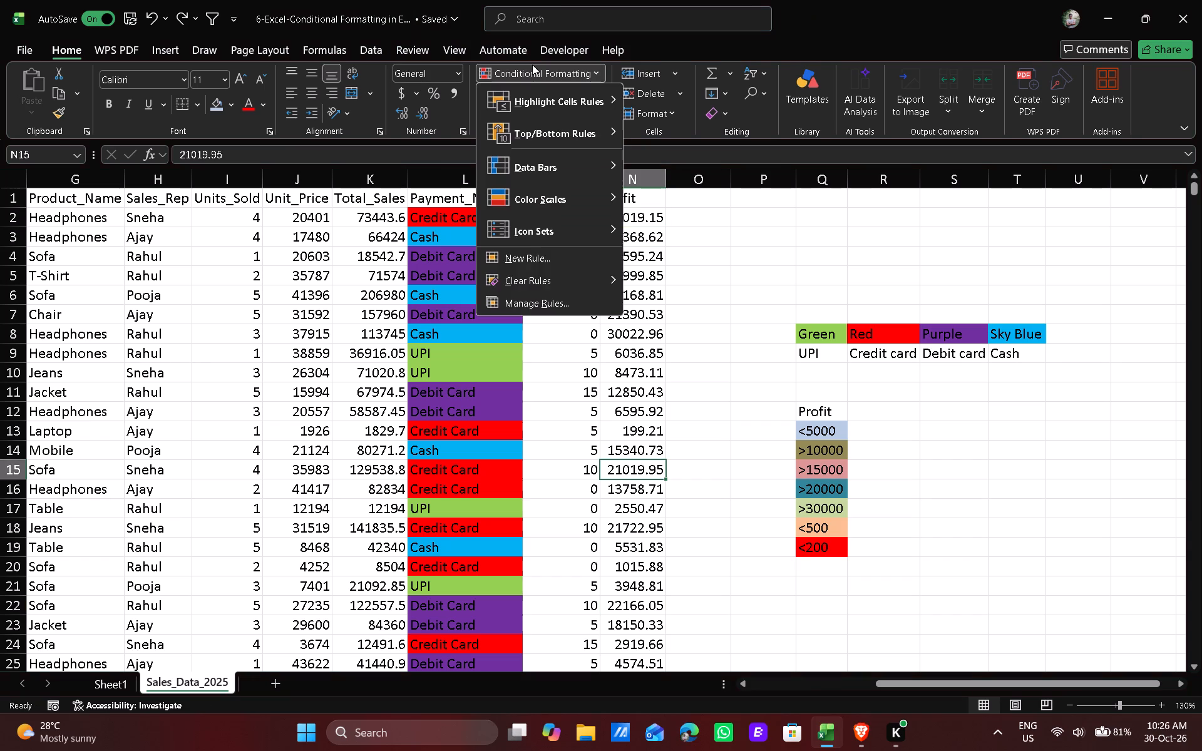
click(582, 312)
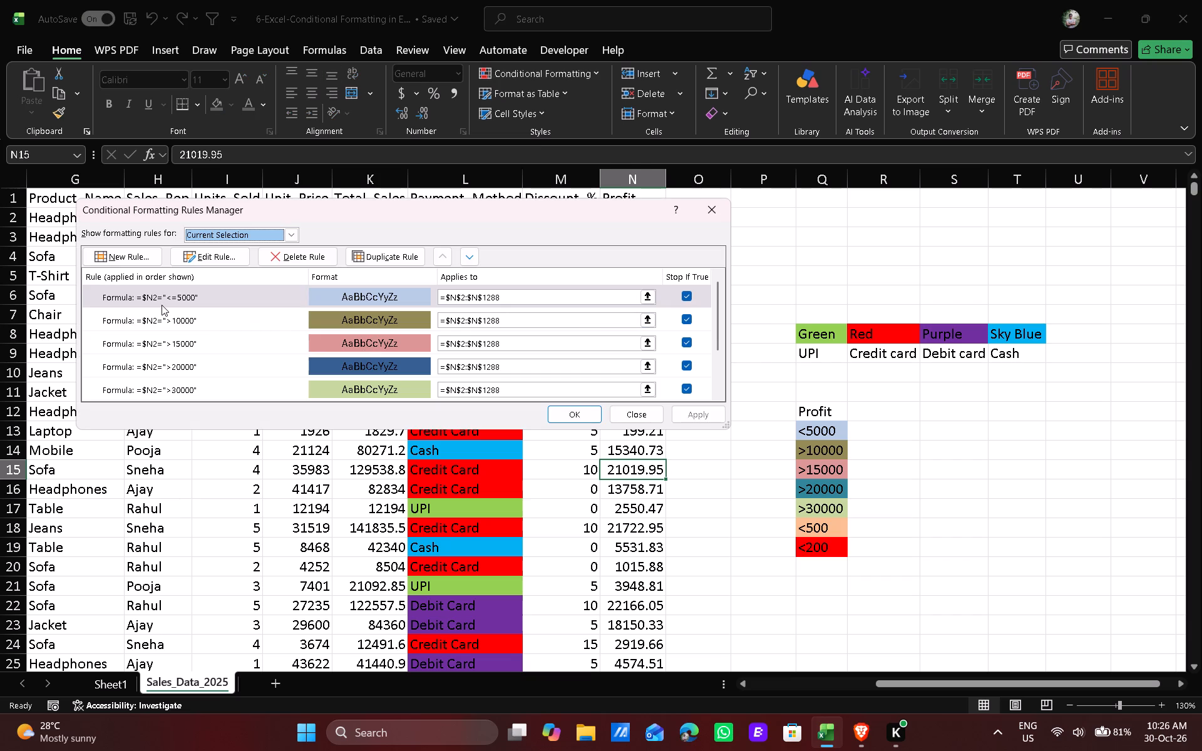
click(290, 255)
click(290, 255)
click(290, 255)
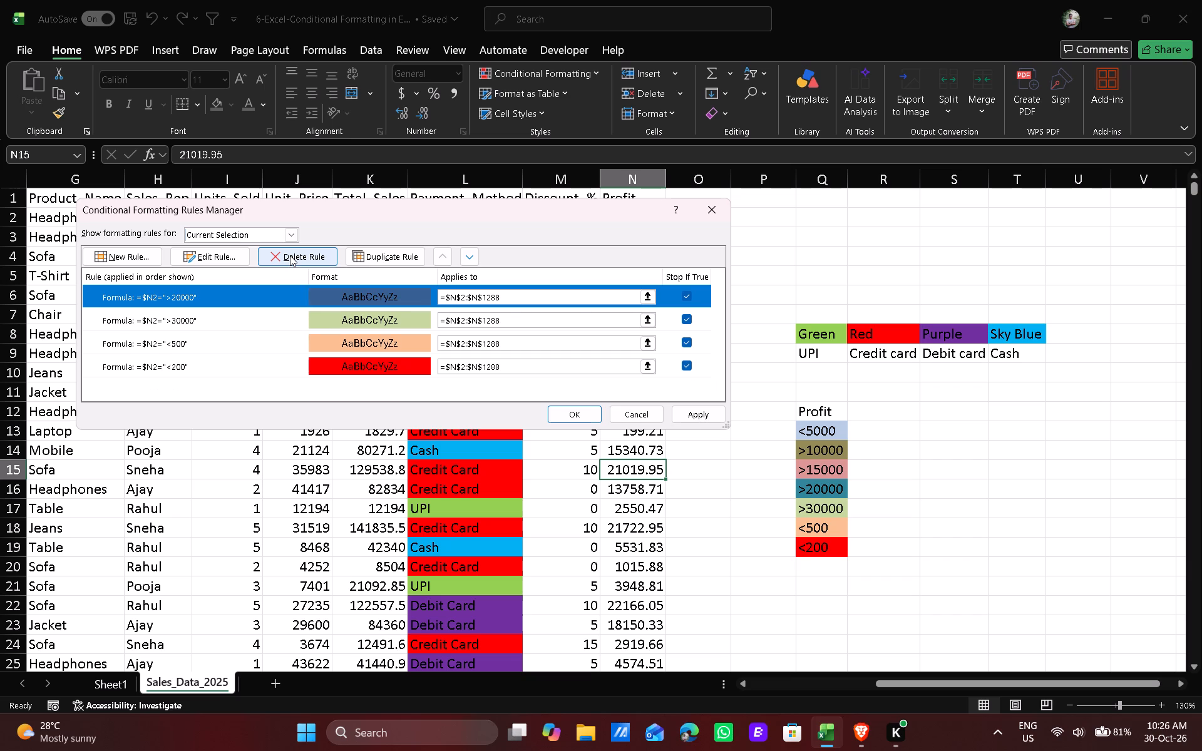
triple_click(290, 255)
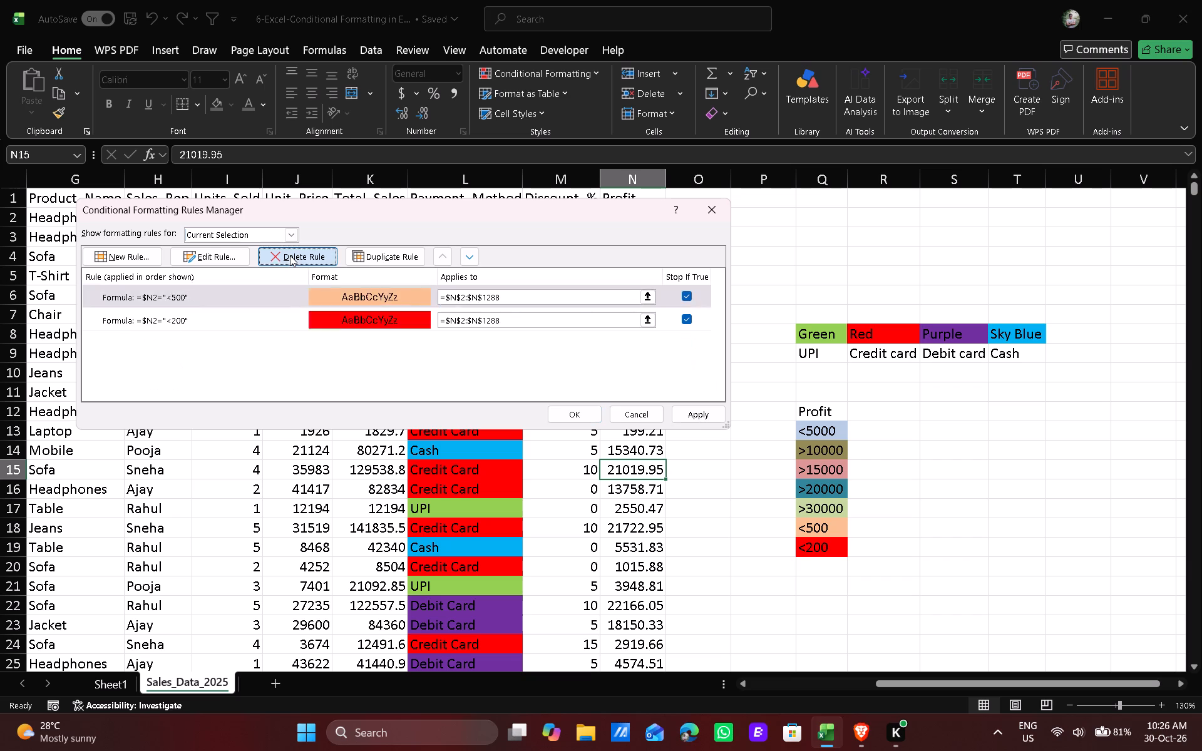
click(290, 255)
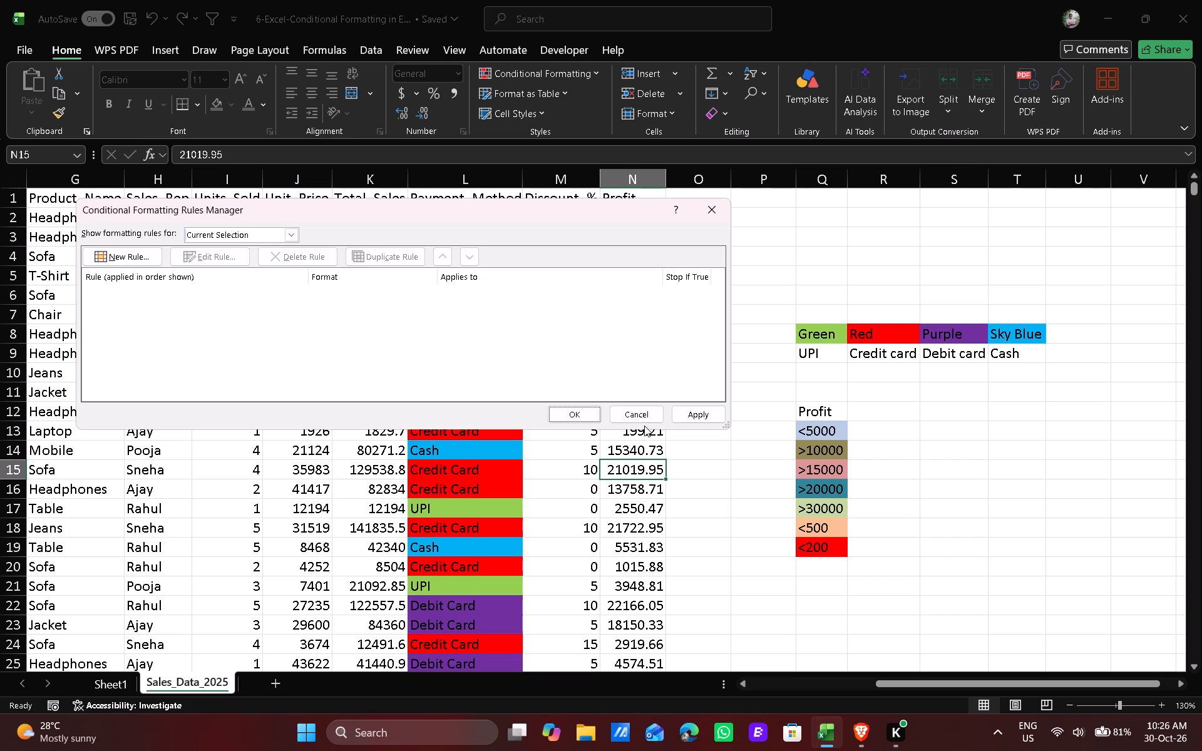
click(551, 421)
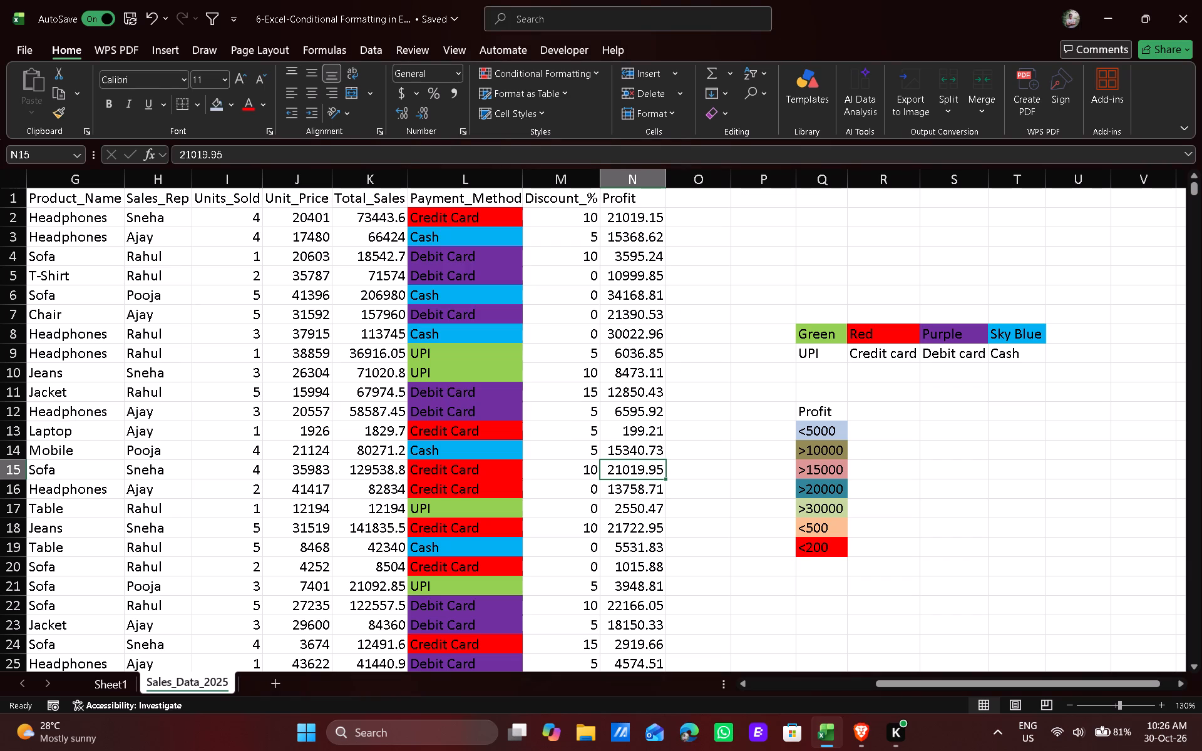
Clear the Profit heading and the threshold labels from the legend in Q11:Q19.
click(816, 415)
drag(816, 415, 833, 539)
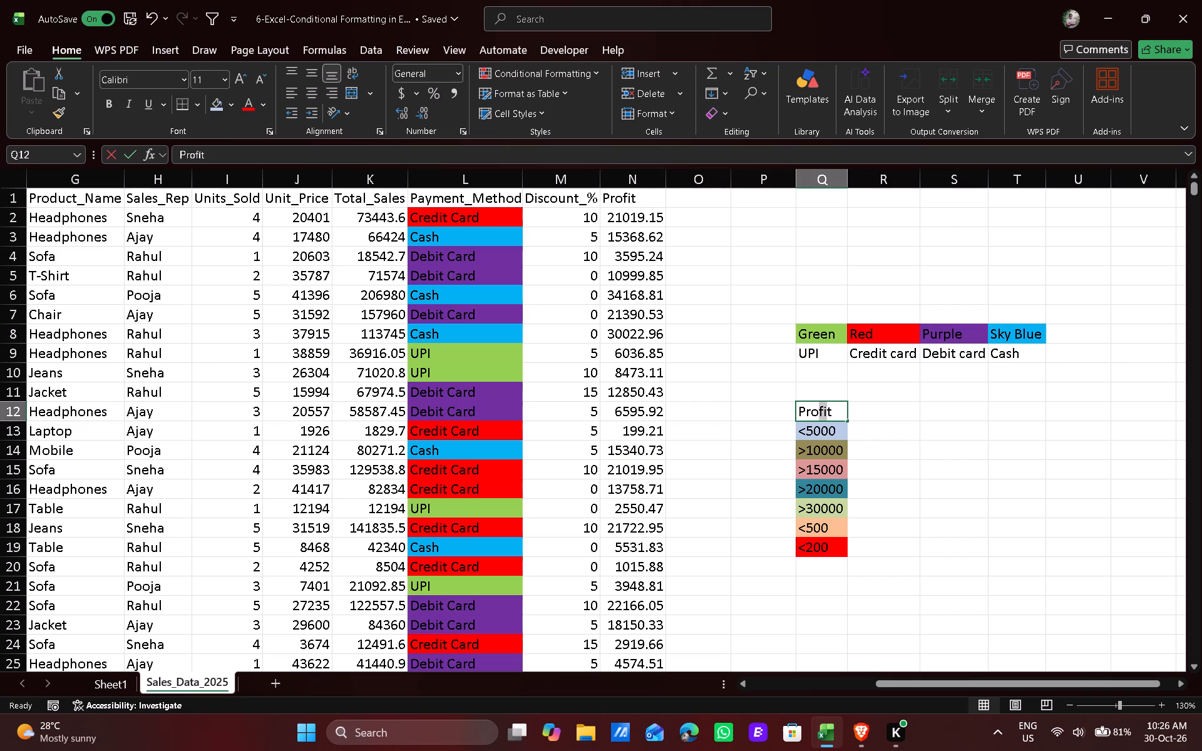
drag(833, 539, 838, 561)
click(870, 513)
click(865, 416)
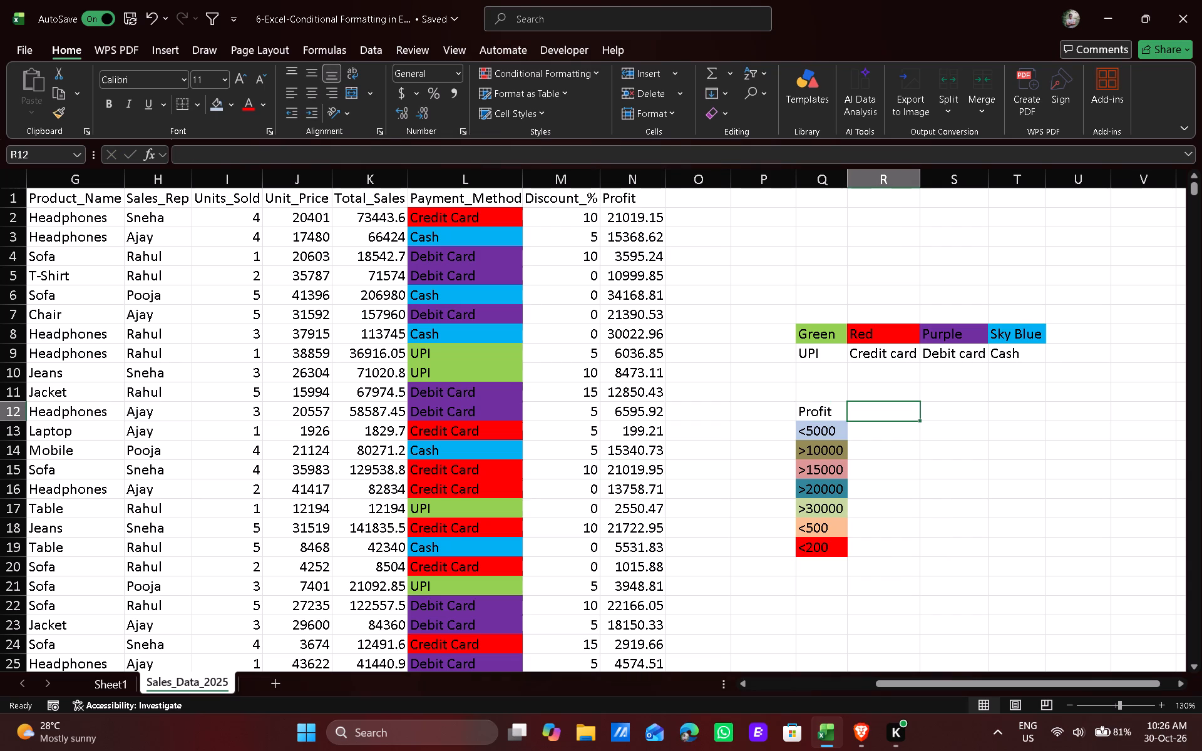
drag(813, 401, 828, 554)
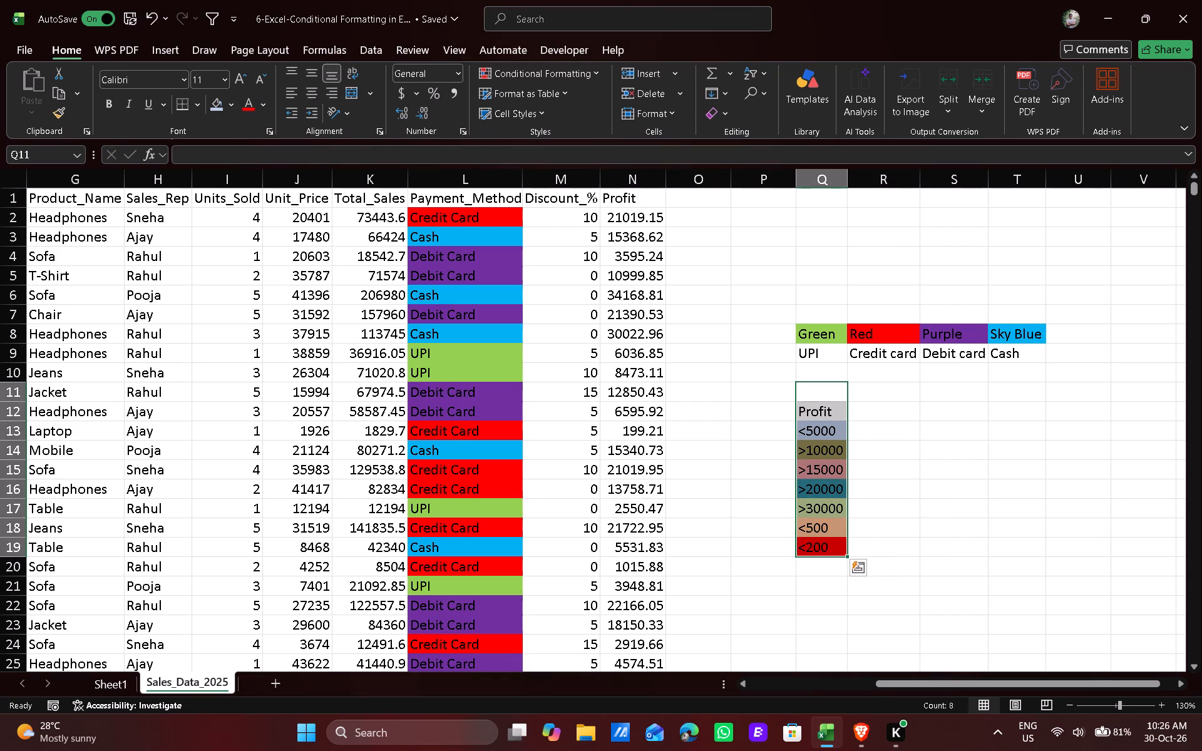
key(Delete)
click(772, 422)
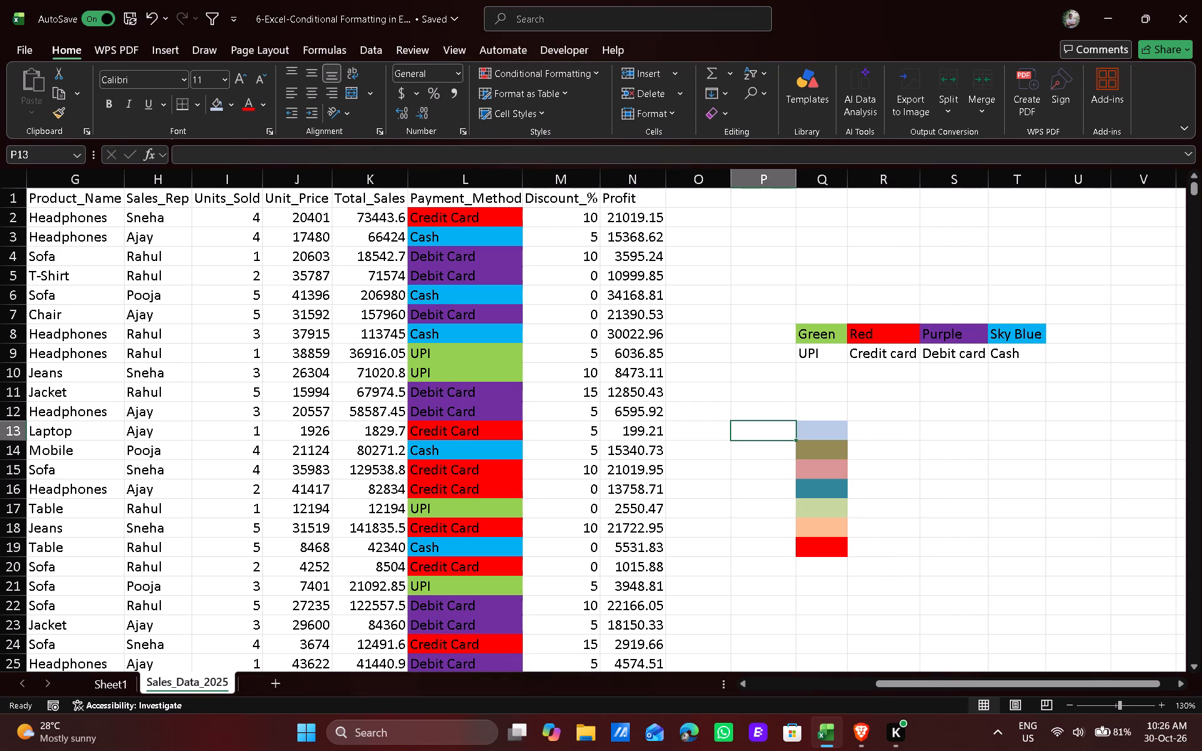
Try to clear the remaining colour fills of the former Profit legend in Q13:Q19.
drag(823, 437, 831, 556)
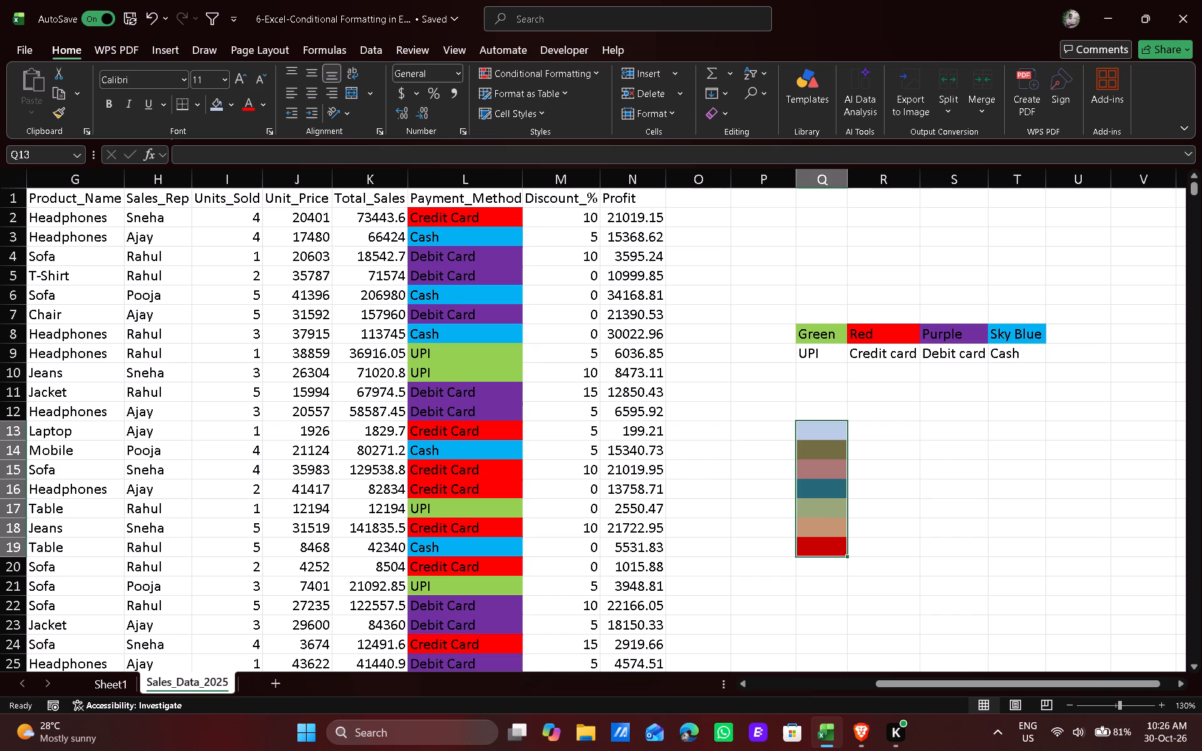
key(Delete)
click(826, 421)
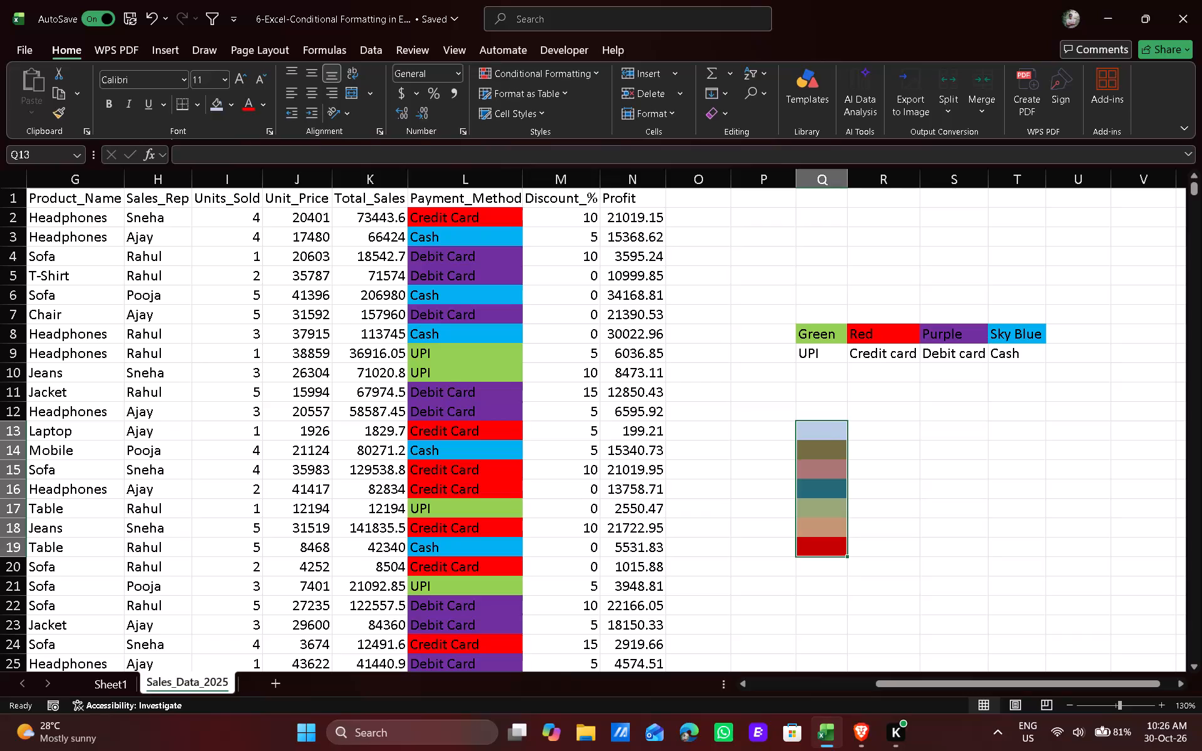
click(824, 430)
Examine the Sales_Data_2025 table's Payment_Method, Product_Name and Customer_Name columns.
scroll(714, 347, up, 3)
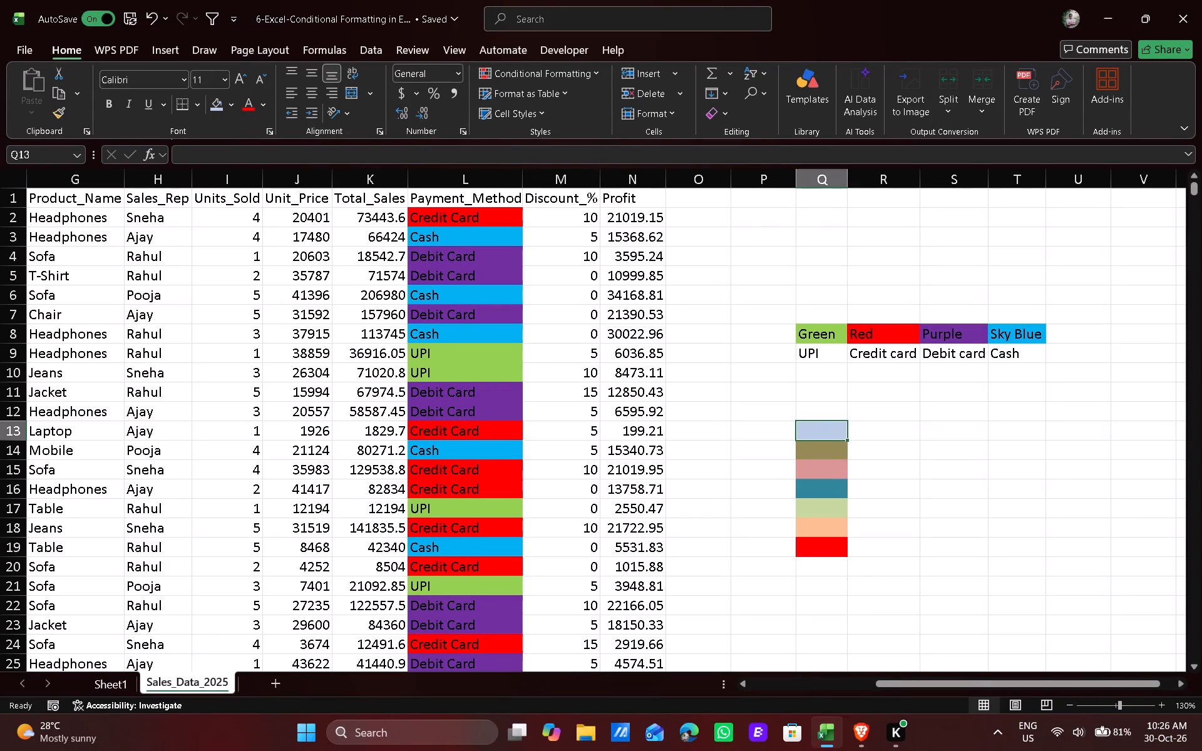
scroll(275, 396, up, 5)
drag(1013, 680, 840, 691)
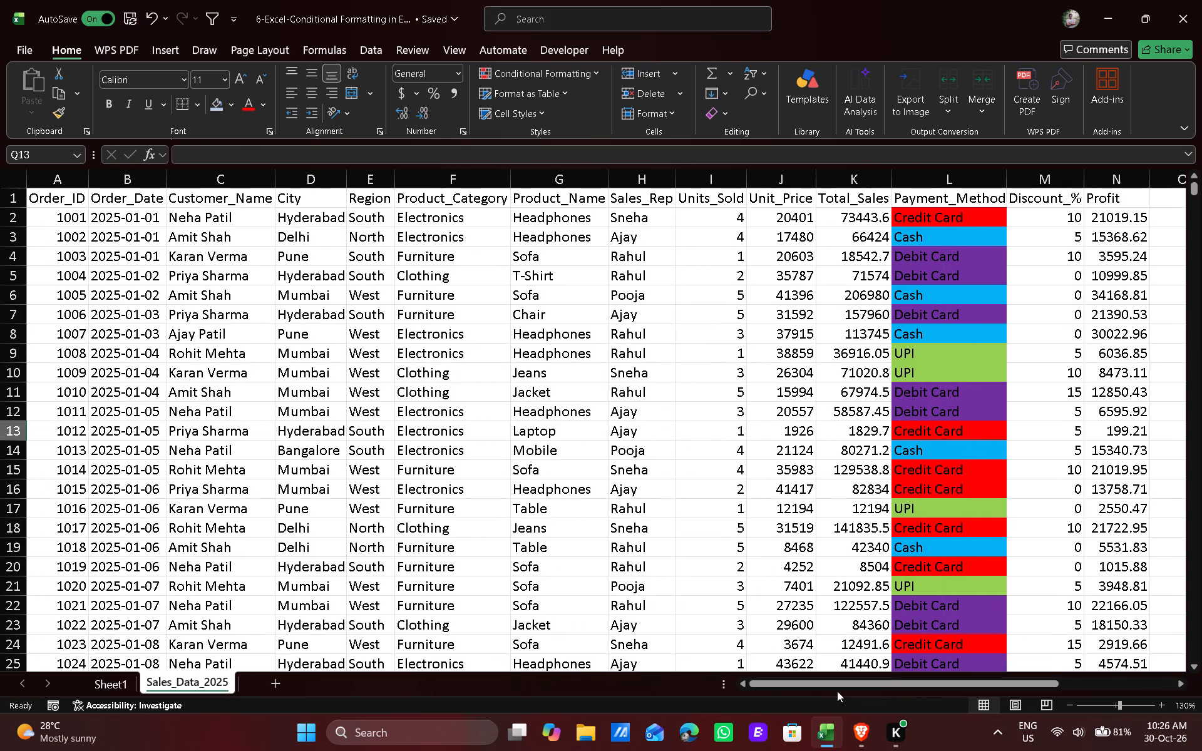
scroll(853, 354, up, 4)
click(953, 217)
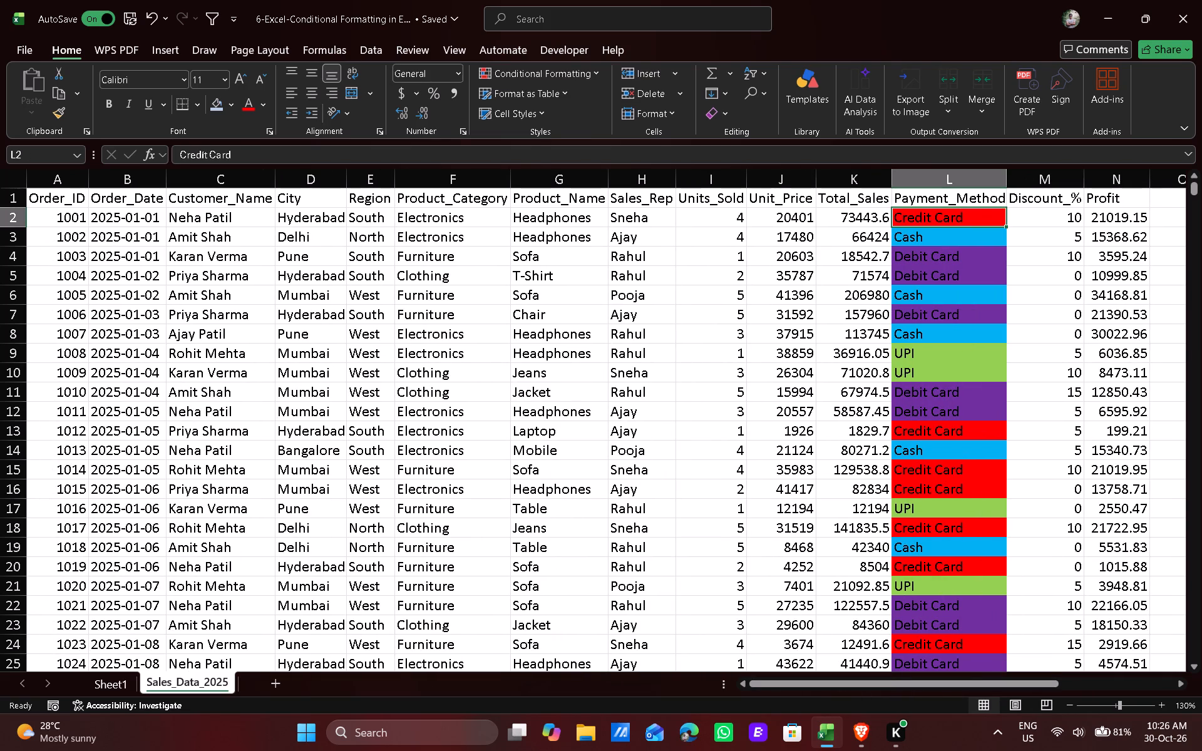
click(521, 223)
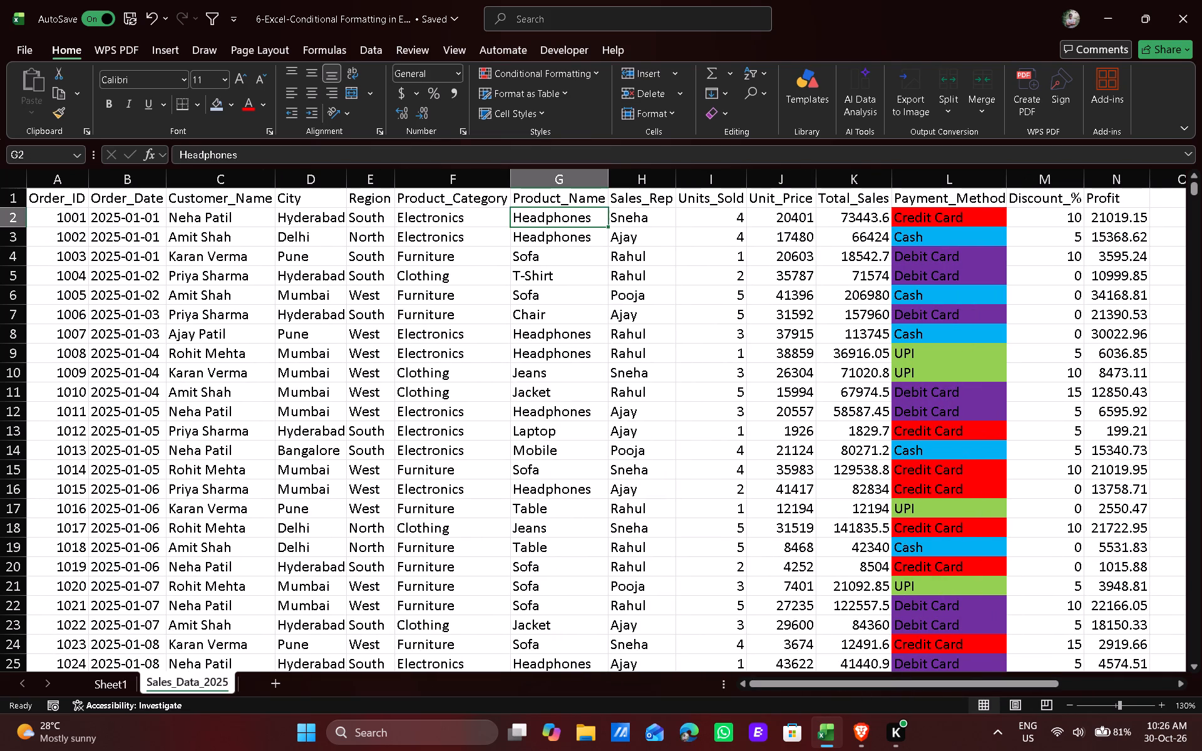
click(550, 221)
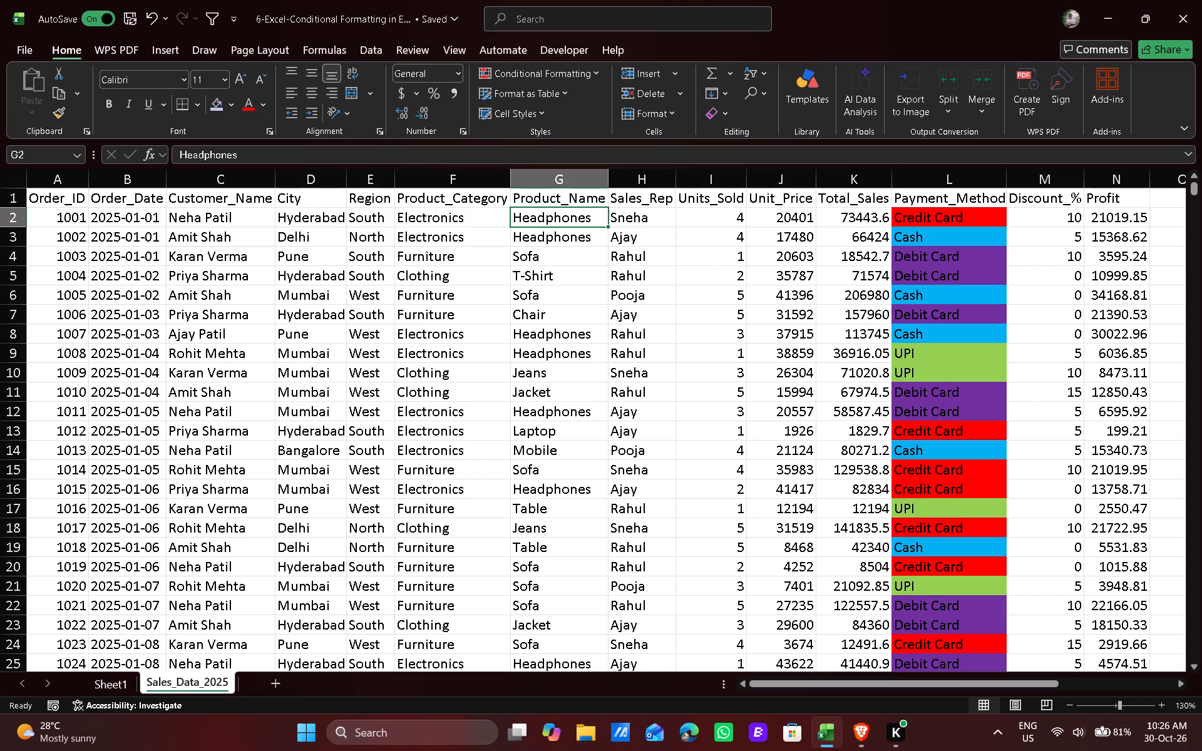
double_click(550, 221)
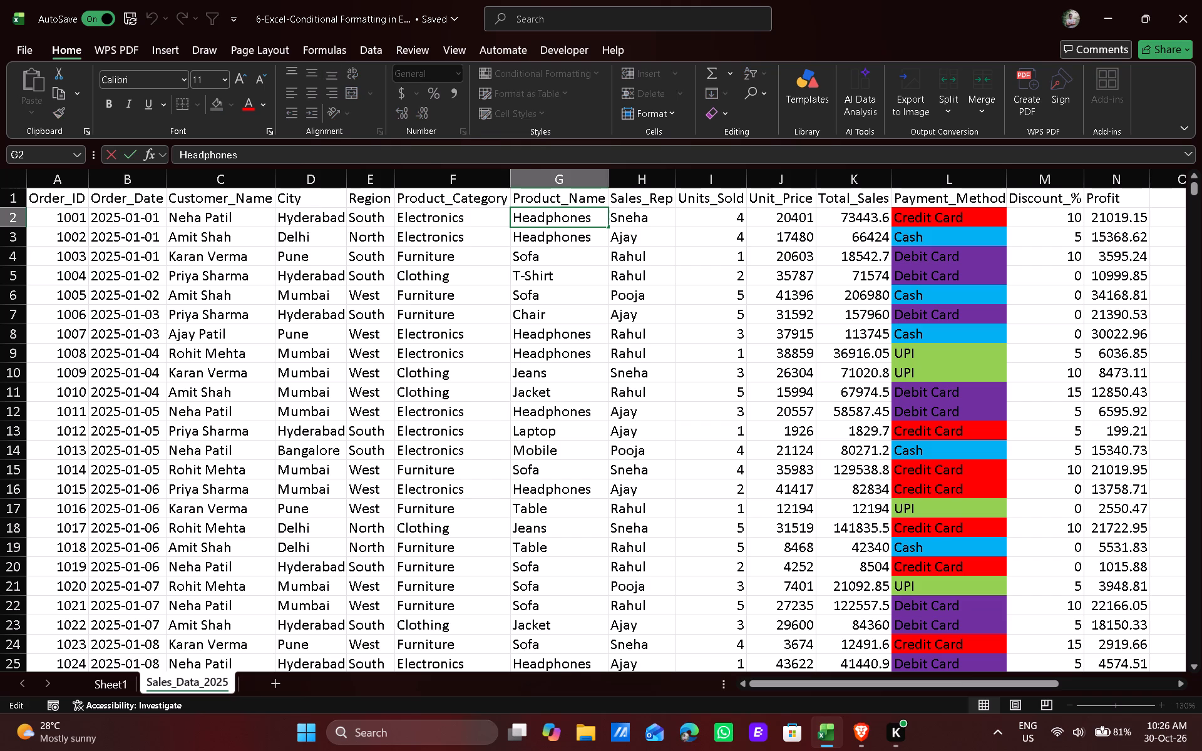
click(566, 252)
click(560, 382)
click(220, 325)
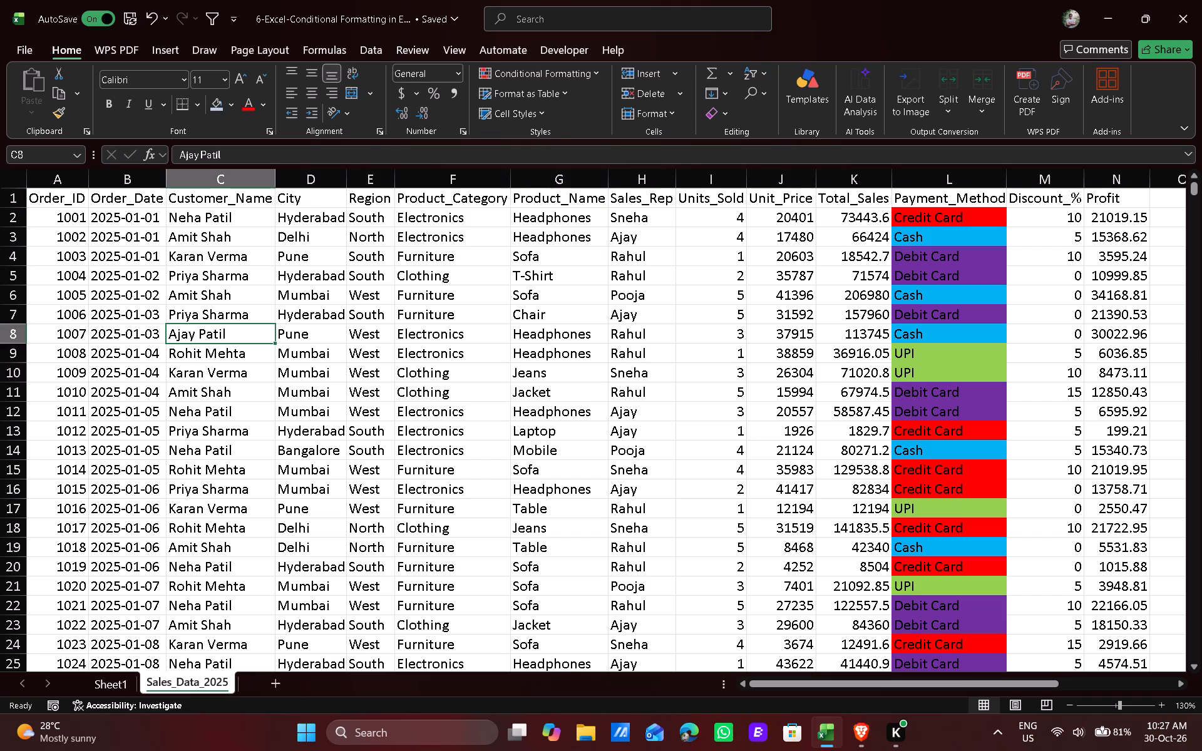
click(234, 402)
click(213, 511)
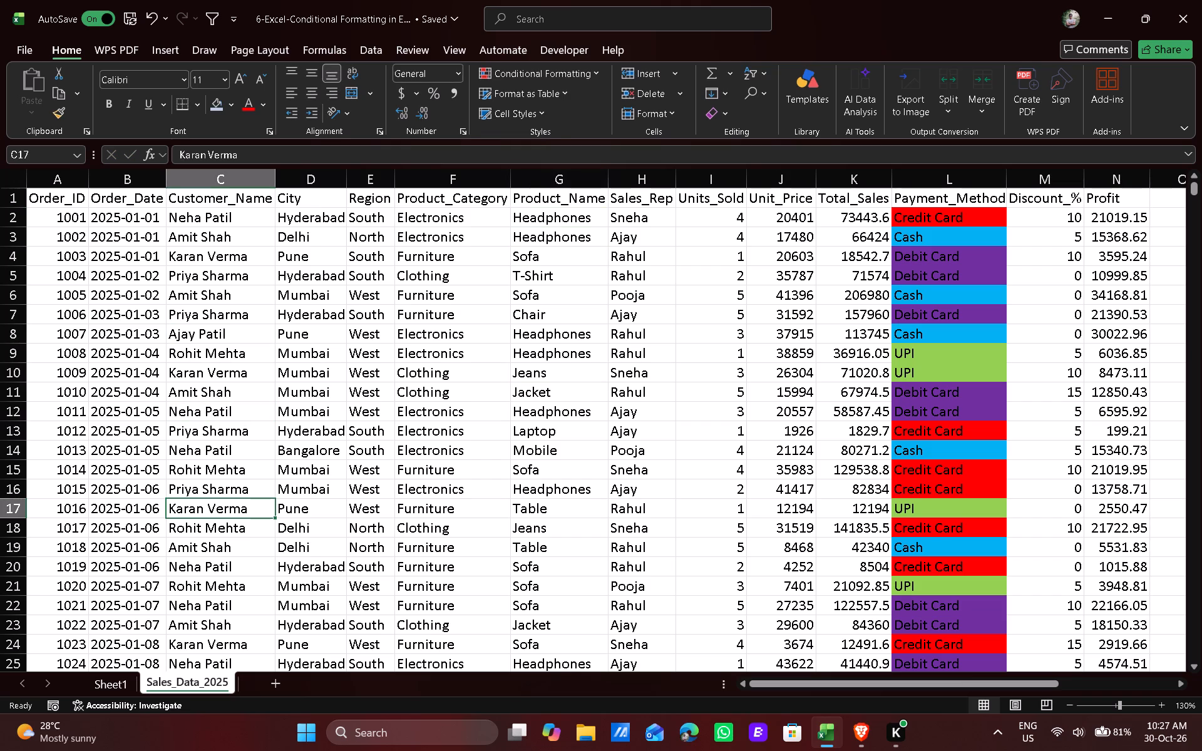
click(229, 212)
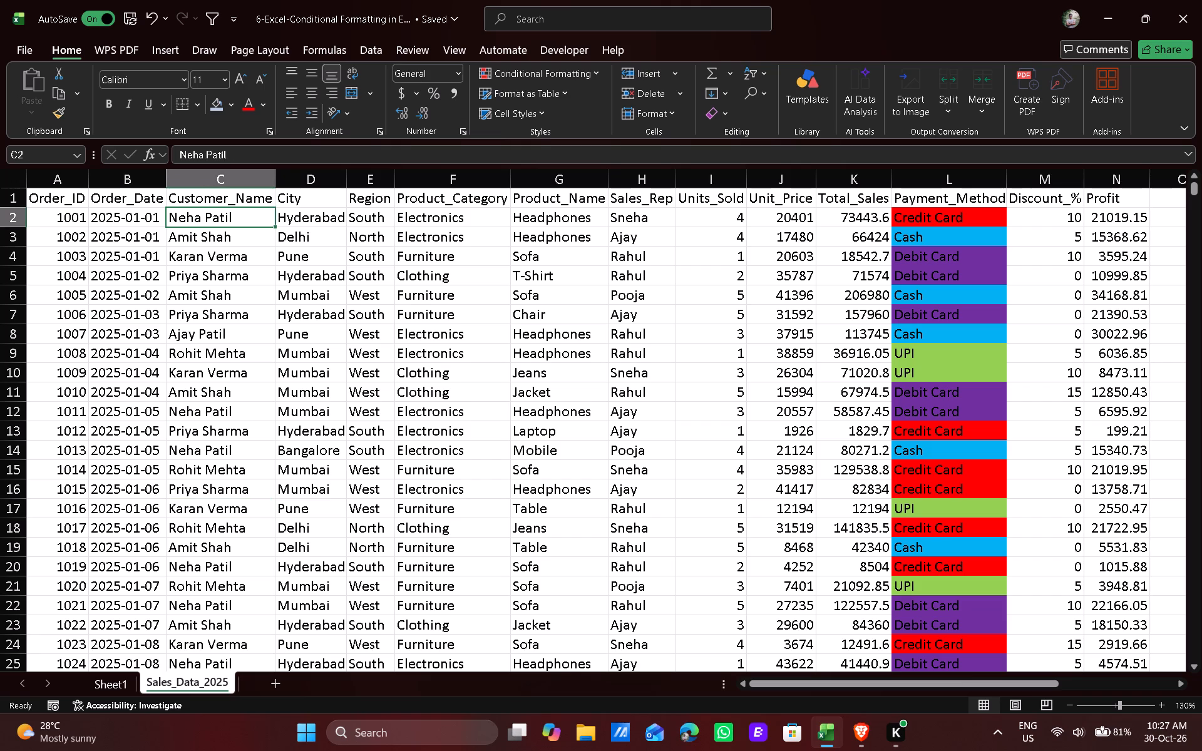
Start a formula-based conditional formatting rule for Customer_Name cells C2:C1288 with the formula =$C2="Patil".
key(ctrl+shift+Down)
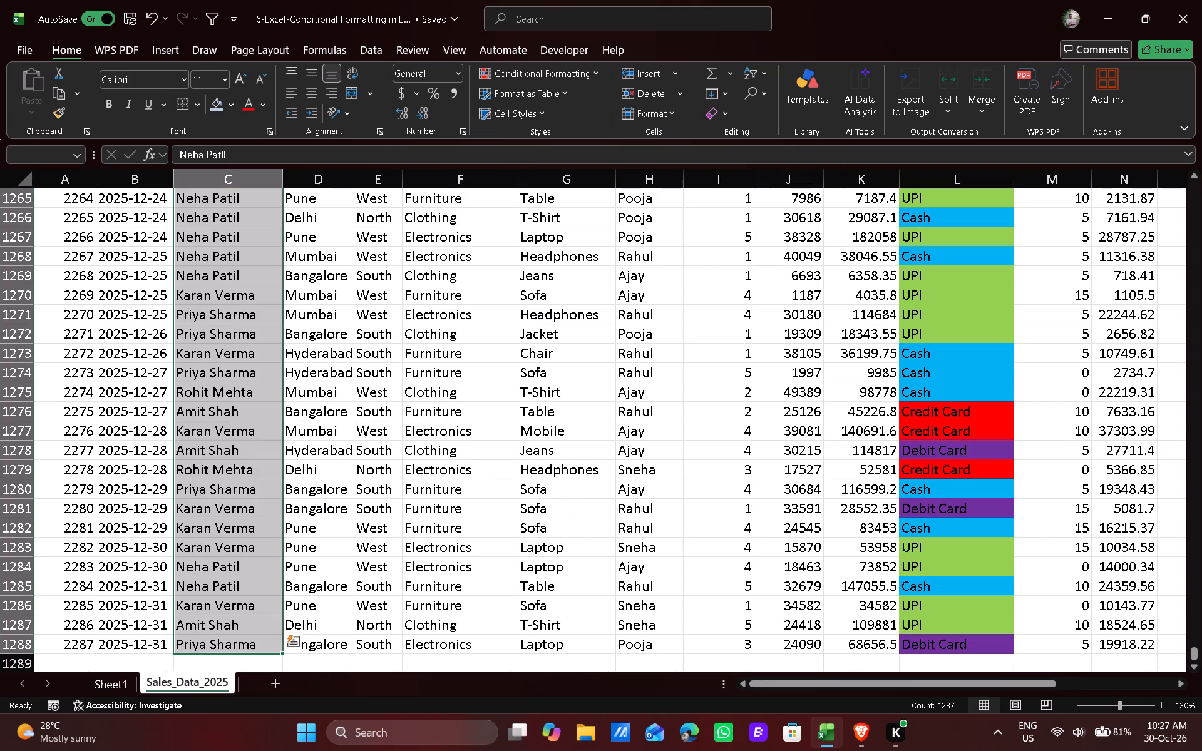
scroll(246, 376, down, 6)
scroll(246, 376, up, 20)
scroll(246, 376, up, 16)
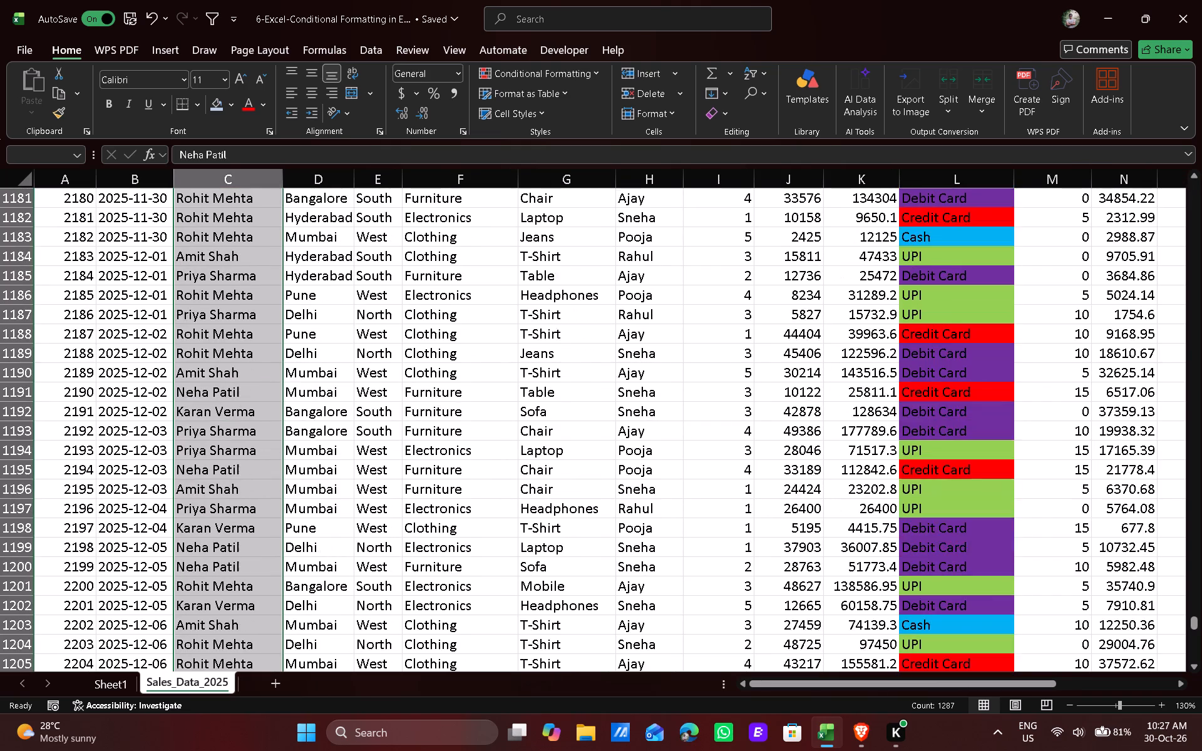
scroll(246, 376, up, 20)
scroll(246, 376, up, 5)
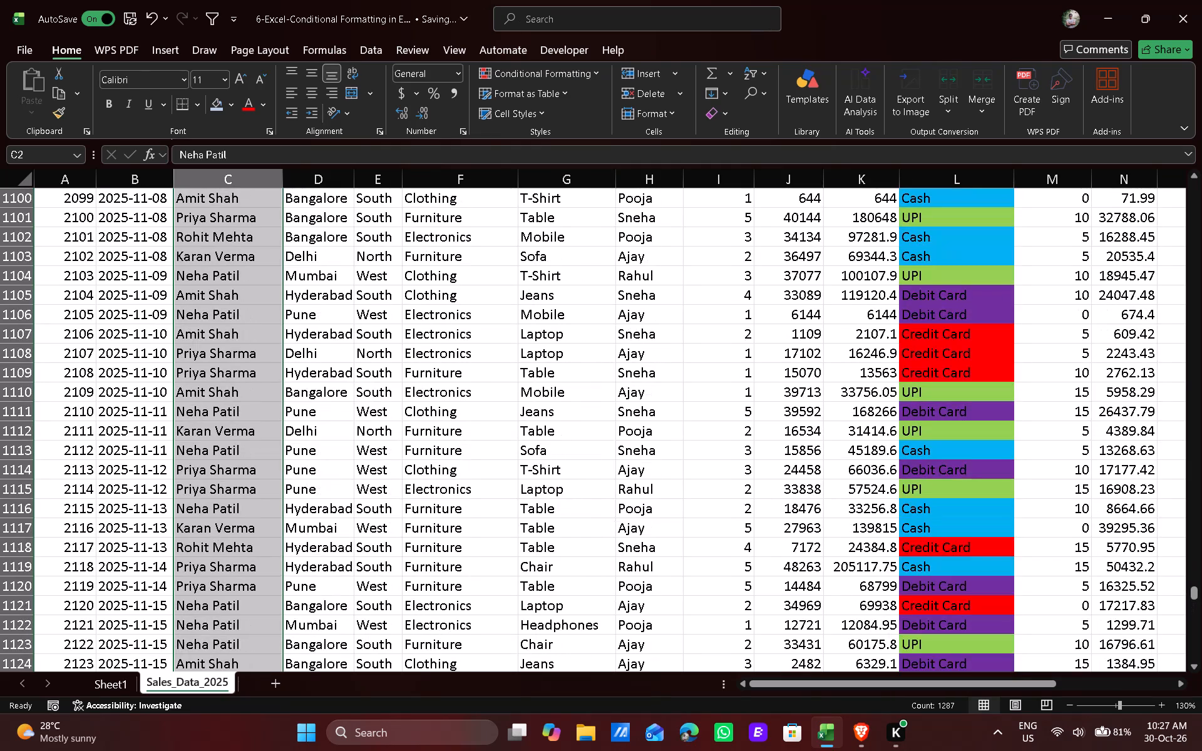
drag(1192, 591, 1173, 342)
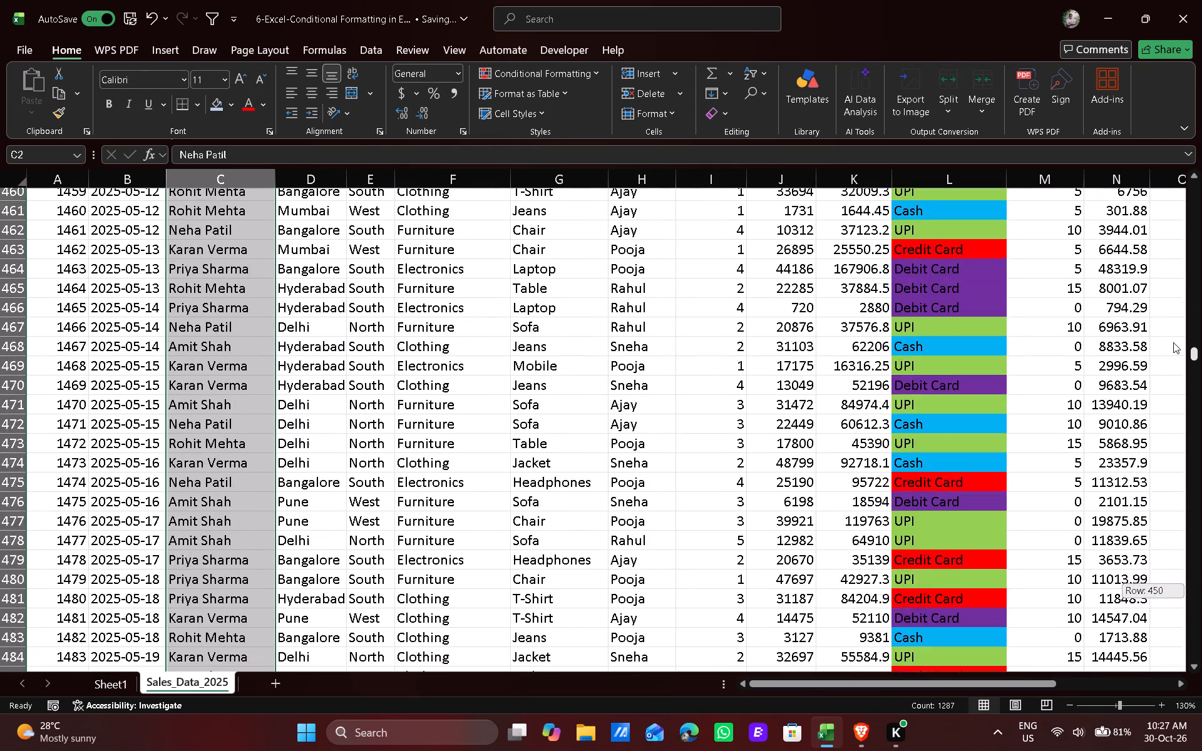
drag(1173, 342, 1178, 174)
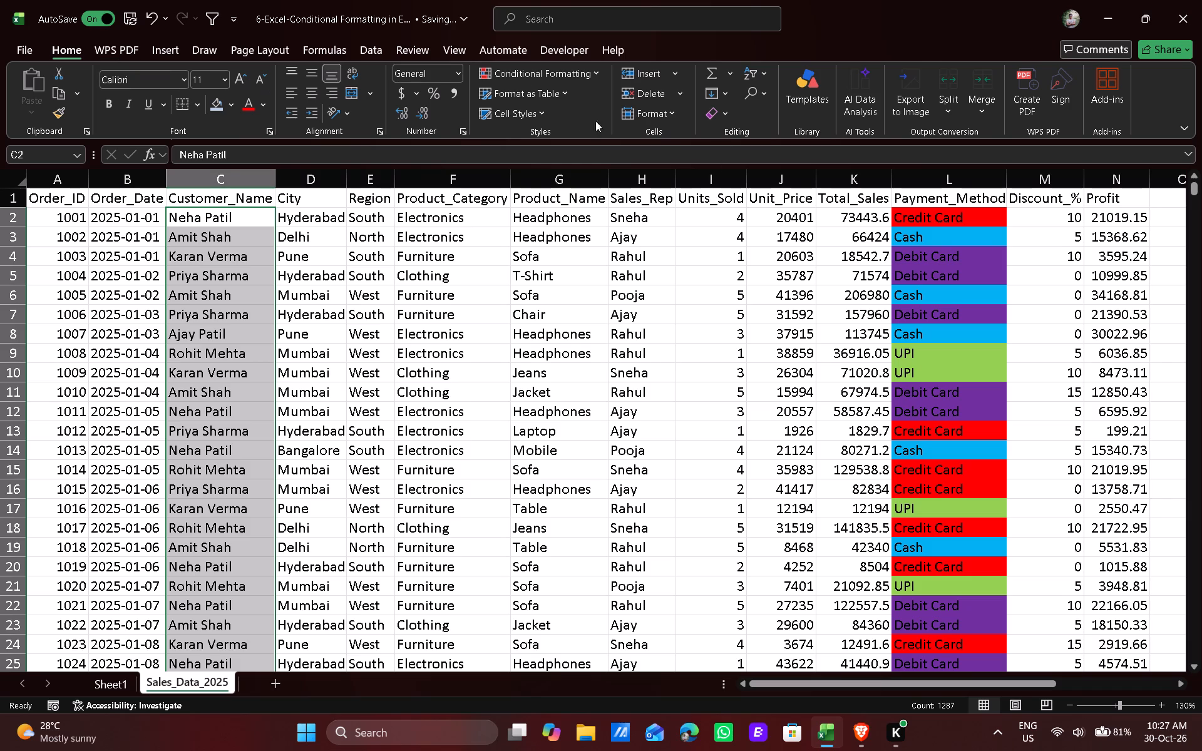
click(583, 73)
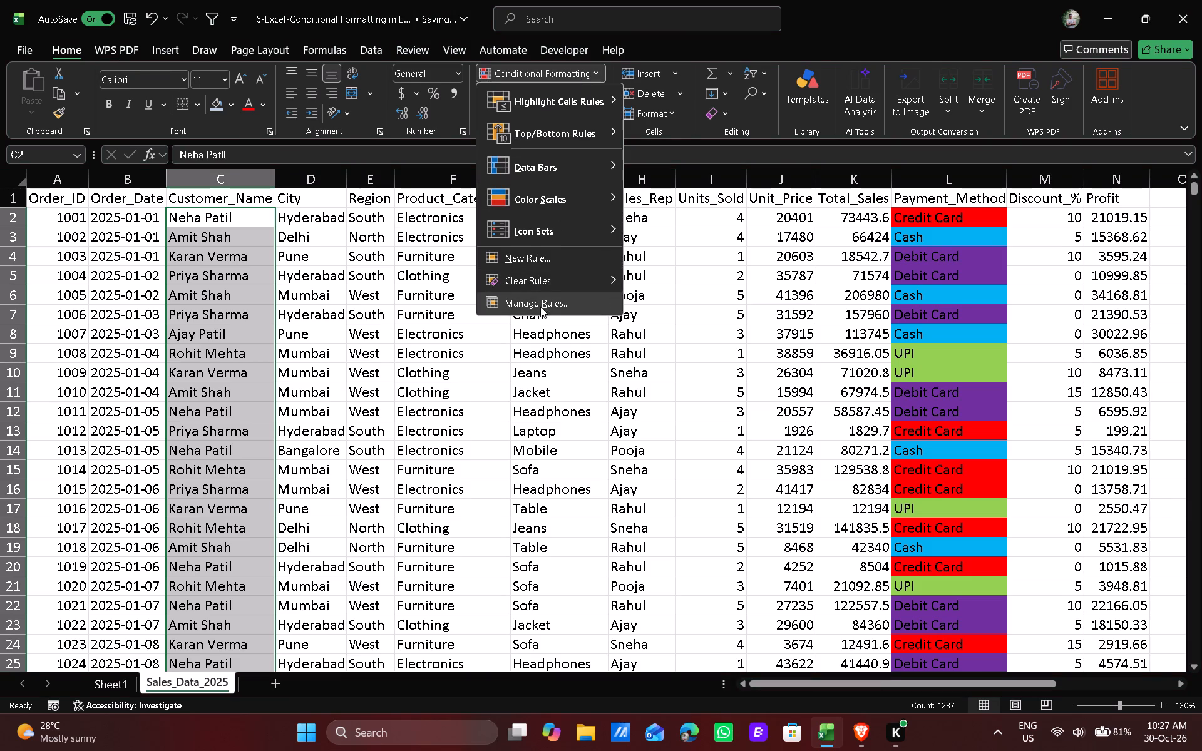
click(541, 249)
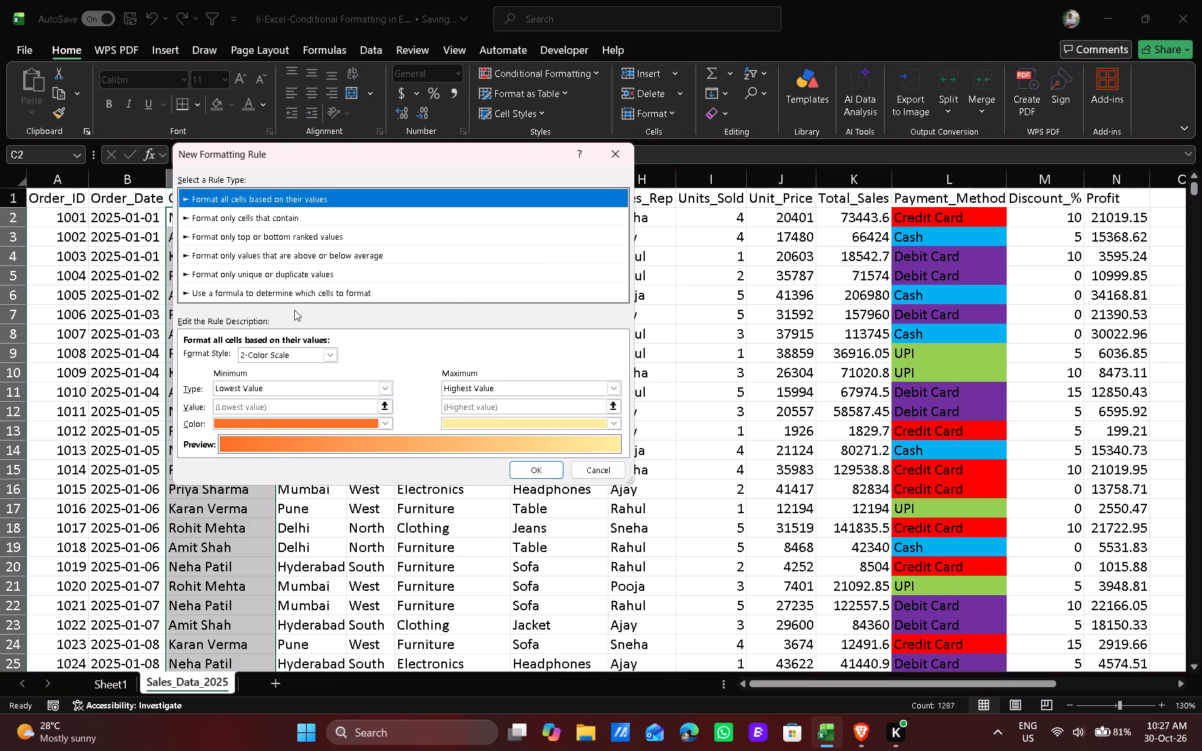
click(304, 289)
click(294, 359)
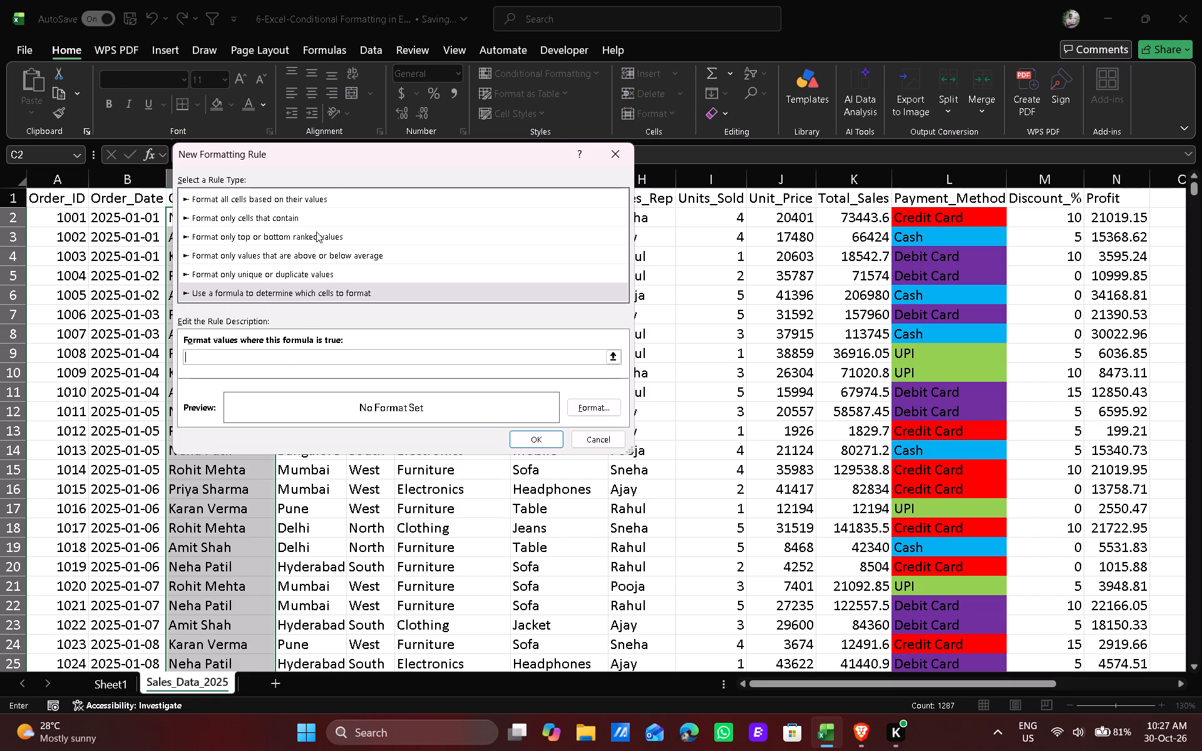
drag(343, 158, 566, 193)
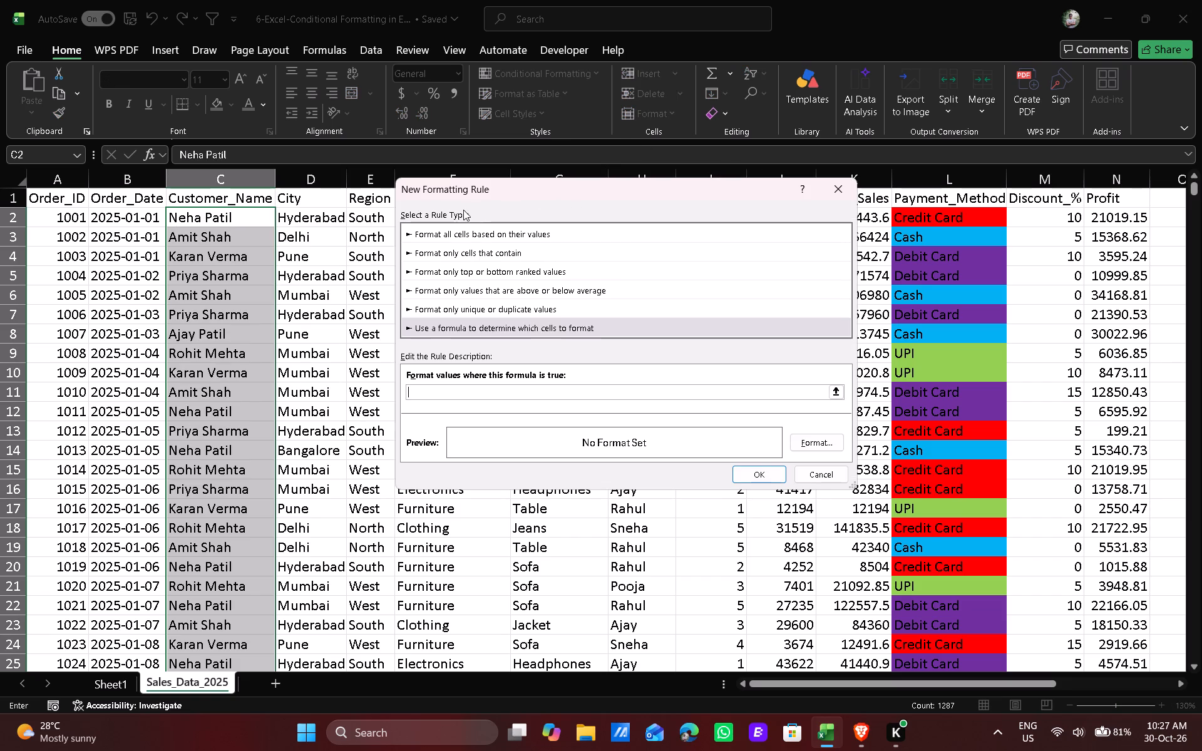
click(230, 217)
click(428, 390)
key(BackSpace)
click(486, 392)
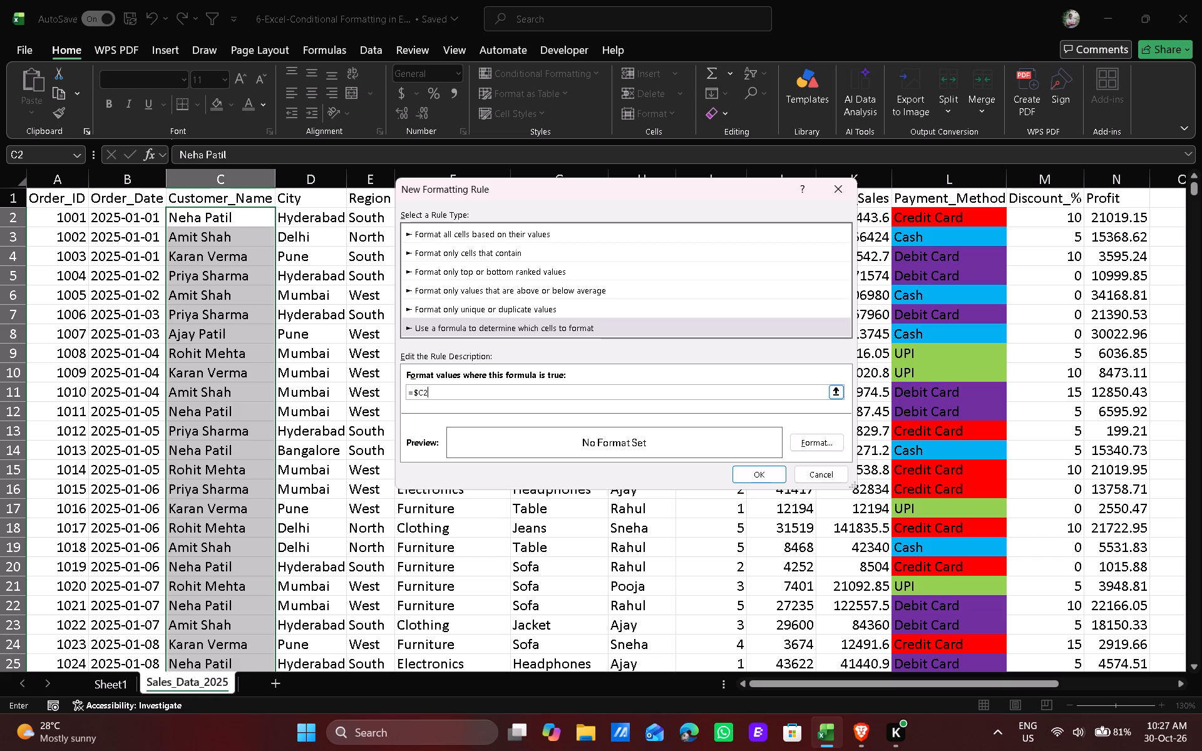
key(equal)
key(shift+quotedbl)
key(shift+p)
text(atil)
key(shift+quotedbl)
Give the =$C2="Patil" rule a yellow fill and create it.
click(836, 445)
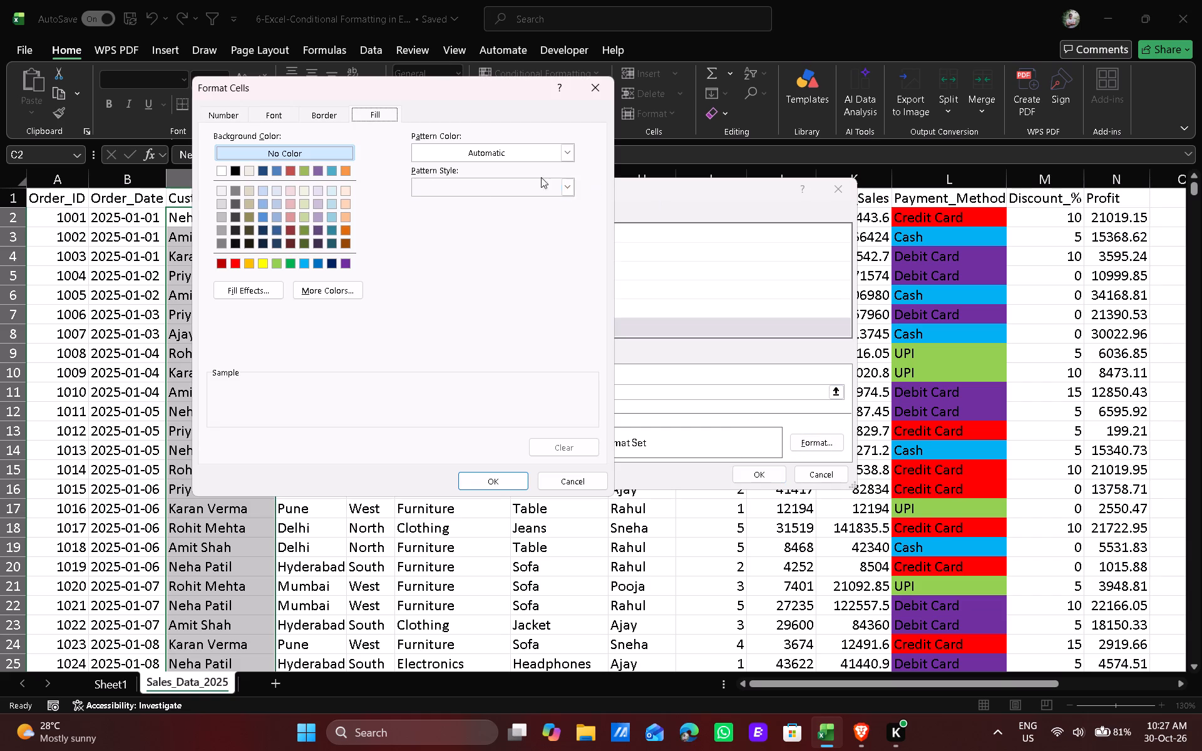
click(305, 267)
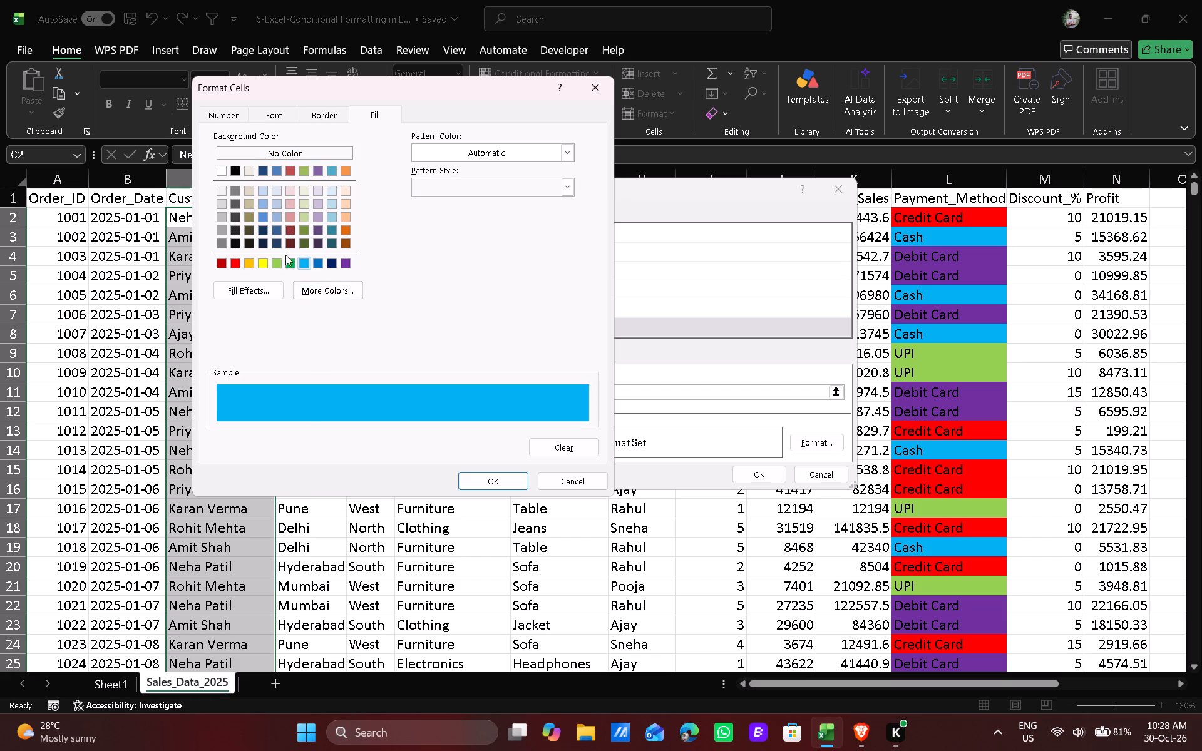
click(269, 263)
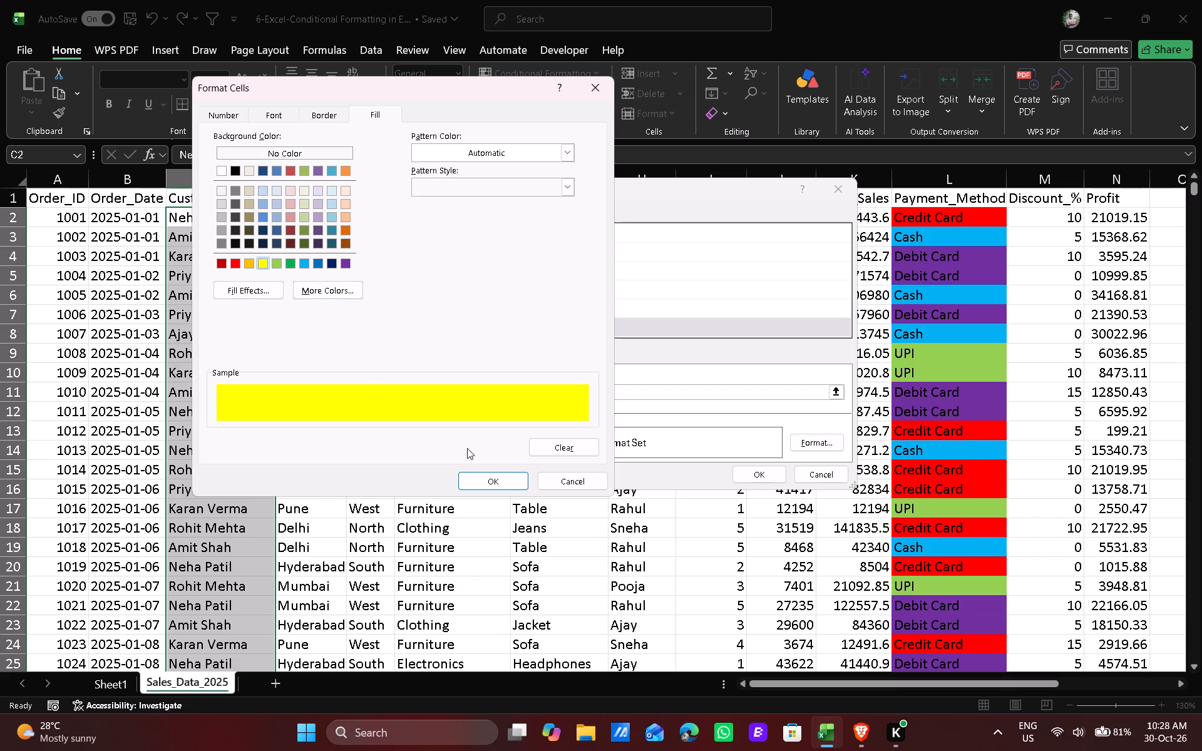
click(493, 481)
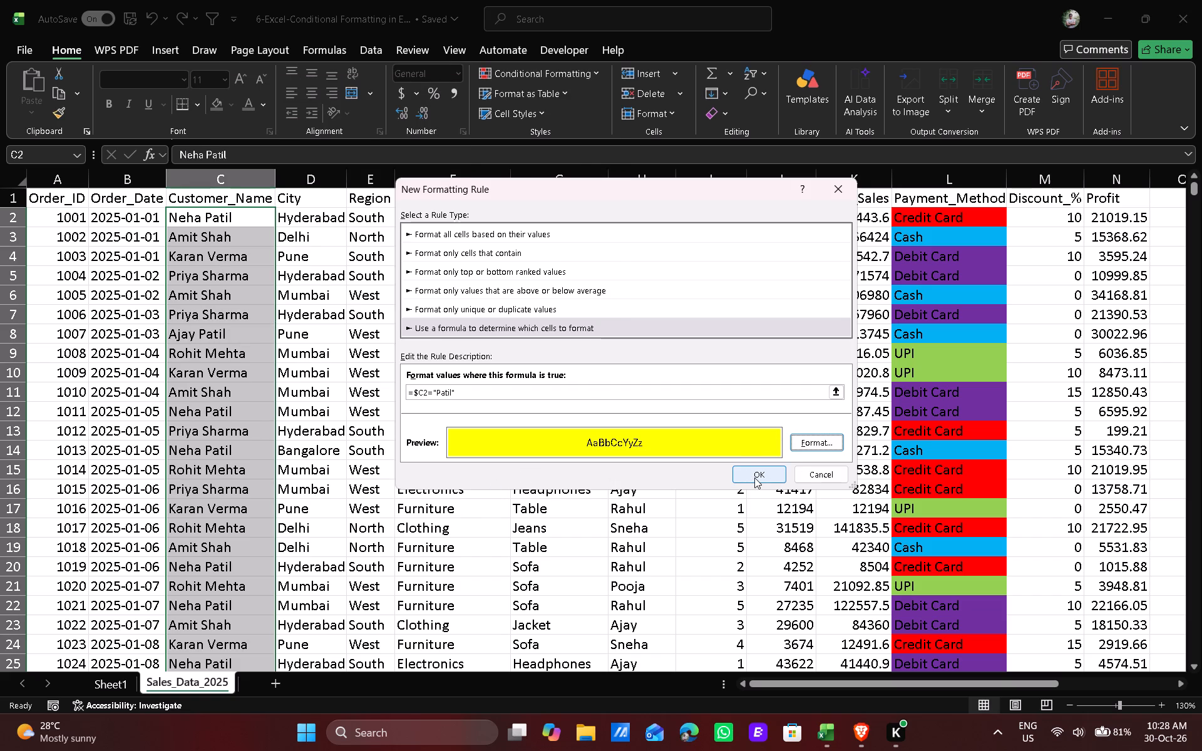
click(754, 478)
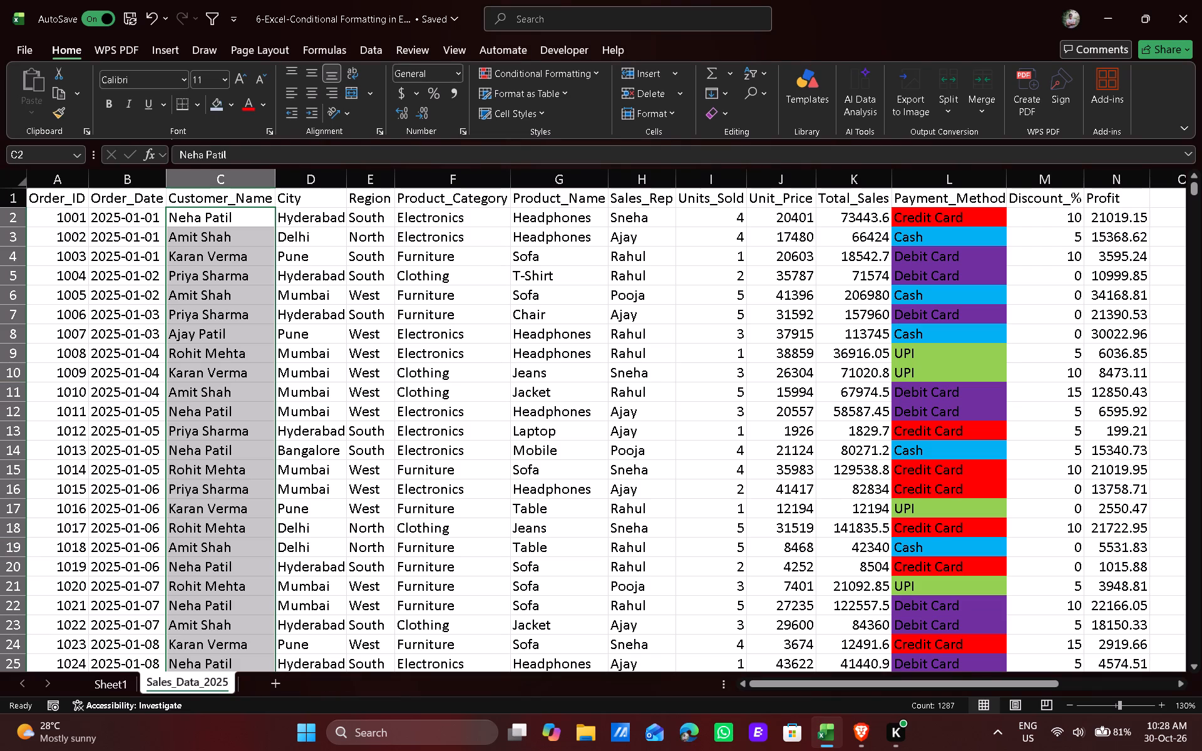
Open the Customer_Name column's =$C2="Patil" rule for editing, examine its formula, and leave without changing it.
click(582, 79)
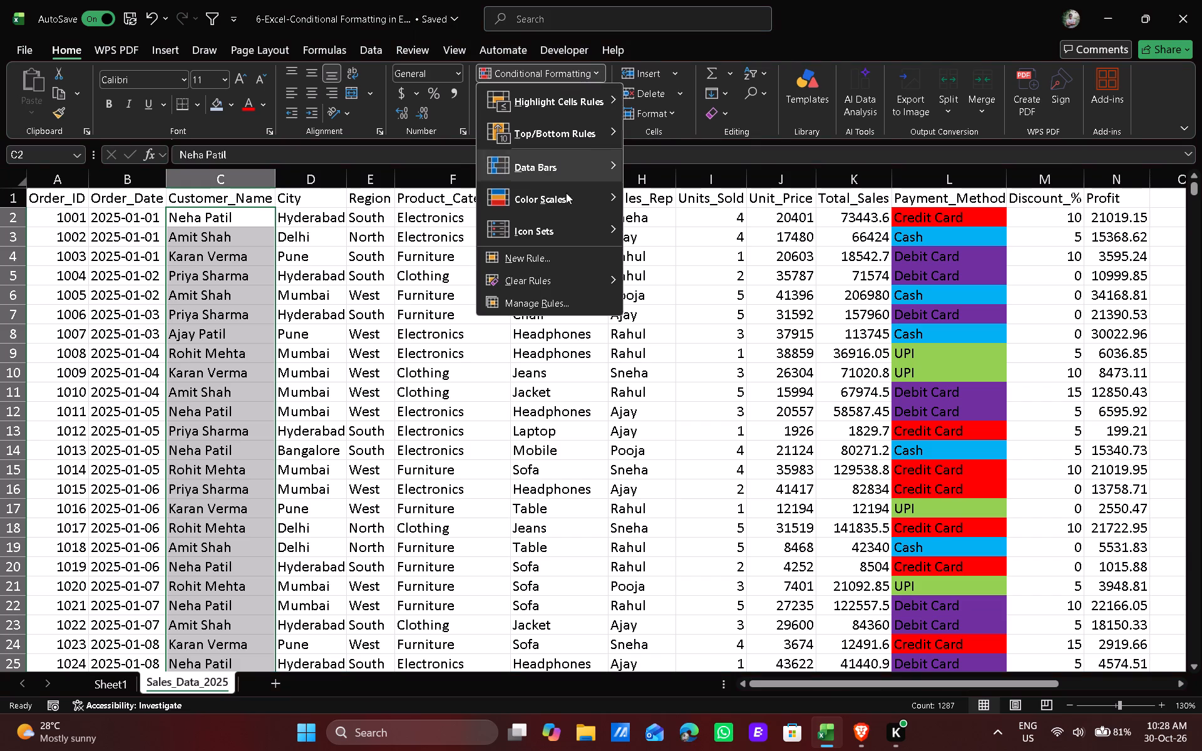
click(562, 310)
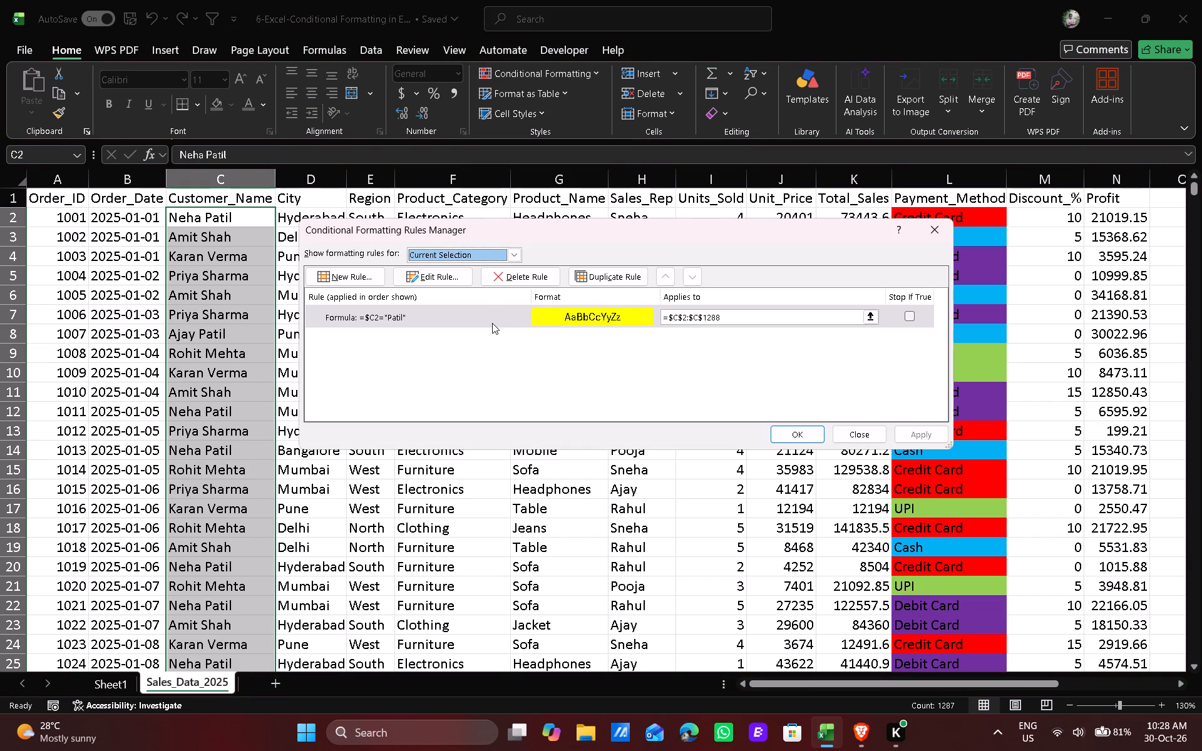
double_click(487, 320)
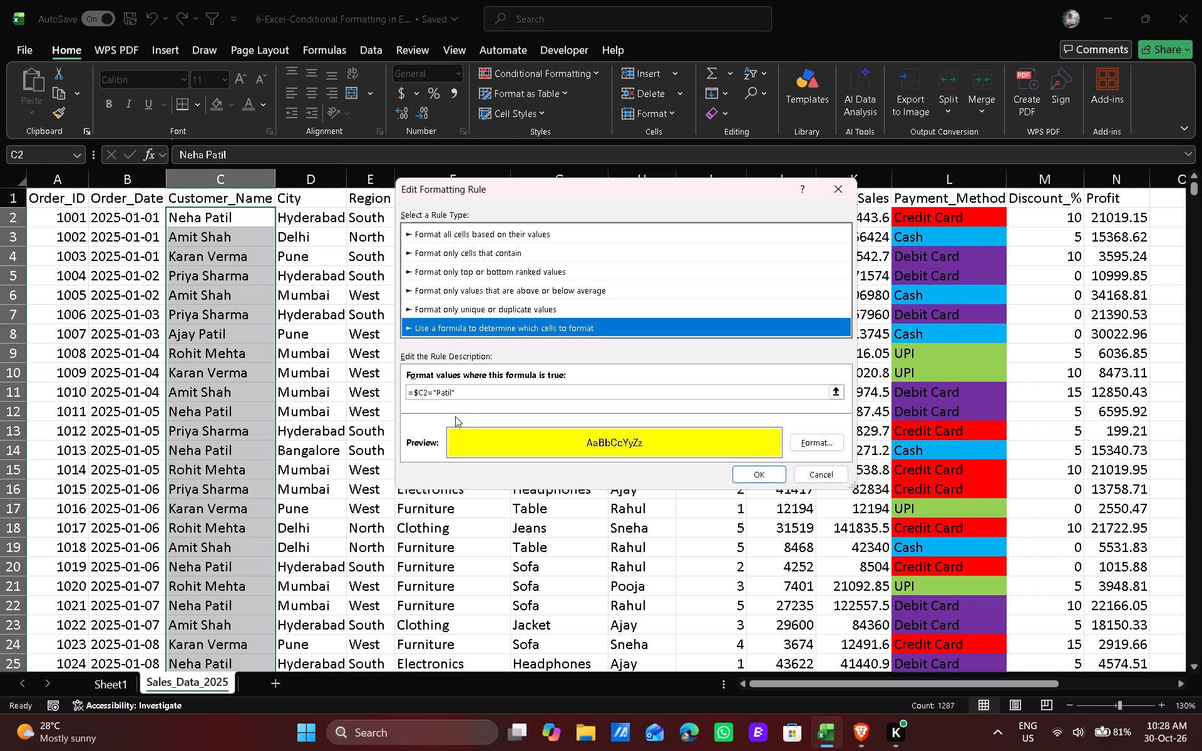
click(426, 394)
click(424, 389)
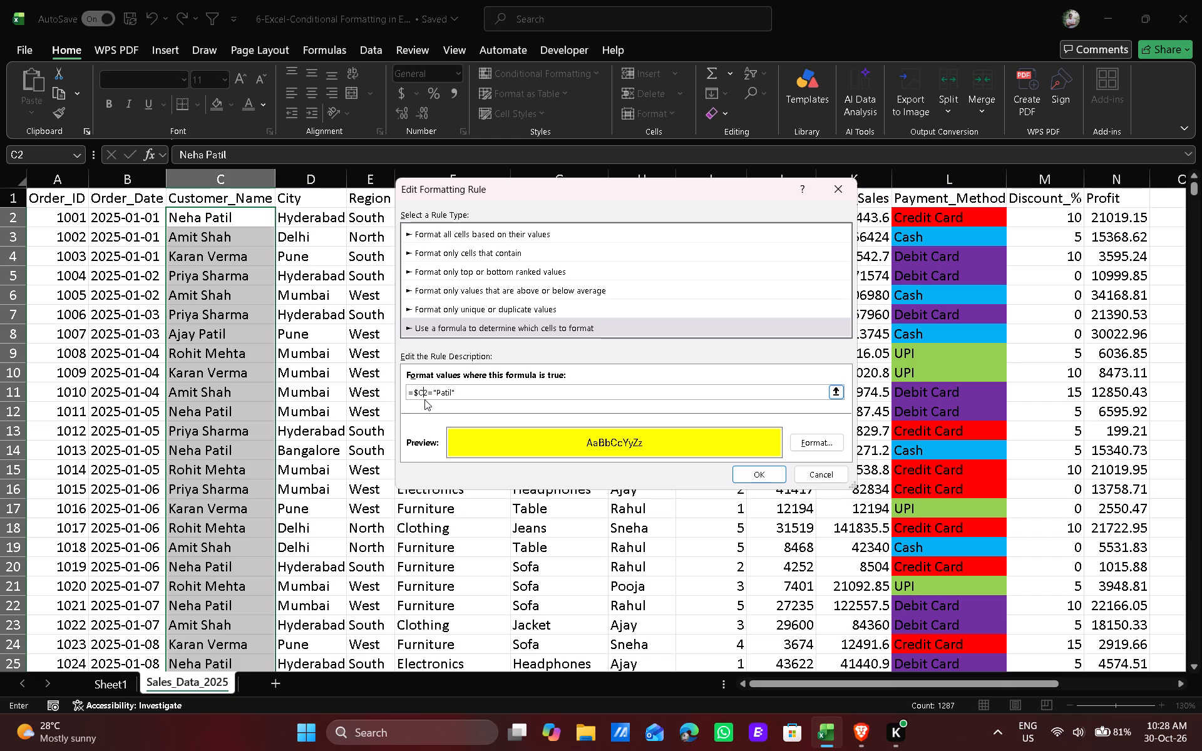
click(426, 391)
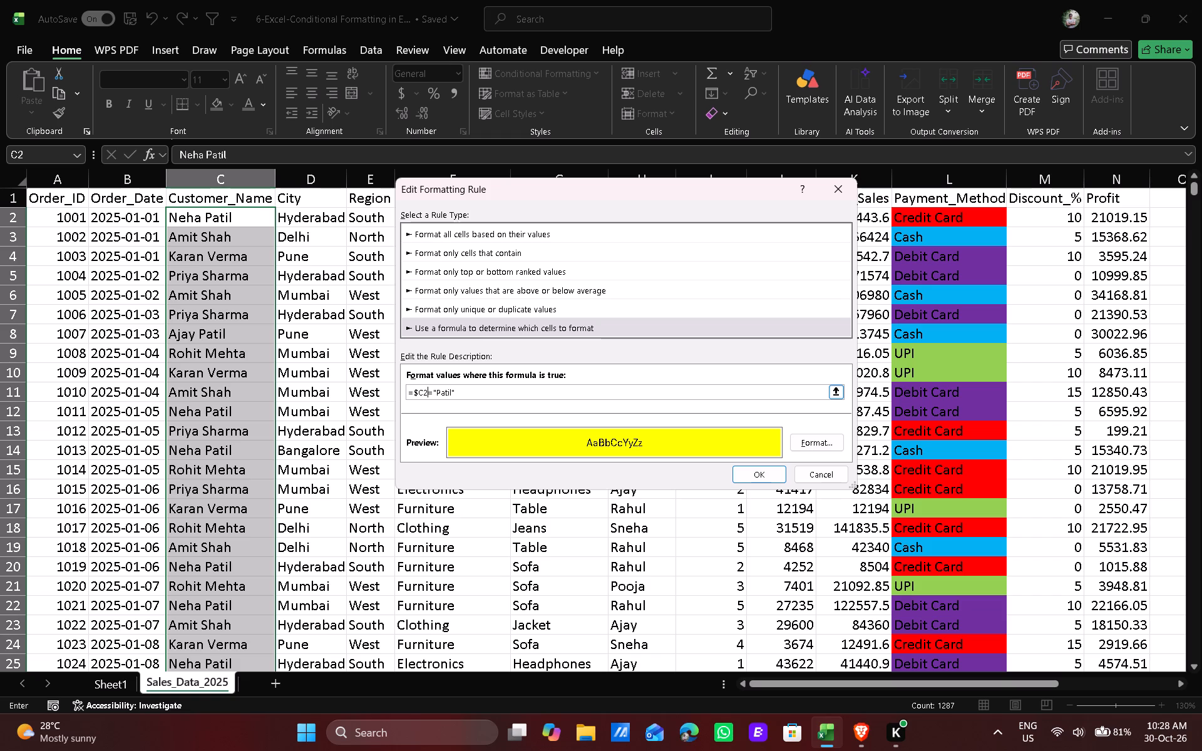
click(430, 396)
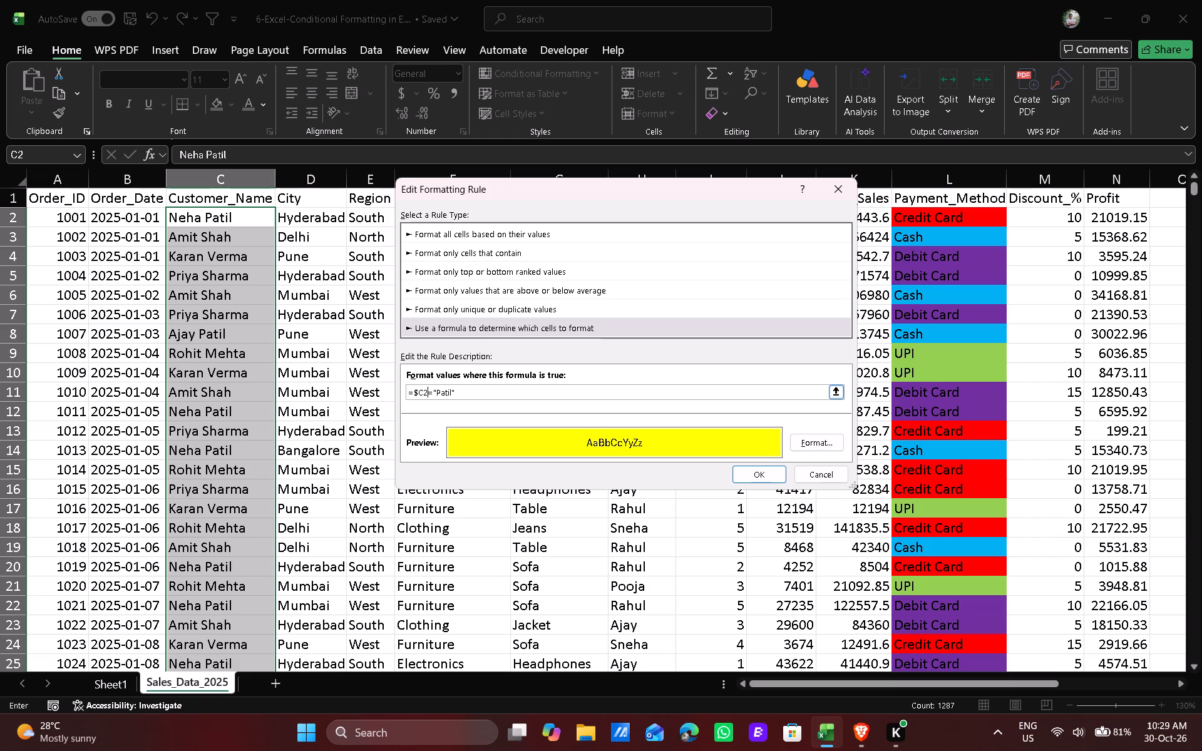
click(430, 396)
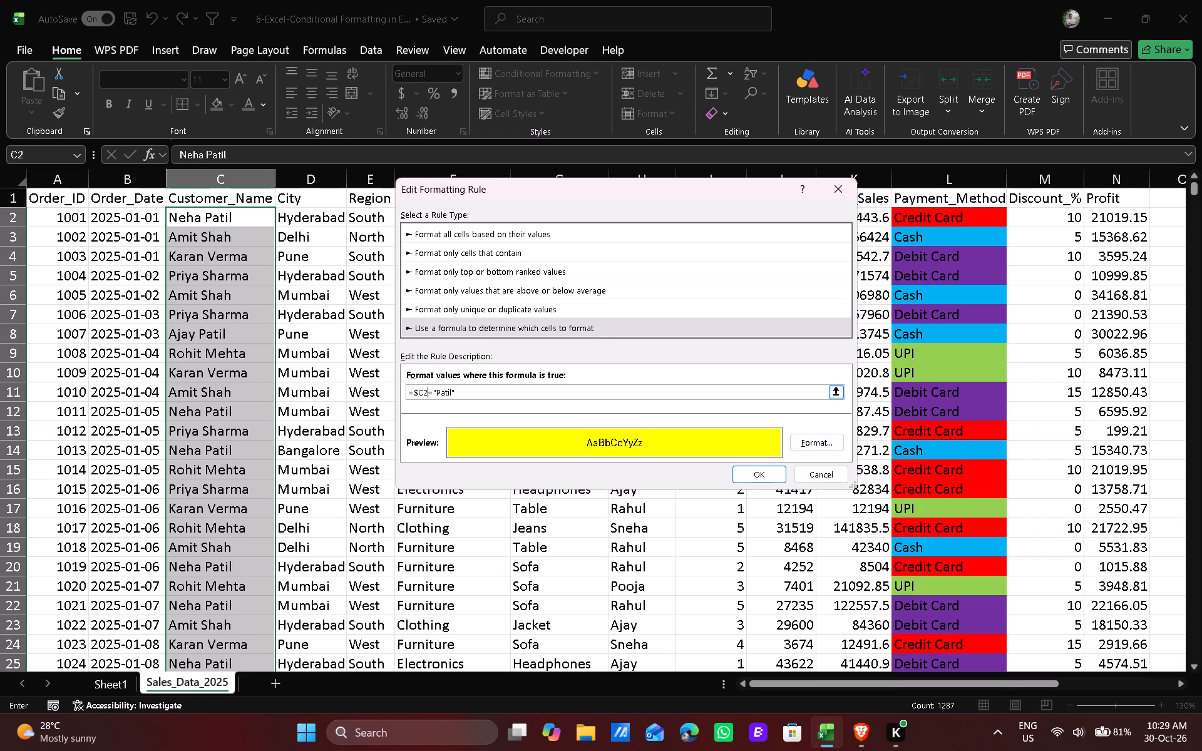
click(424, 394)
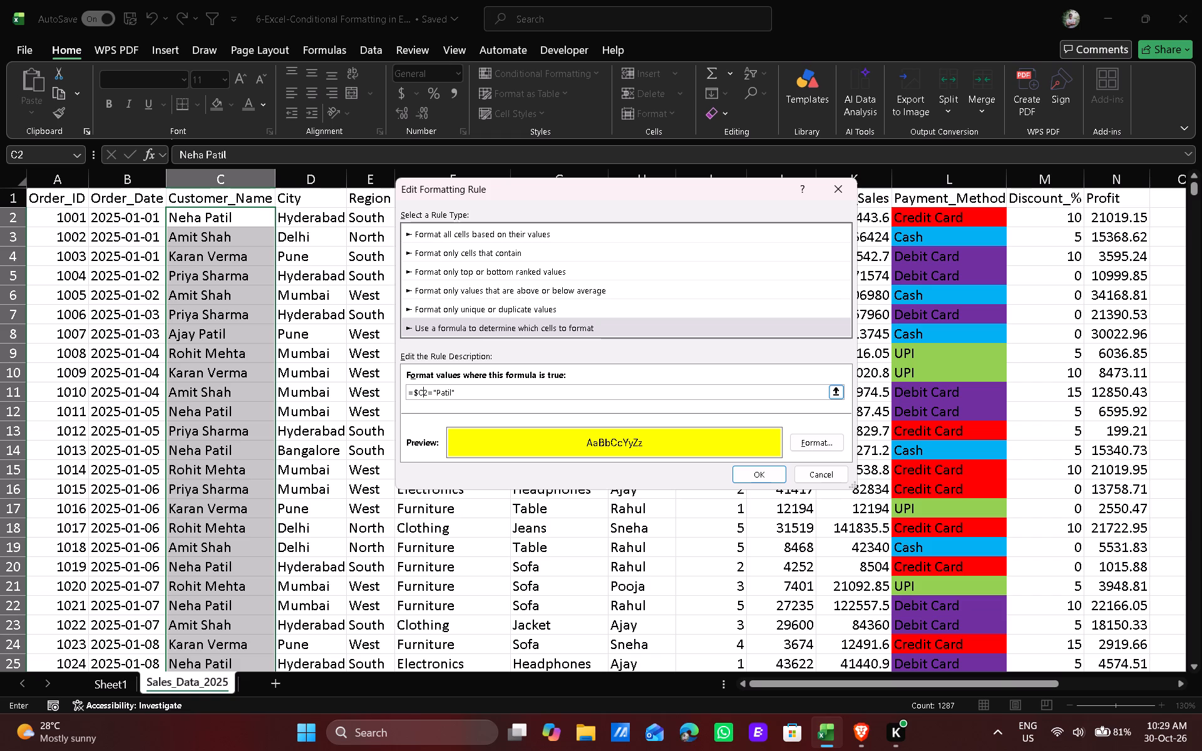
click(424, 397)
click(468, 396)
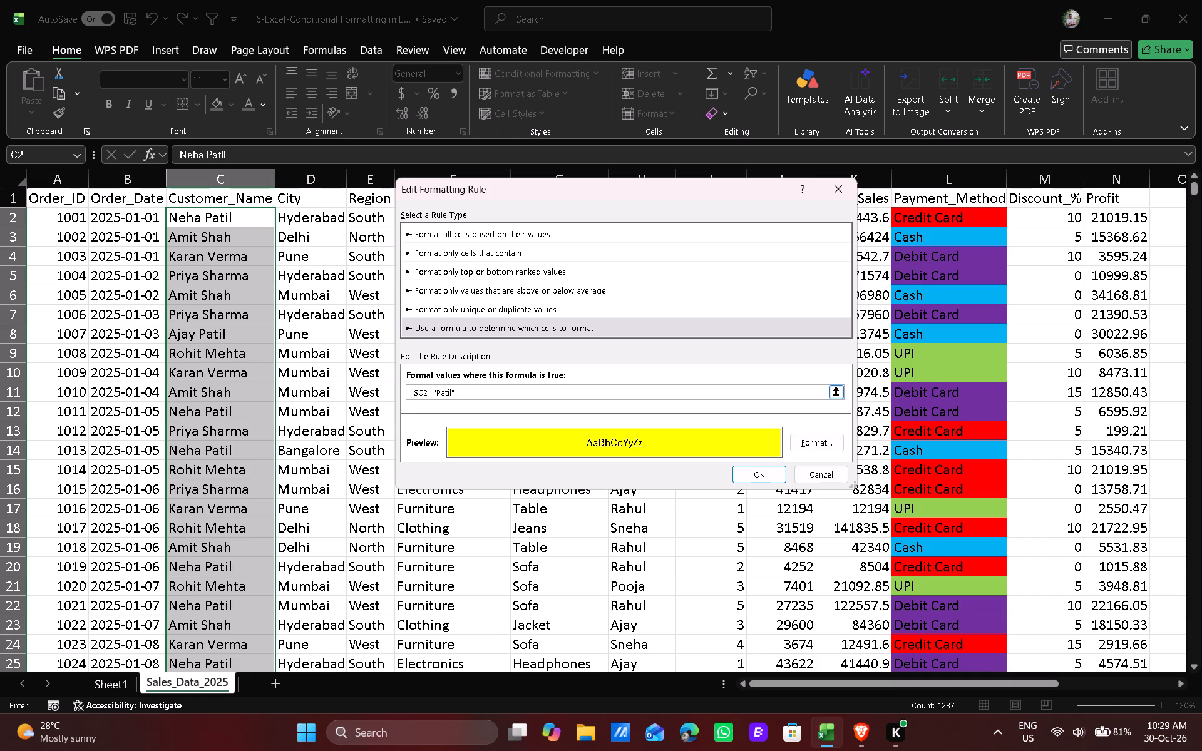
click(468, 396)
click(816, 474)
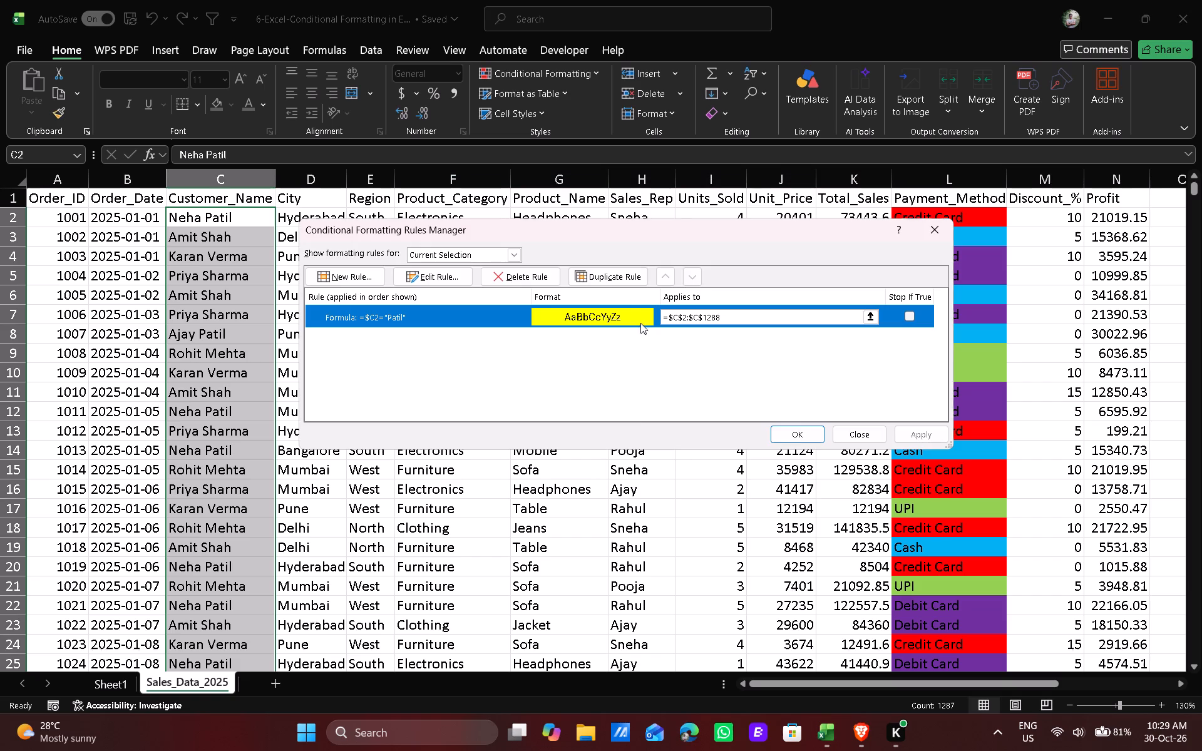
Delete the =$C2="Patil" rule from the Customer_Name column and apply the removal.
click(538, 277)
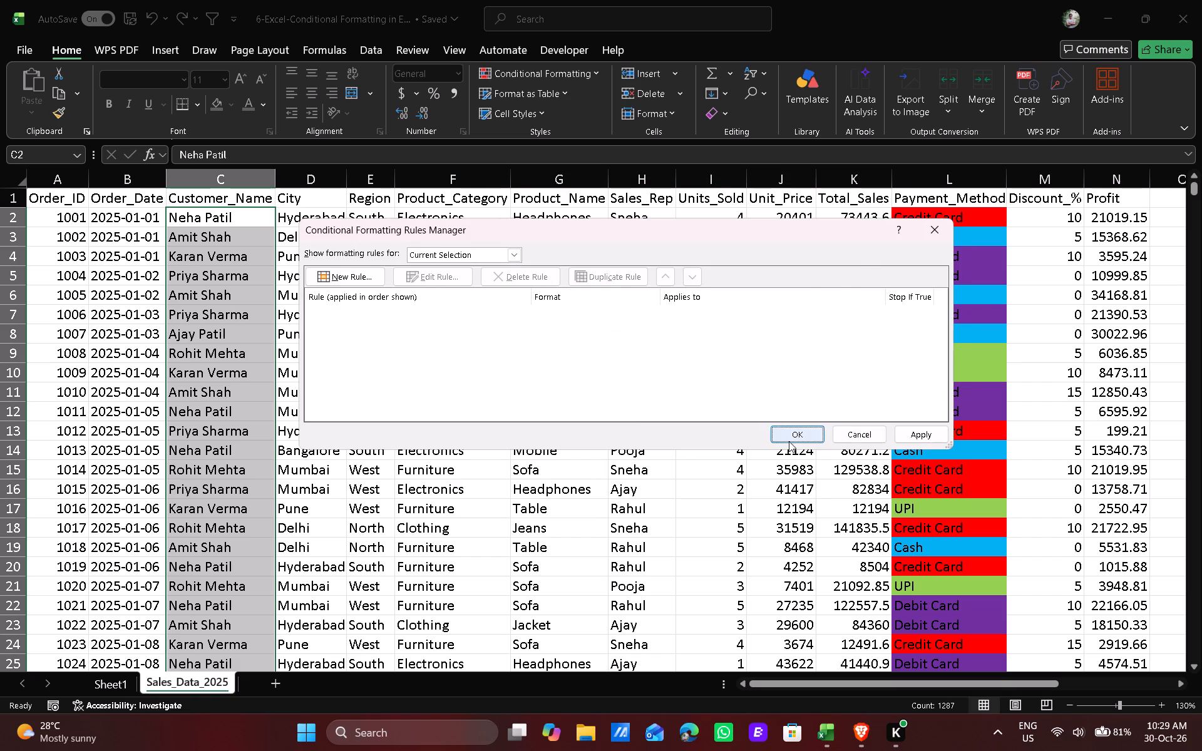
click(789, 441)
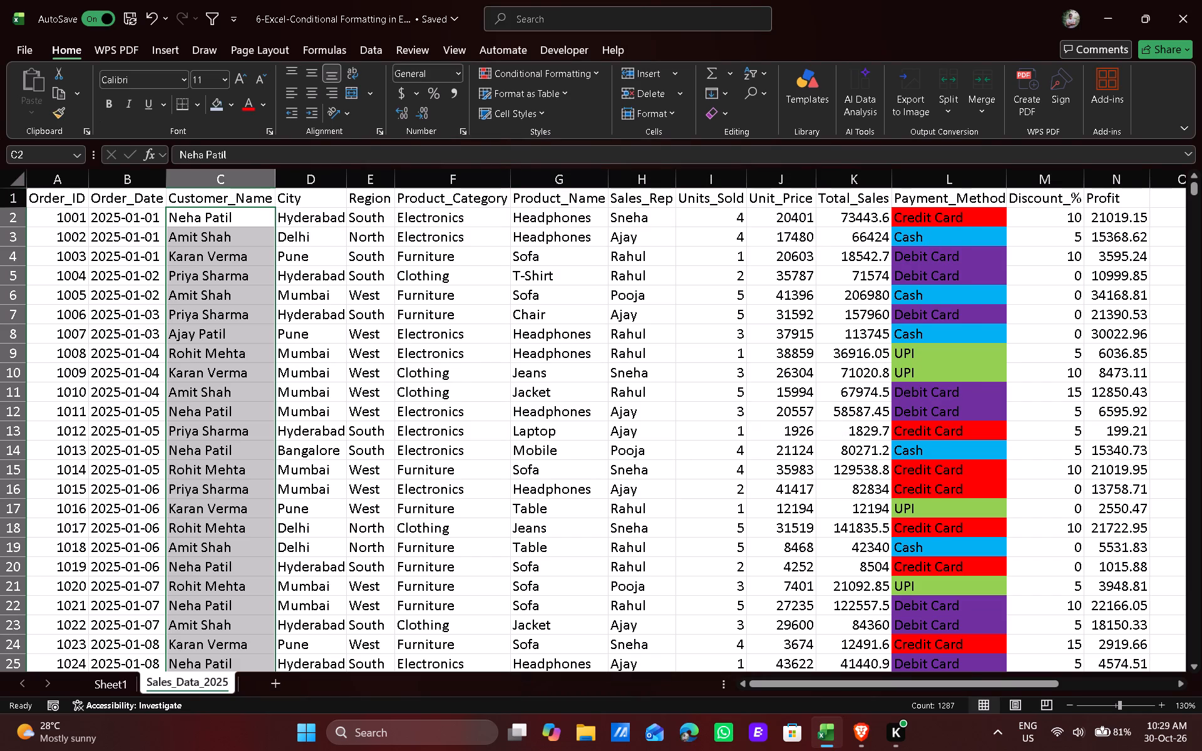
Start a formula-based conditional formatting rule for the City cells D2:D1288.
click(305, 246)
click(301, 220)
click(301, 219)
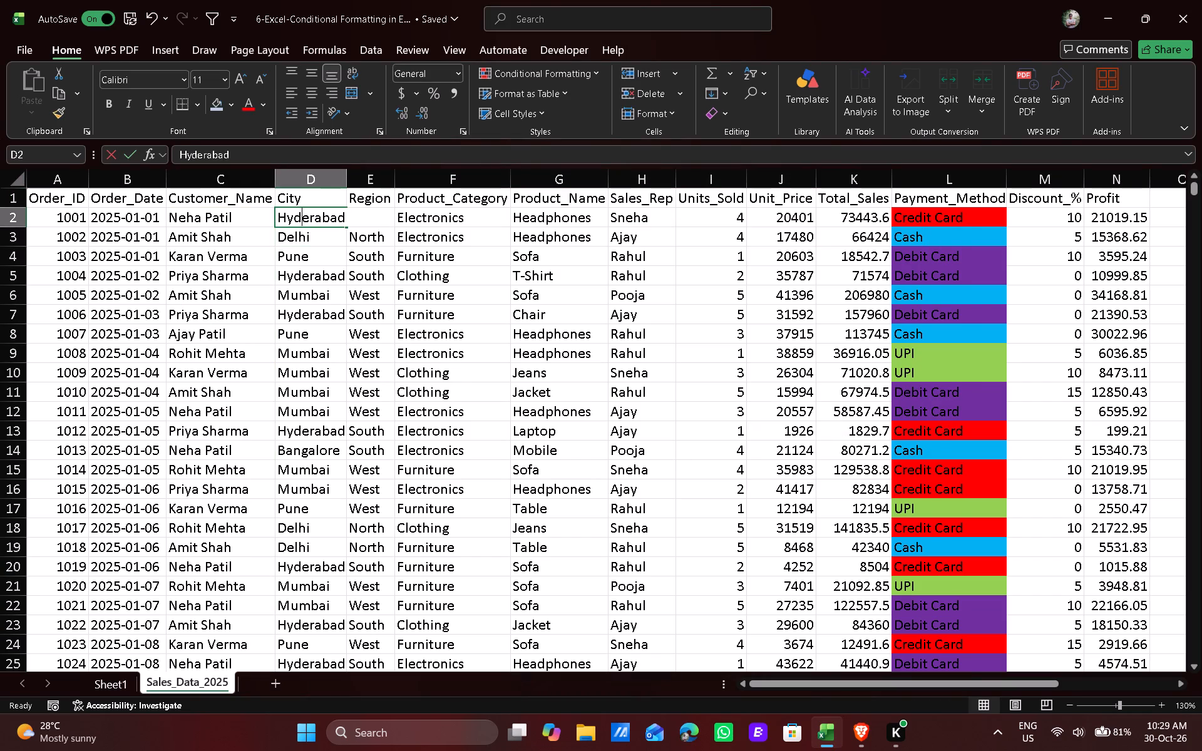
click(345, 243)
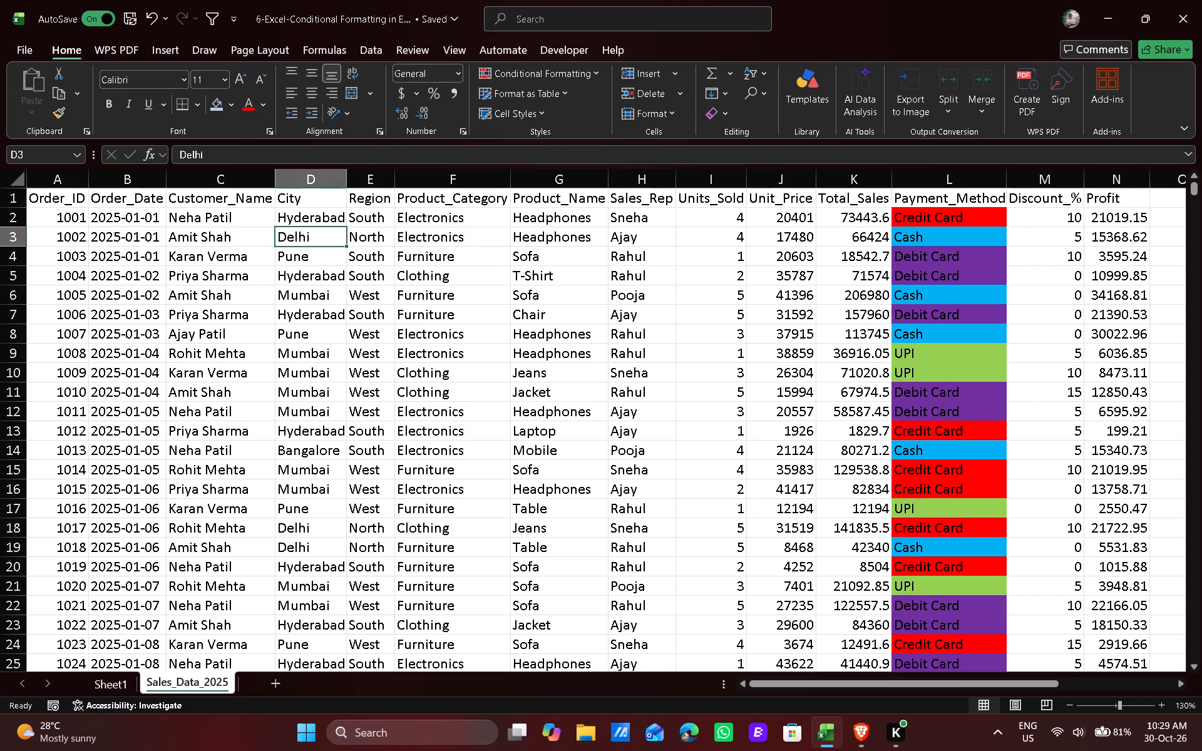
click(302, 223)
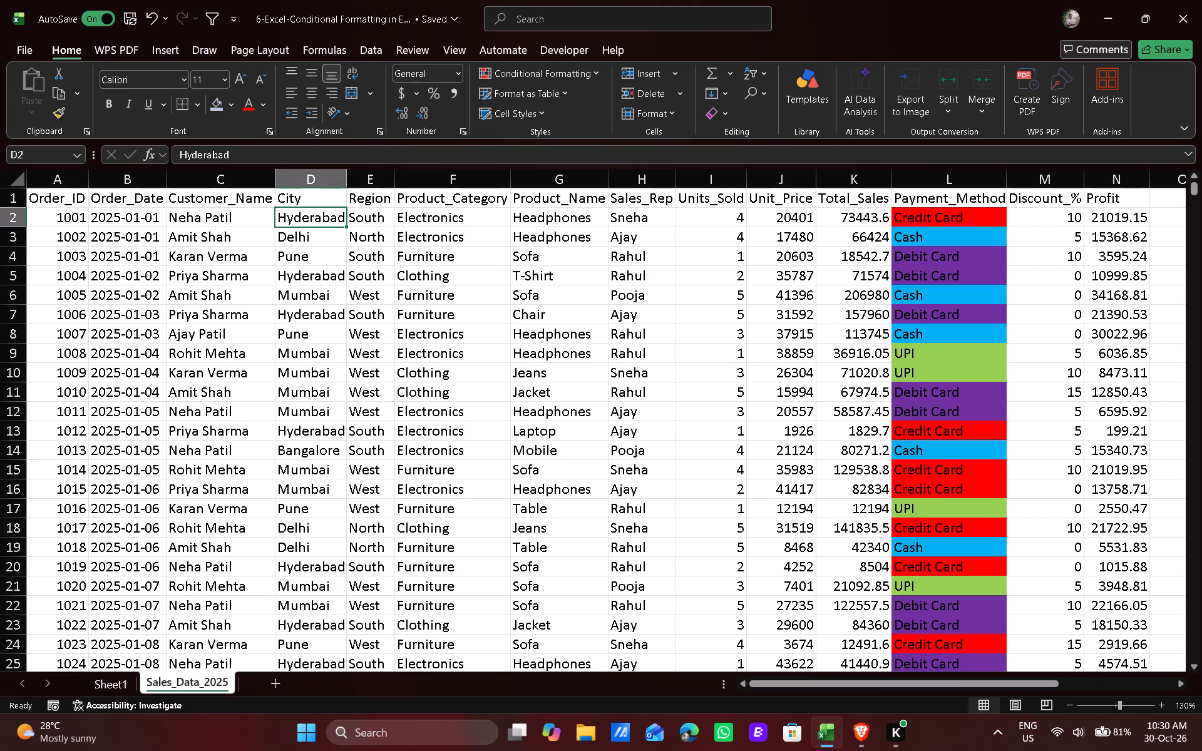
key(ctrl+shift+Down)
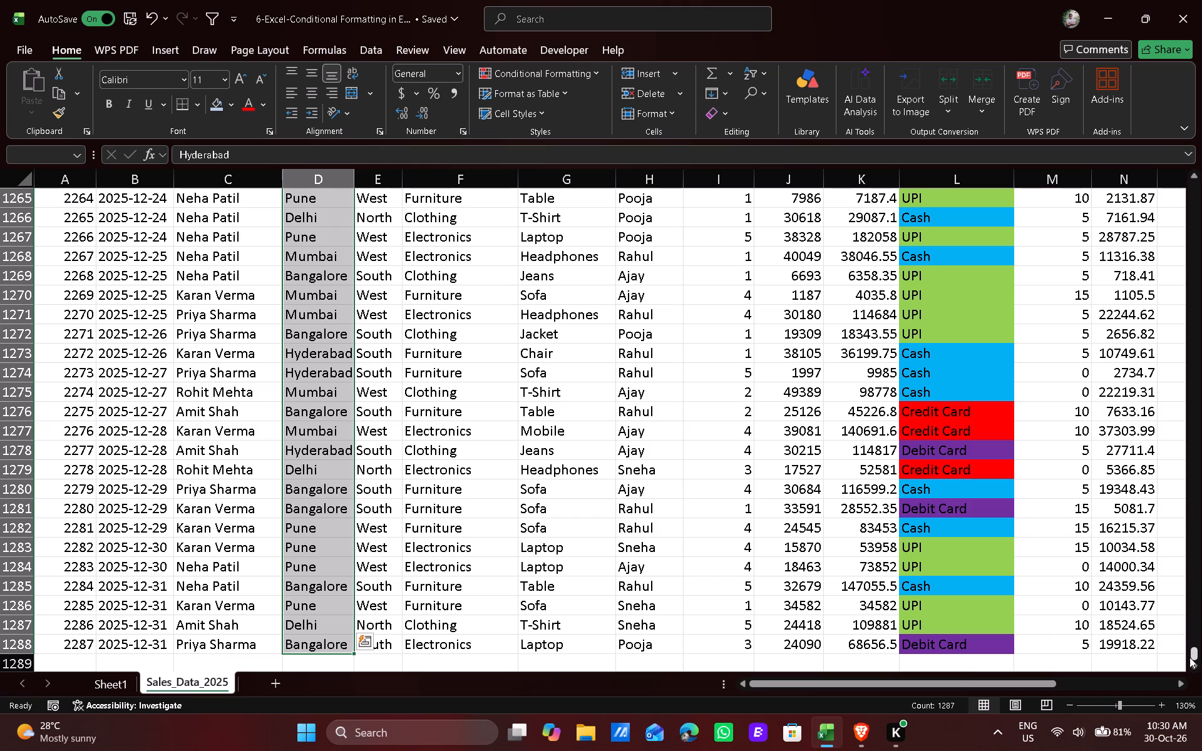
drag(1192, 651, 1184, 501)
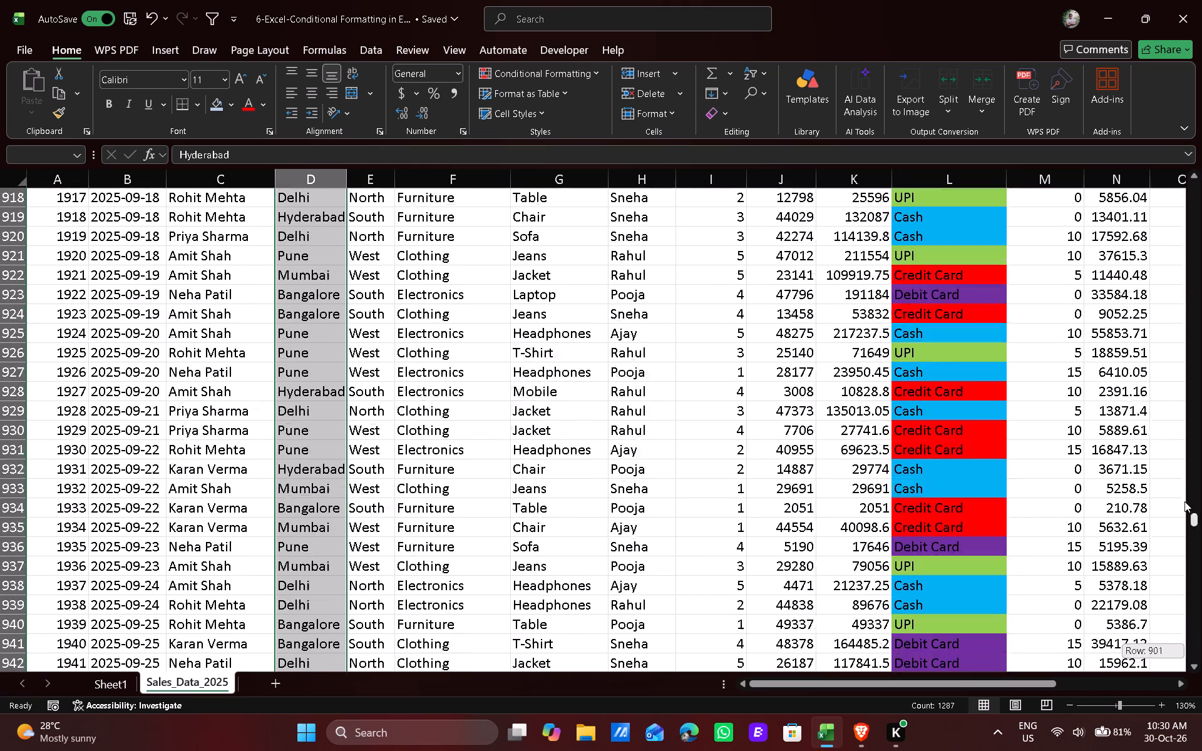
drag(1184, 501, 1172, 114)
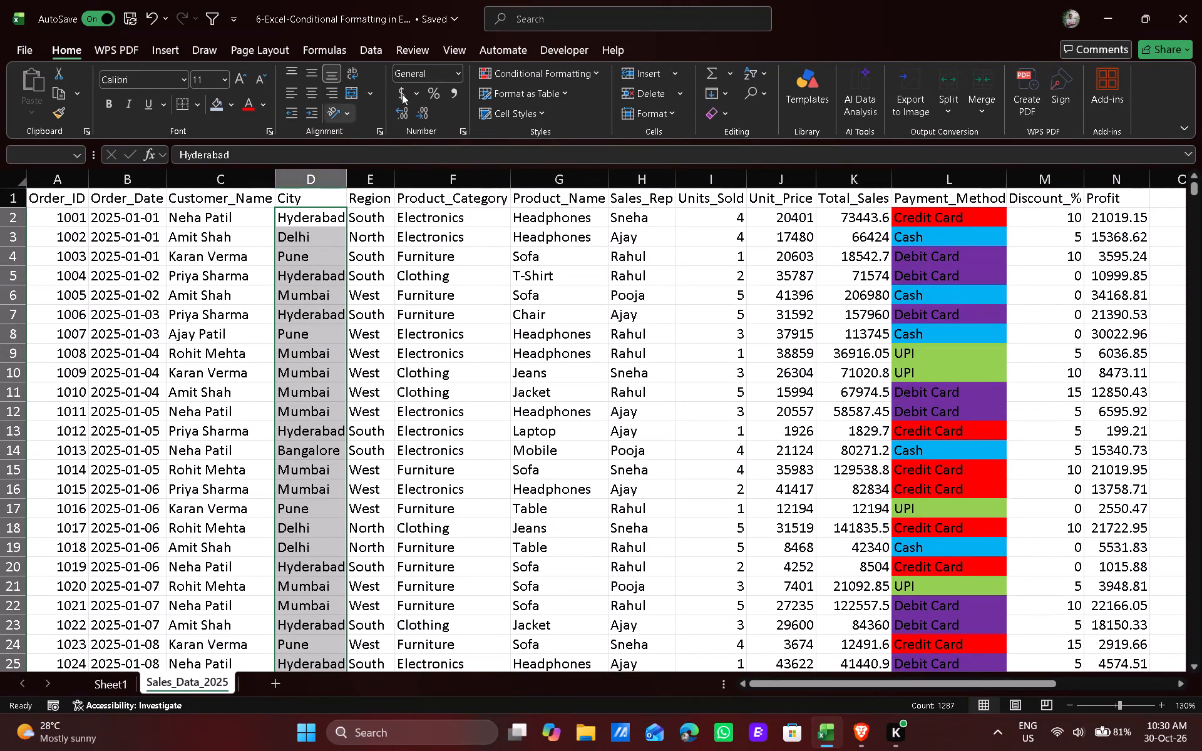
click(552, 77)
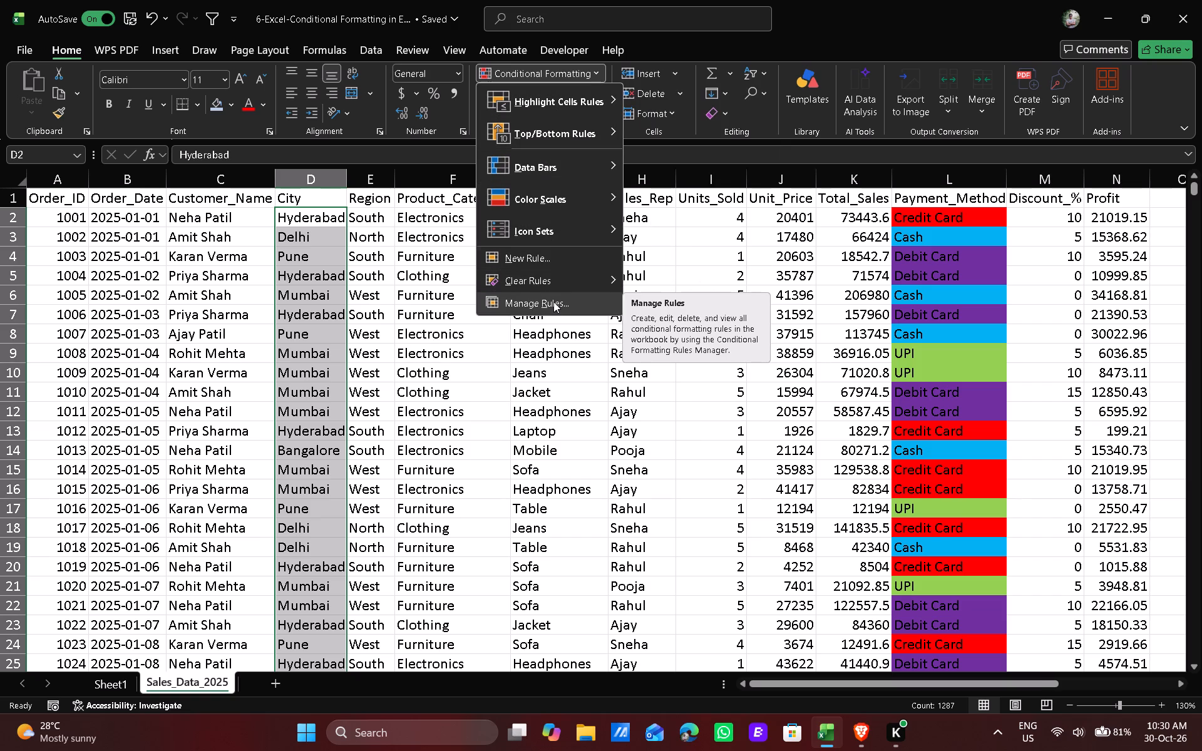
click(552, 252)
click(505, 314)
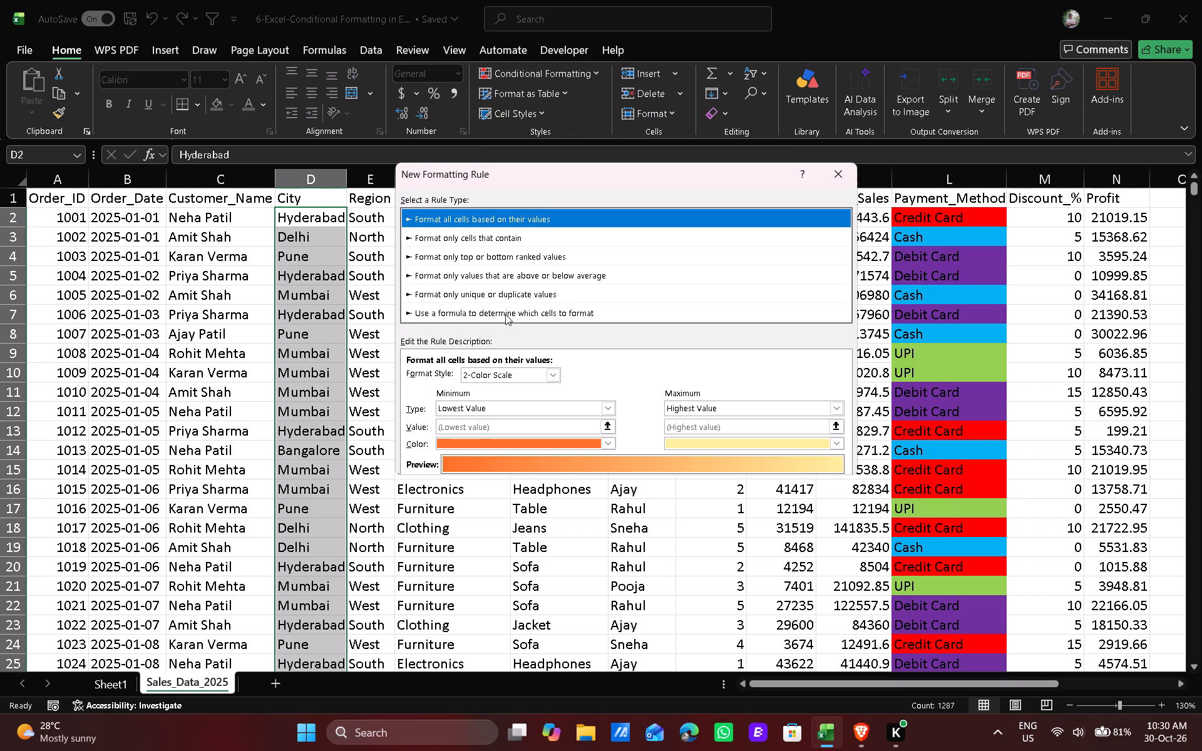
click(489, 375)
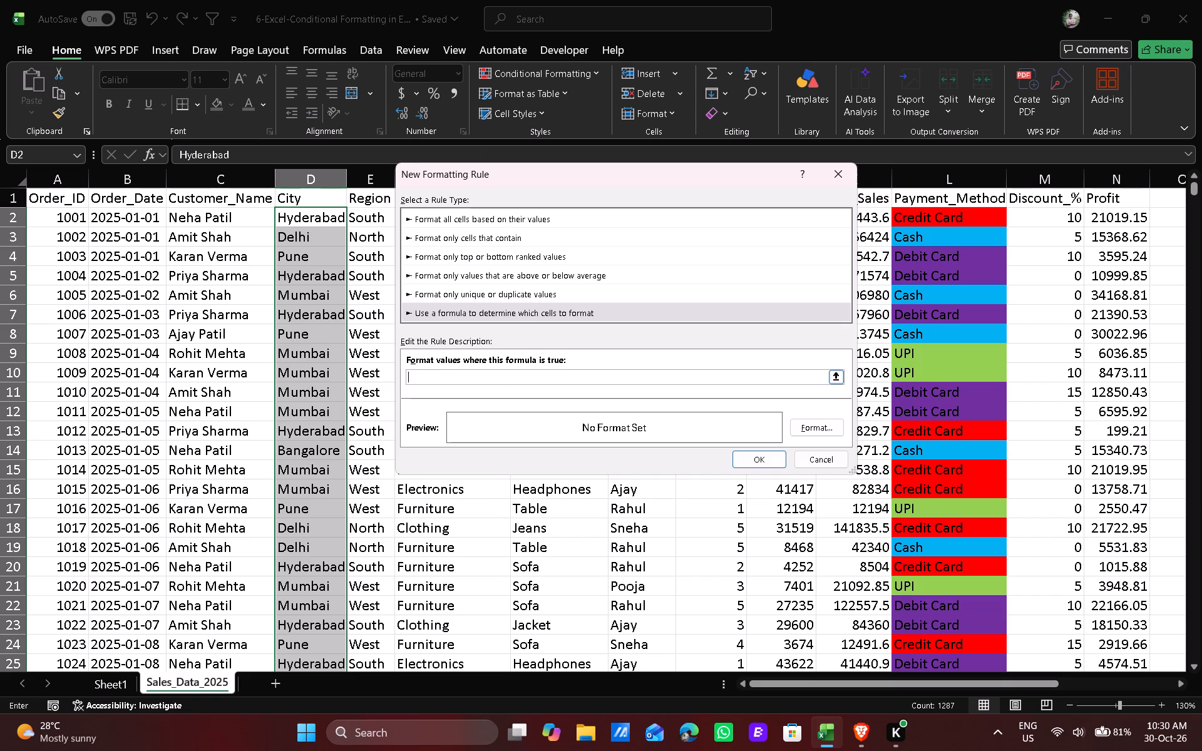
Enter =$D2="Delhi" as the City rule's formula, with only the column reference absolute.
click(310, 217)
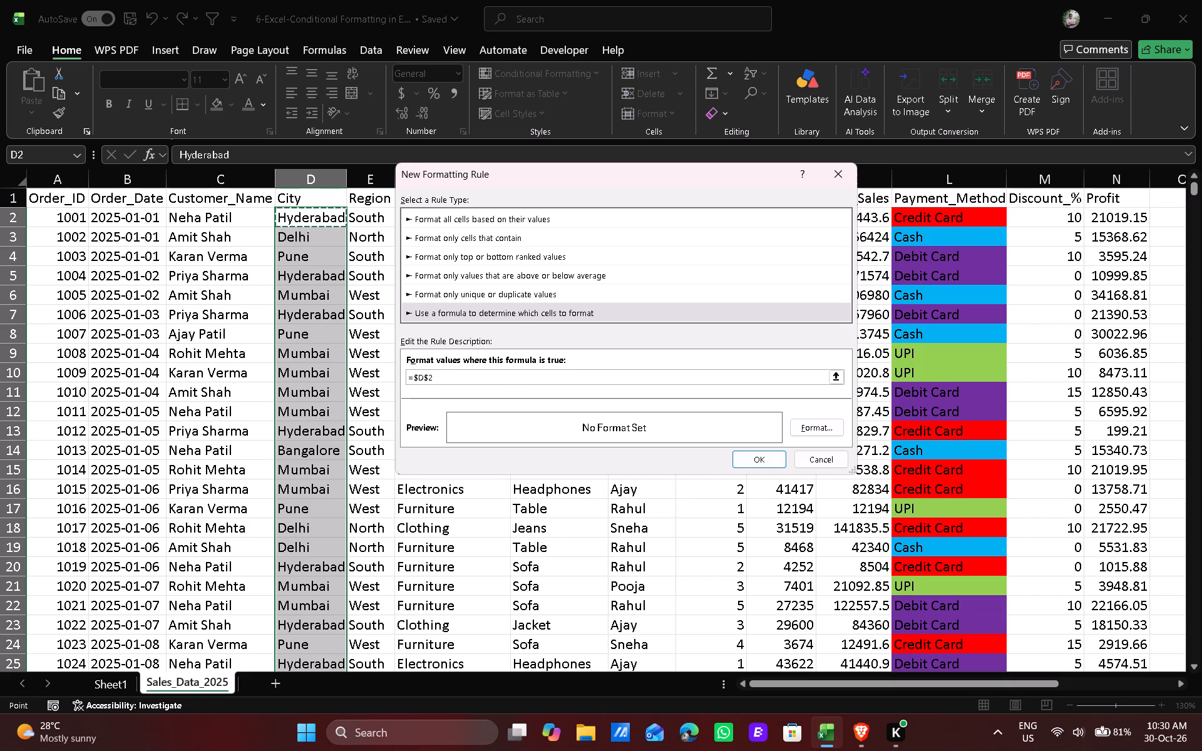
click(427, 379)
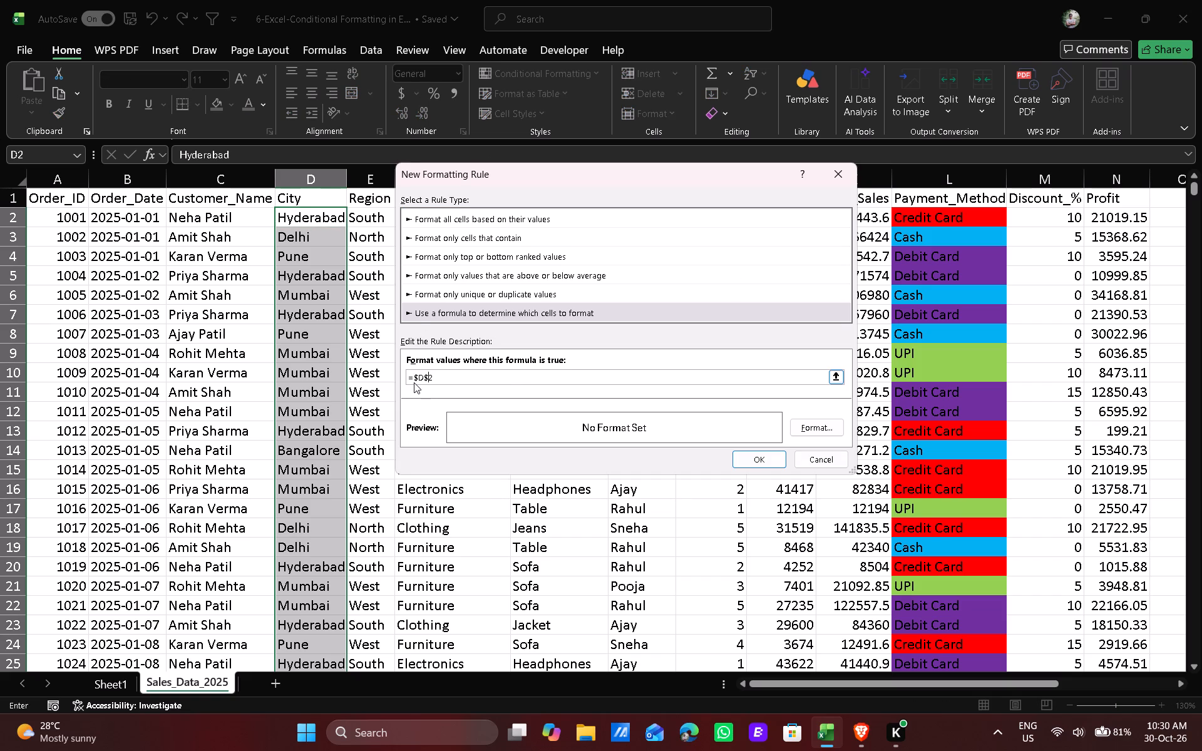
key(BackSpace)
click(433, 380)
key(equal)
scroll(433, 380, up, 1)
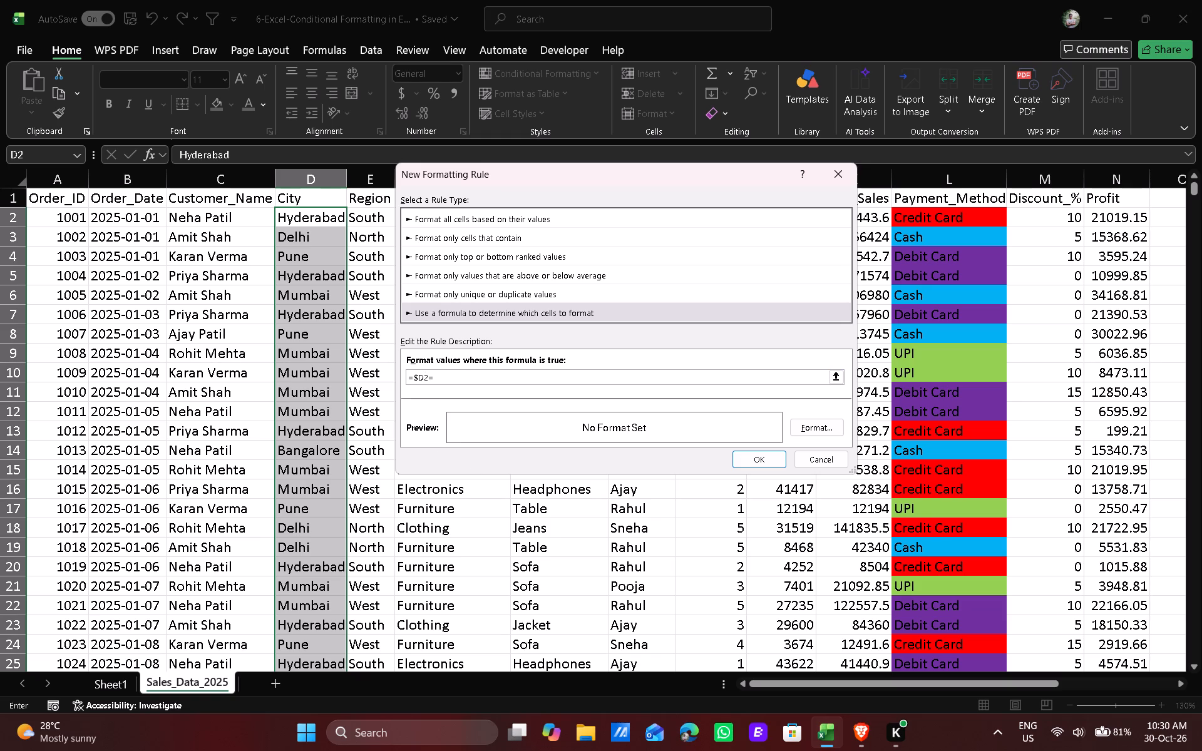
key(shift+quotedbl)
key(shift+d)
text(elhi)
key(shift+quotedbl)
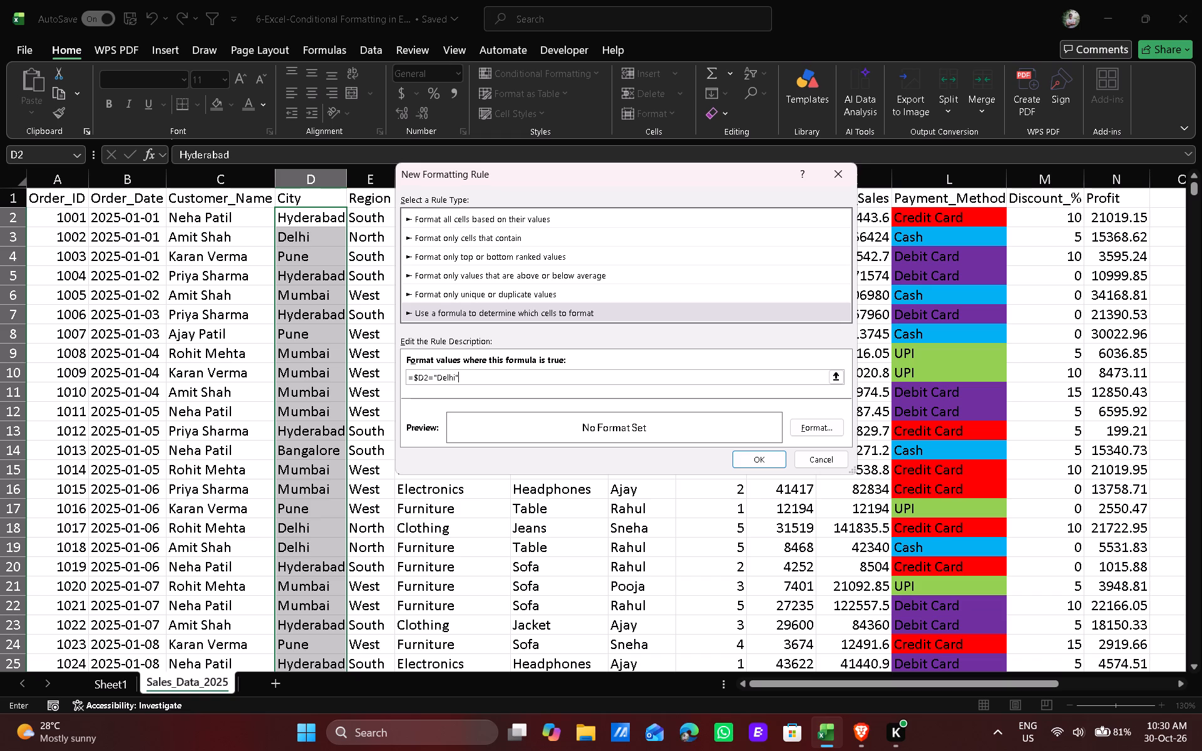
Give the =$D2="Delhi" rule a yellow fill and create it.
click(835, 434)
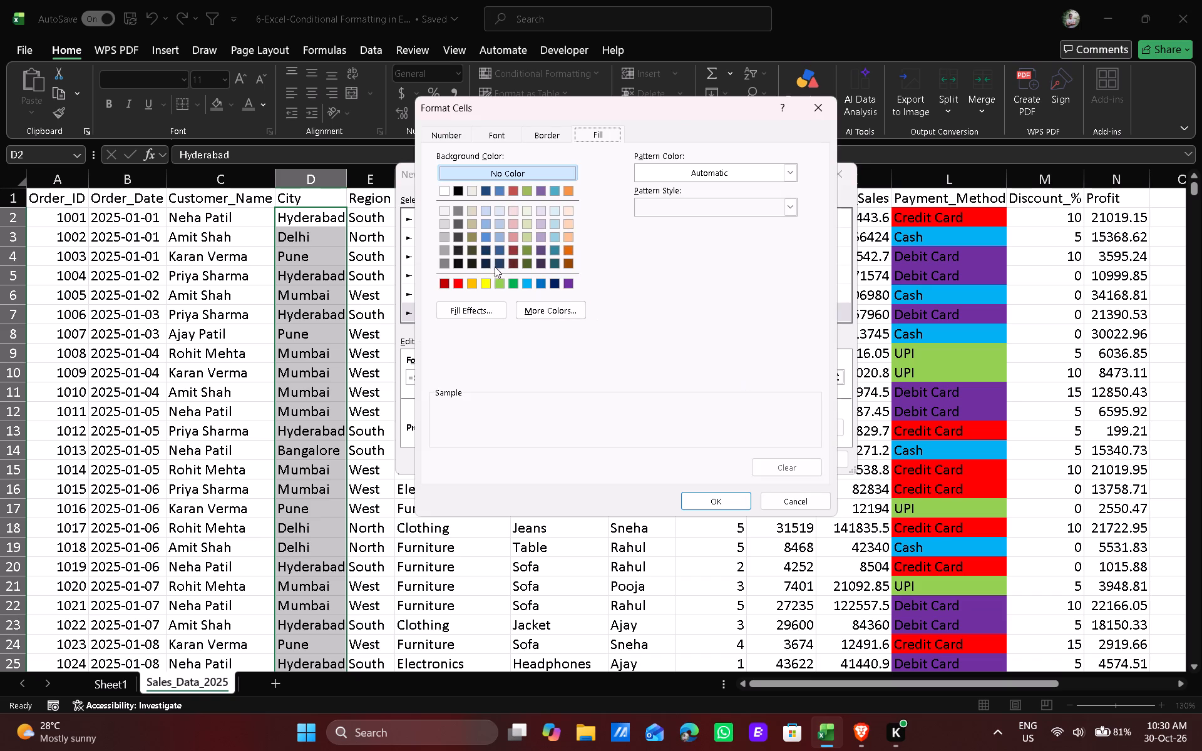
click(481, 280)
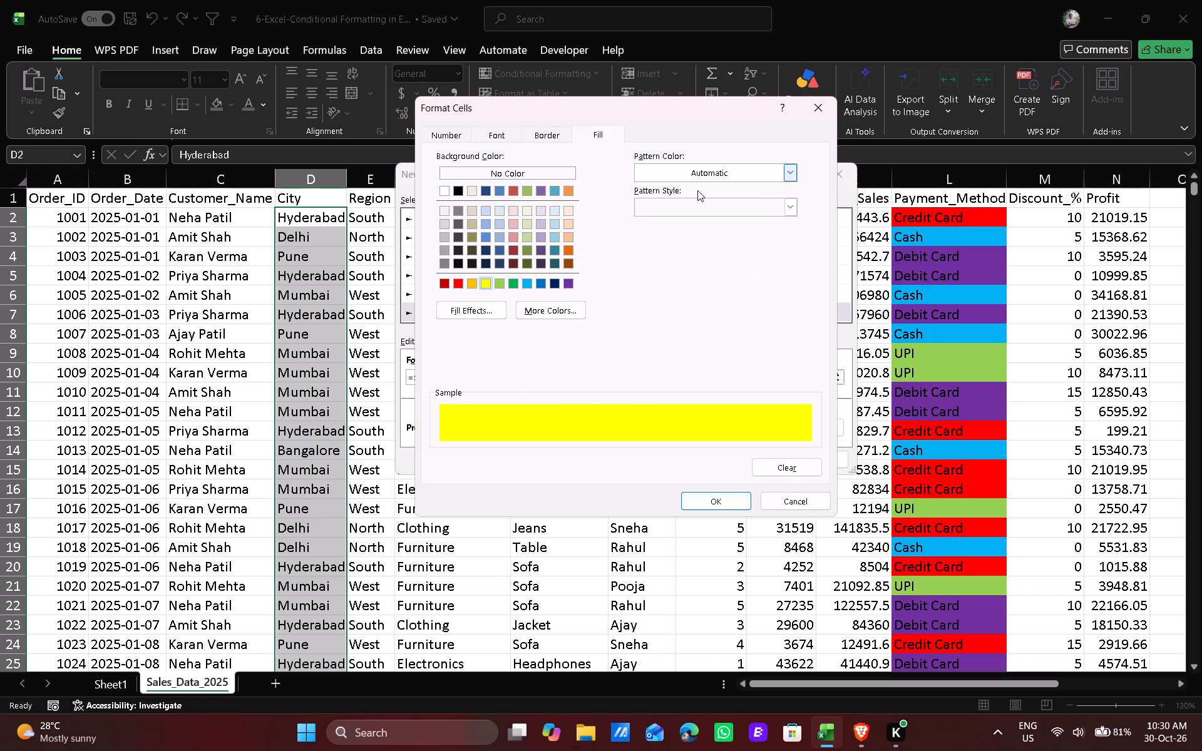
click(735, 502)
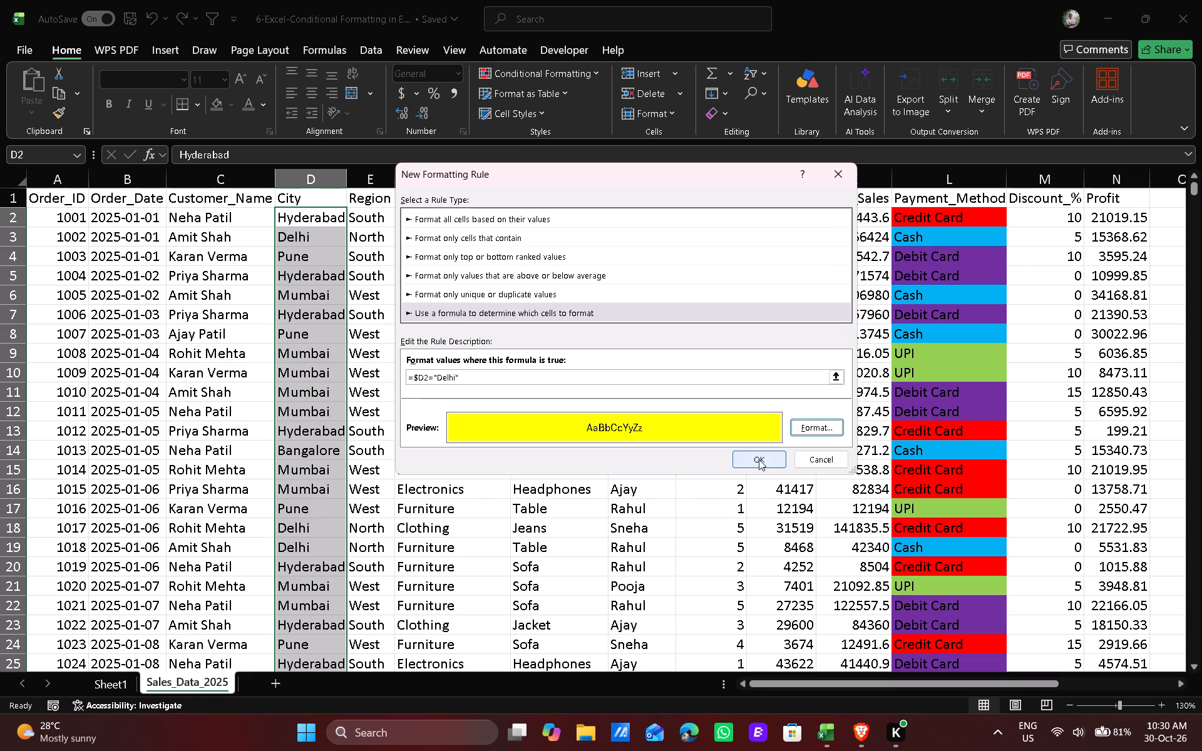
click(759, 459)
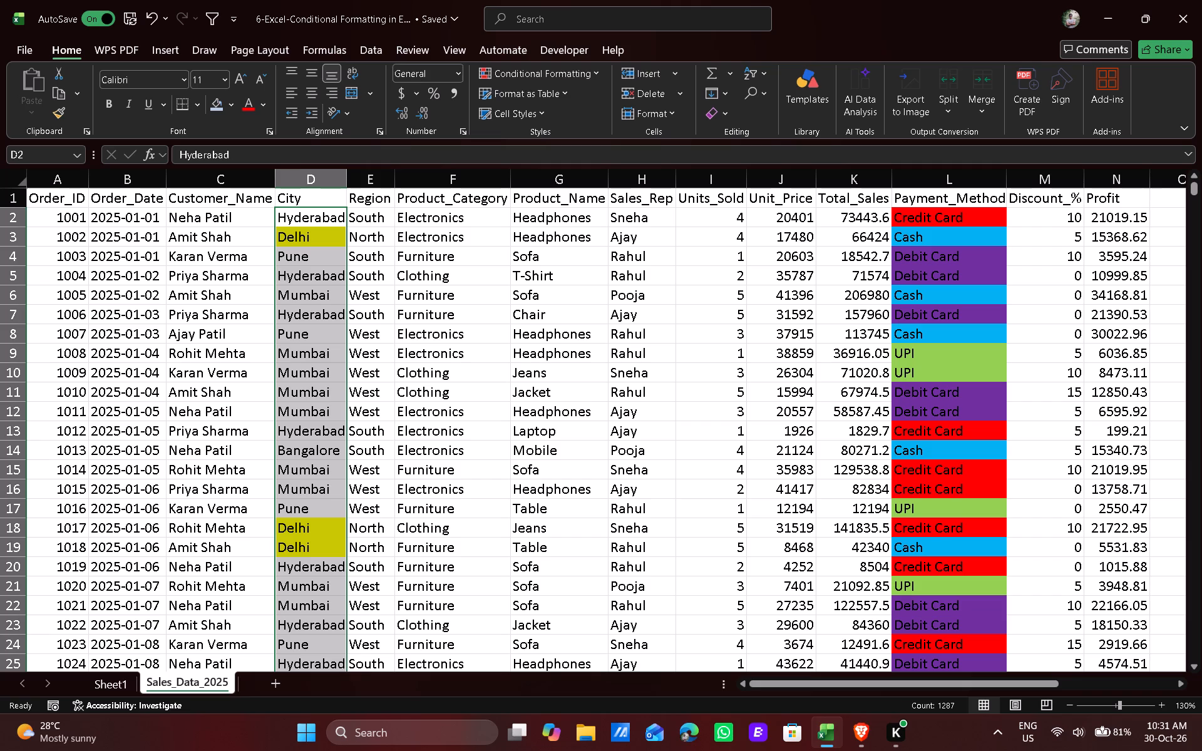
Duplicate the City column's =$D2="Delhi" rule in the Conditional Formatting Rules Manager.
scroll(339, 344, down, 3)
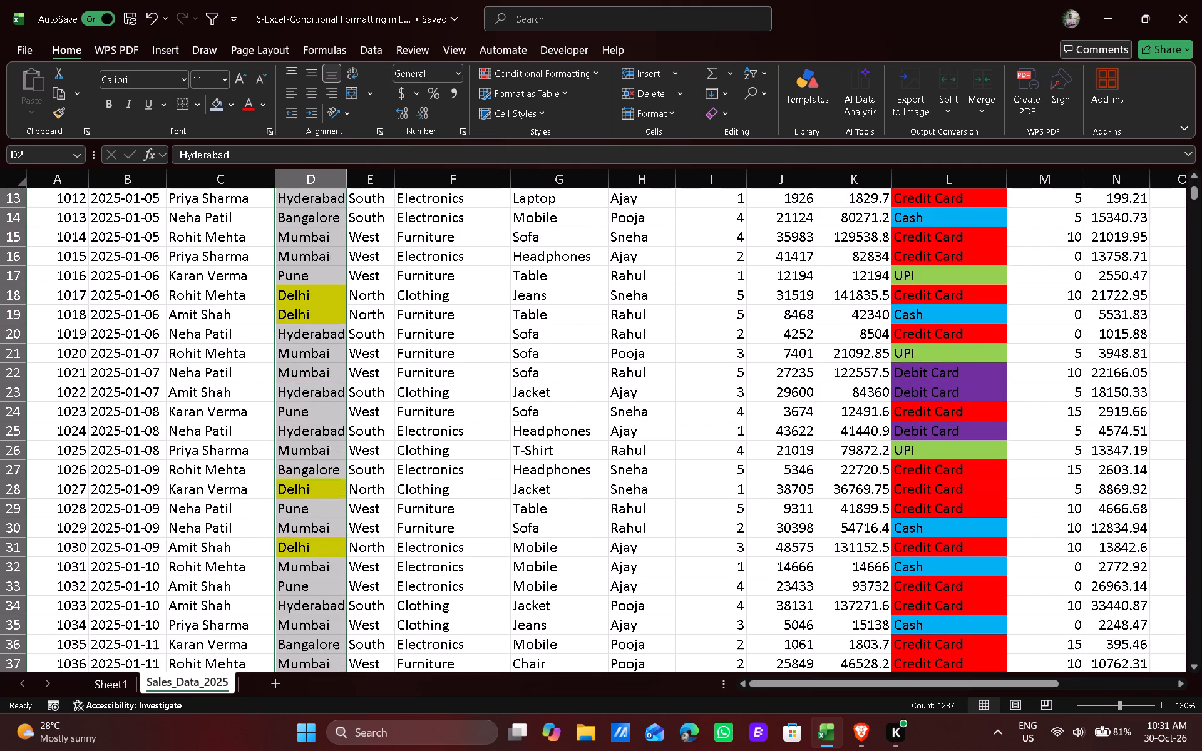
scroll(312, 359, down, 3)
scroll(311, 376, up, 3)
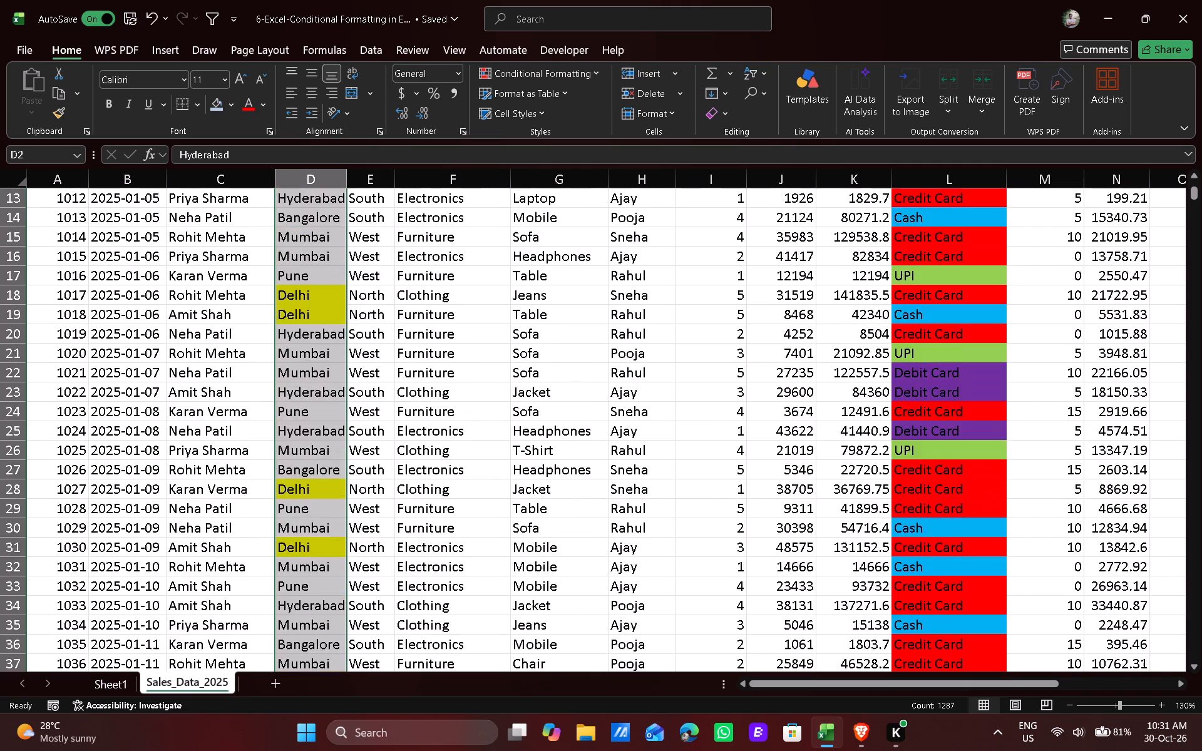
scroll(311, 376, up, 8)
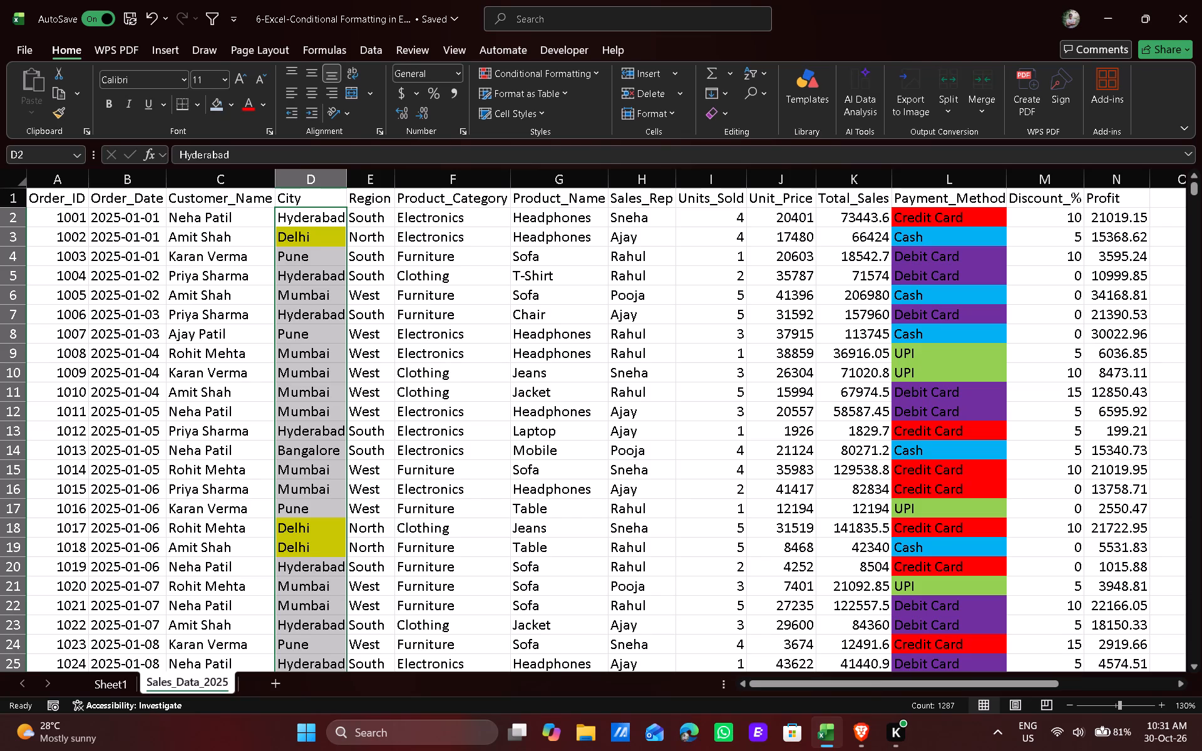
click(583, 70)
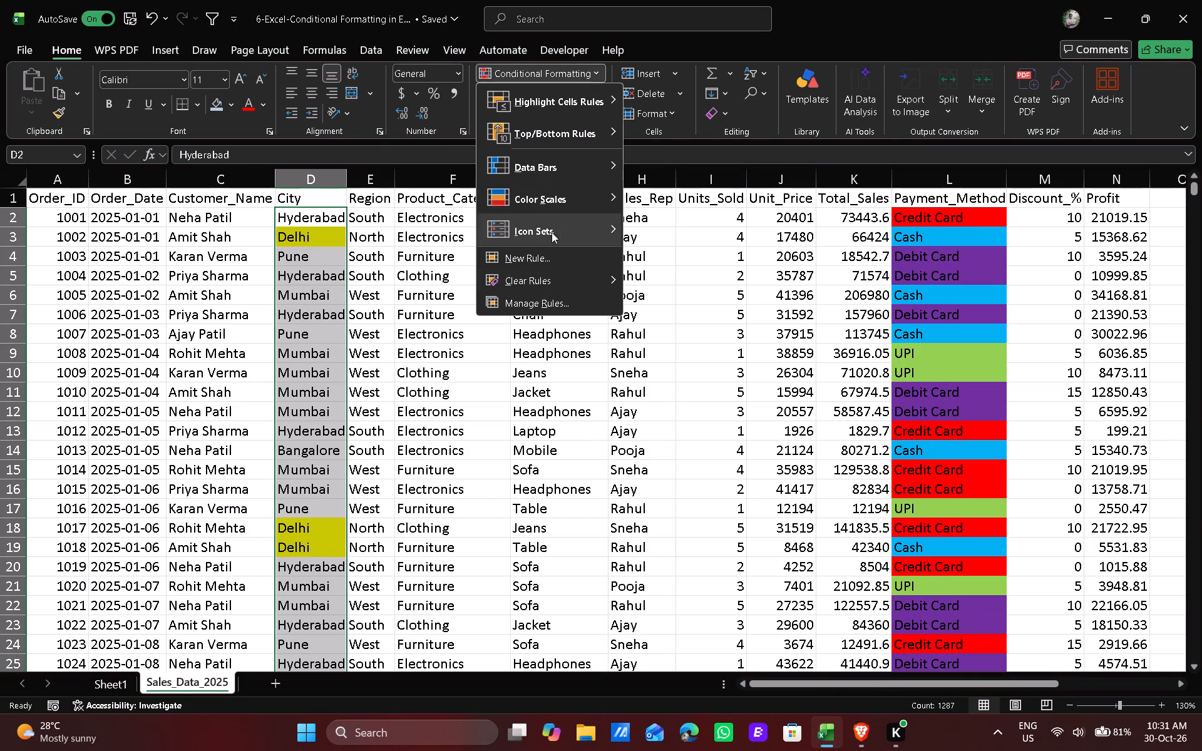
click(550, 305)
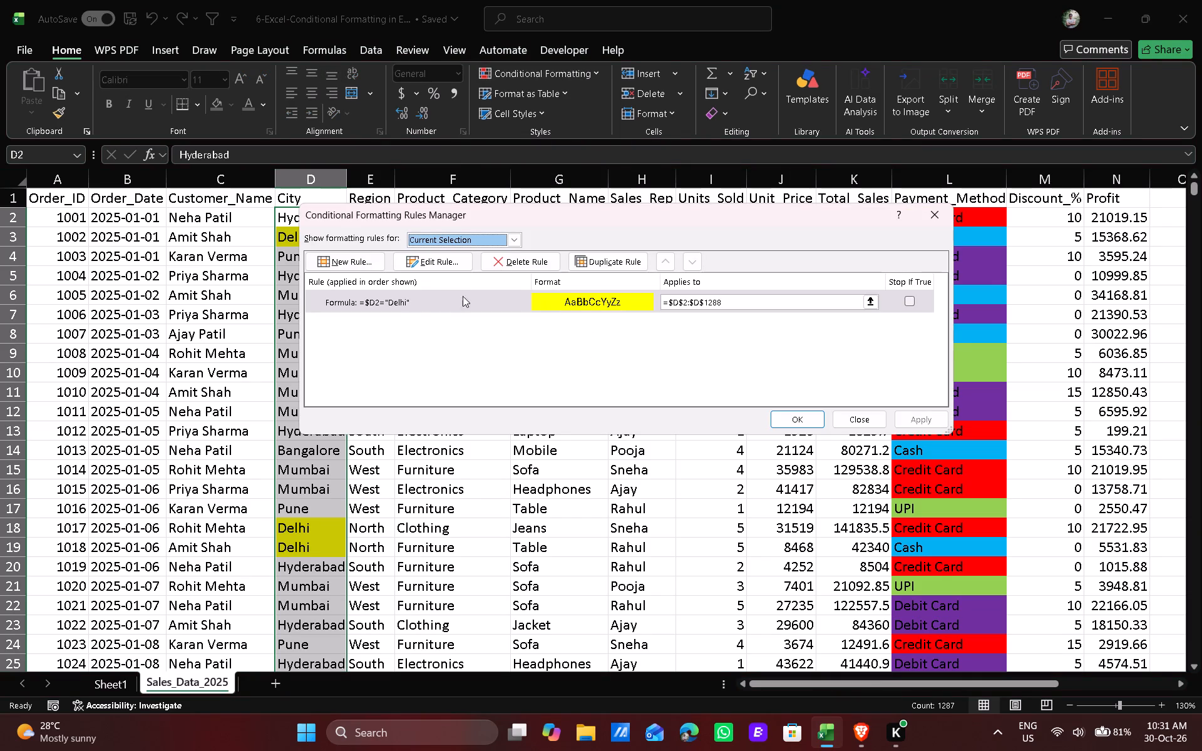
click(510, 309)
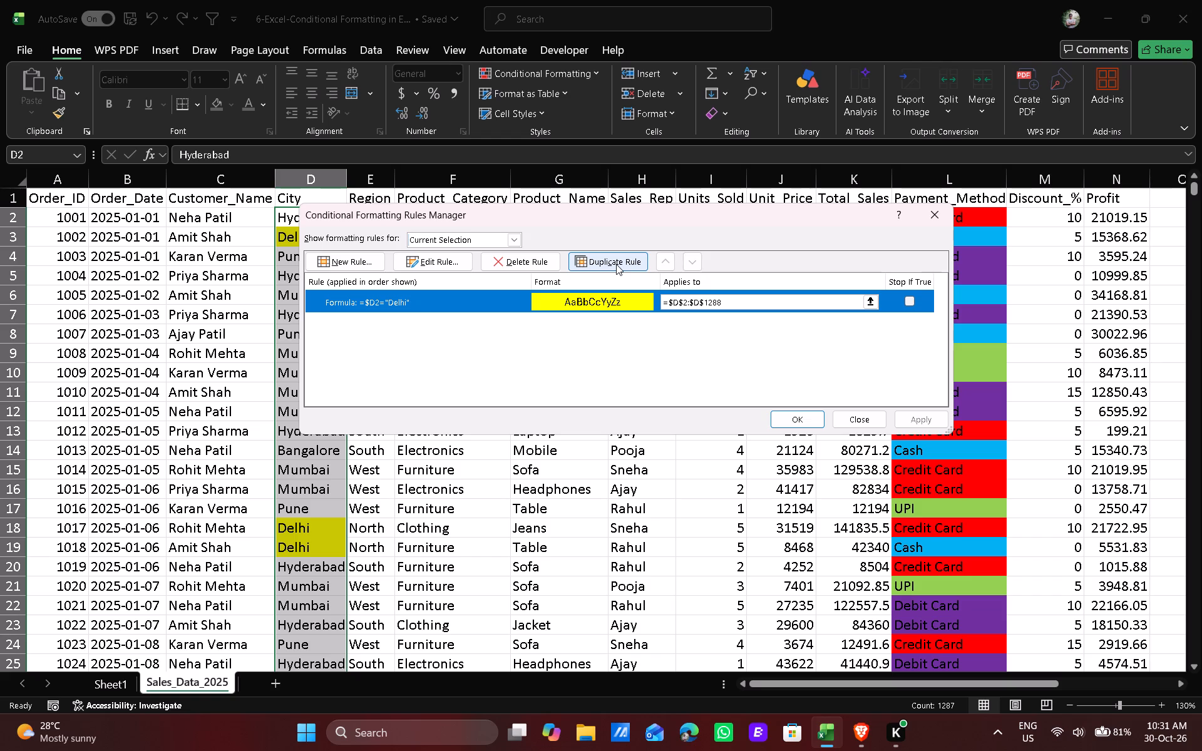
click(616, 263)
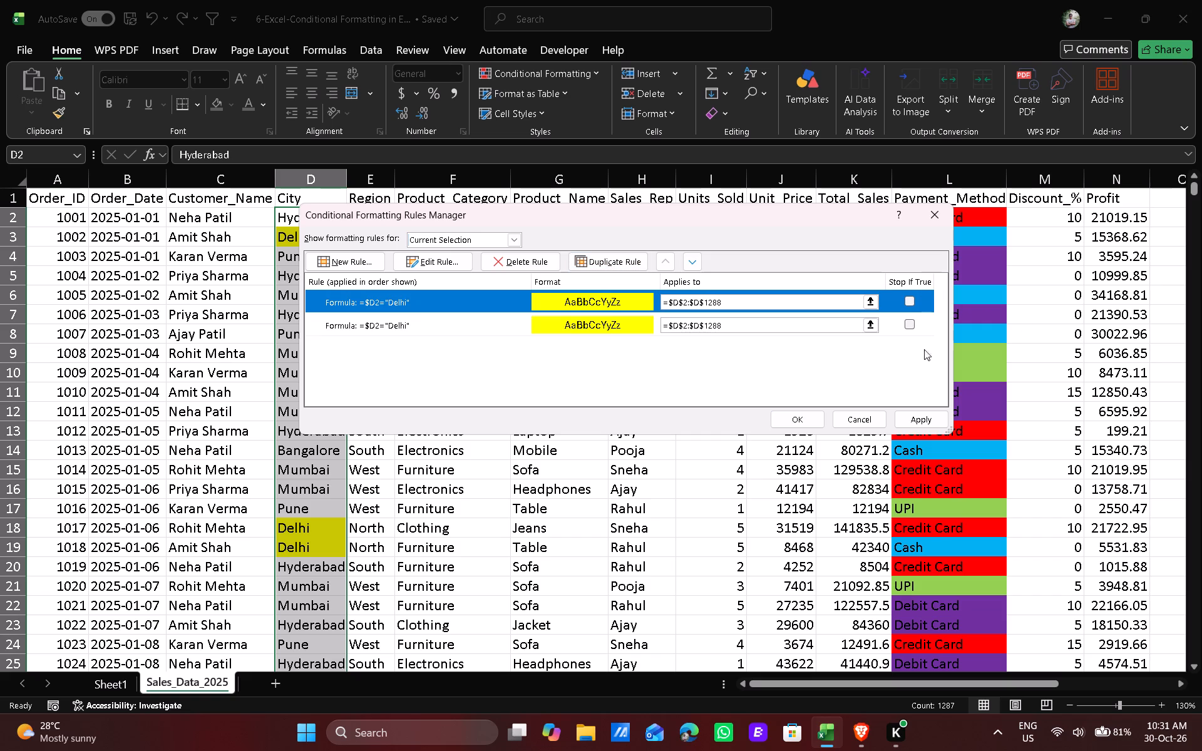
Edit the duplicated Delhi rule at the head of the City rules so its formula reads =$D2="Hyderabad".
double_click(418, 298)
click(451, 377)
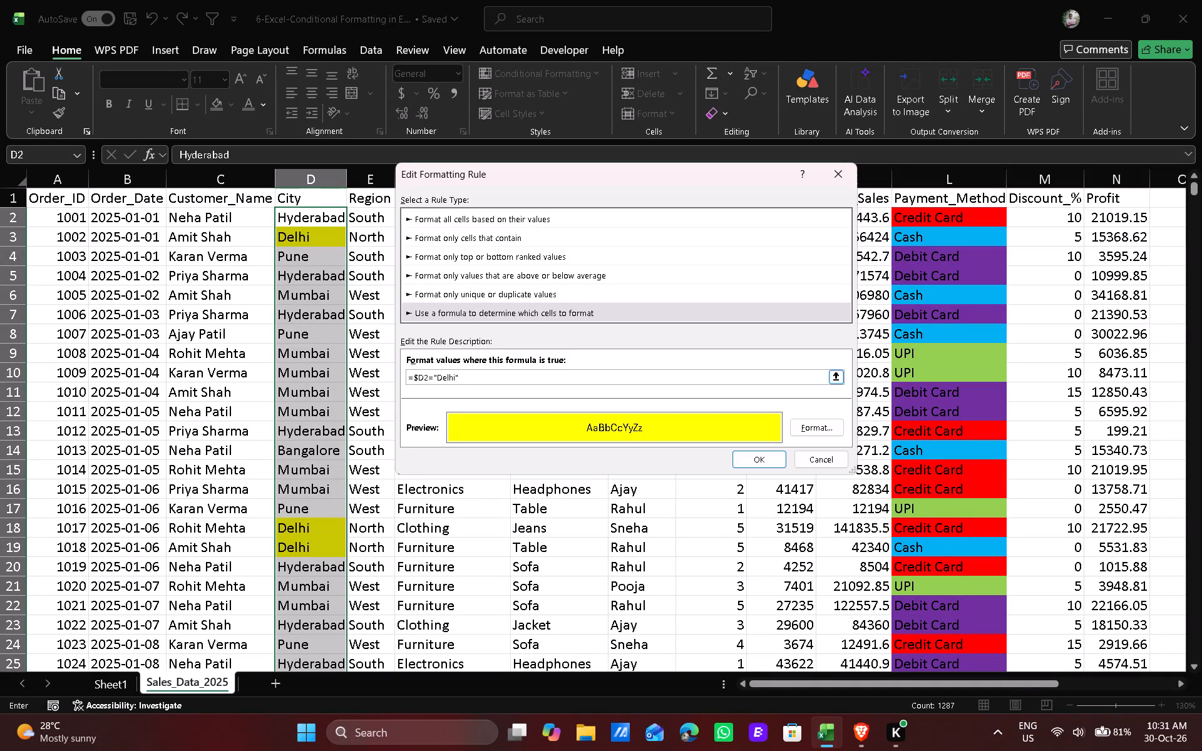
click(458, 367)
key(Right)
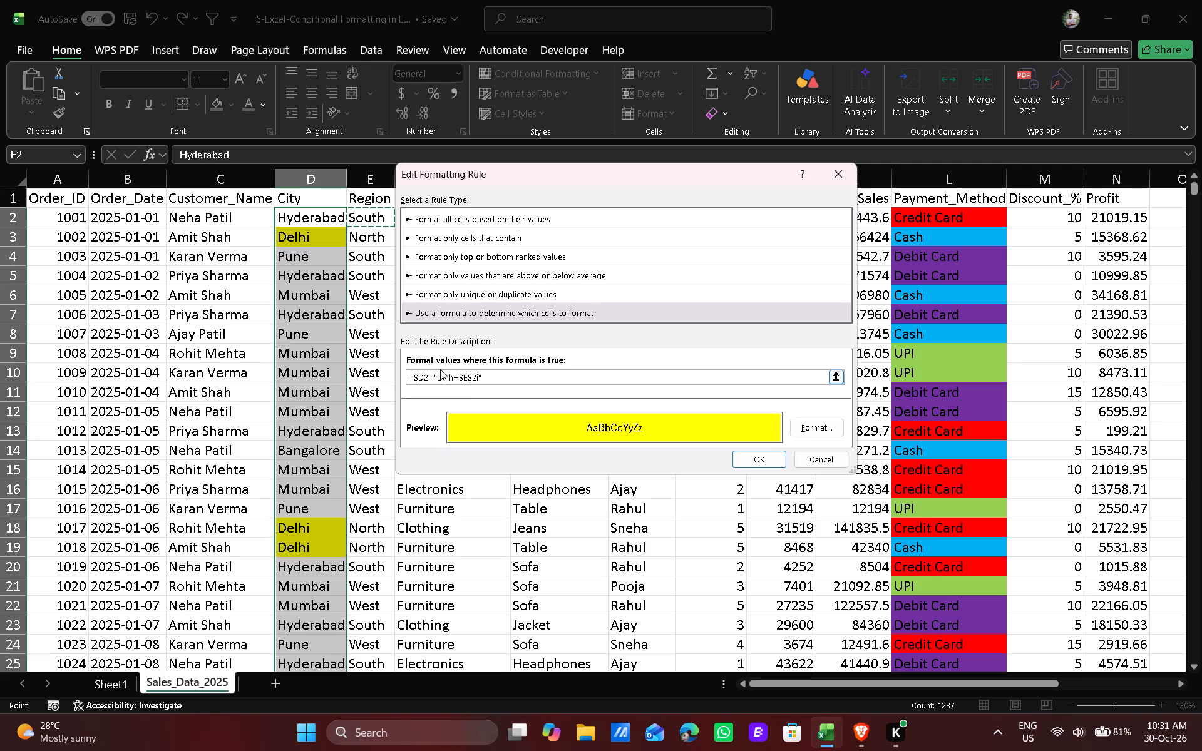
click(500, 376)
key(BackSpace)
key(BackSpace)
key(BackSpace)
key(BackSpace)
key(BackSpace)
key(BackSpace)
key(BackSpace)
key(BackSpace)
key(BackSpace)
key(BackSpace)
key(BackSpace)
text(Hey)
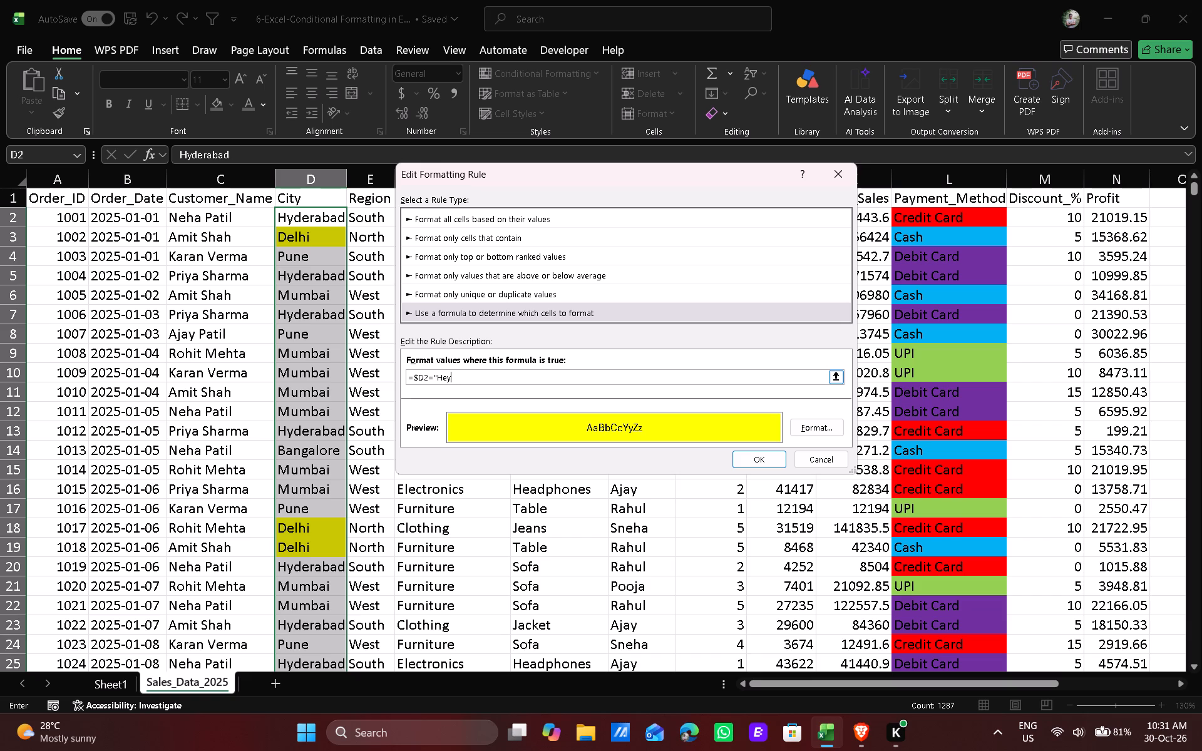
key(BackSpace)
key(BackSpace)
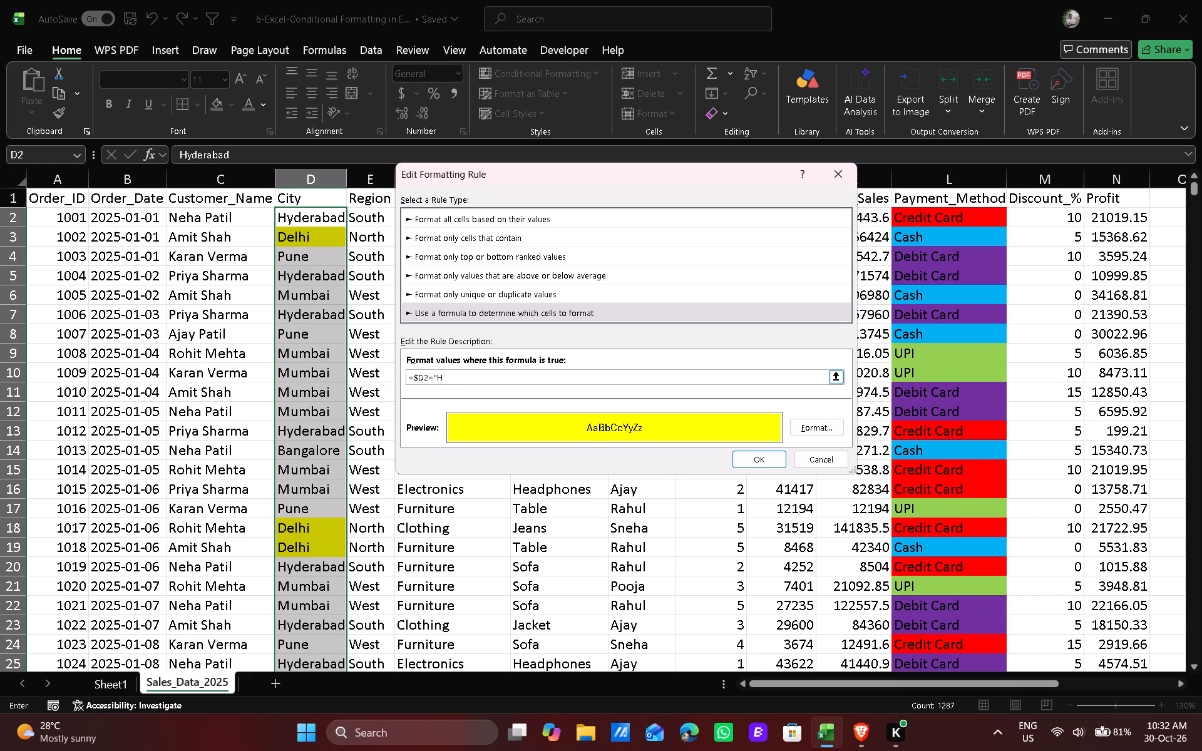
key(y)
text(de)
text(ra)
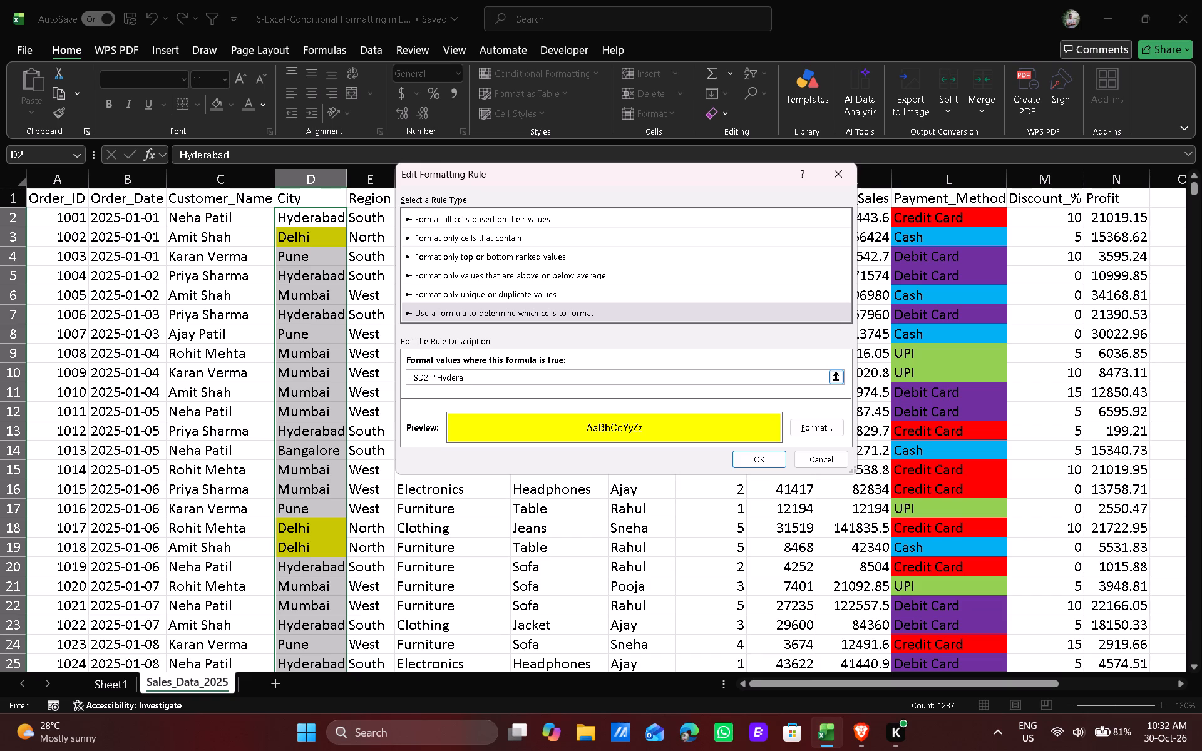
text(bad)
key(shift+quotedbl)
Give the =$D2="Hyderabad" rule an orange fill from the standard colours and save the rule.
click(824, 429)
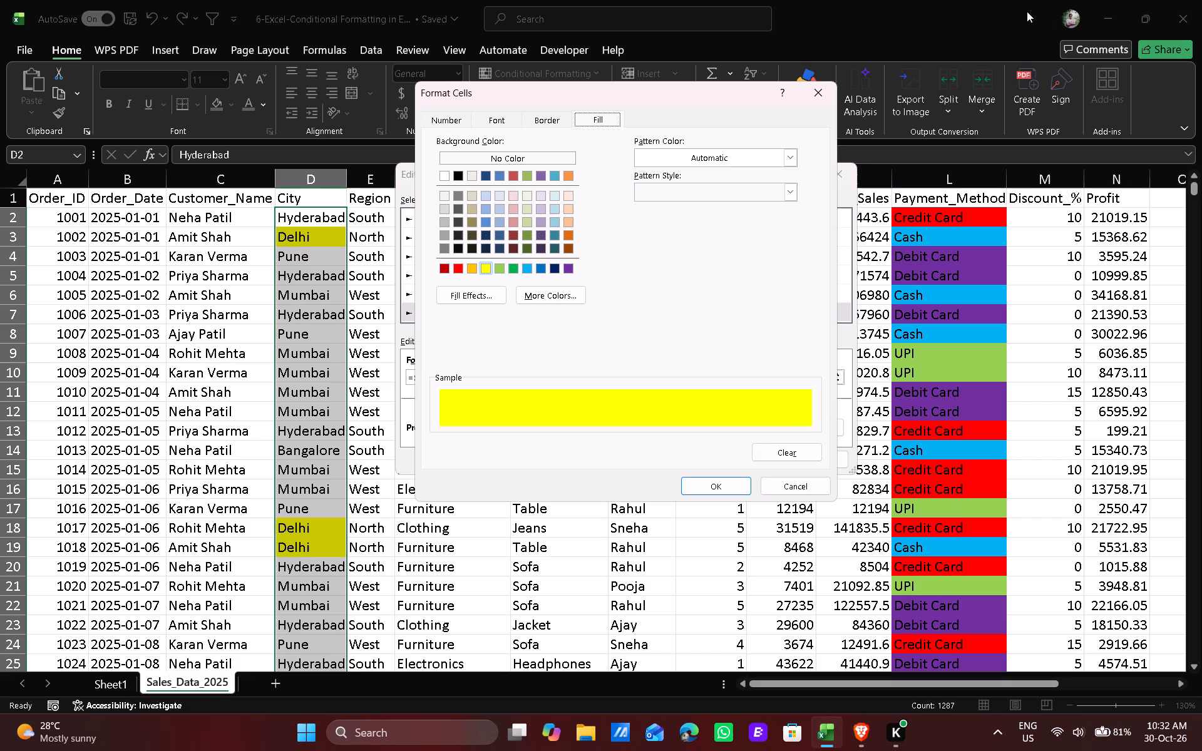
click(469, 264)
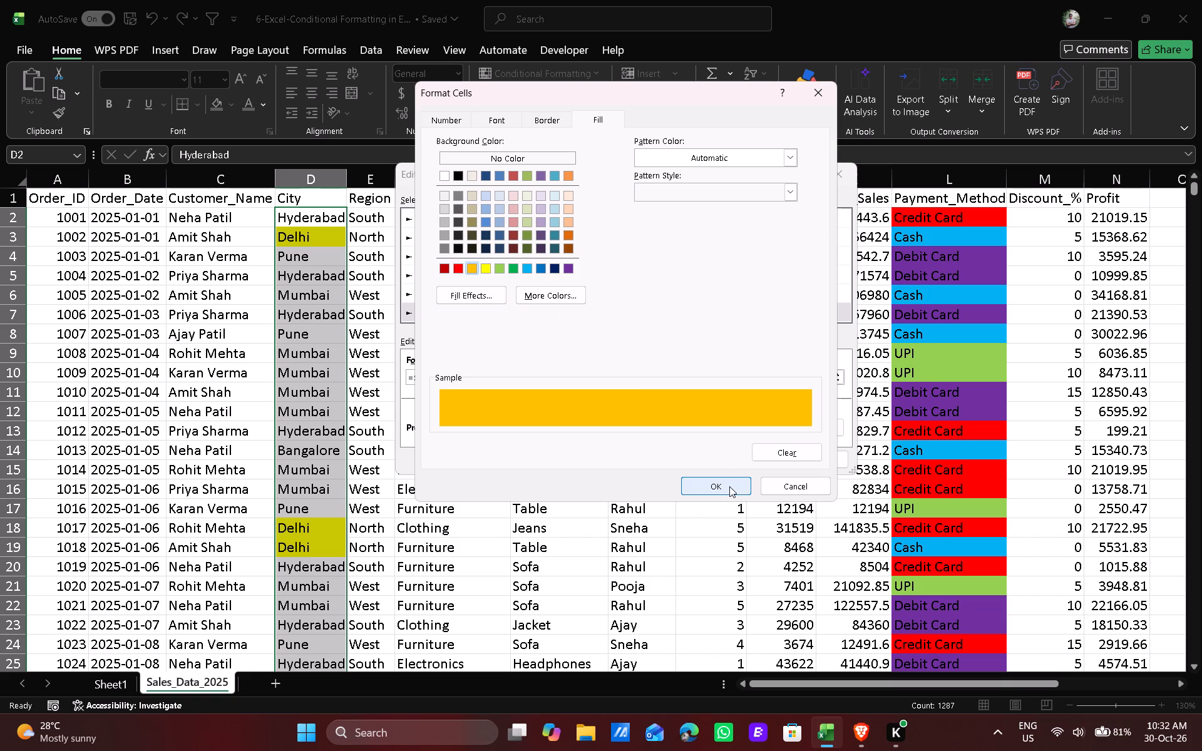
click(729, 486)
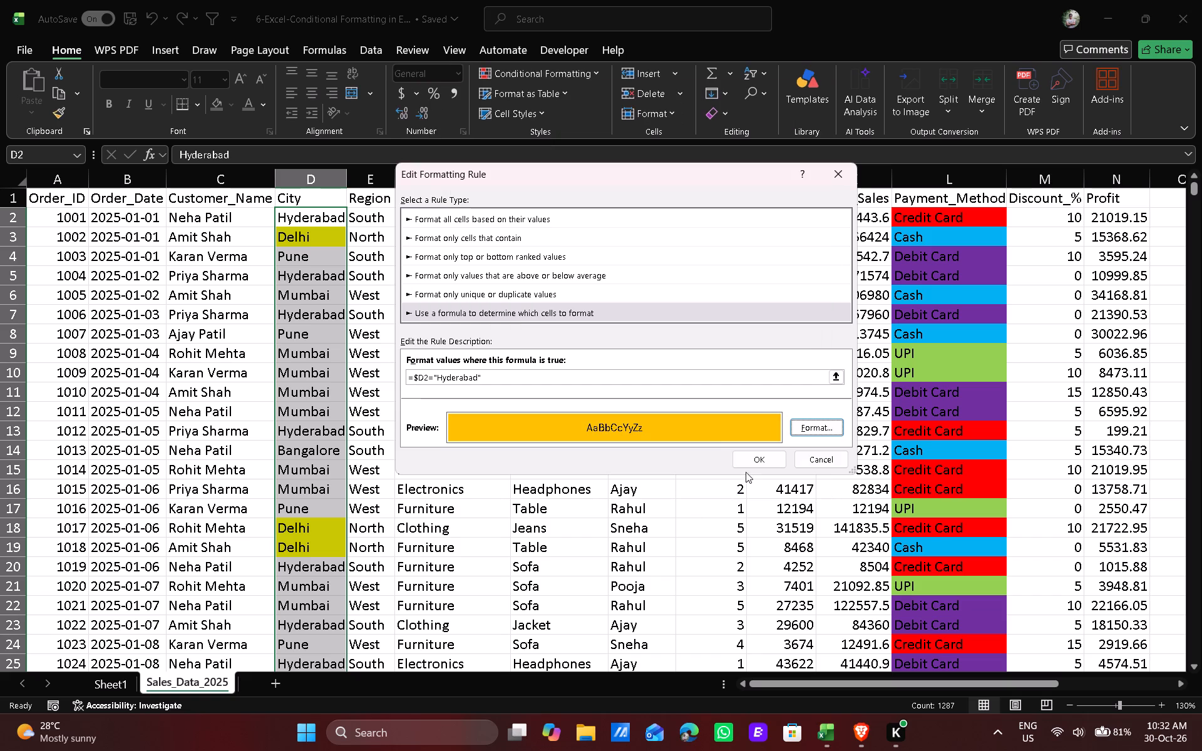
click(758, 462)
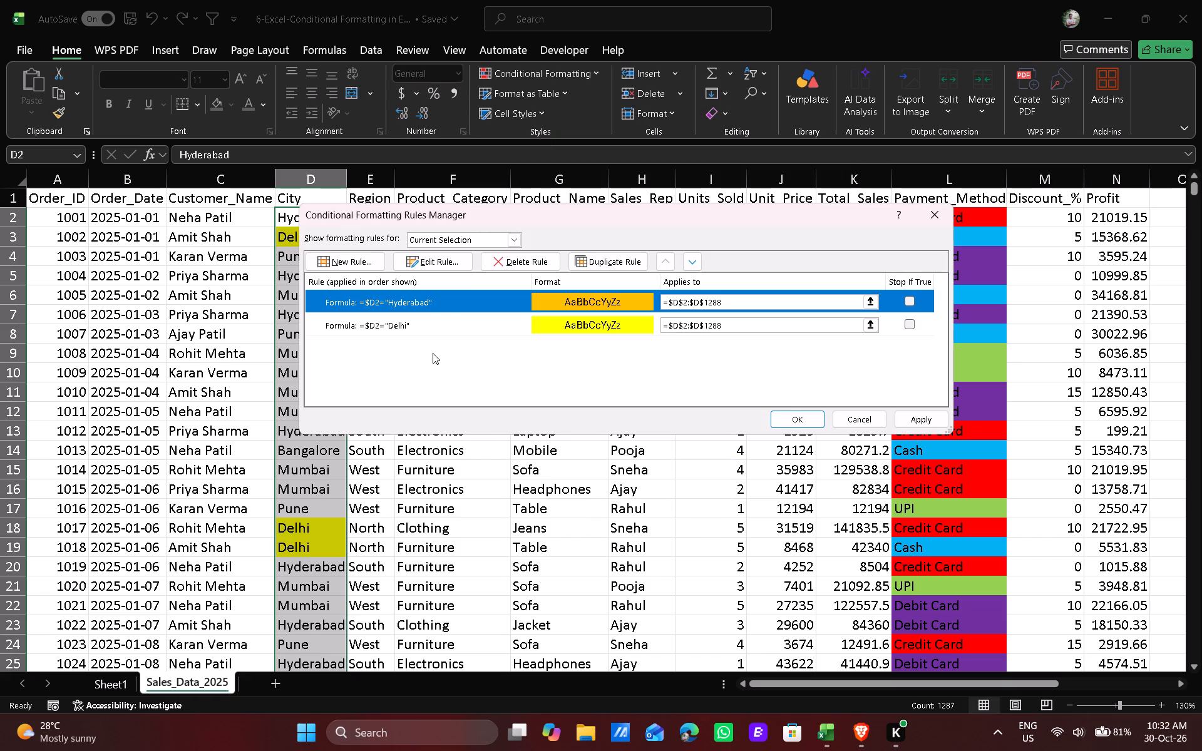
Duplicate the =$D2="Hyderabad" rule and change the copy's formula to =$D2="Pune".
click(438, 300)
click(591, 258)
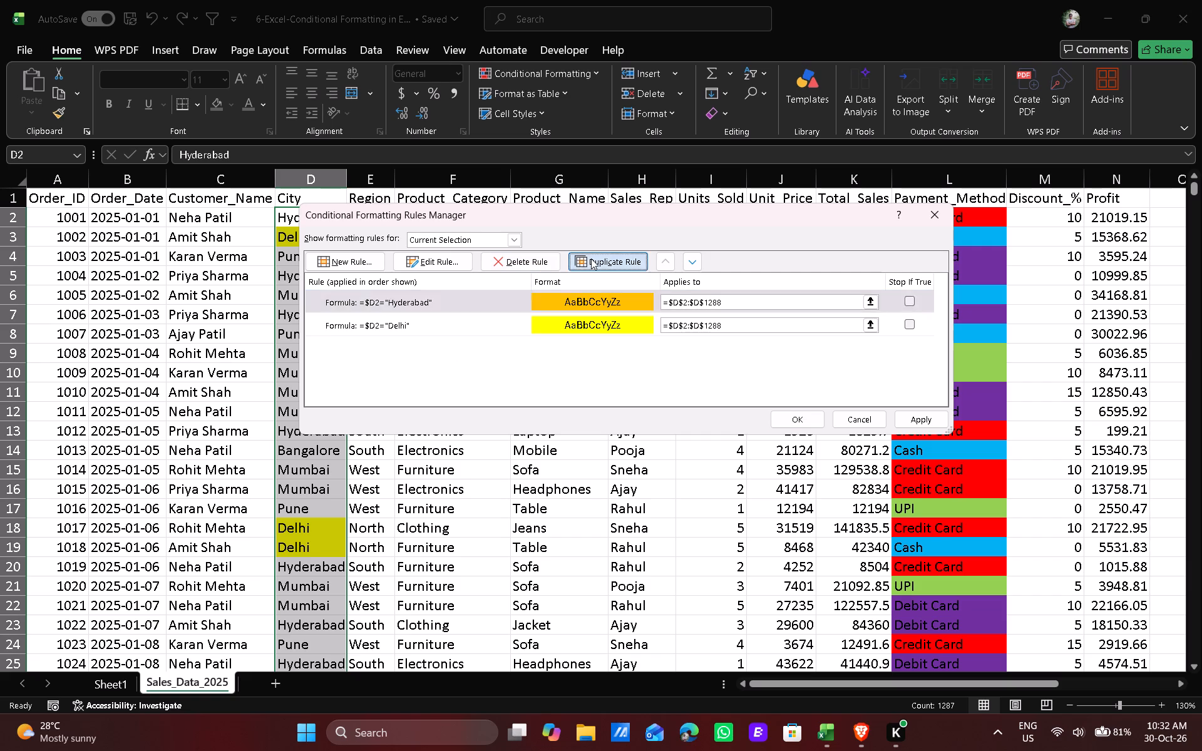
double_click(434, 300)
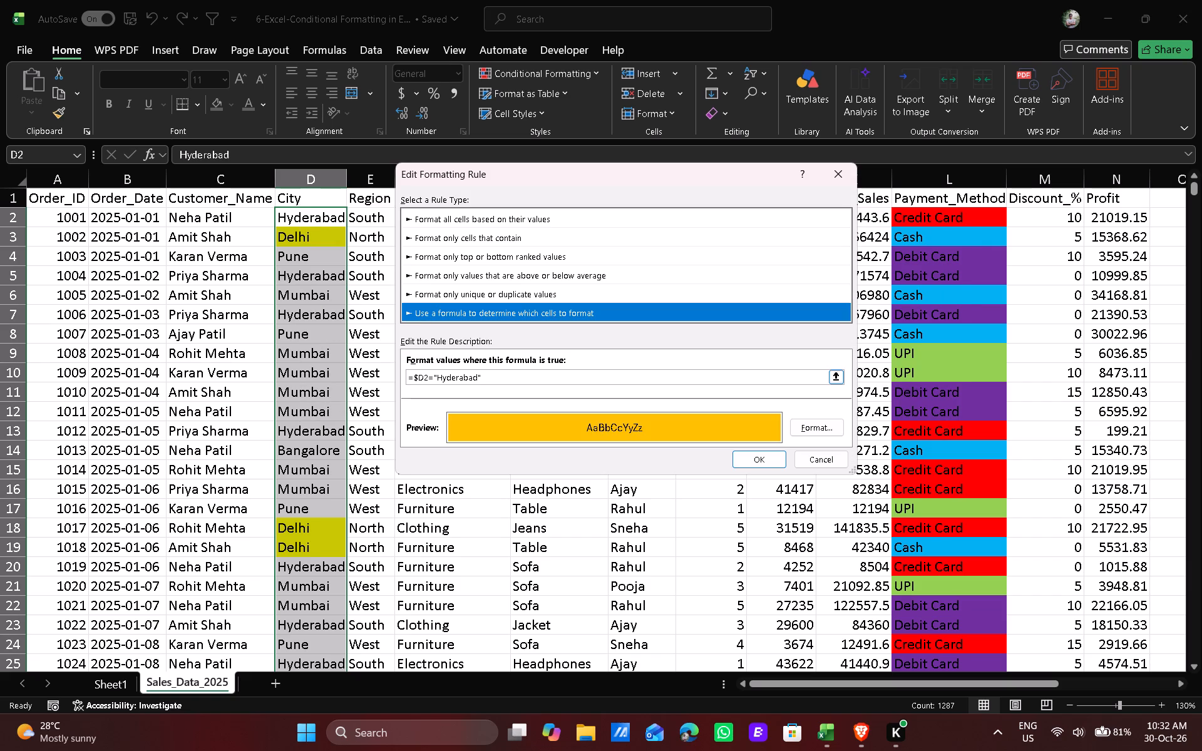
click(477, 375)
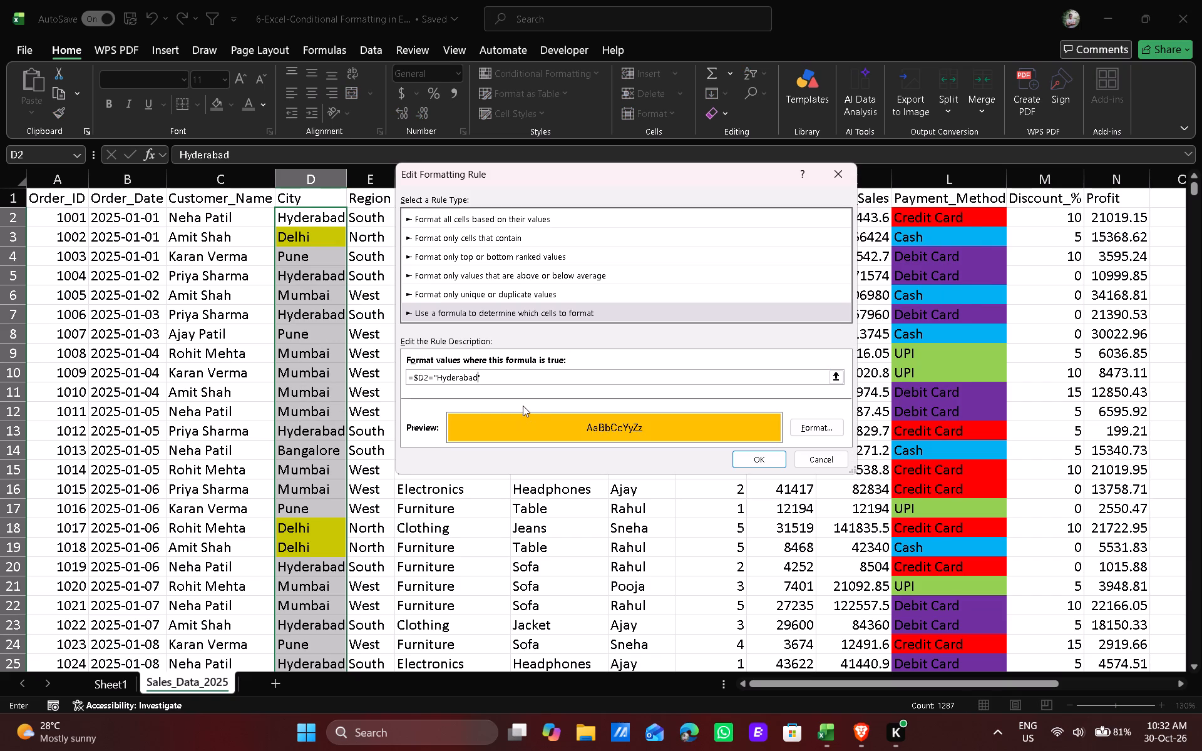
key(BackSpace)
key(BackSpace)
key(BackSpace)
key(BackSpace)
key(BackSpace)
key(BackSpace)
key(BackSpace)
key(BackSpace)
key(BackSpace)
text(Pune)
Give the =$D2="Pune" rule a green fill from the standard colours and save the rule.
click(818, 432)
click(513, 272)
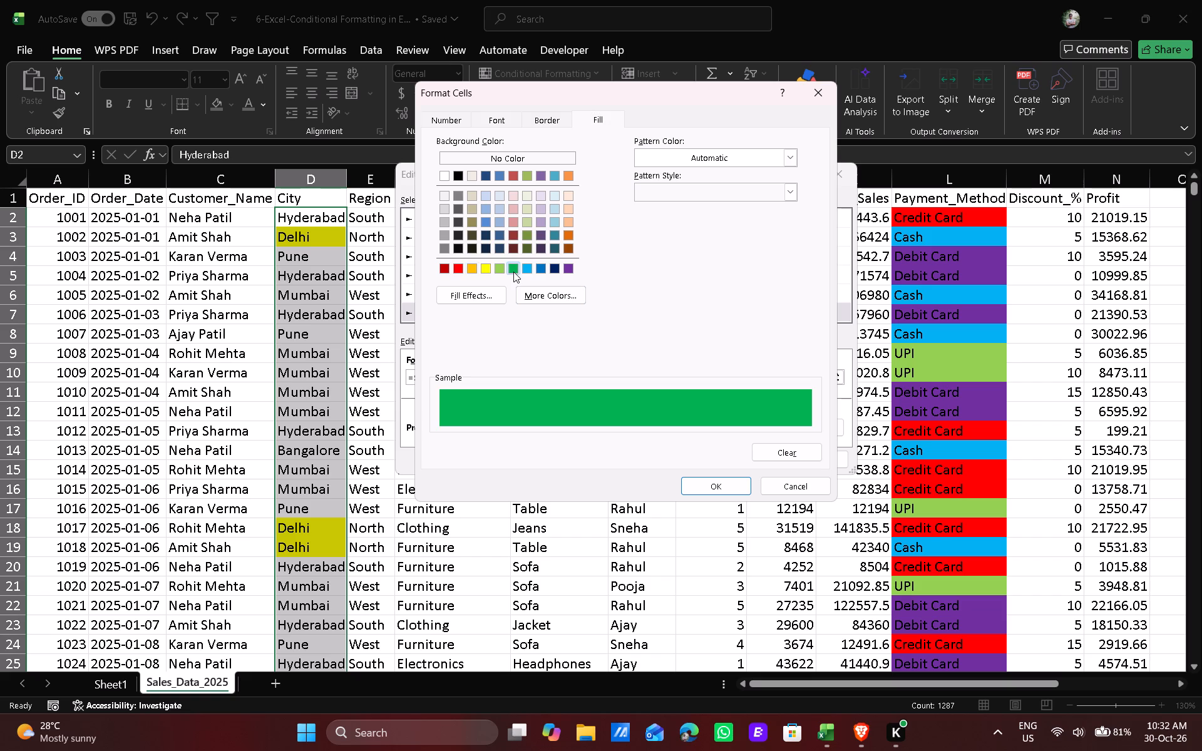
click(707, 491)
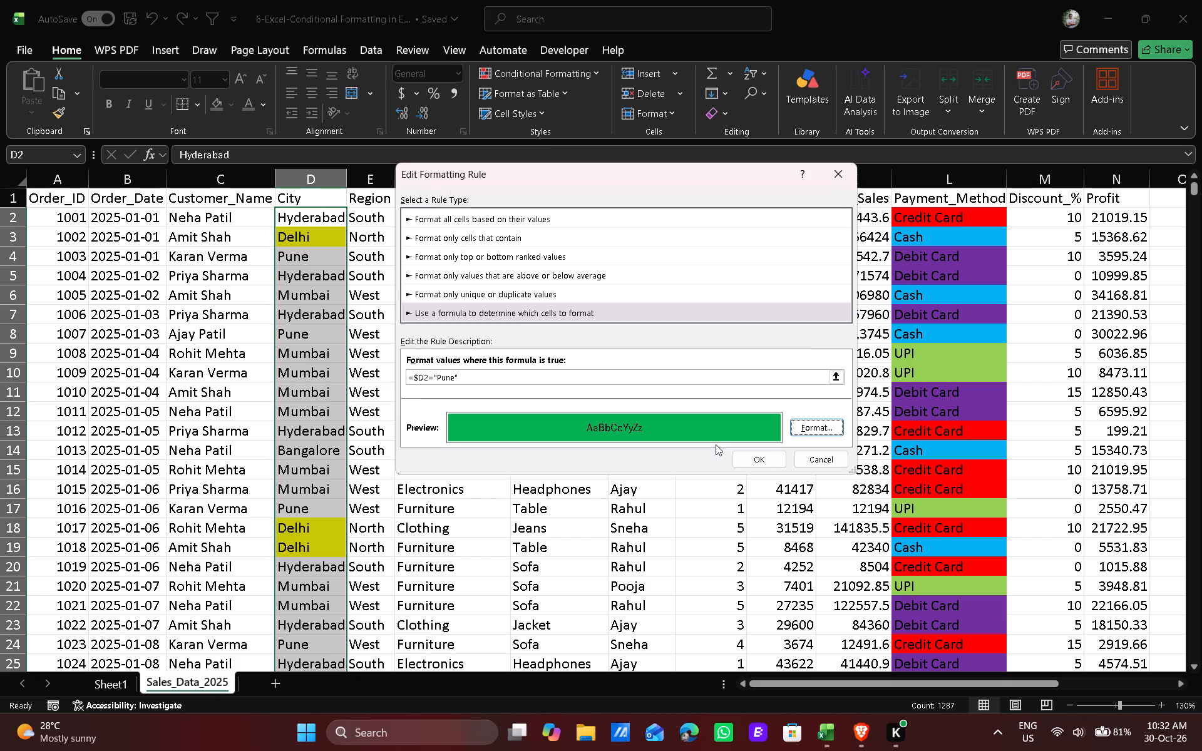
click(760, 461)
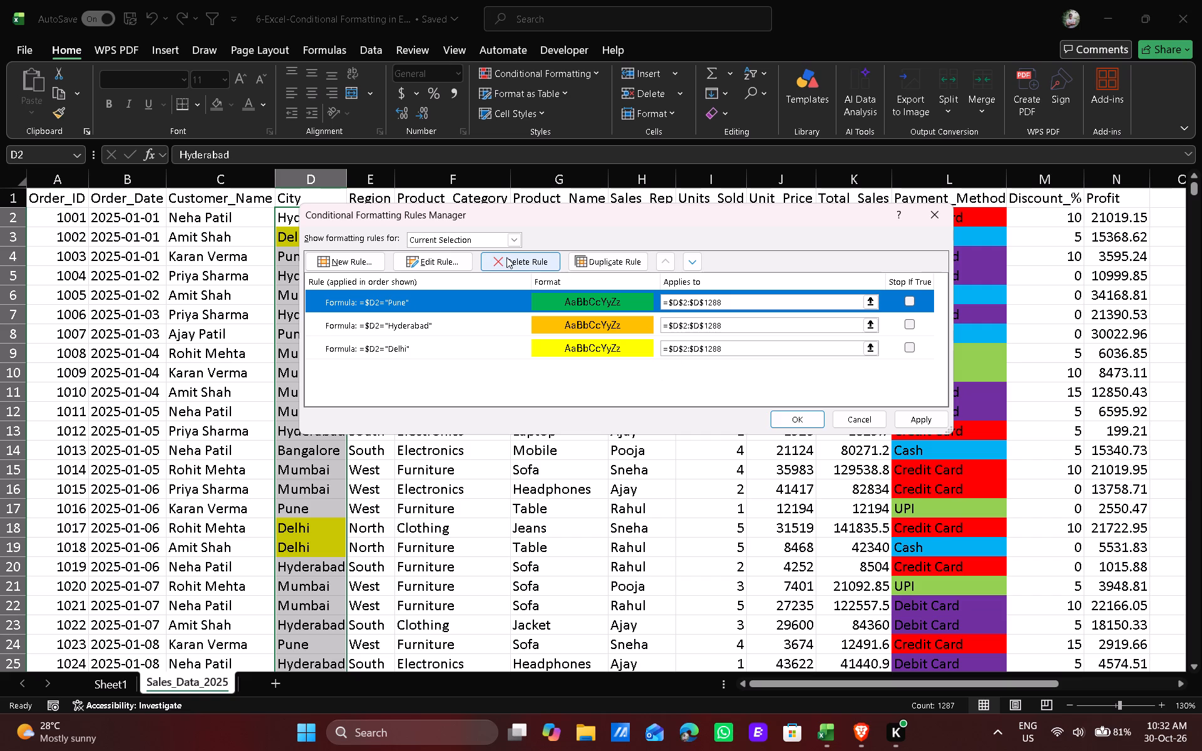
Duplicate the =$D2="Pune" rule and change the copy's formula to =$D2="Mumbai".
click(598, 264)
double_click(476, 297)
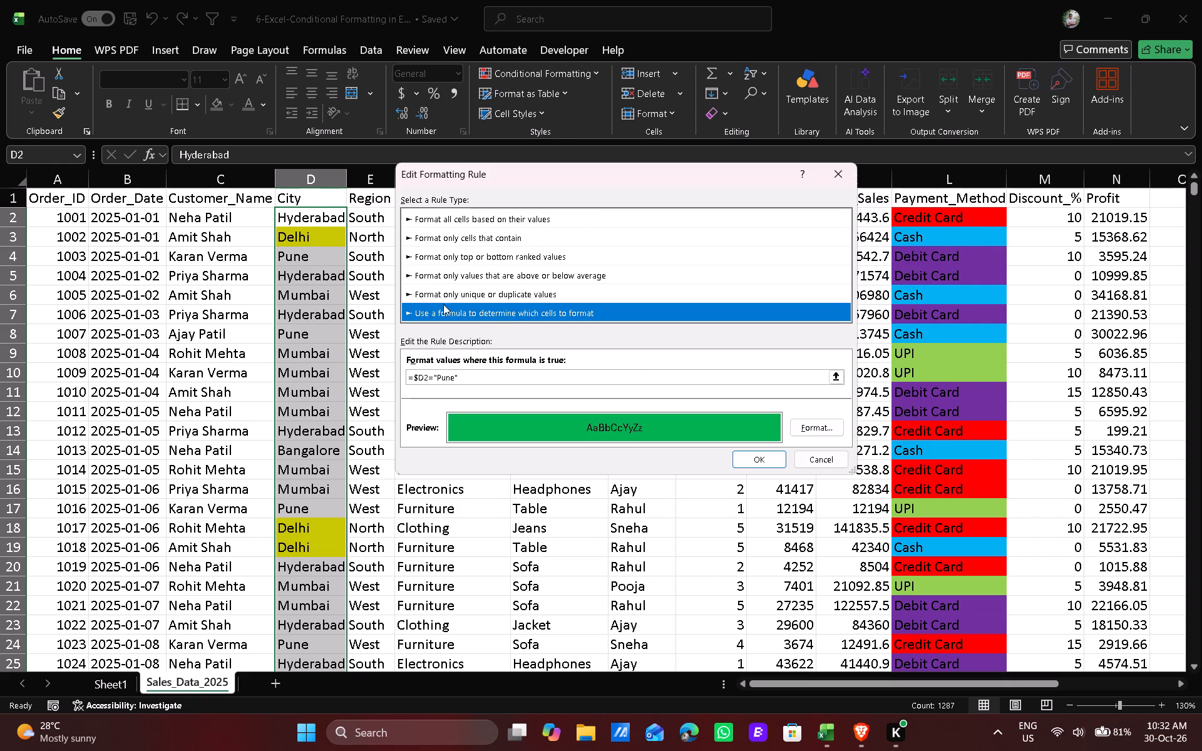
click(452, 375)
key(Right)
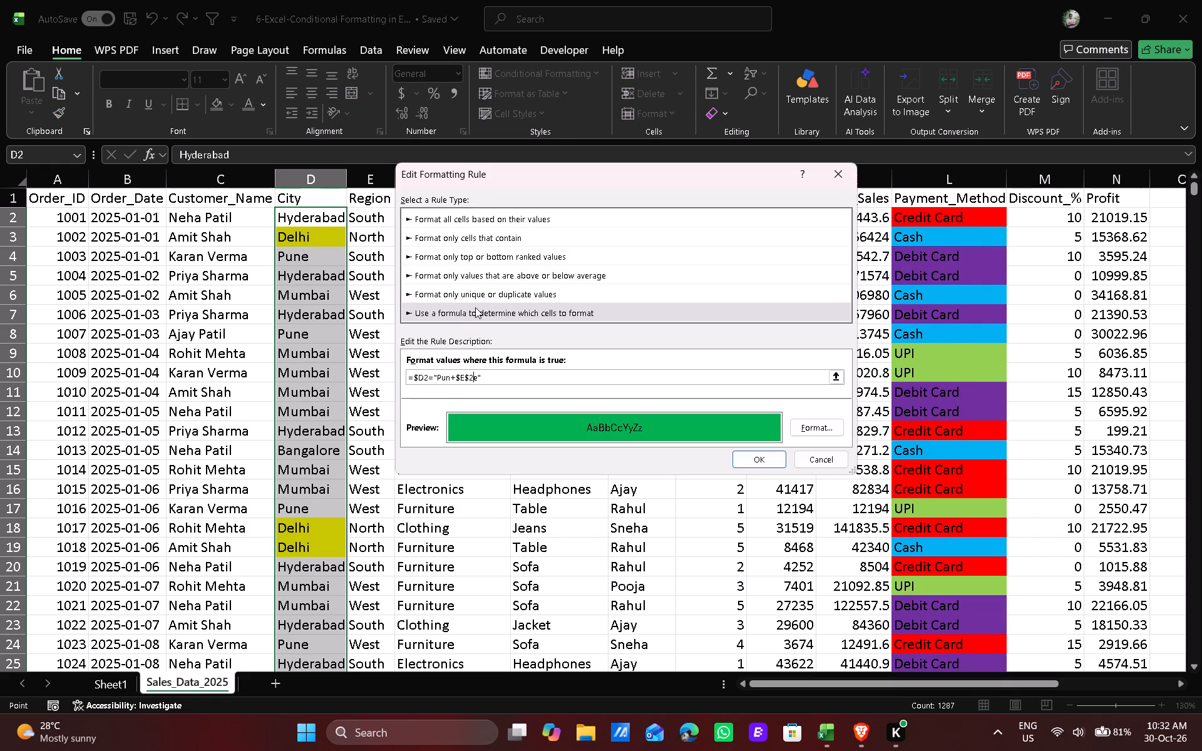
key(BackSpace)
key(BackSpace)
key(BackSpace)
key(BackSpace)
key(BackSpace)
key(BackSpace)
key(BackSpace)
key(BackSpace)
key(Right)
key(BackSpace)
key(BackSpace)
key(BackSpace)
key(BackSpace)
key(BackSpace)
click(443, 378)
key(BackSpace)
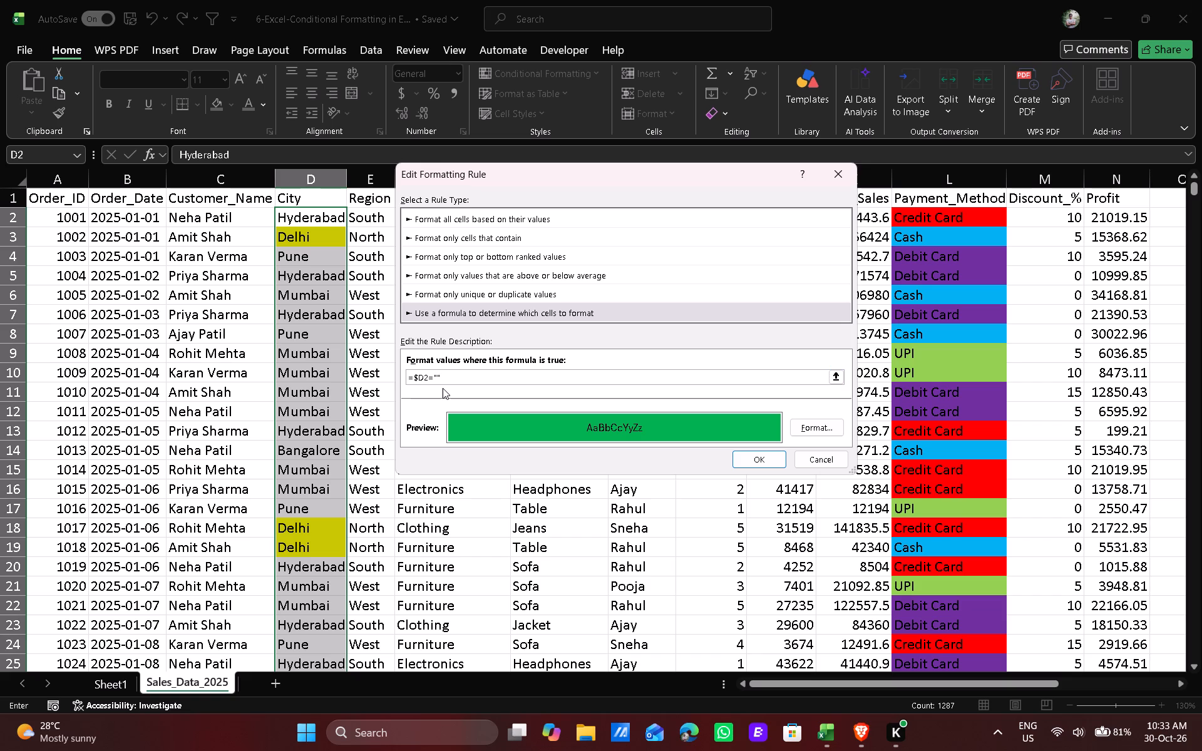
text(Mu)
key(m)
text(bai)
Give the =$D2="Mumbai" rule a light blue fill from the theme colours, save it and apply the city rules.
click(828, 429)
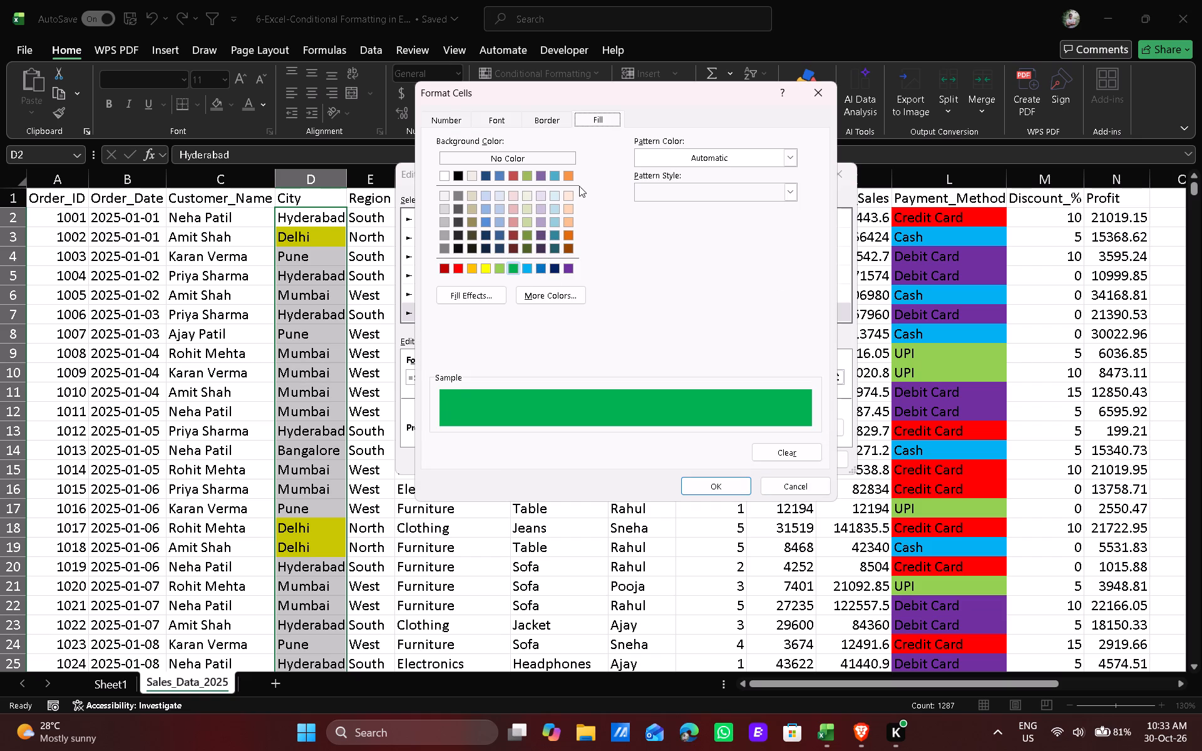
click(445, 252)
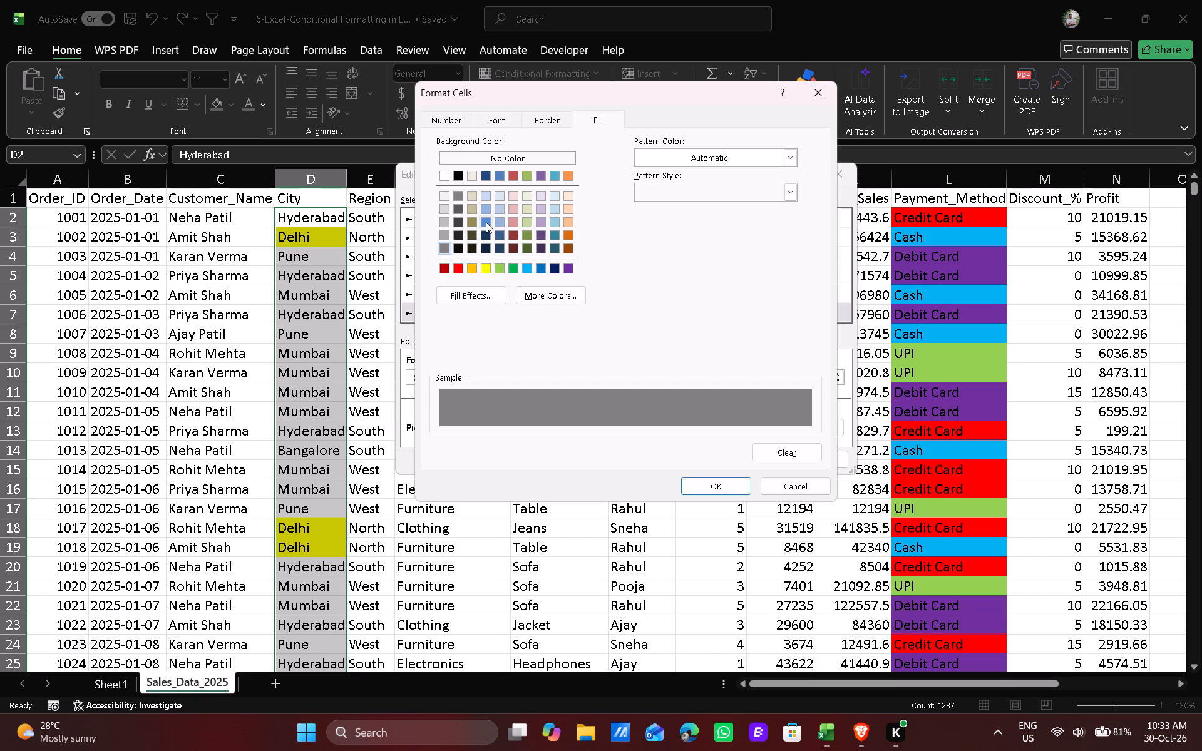
click(486, 222)
click(486, 210)
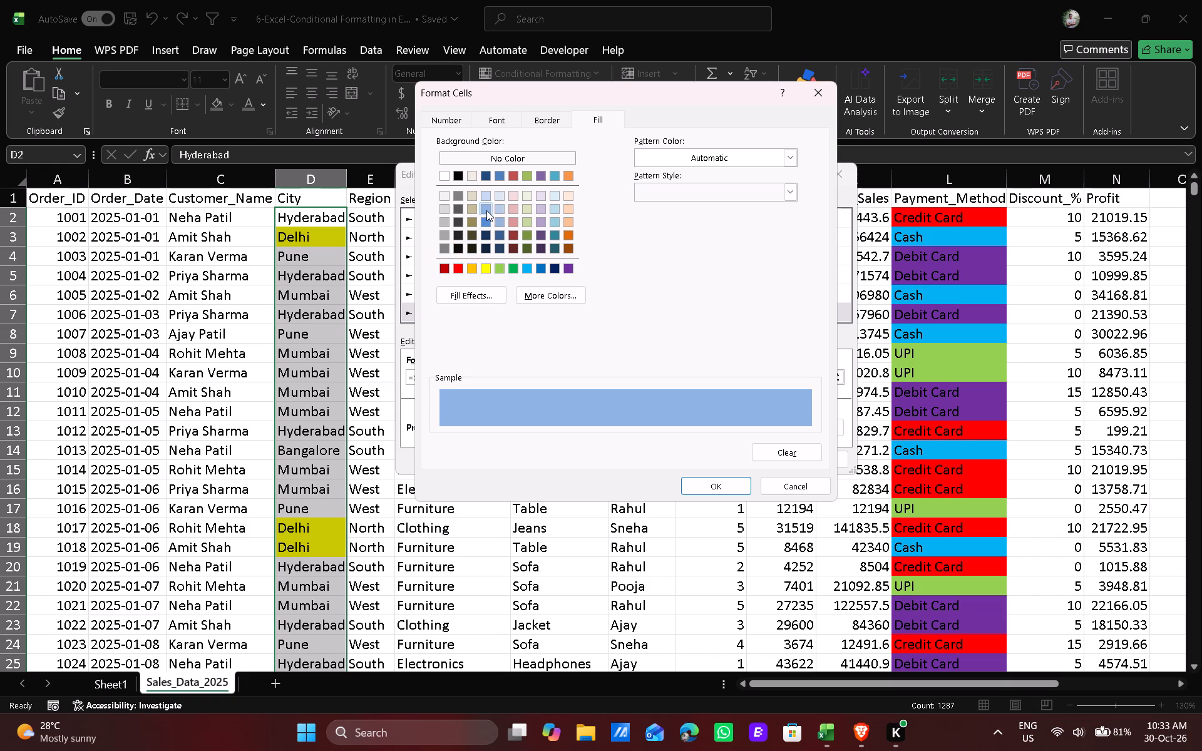
click(486, 202)
click(486, 212)
click(694, 483)
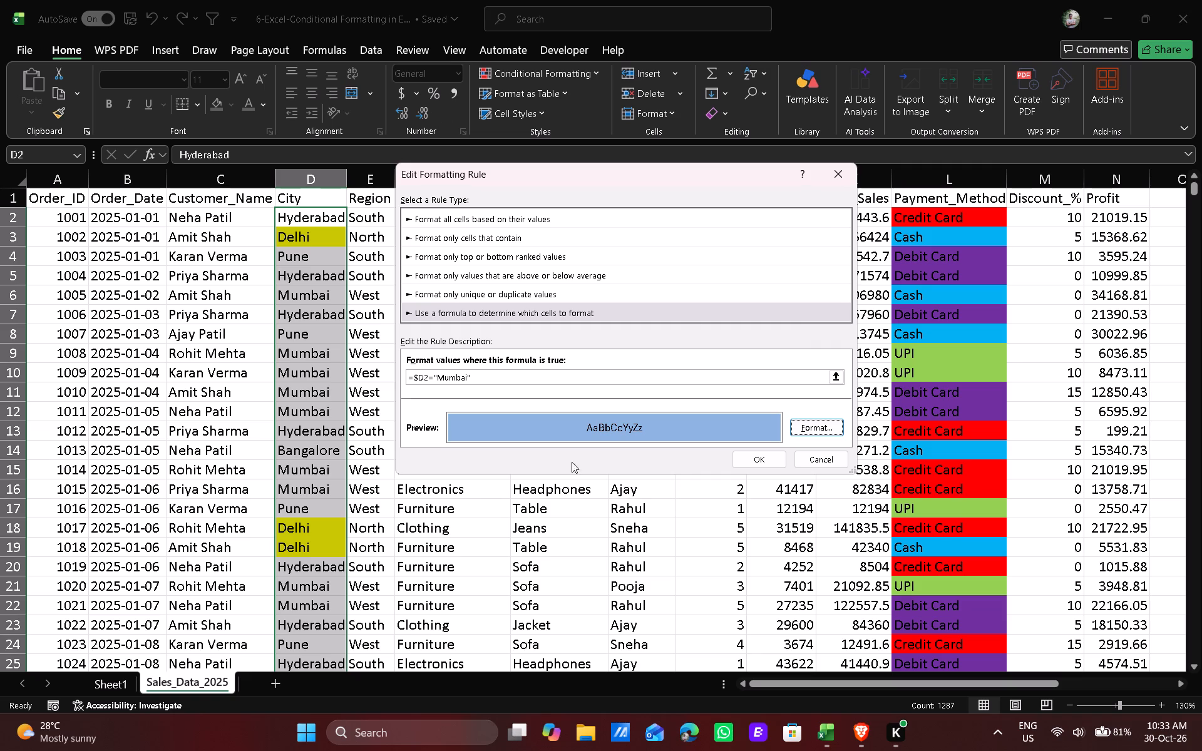
click(752, 462)
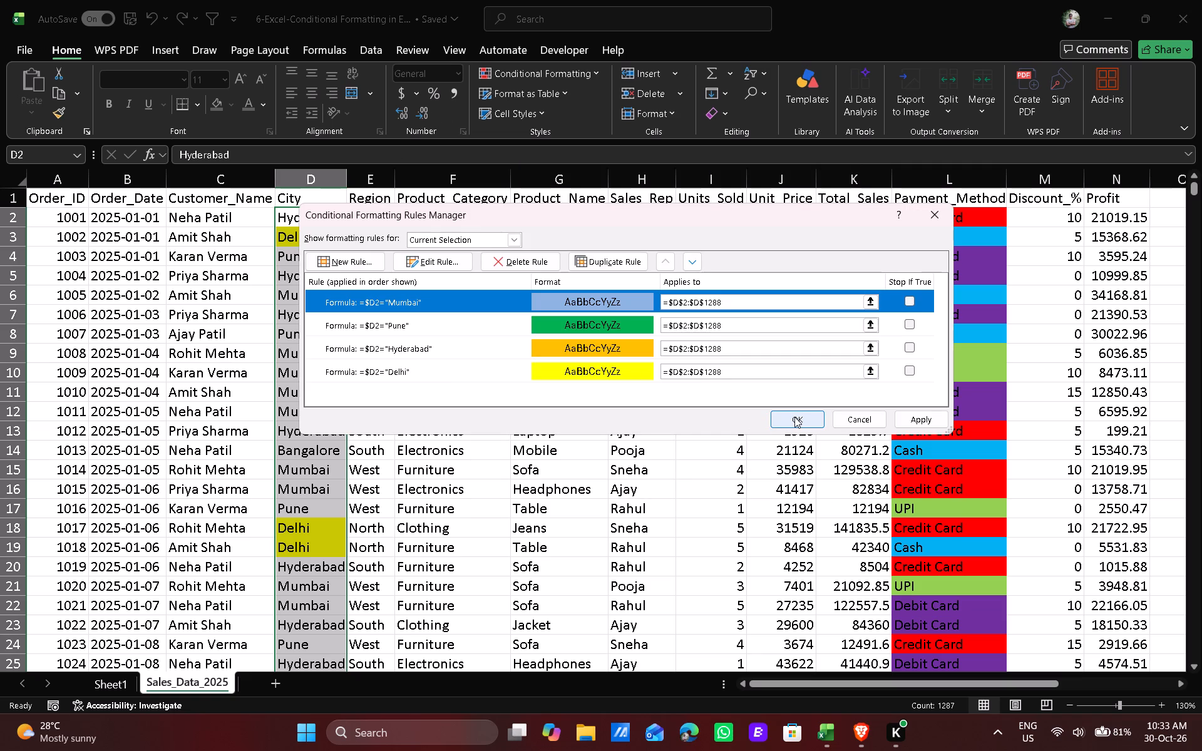
click(794, 417)
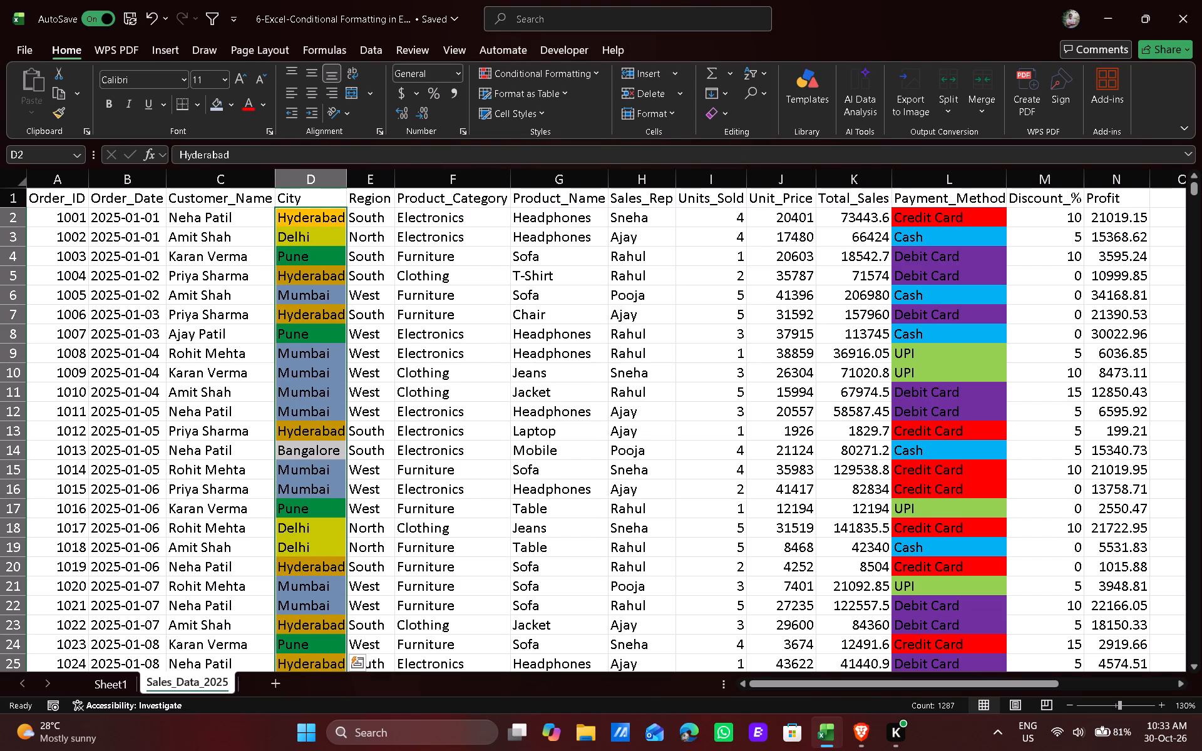
Check the colouring of the City column across the data rows for any city without a fill.
scroll(308, 387, down, 2)
scroll(306, 412, up, 6)
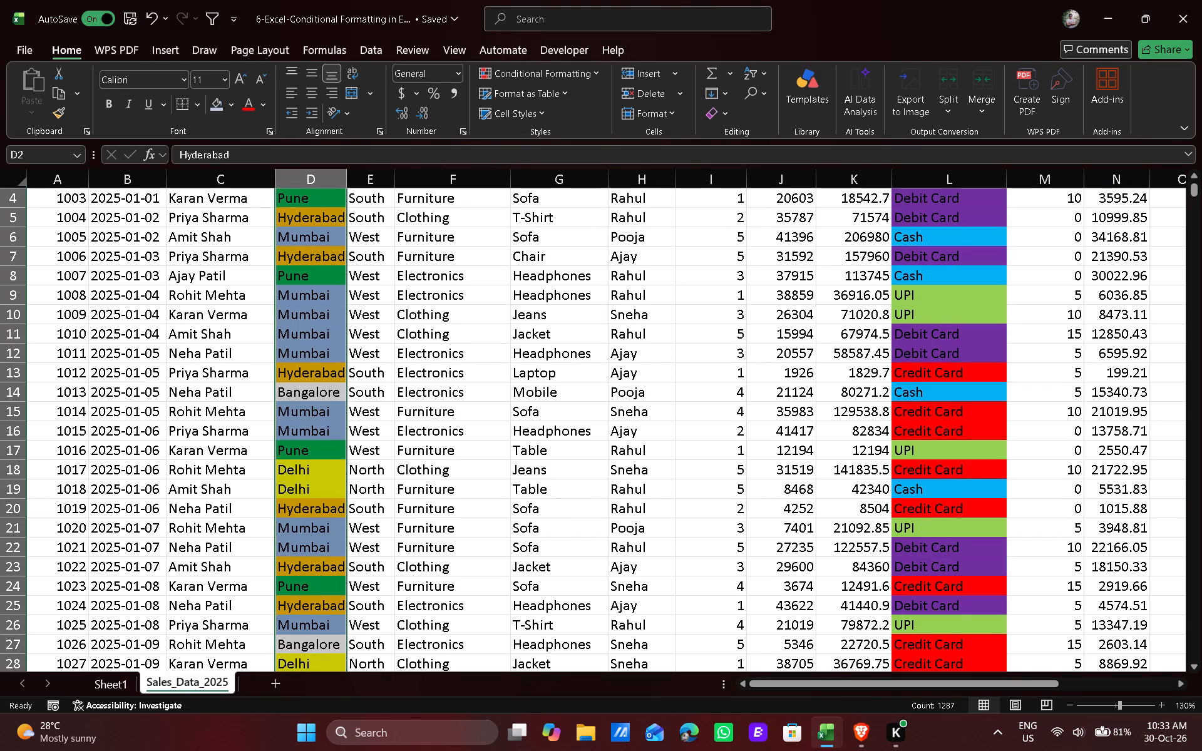
scroll(306, 412, up, 3)
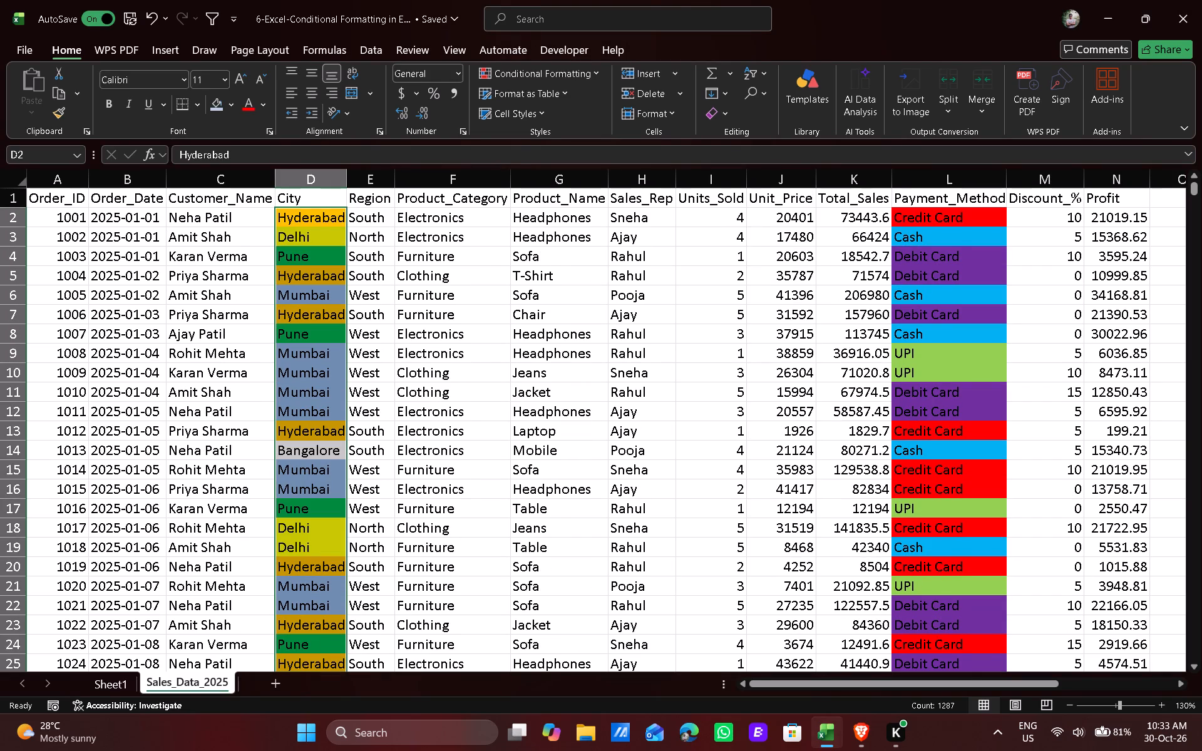
click(1119, 235)
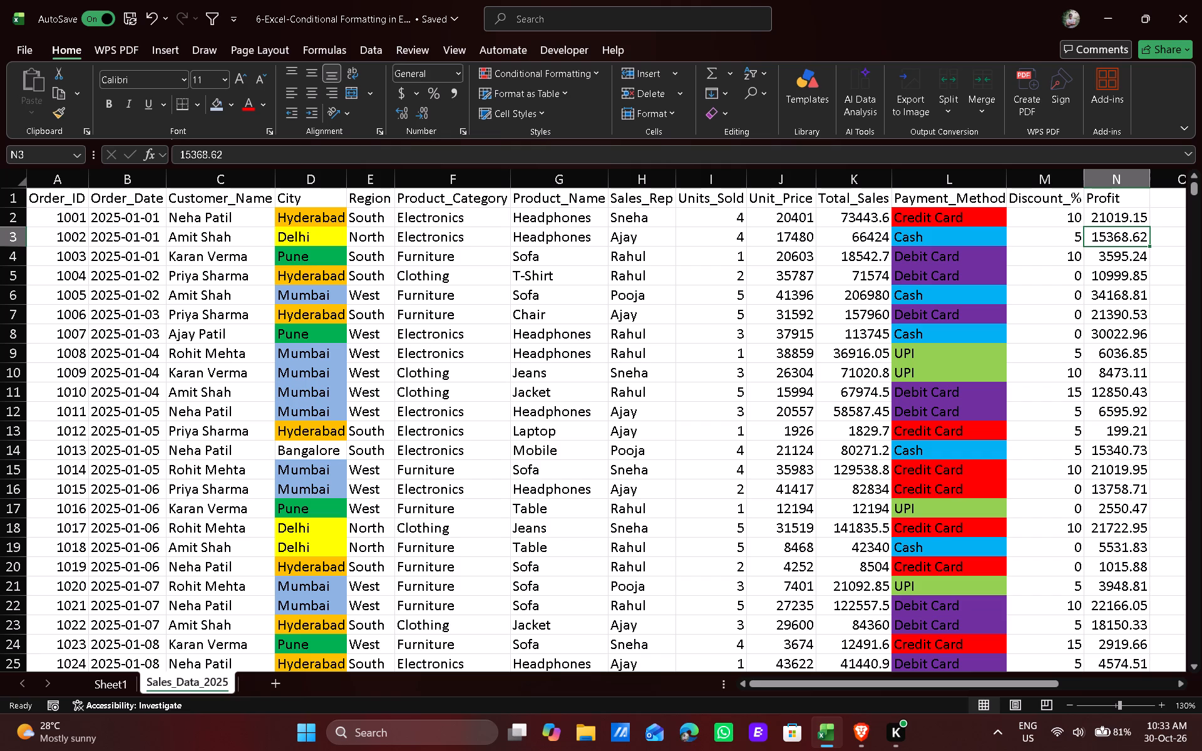
scroll(314, 464, down, 6)
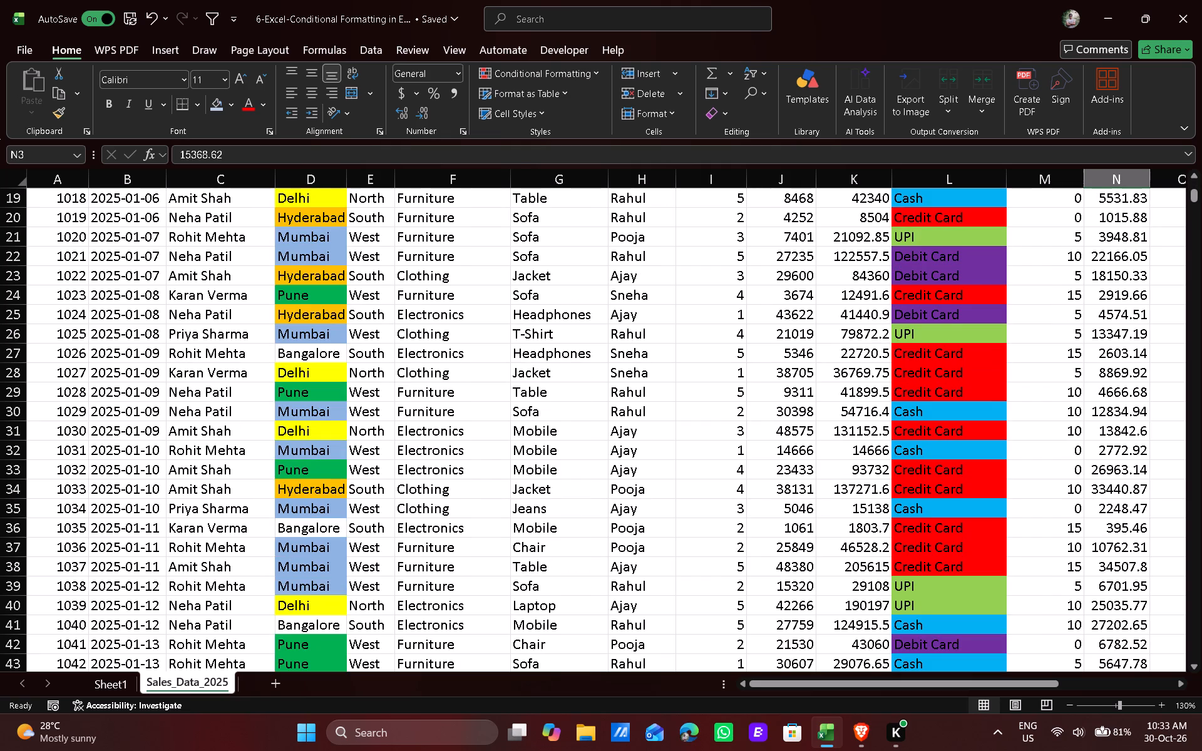
scroll(297, 521, down, 5)
scroll(317, 480, up, 8)
scroll(316, 316, up, 6)
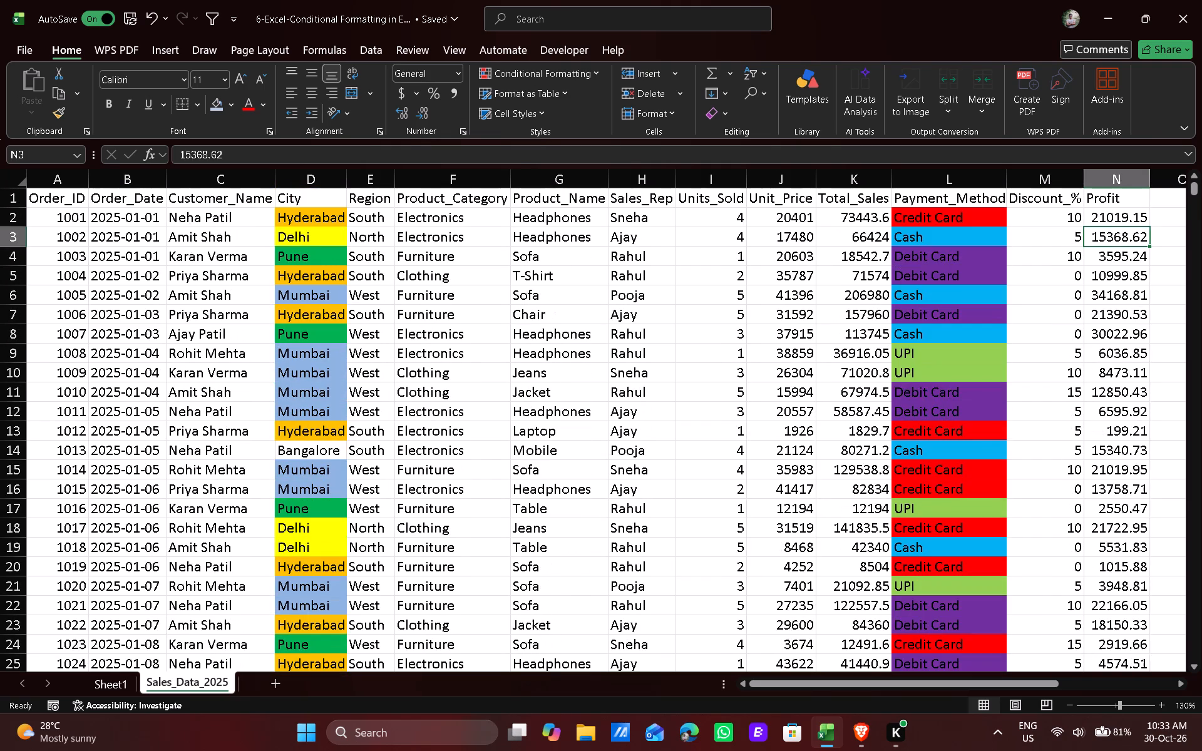
scroll(316, 316, up, 1)
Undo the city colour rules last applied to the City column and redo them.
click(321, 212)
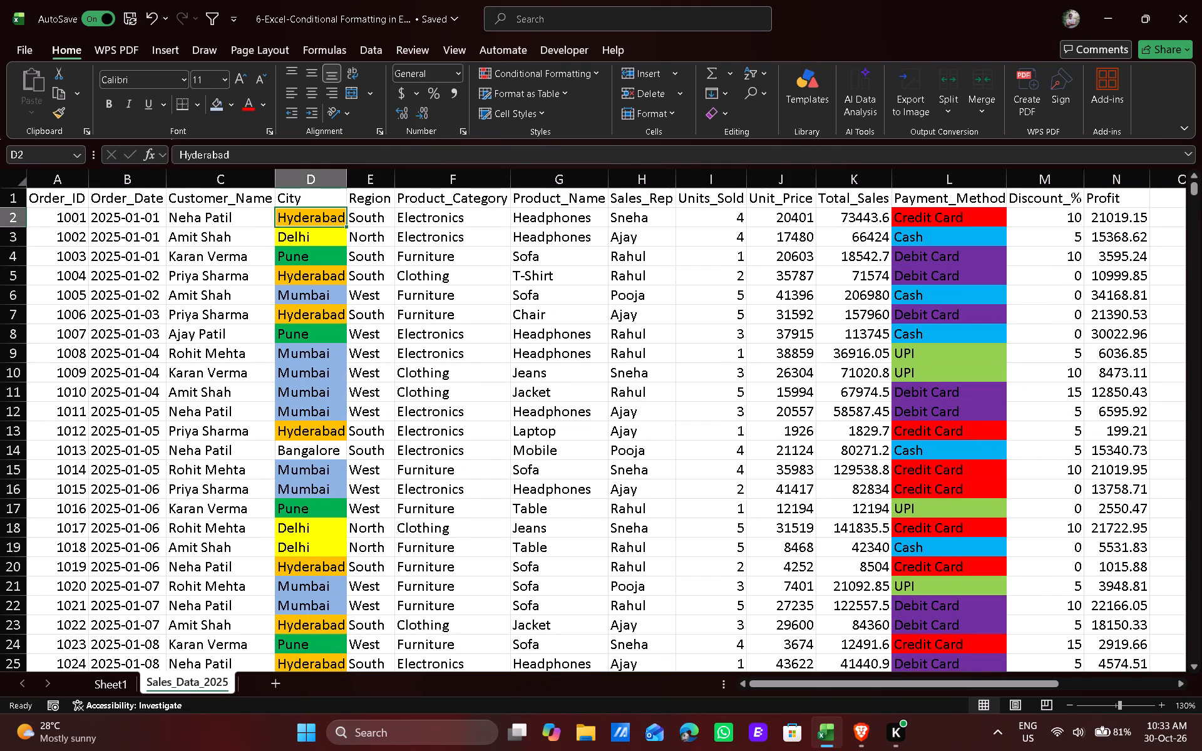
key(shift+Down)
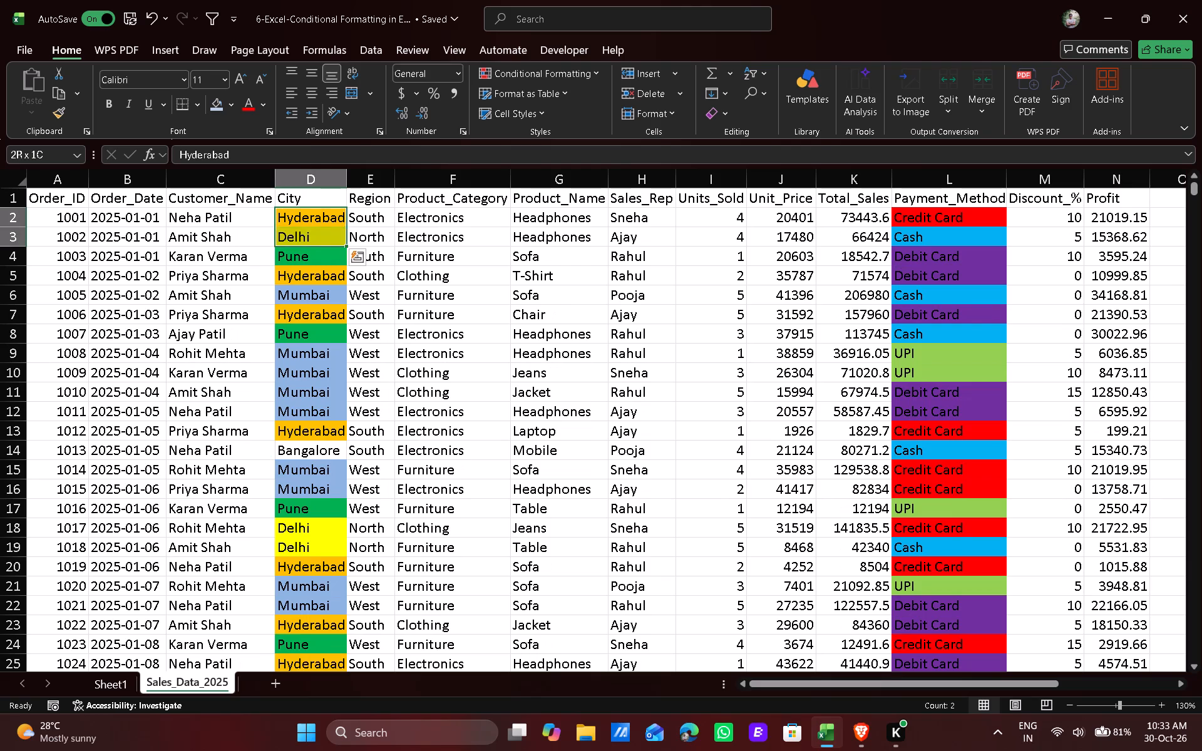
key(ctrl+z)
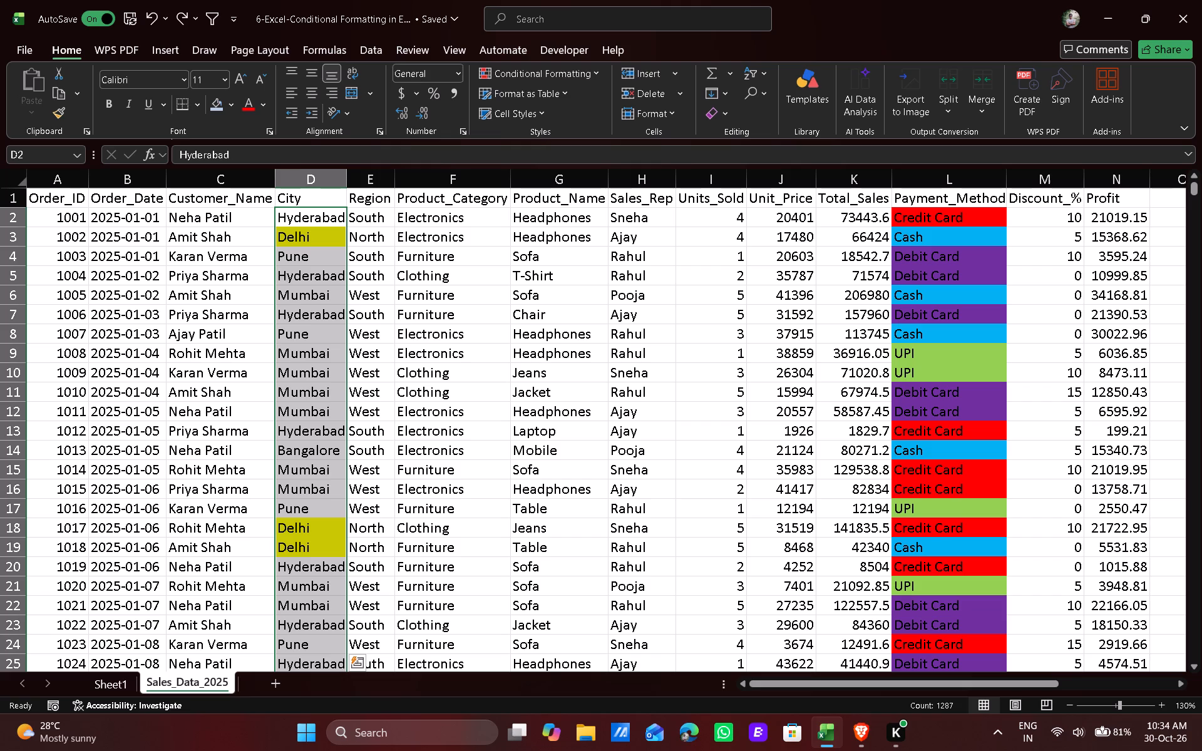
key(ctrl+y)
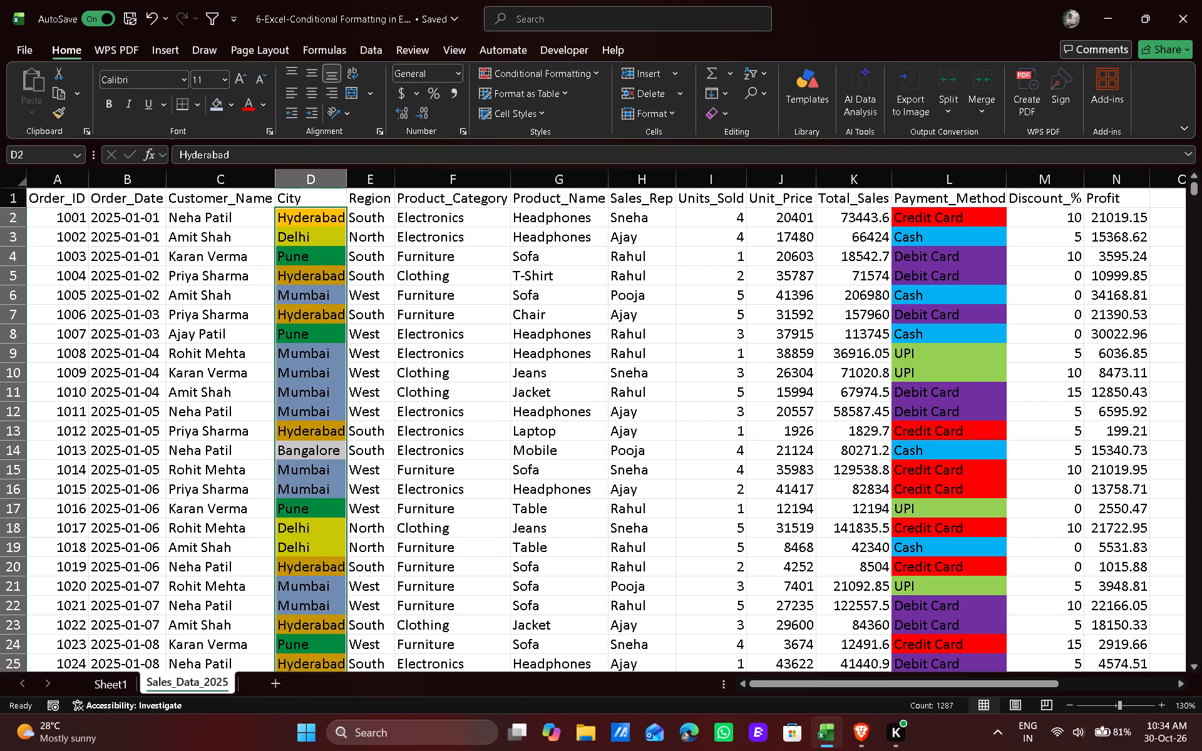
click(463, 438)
Select the City data from D2 down and change the =$D2="Mumbai" rule's formula to =$D2="Bangalore".
click(306, 220)
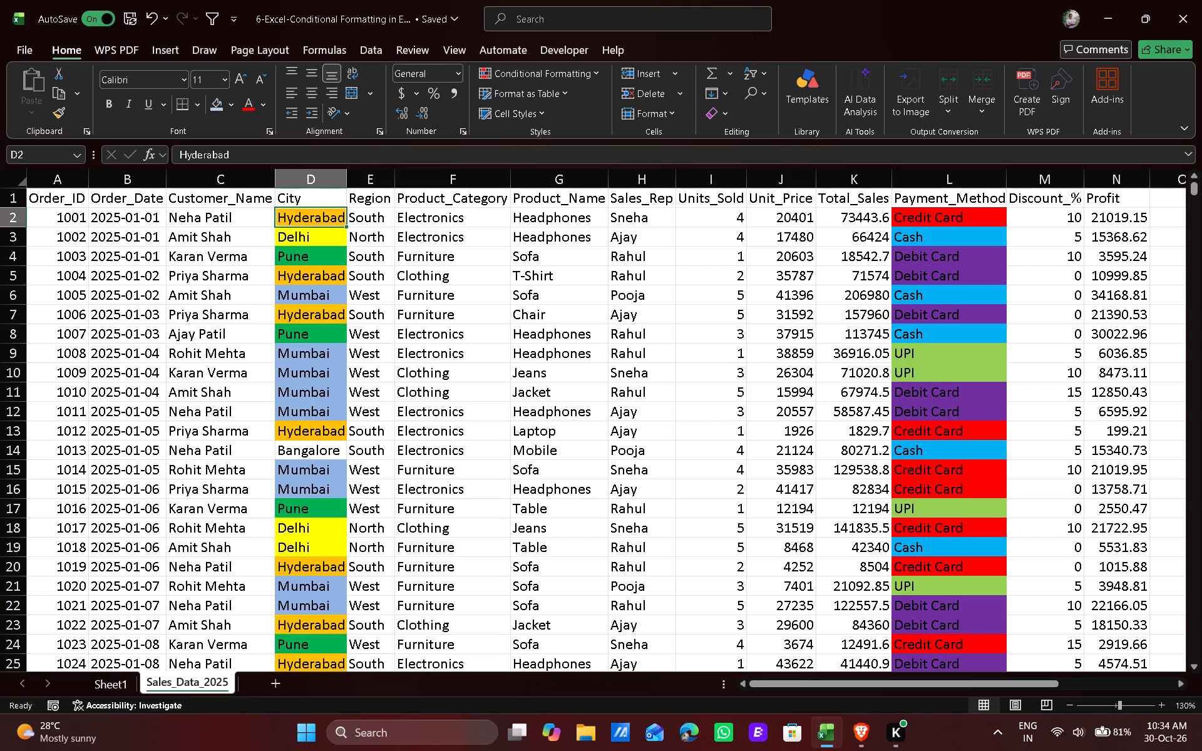
key(ctrl+shift+Down)
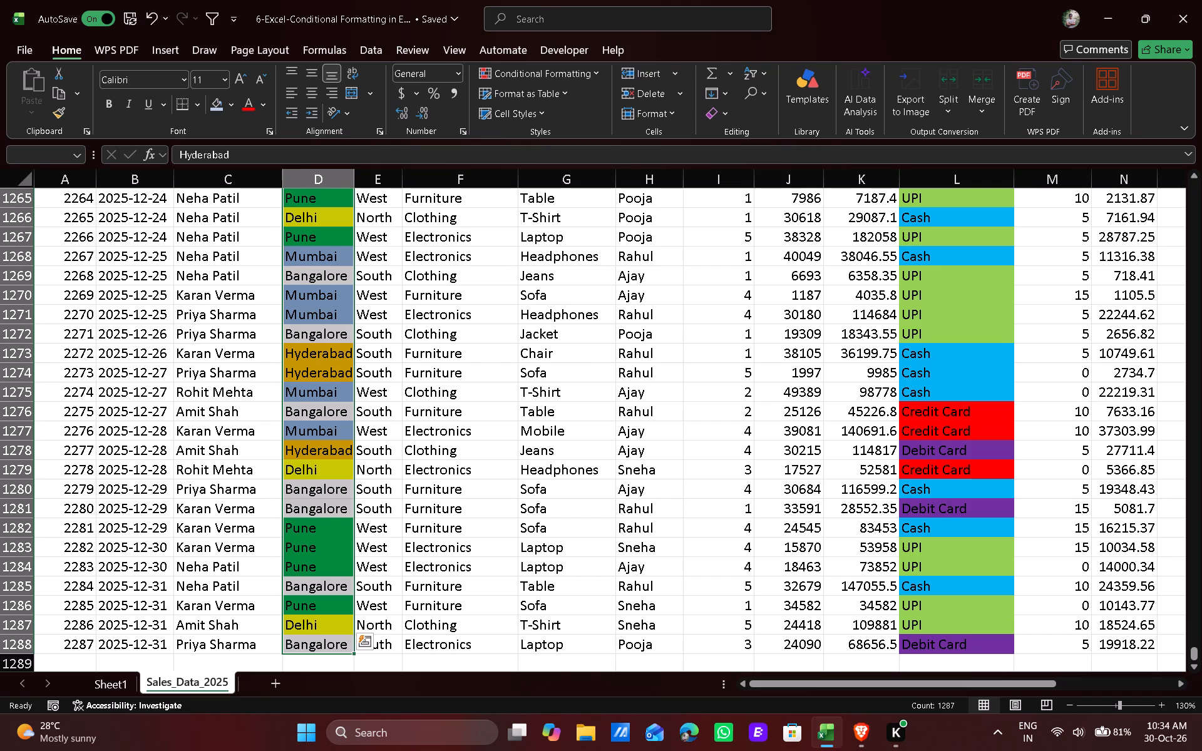
click(562, 72)
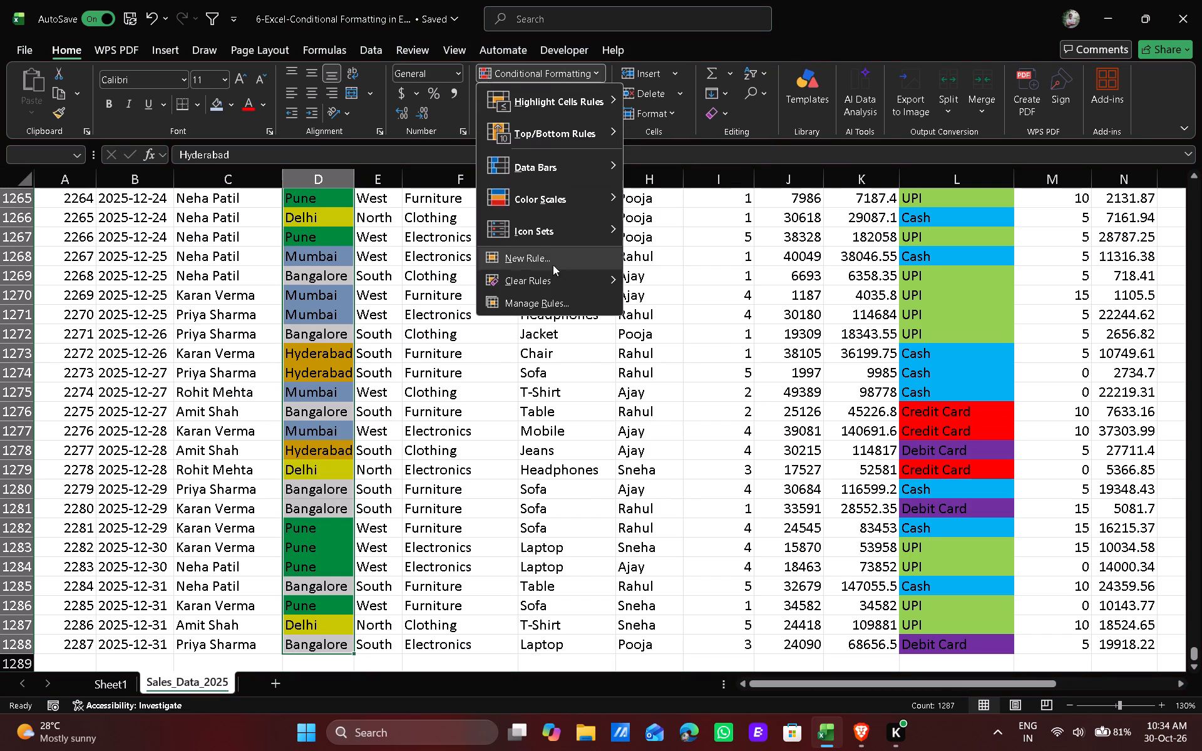
click(547, 299)
double_click(427, 300)
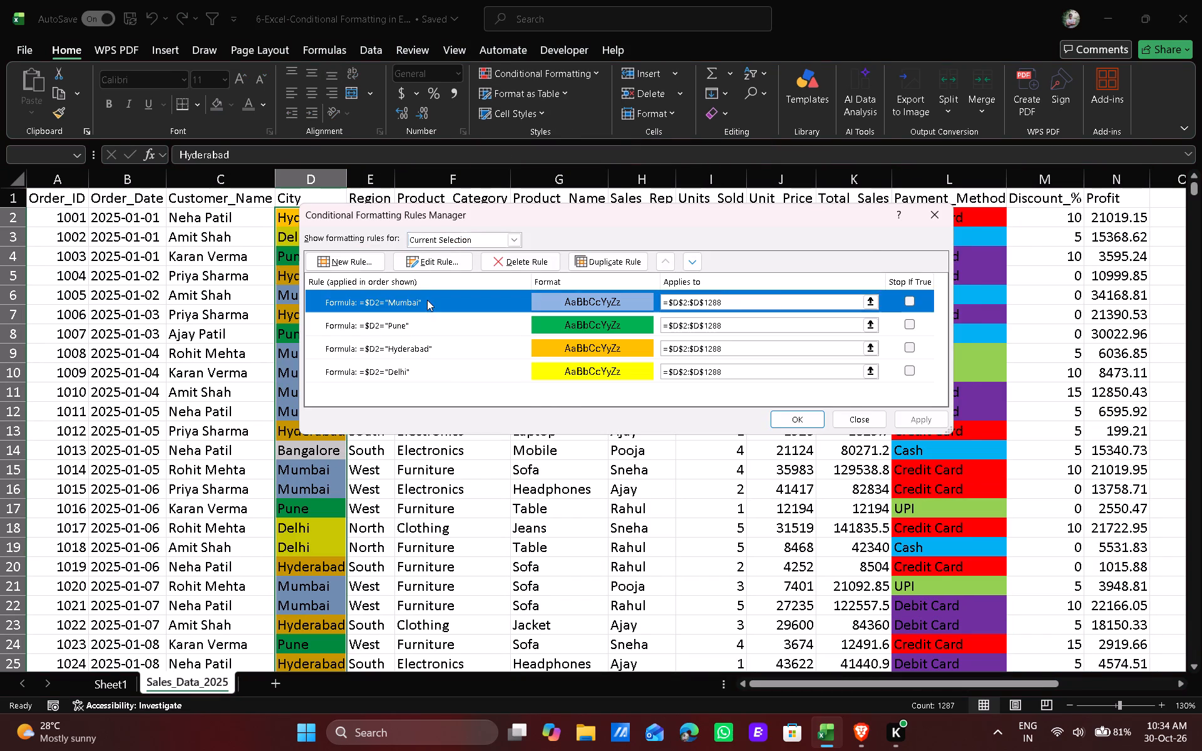
click(462, 376)
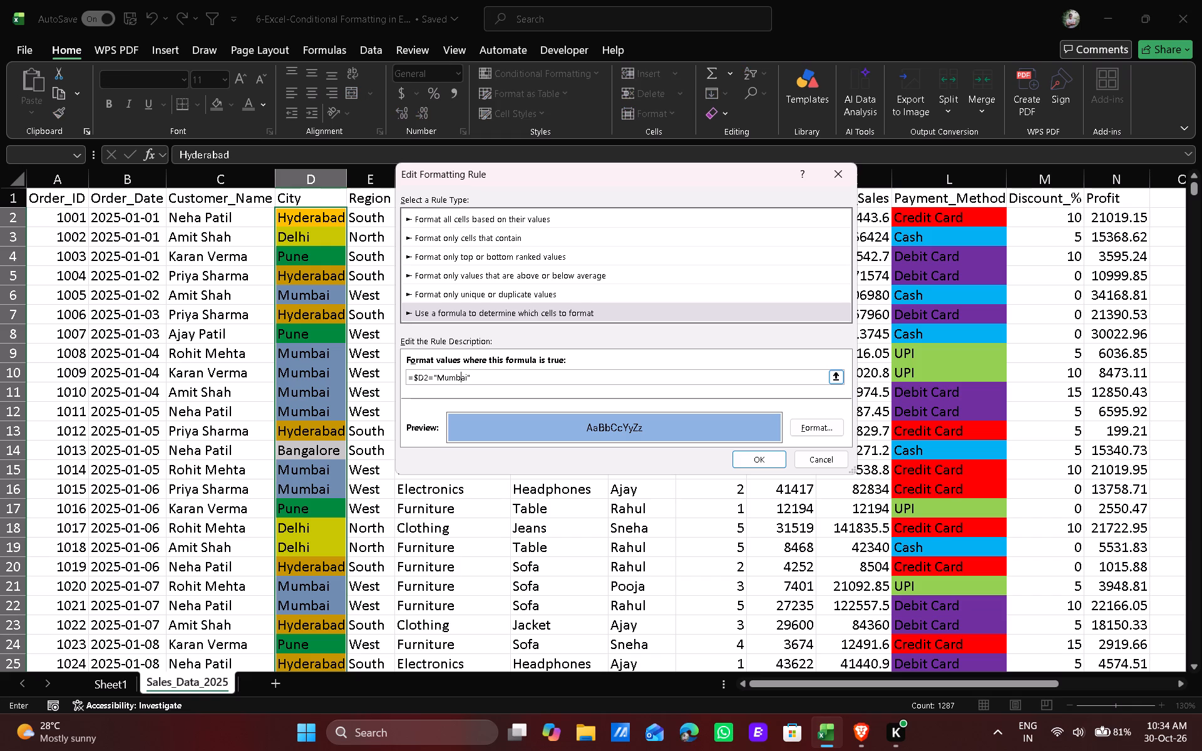
click(466, 376)
click(467, 375)
key(BackSpace)
key(BackSpace)
key(BackSpace)
key(BackSpace)
key(BackSpace)
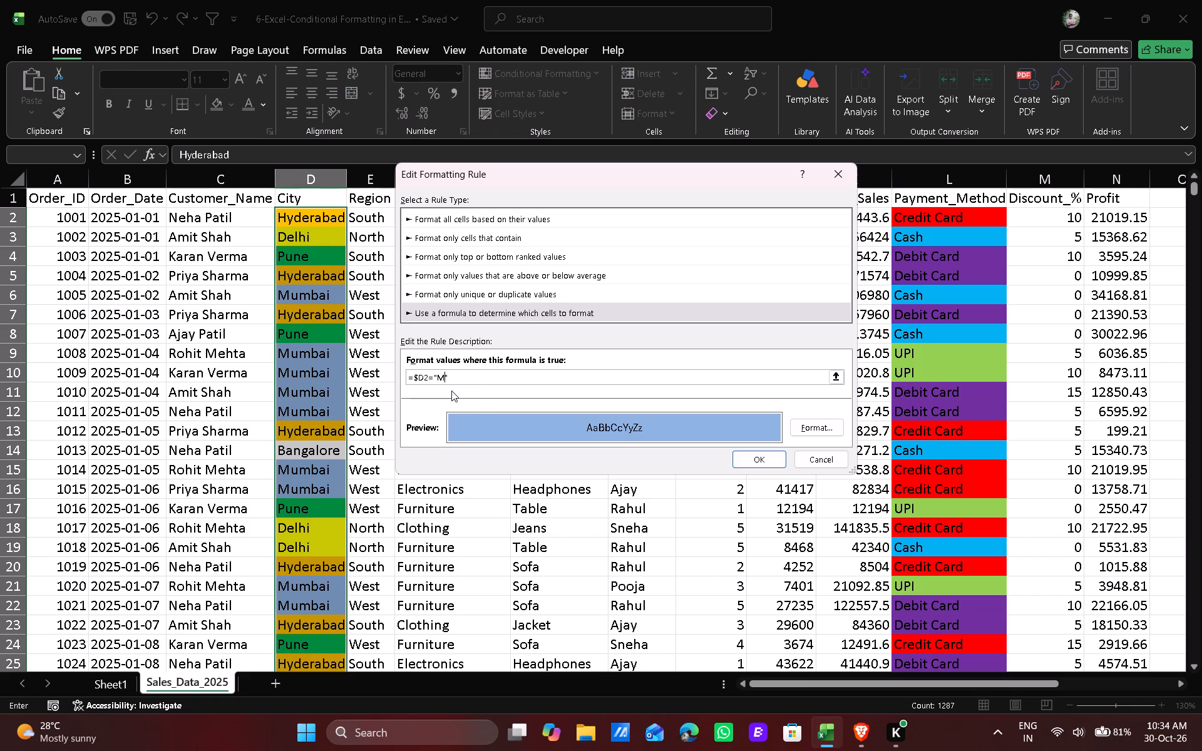
key(BackSpace)
key(shift+b)
key(a)
key(n)
text(galore)
Give the =$D2="Bangalore" rule a dark purple fill from the theme colours, save it and apply the rules to the City column.
click(833, 428)
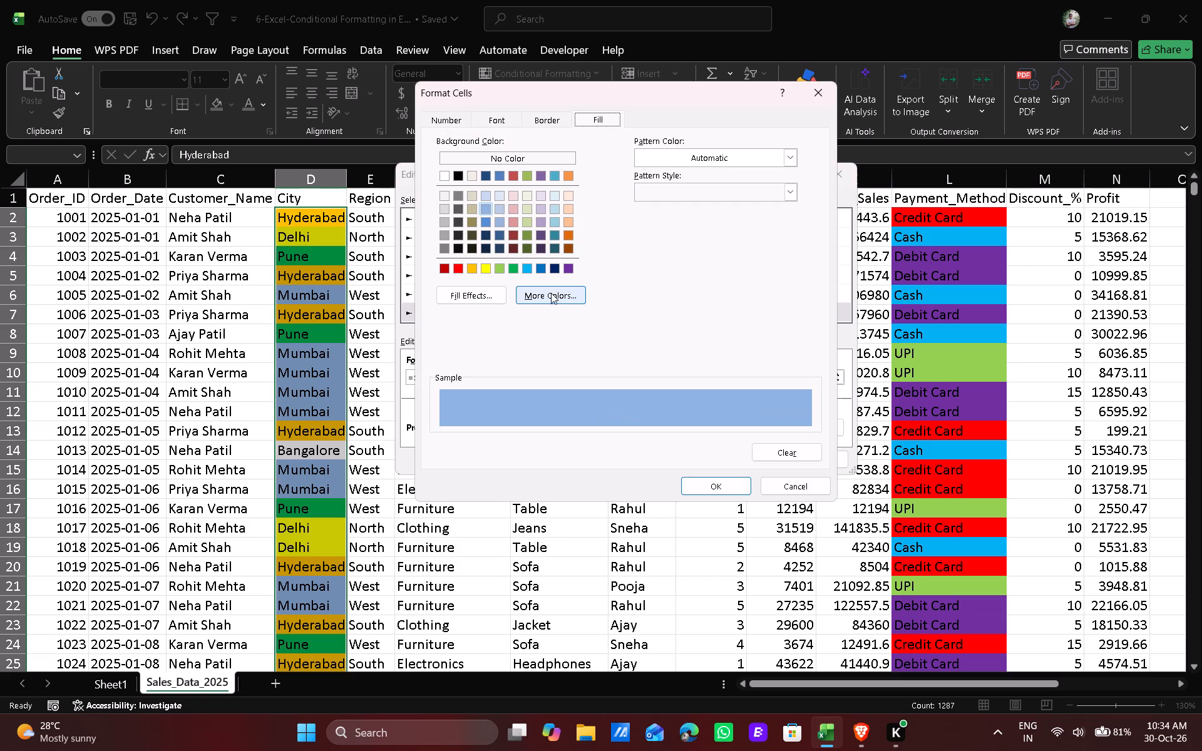
click(502, 218)
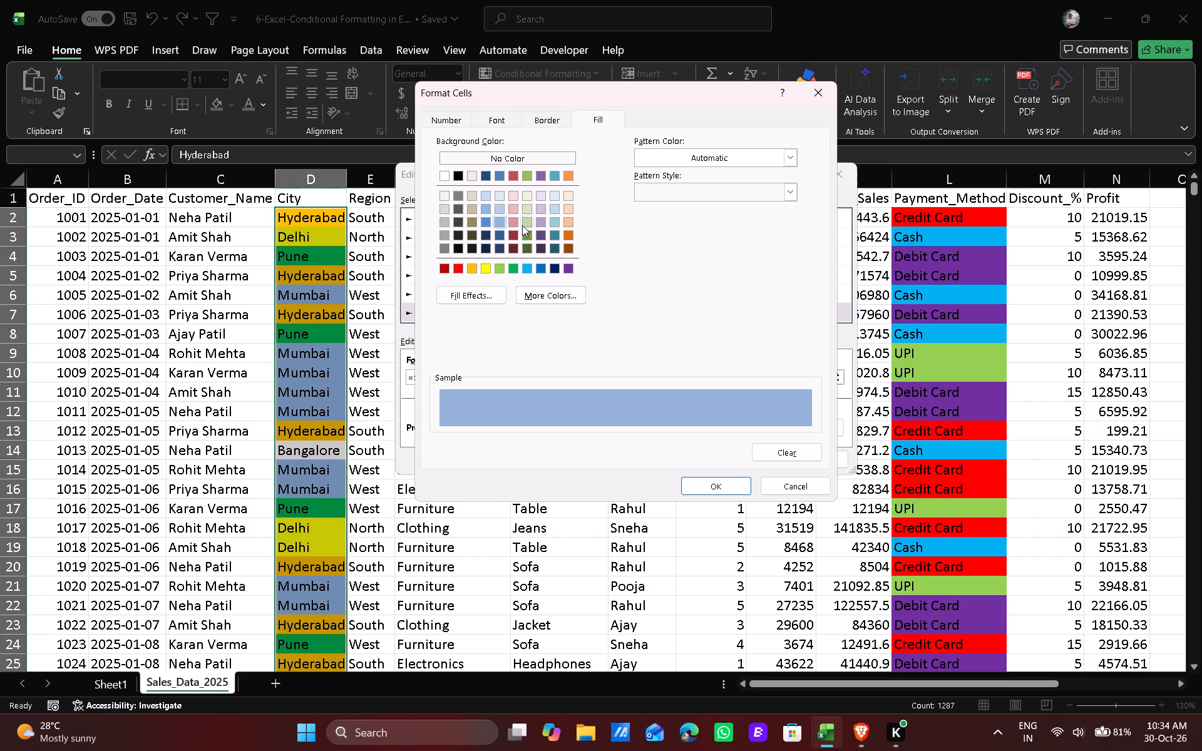
click(526, 233)
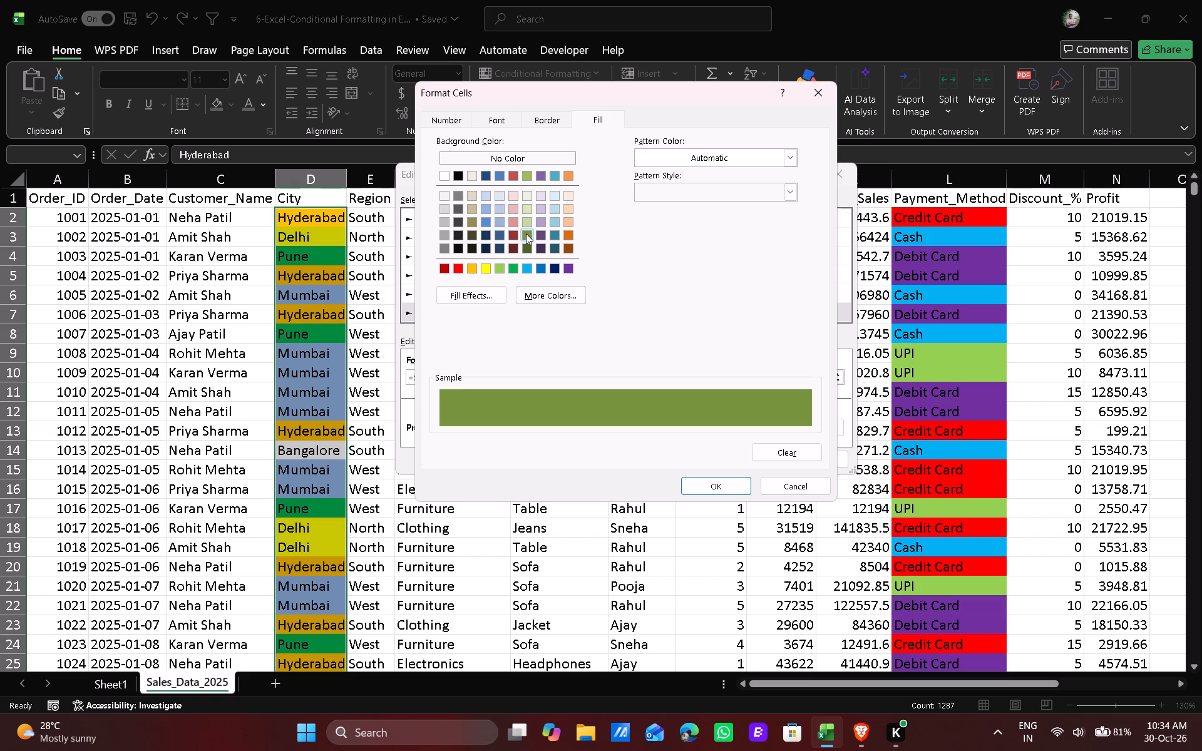
click(527, 248)
click(543, 248)
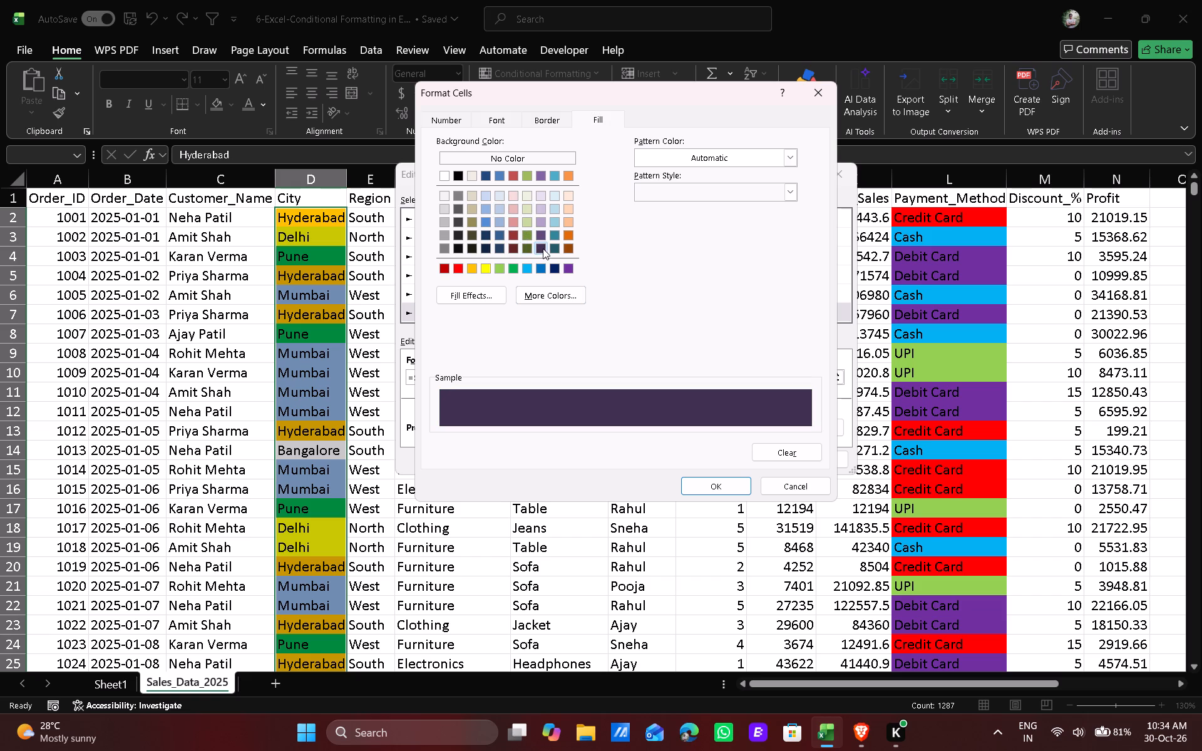
click(545, 233)
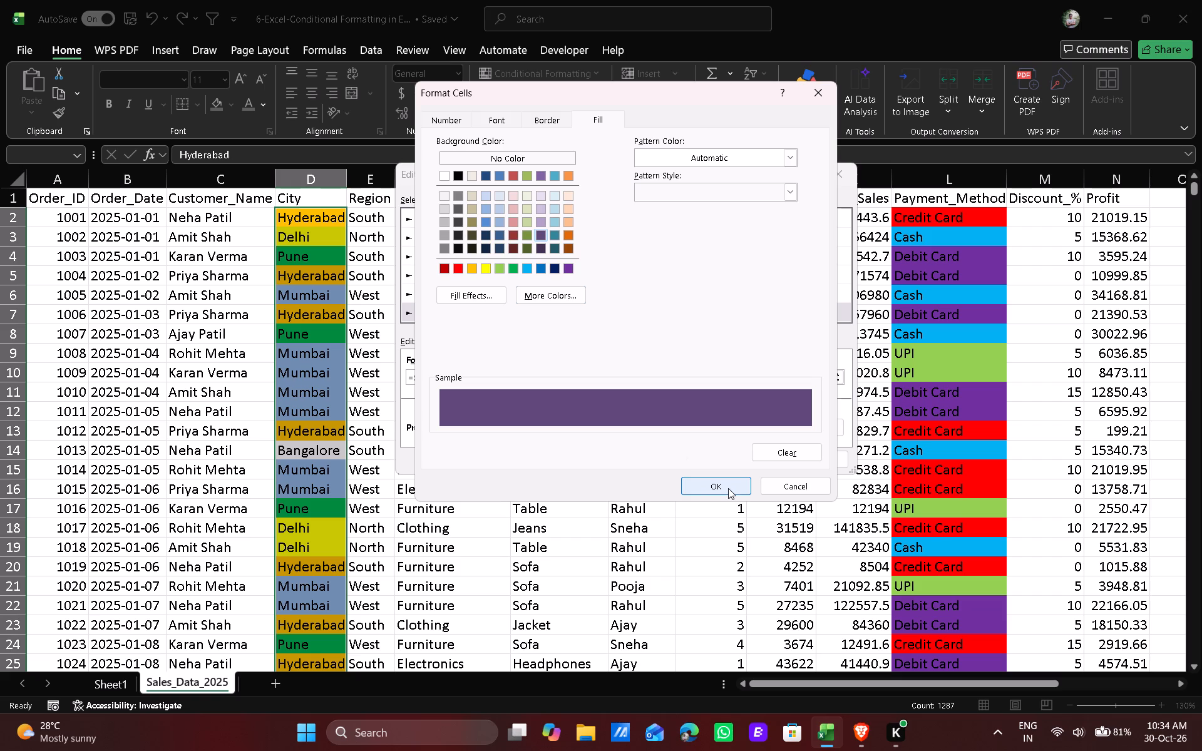
click(728, 488)
click(766, 457)
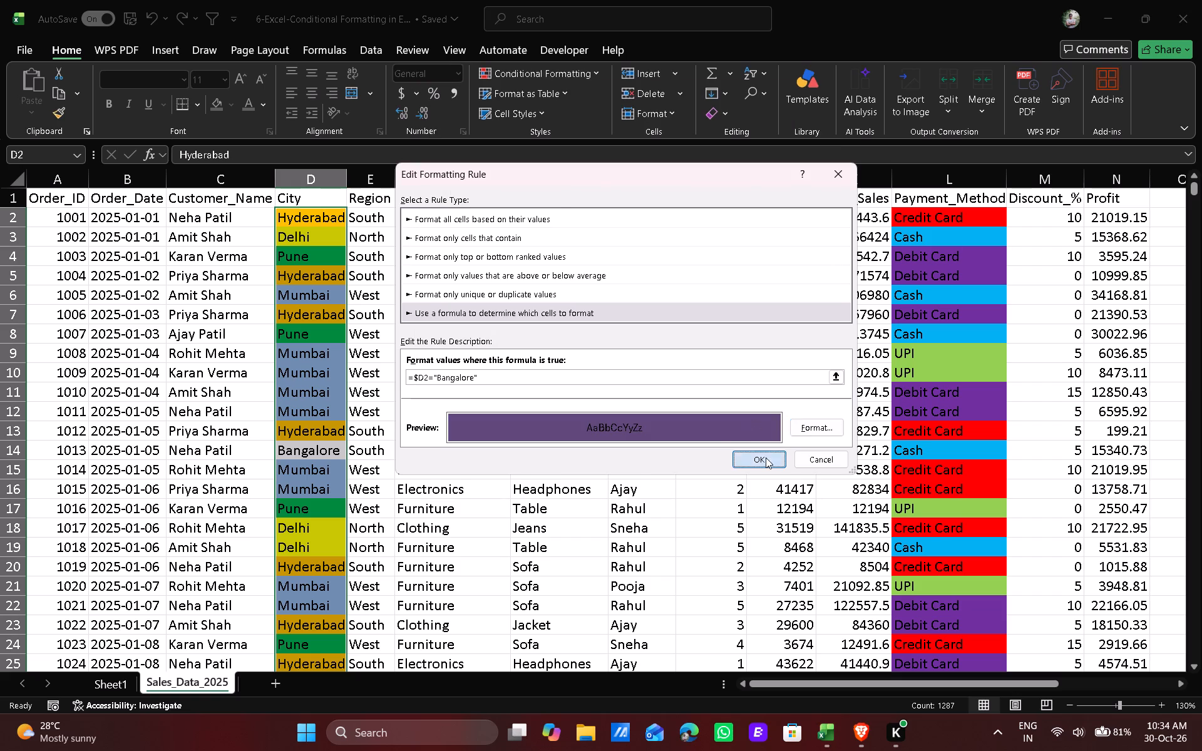
scroll(463, 346, down, 1)
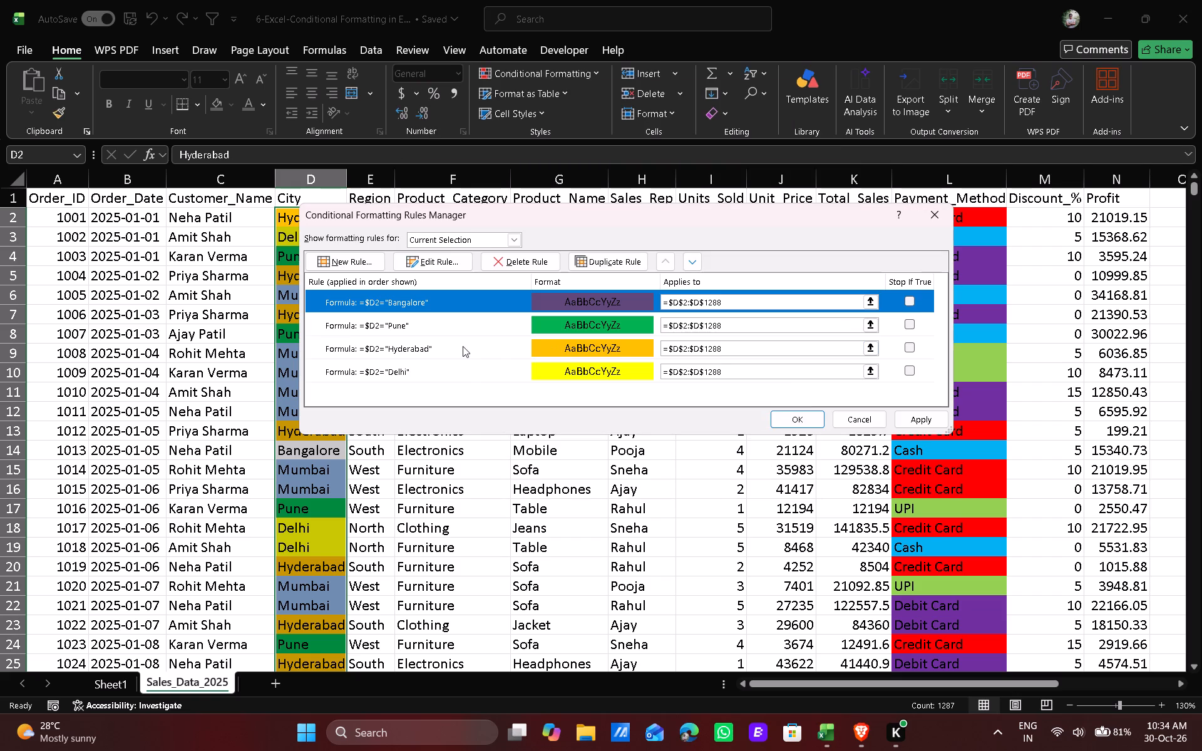
click(803, 419)
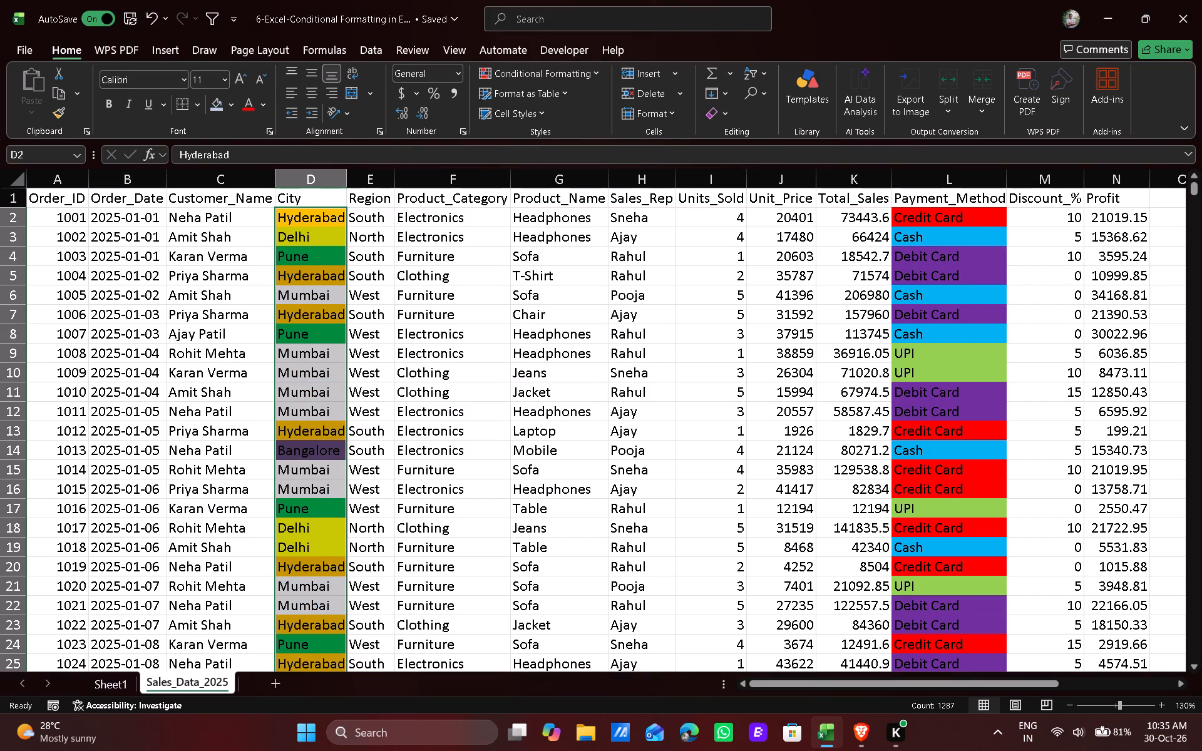
scroll(333, 481, down, 10)
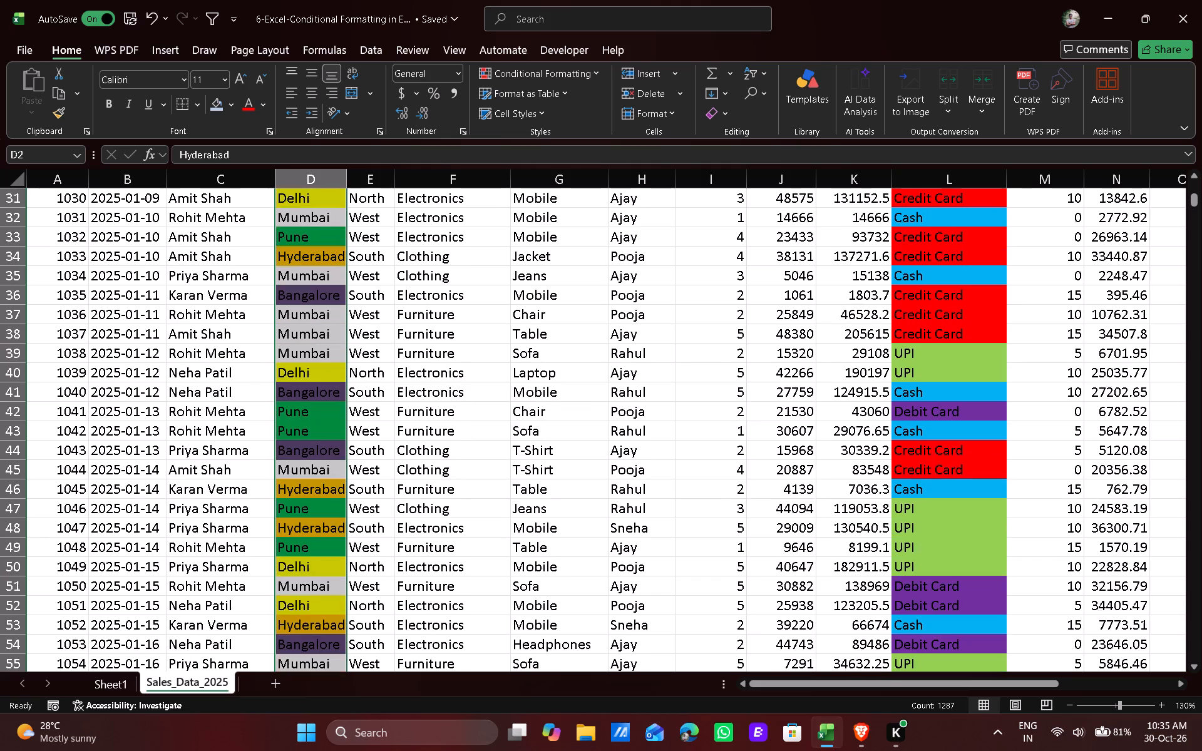
Duplicate the =$D2="Bangalore" conditional formatting rule on the City column.
scroll(298, 486, down, 2)
click(572, 74)
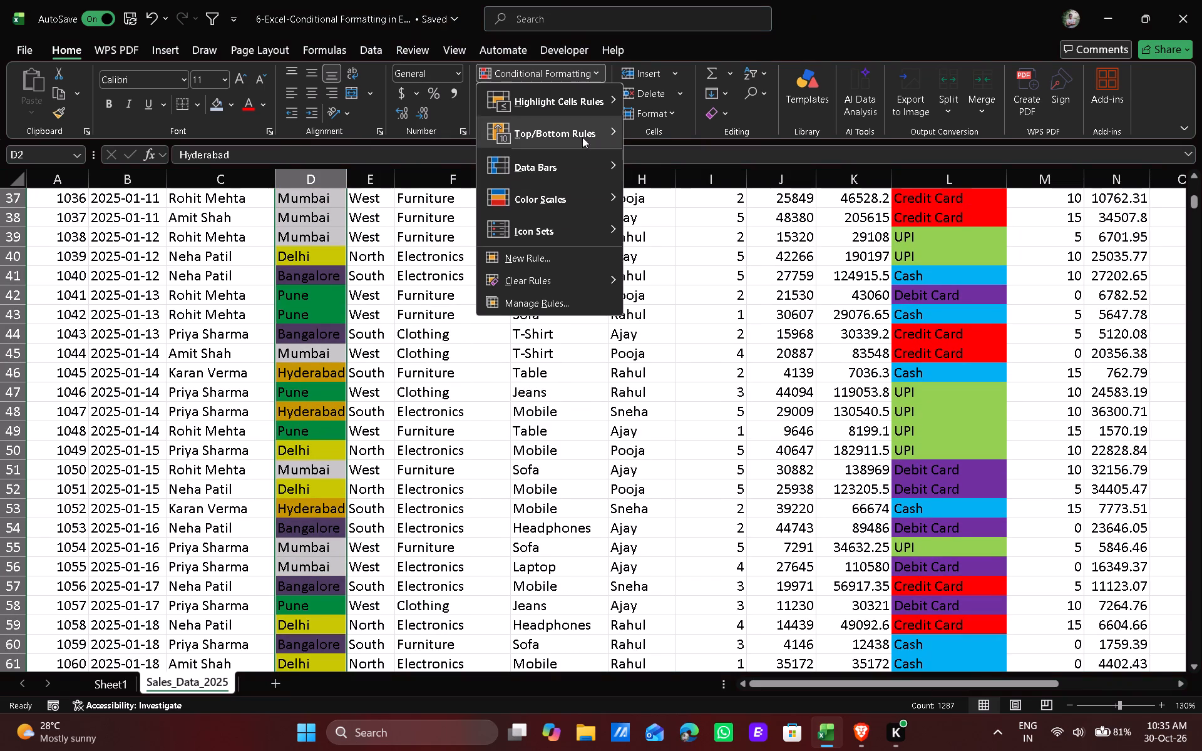
click(575, 307)
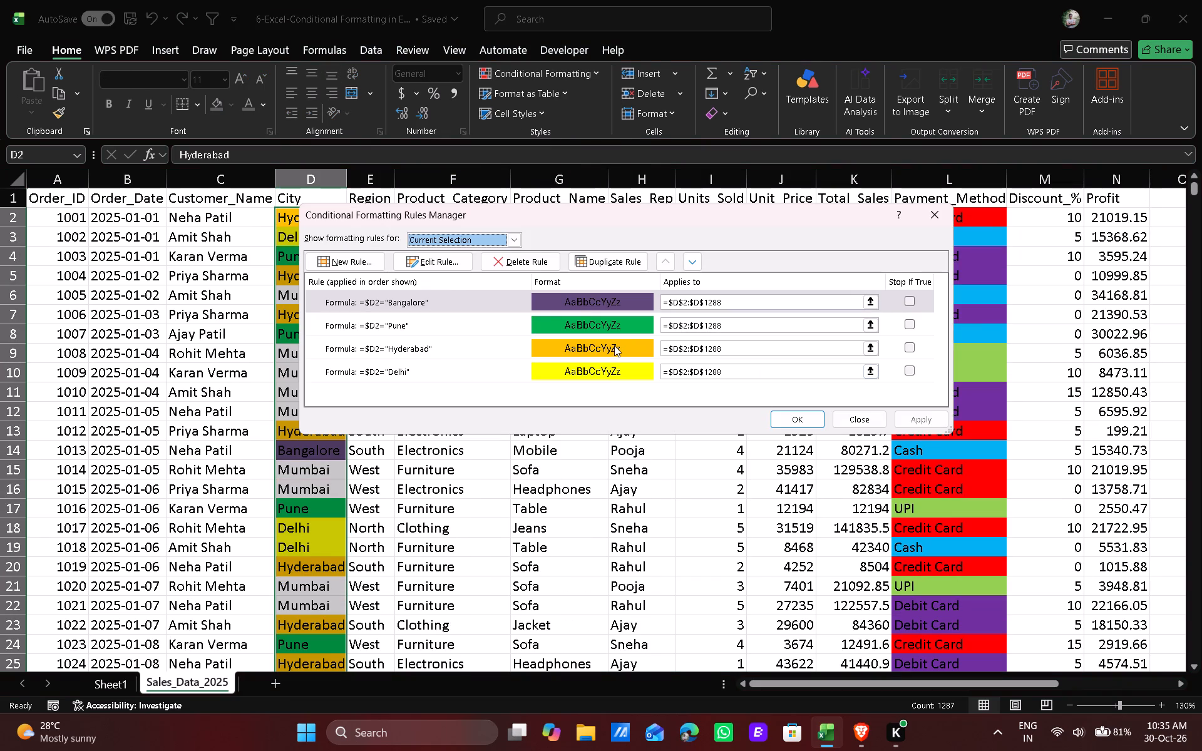
scroll(614, 345, up, 2)
click(611, 264)
Change the duplicated Bangalore rule's formula to =$D2="Mumbai".
double_click(424, 297)
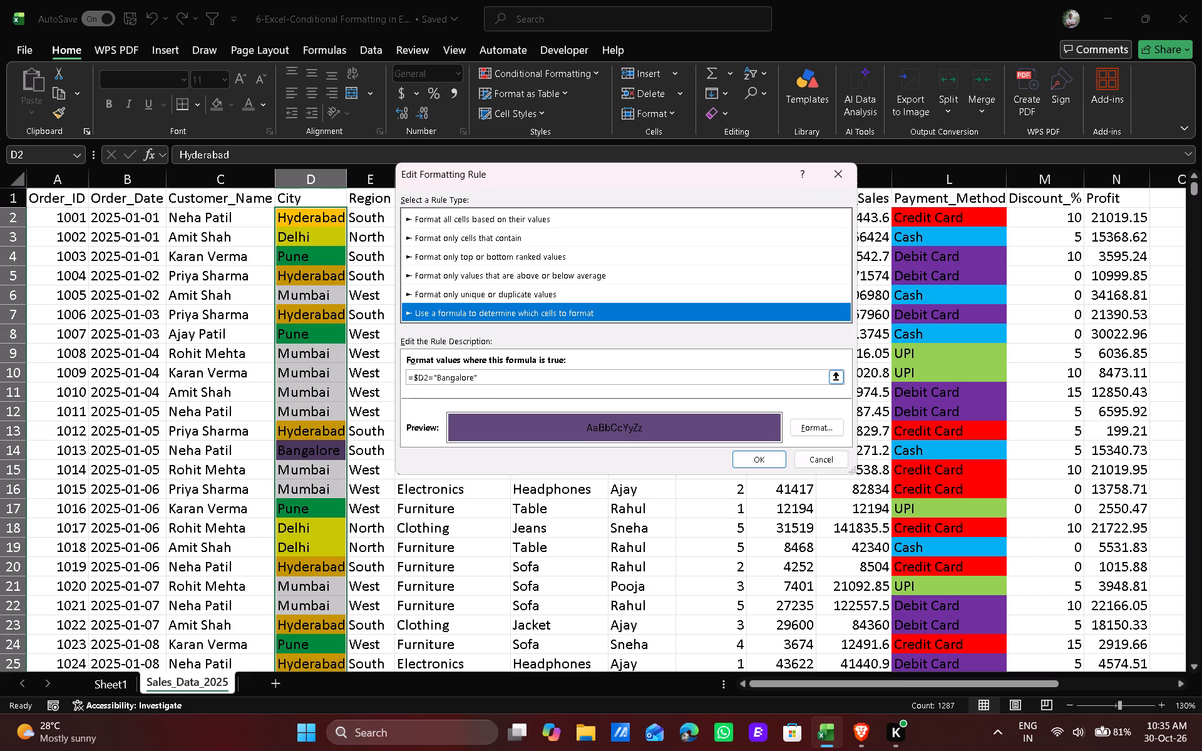
click(480, 373)
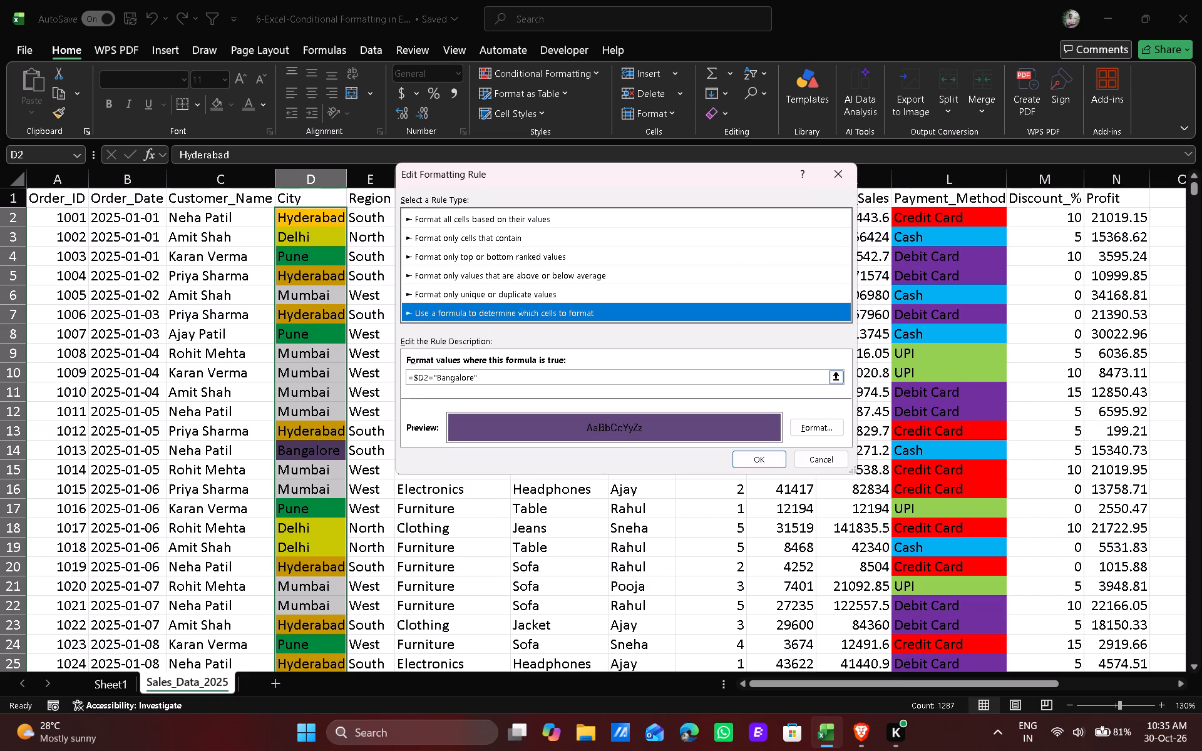
click(473, 379)
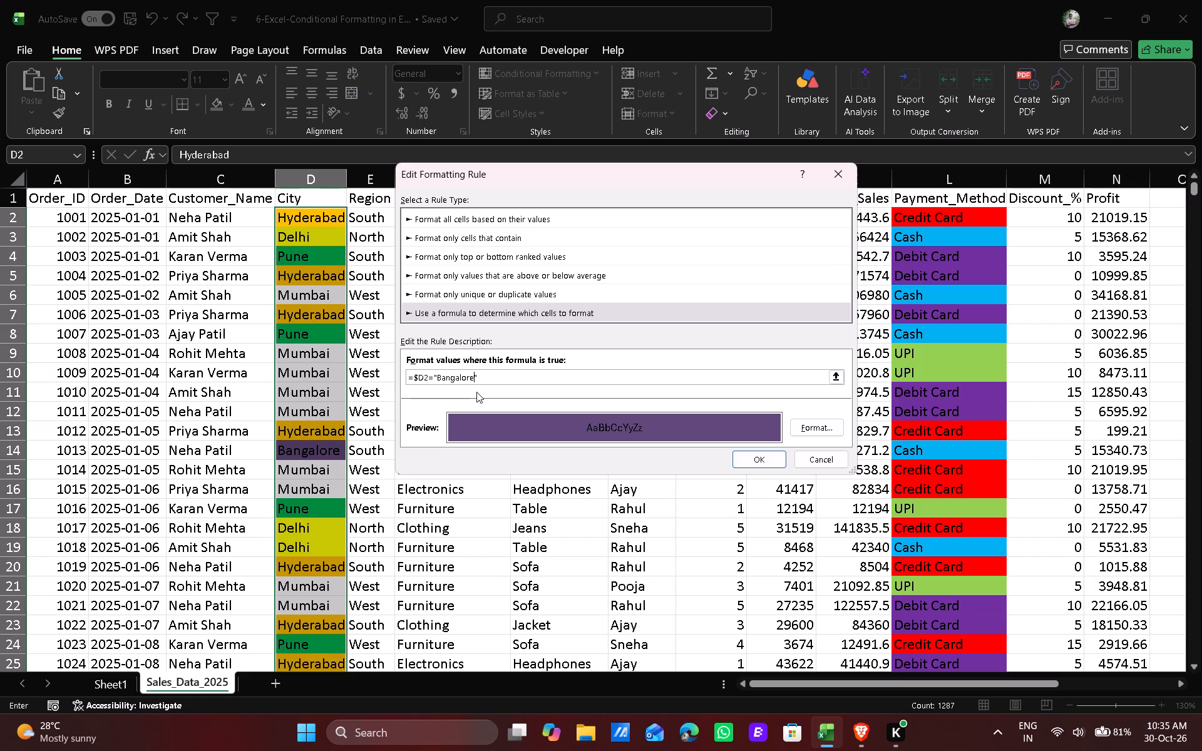
key(BackSpace)
key(BackSpace)
key(BackSpace)
key(BackSpace)
key(BackSpace)
key(BackSpace)
key(BackSpace)
key(BackSpace)
key(BackSpace)
text(Mumbau)
key(BackSpace)
key(i)
Give the =$D2="Mumbai" rule a light olive green theme fill, save it and apply the rules to the City column.
click(823, 422)
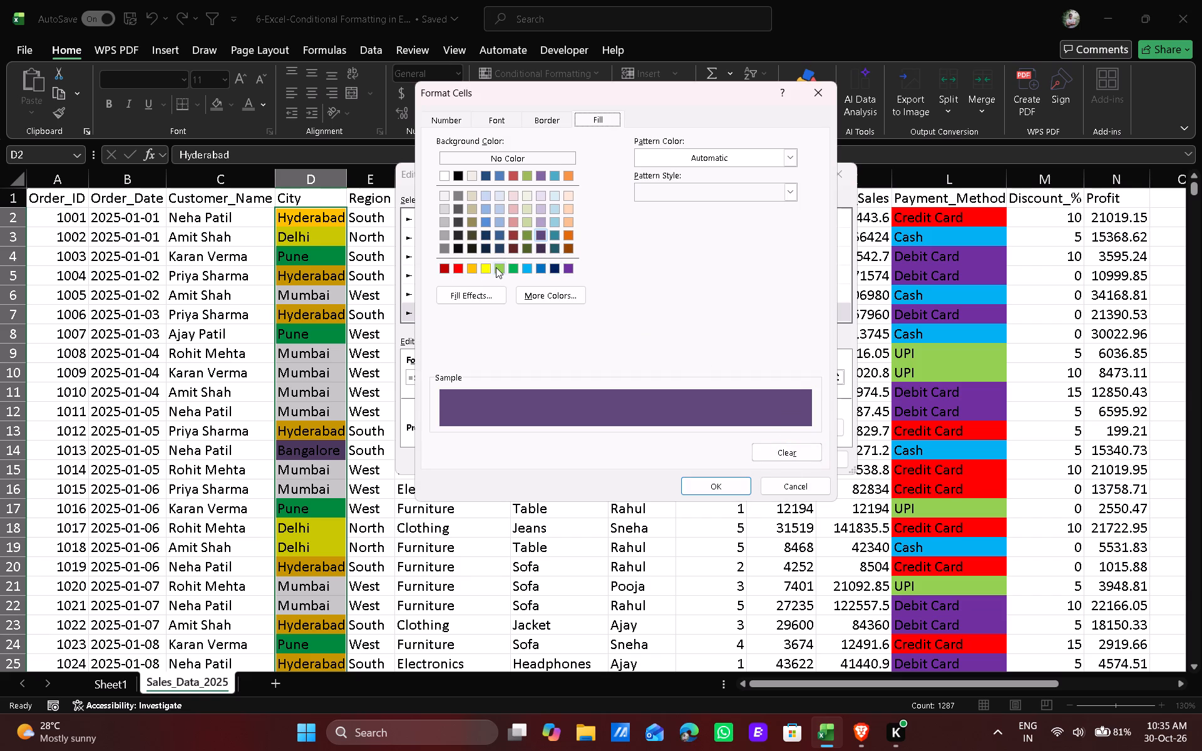
click(521, 225)
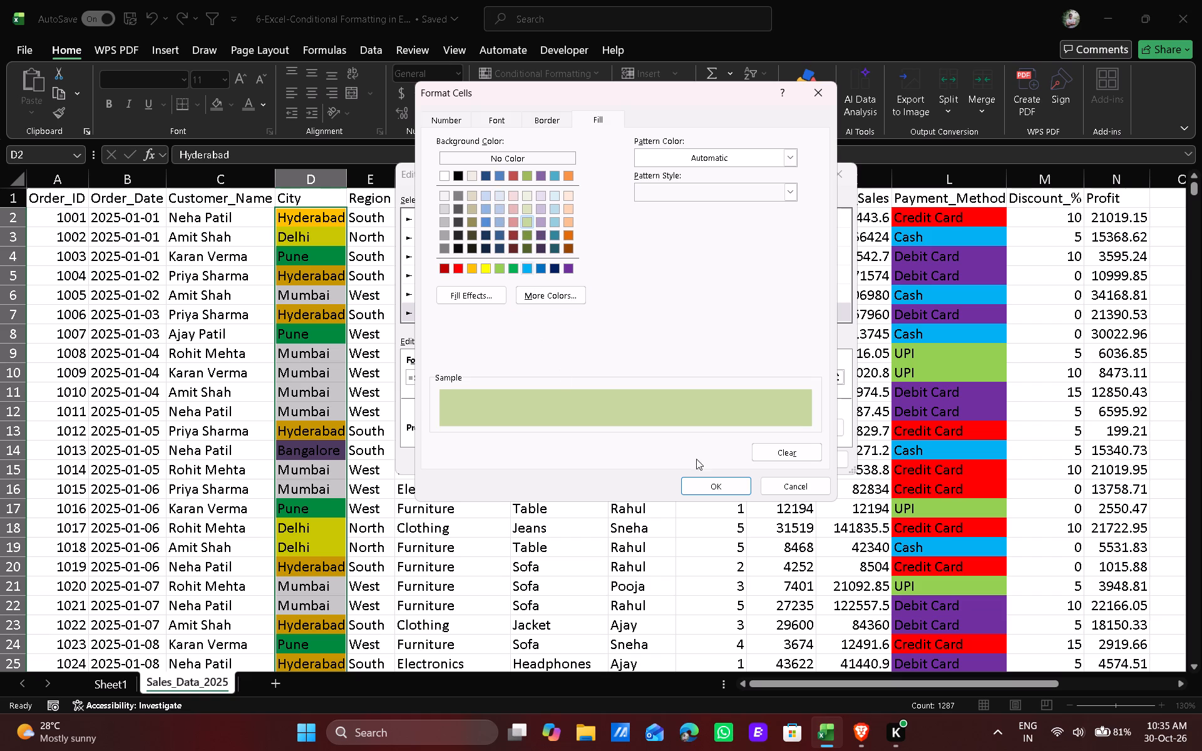
click(730, 483)
click(753, 457)
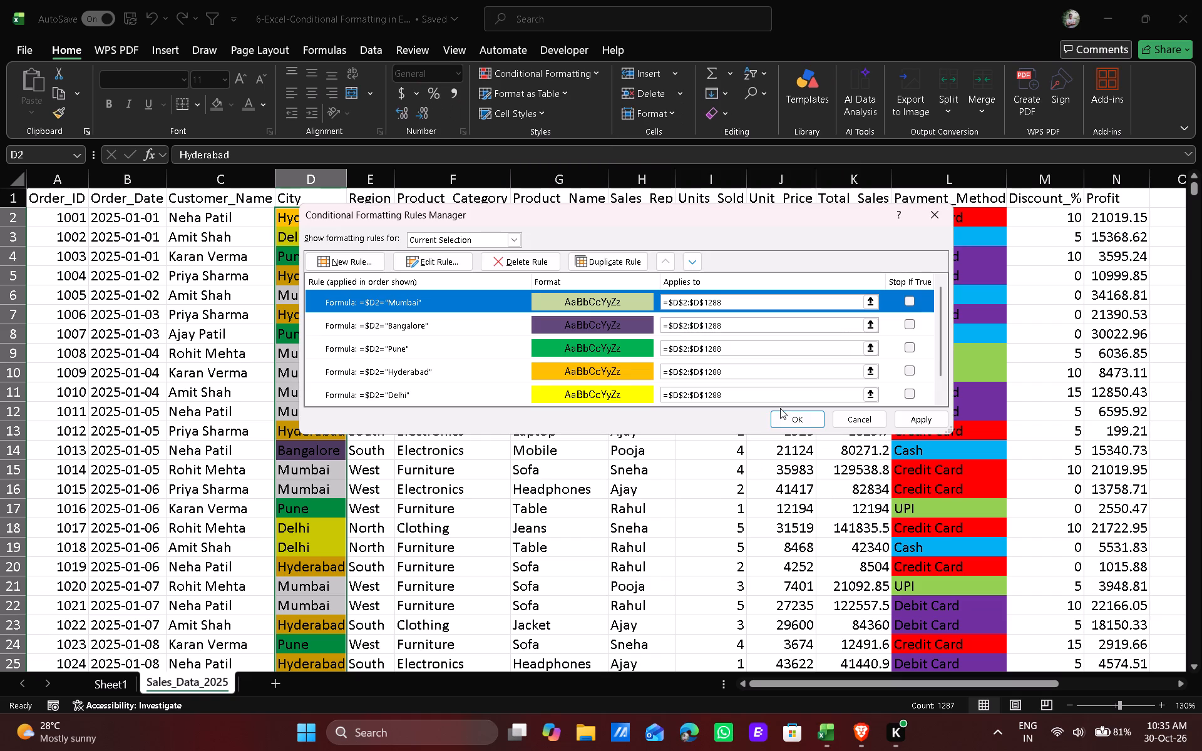
click(782, 420)
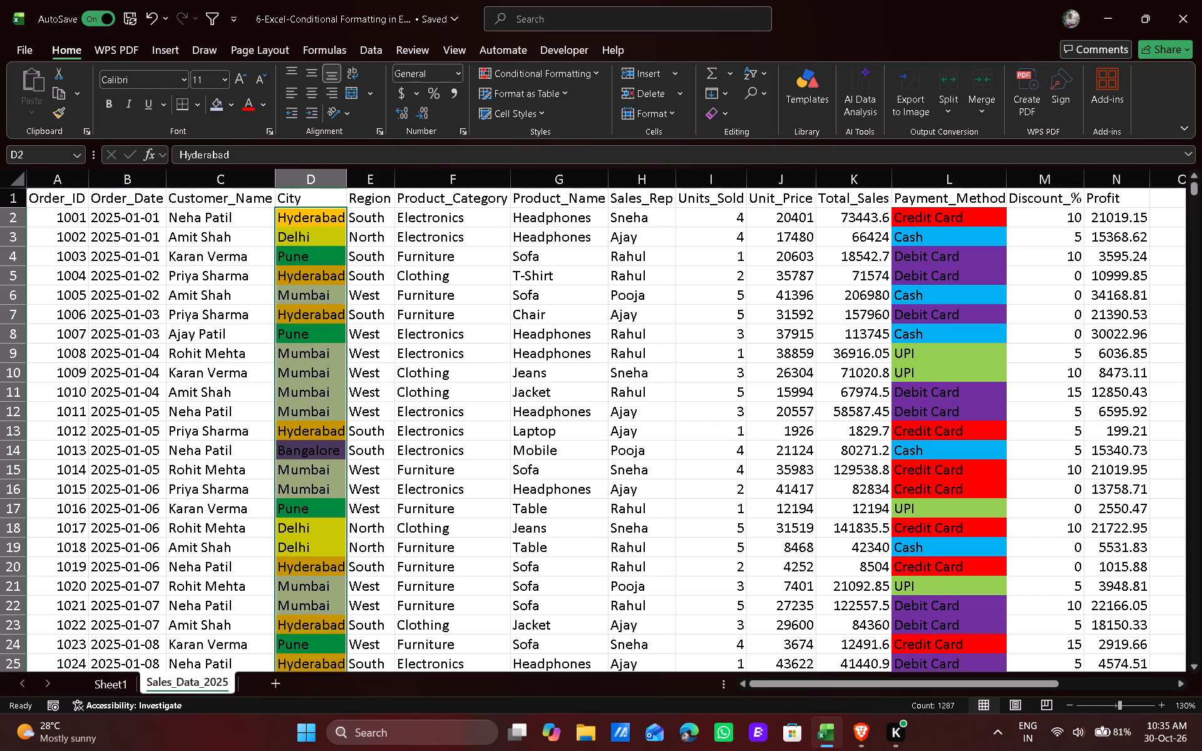
click(426, 385)
Check the City column's colouring across the data rows, looking for any city still without a fill.
scroll(352, 505, up, 5)
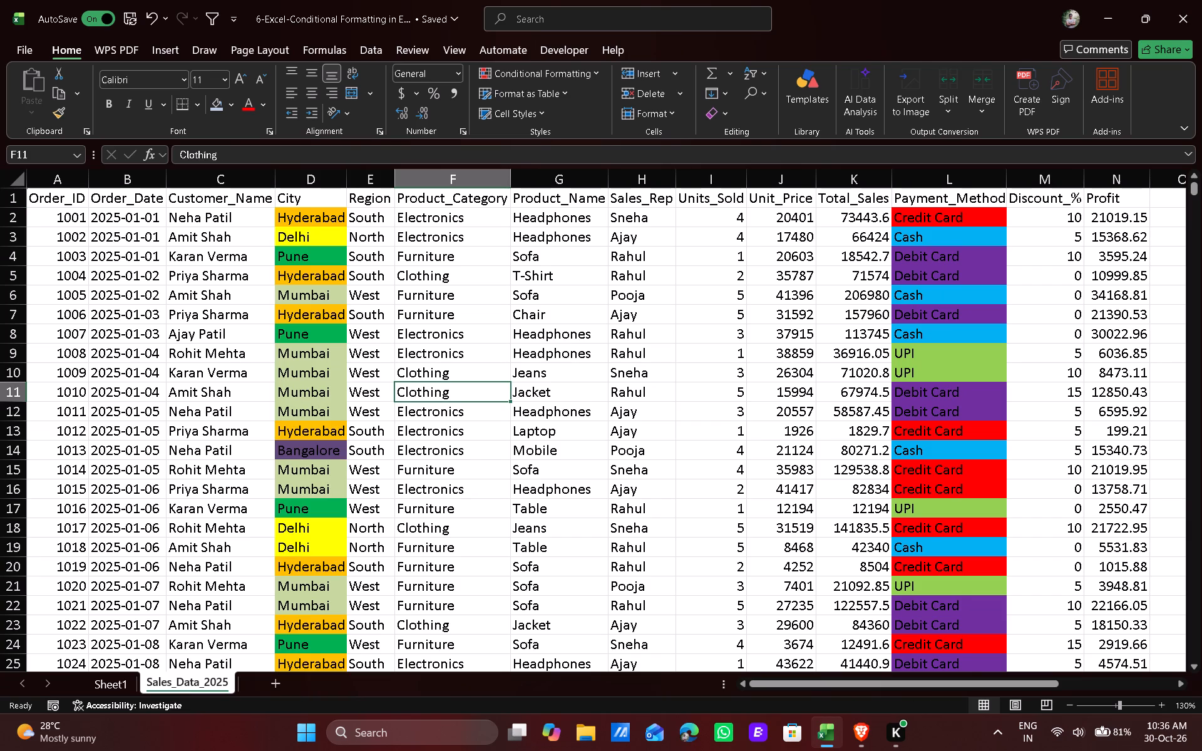
scroll(366, 479, down, 5)
scroll(594, 425, down, 7)
scroll(408, 439, down, 2)
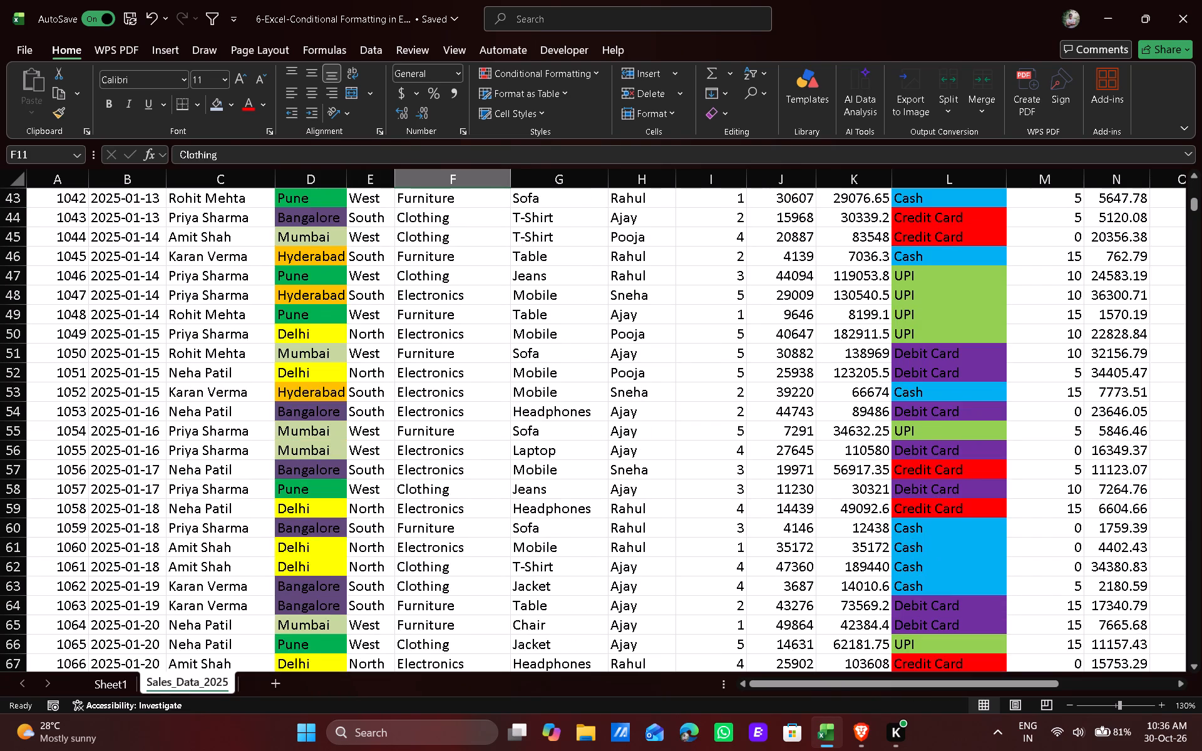
scroll(352, 434, down, 12)
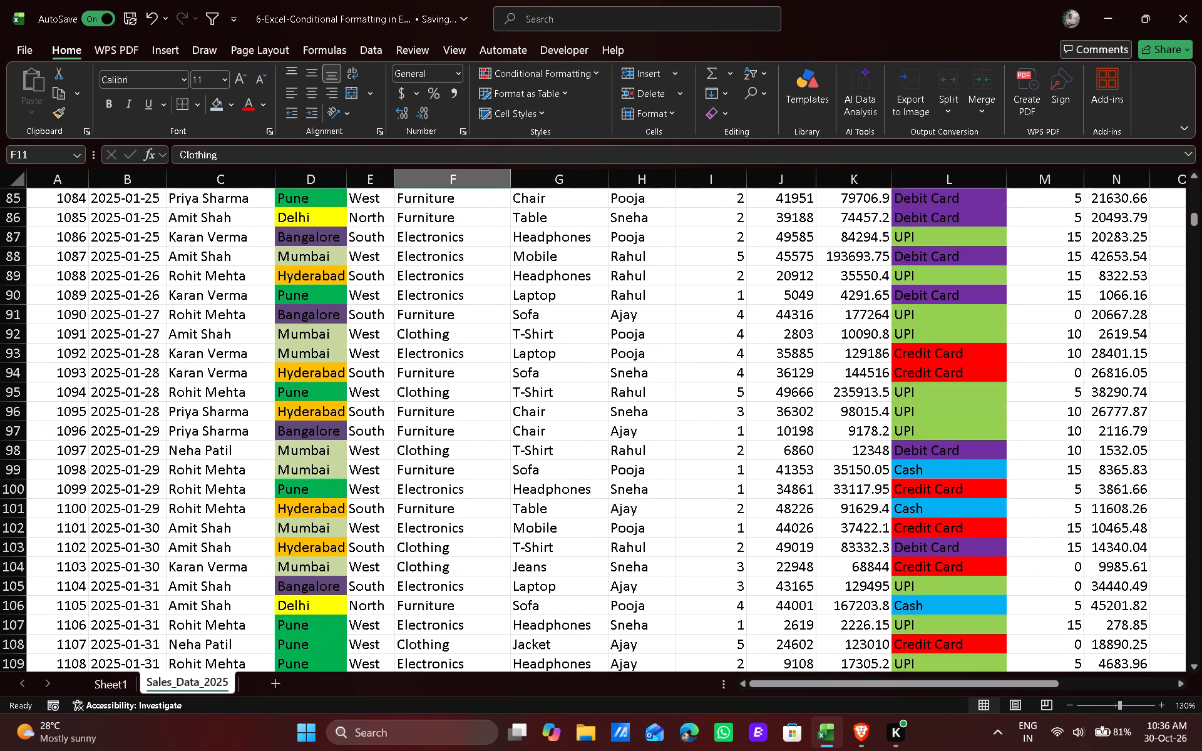
scroll(349, 434, down, 8)
scroll(299, 456, up, 15)
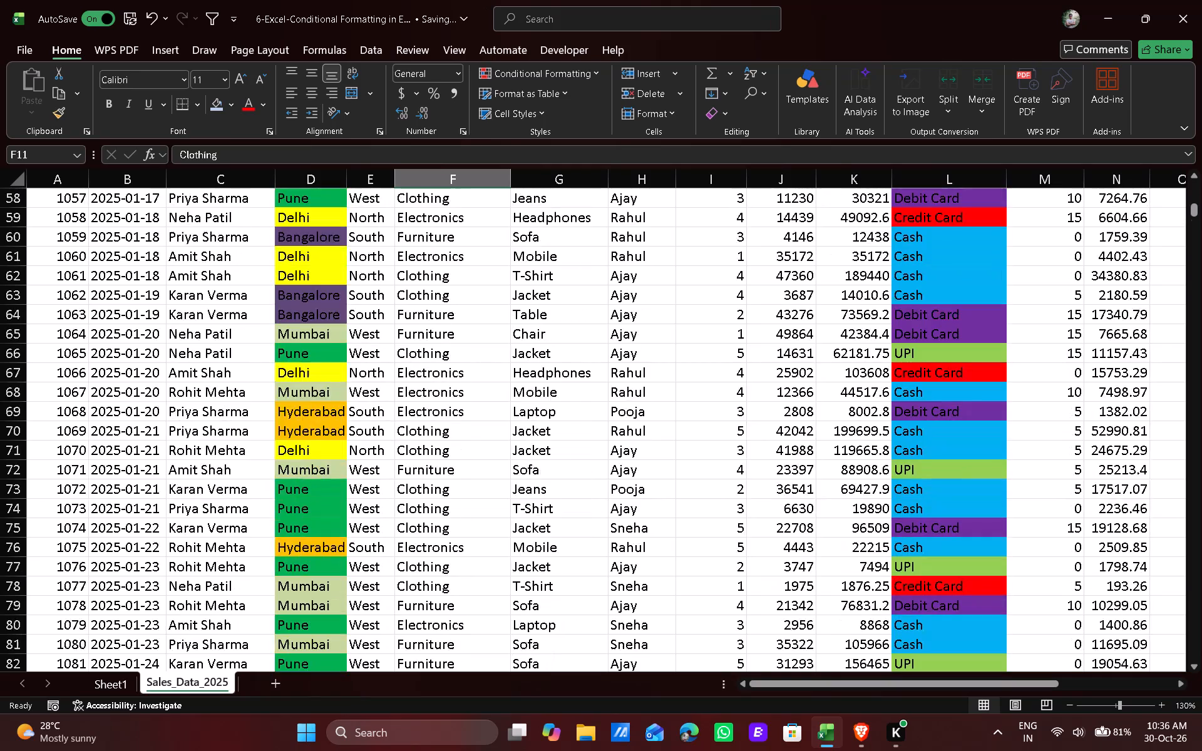
scroll(299, 456, down, 1)
scroll(299, 456, up, 17)
scroll(299, 456, up, 4)
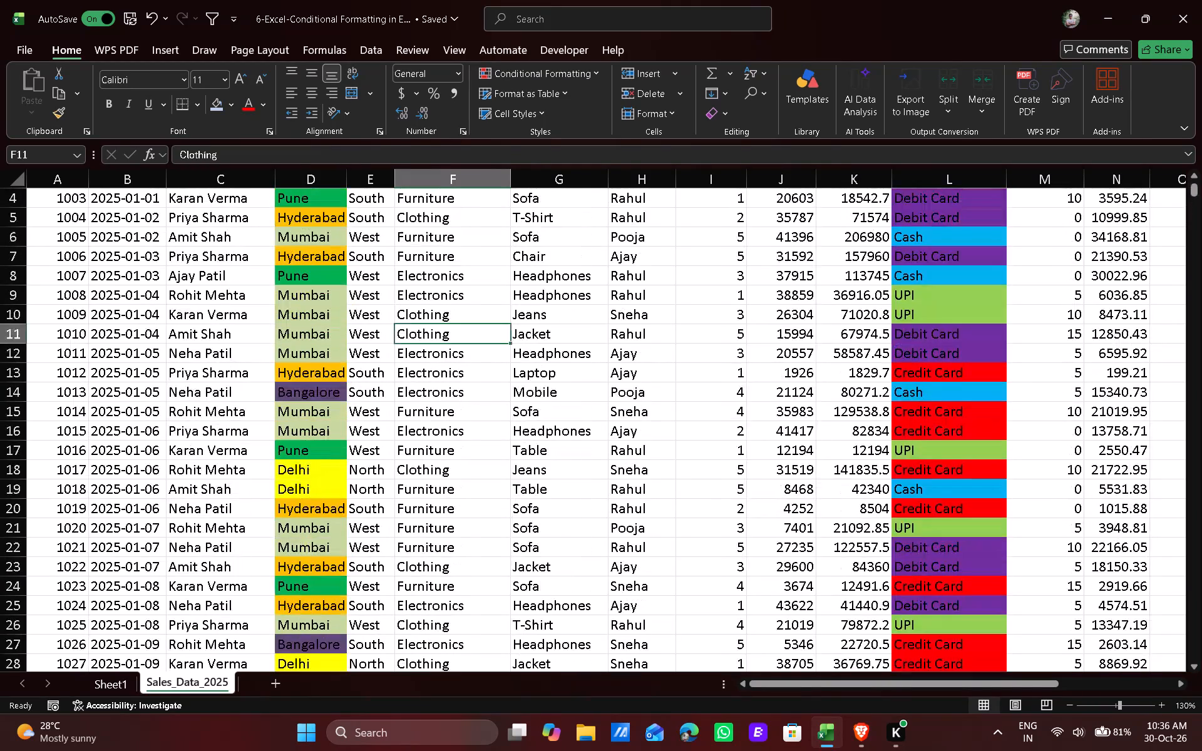
scroll(299, 456, up, 6)
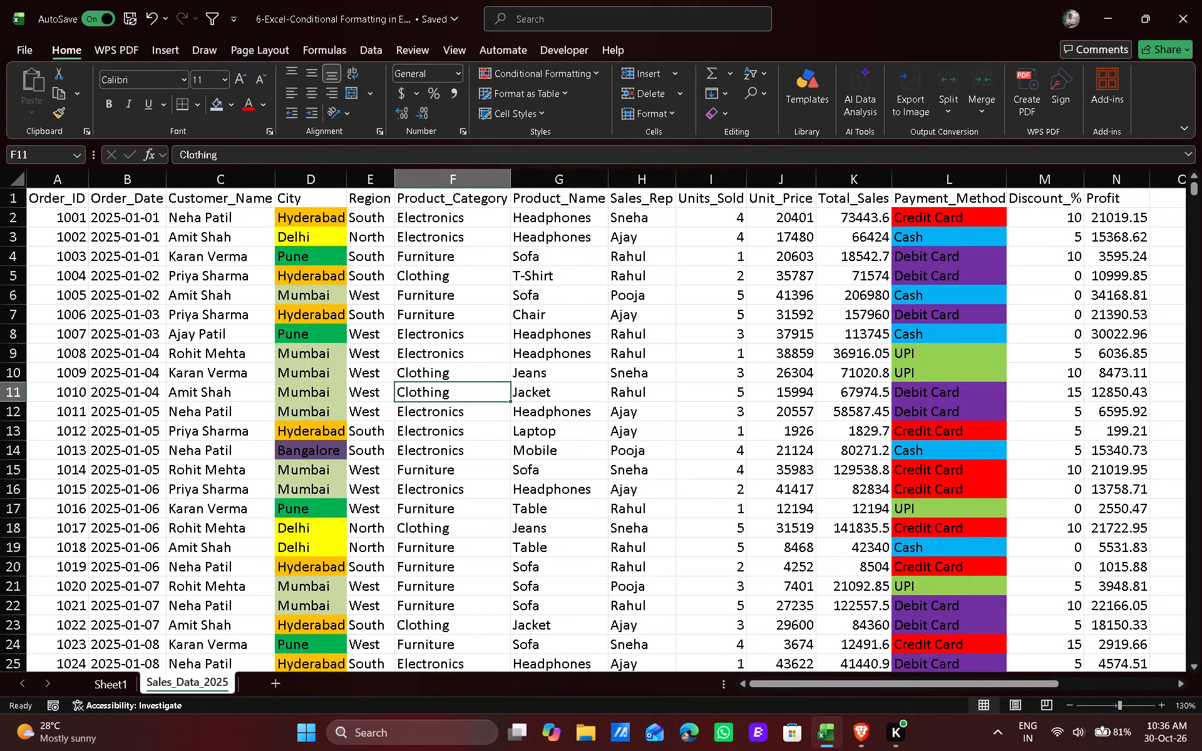
Create a formula-based conditional formatting rule =$C2="Patil" for the Customer_Name data from C2 down.
click(209, 221)
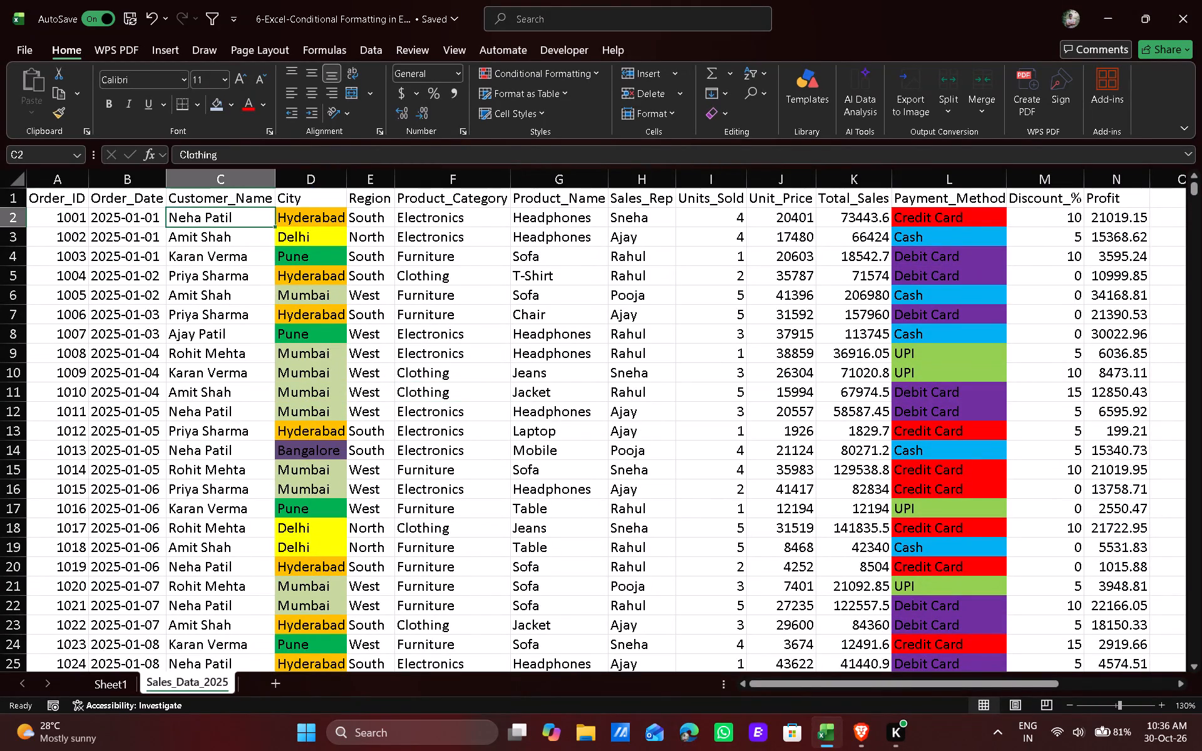
key(ctrl+shift+Down)
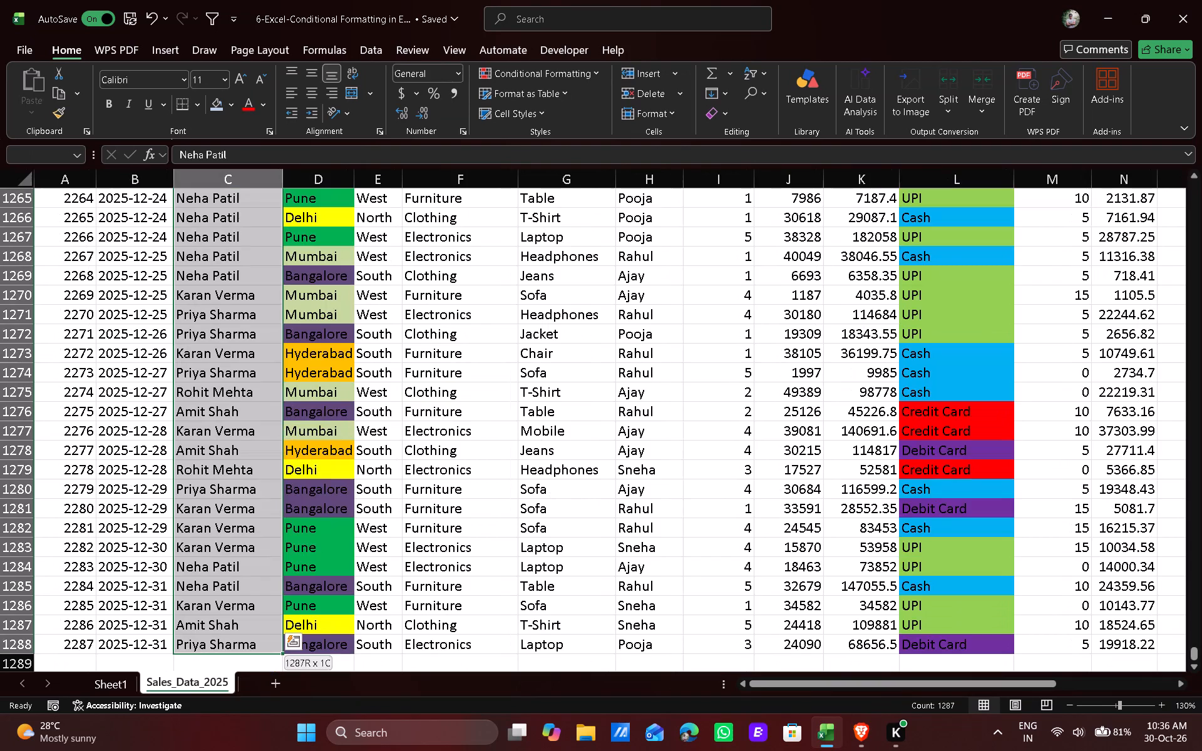
scroll(188, 205, up, 4)
scroll(247, 236, up, 13)
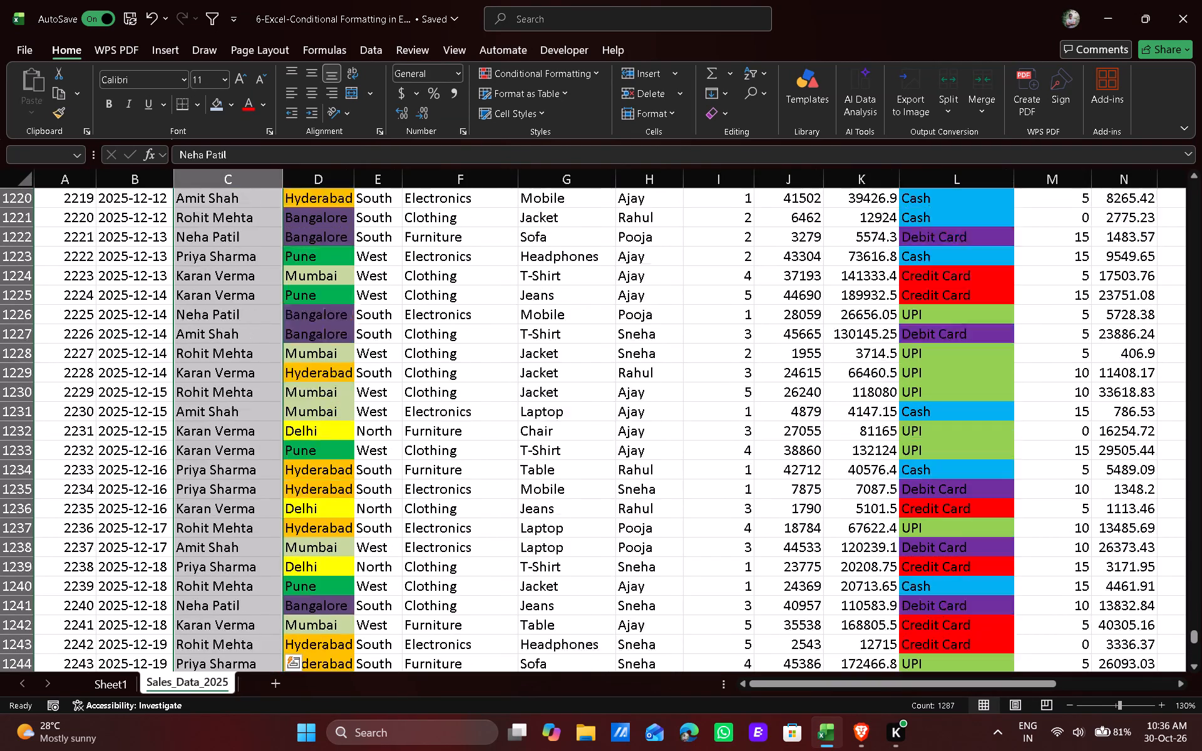
scroll(247, 236, up, 20)
scroll(247, 236, up, 14)
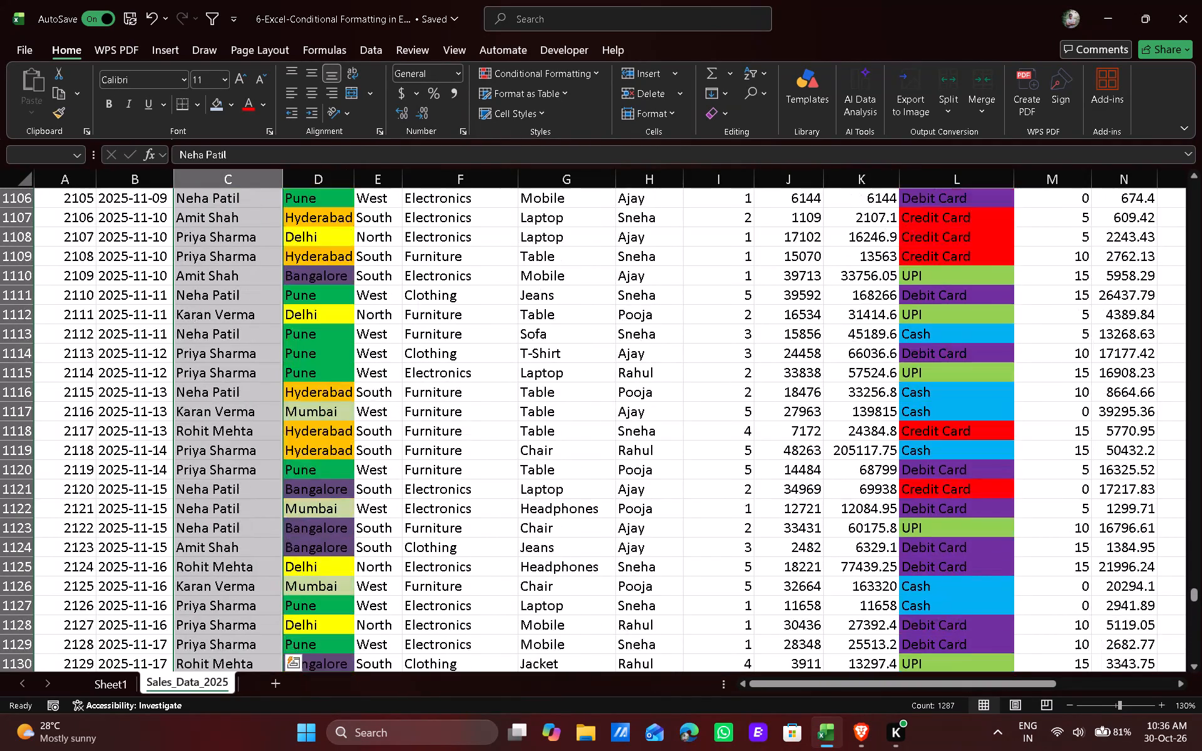
scroll(247, 237, up, 14)
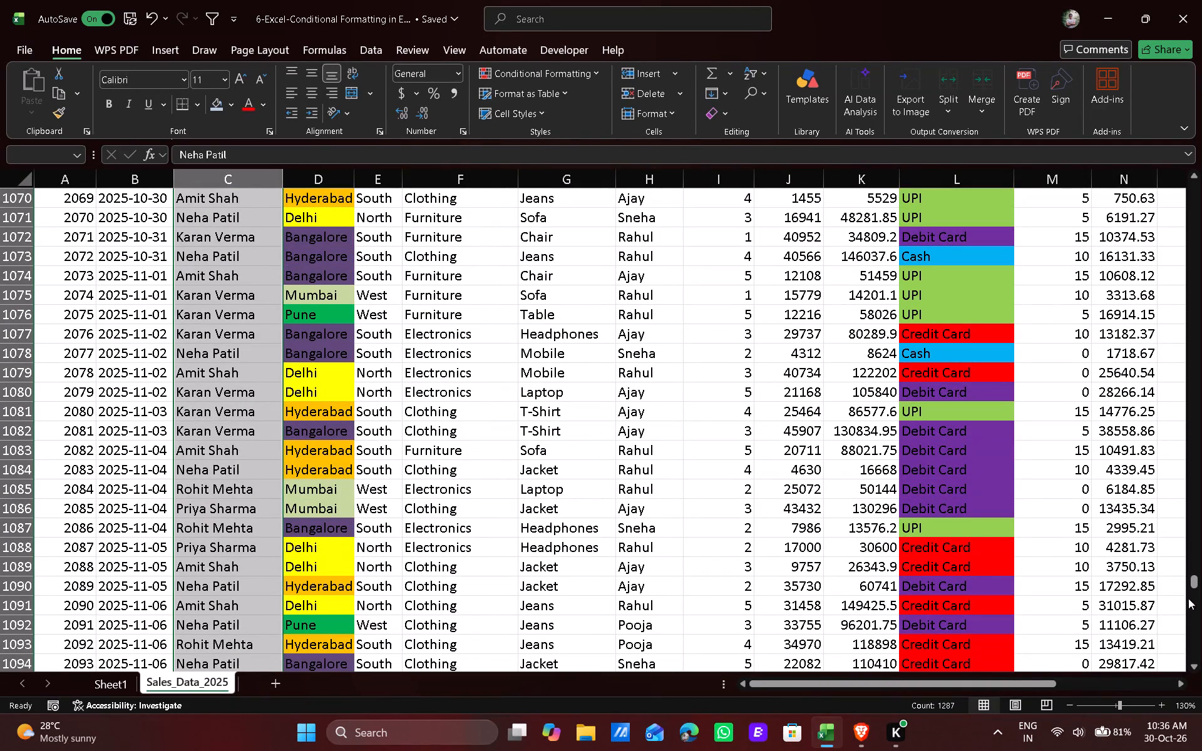
drag(1193, 585, 1174, 171)
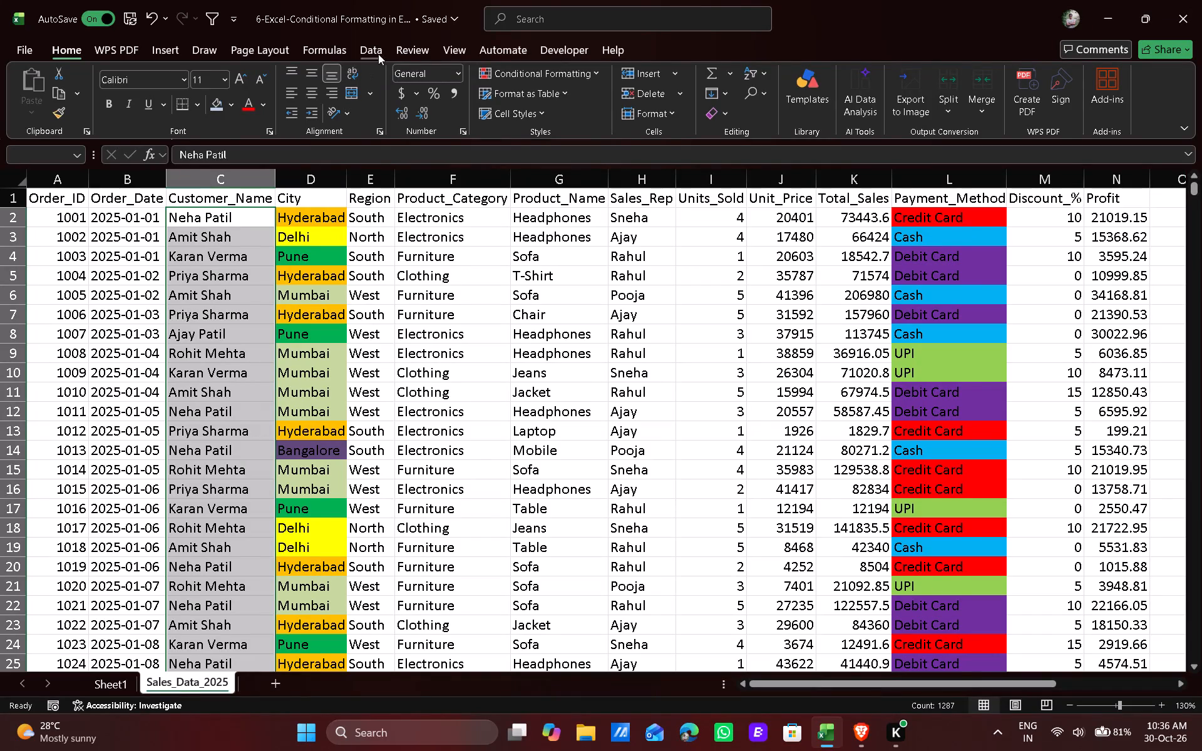
click(530, 66)
click(532, 260)
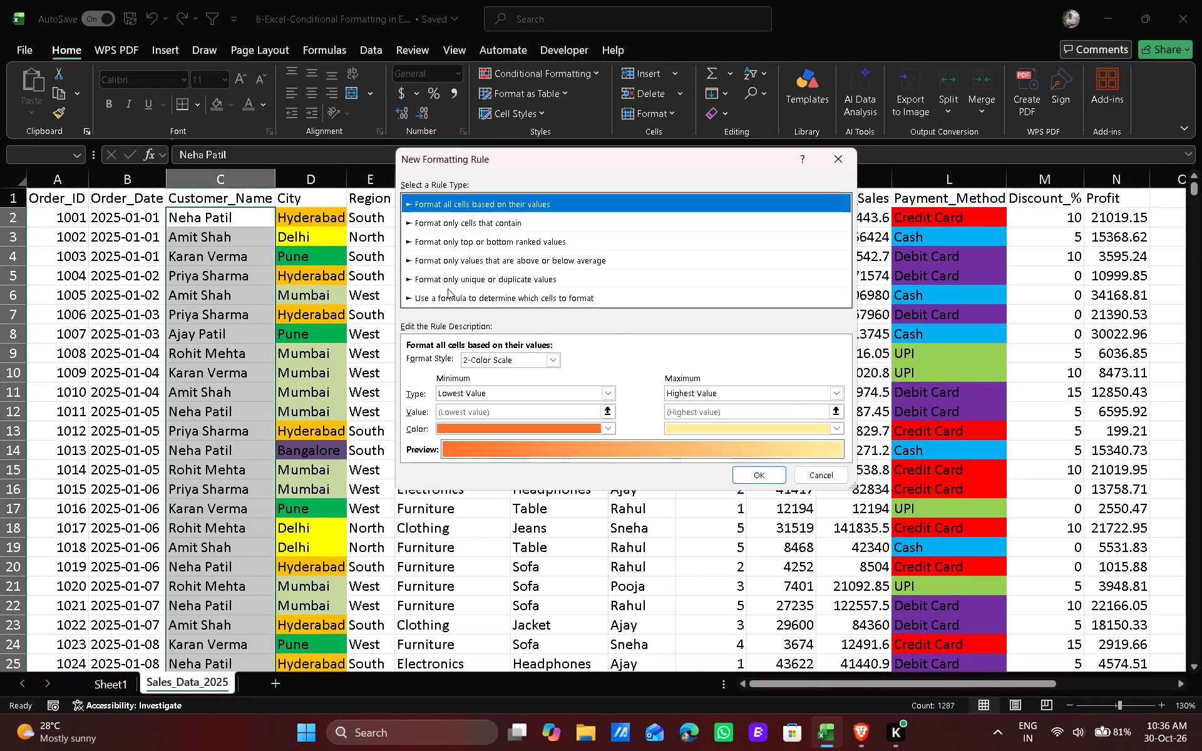
click(450, 299)
click(505, 364)
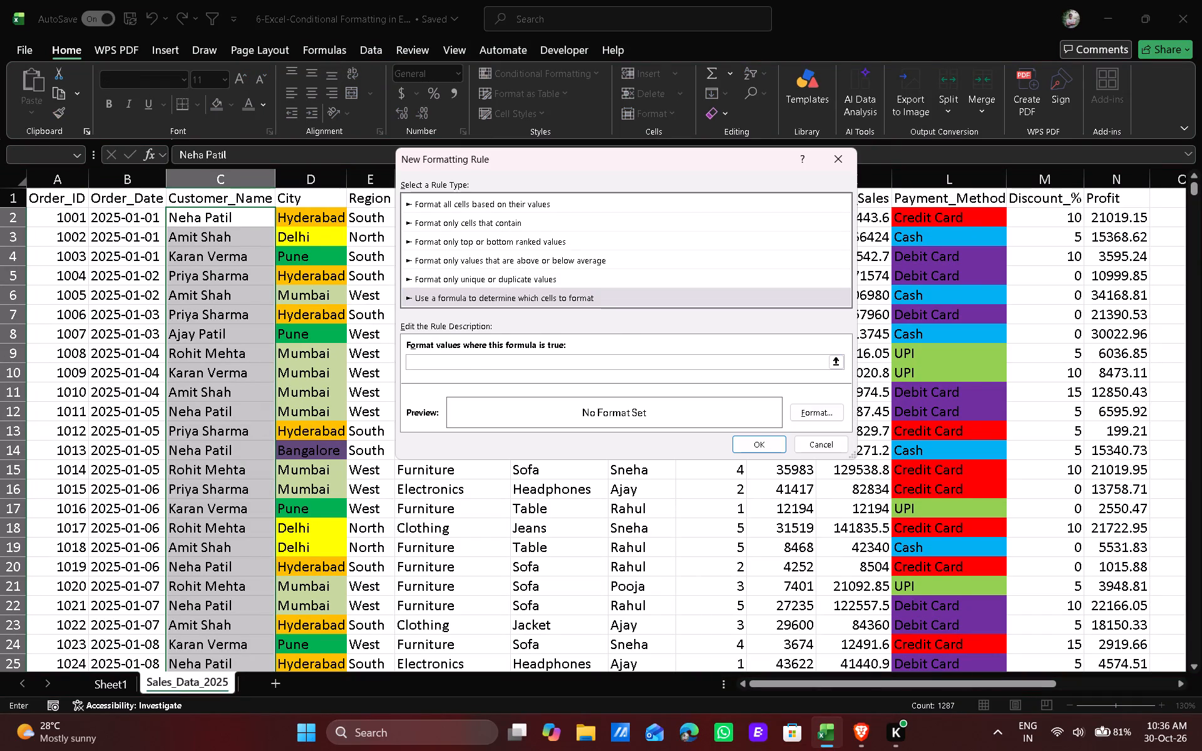
click(222, 217)
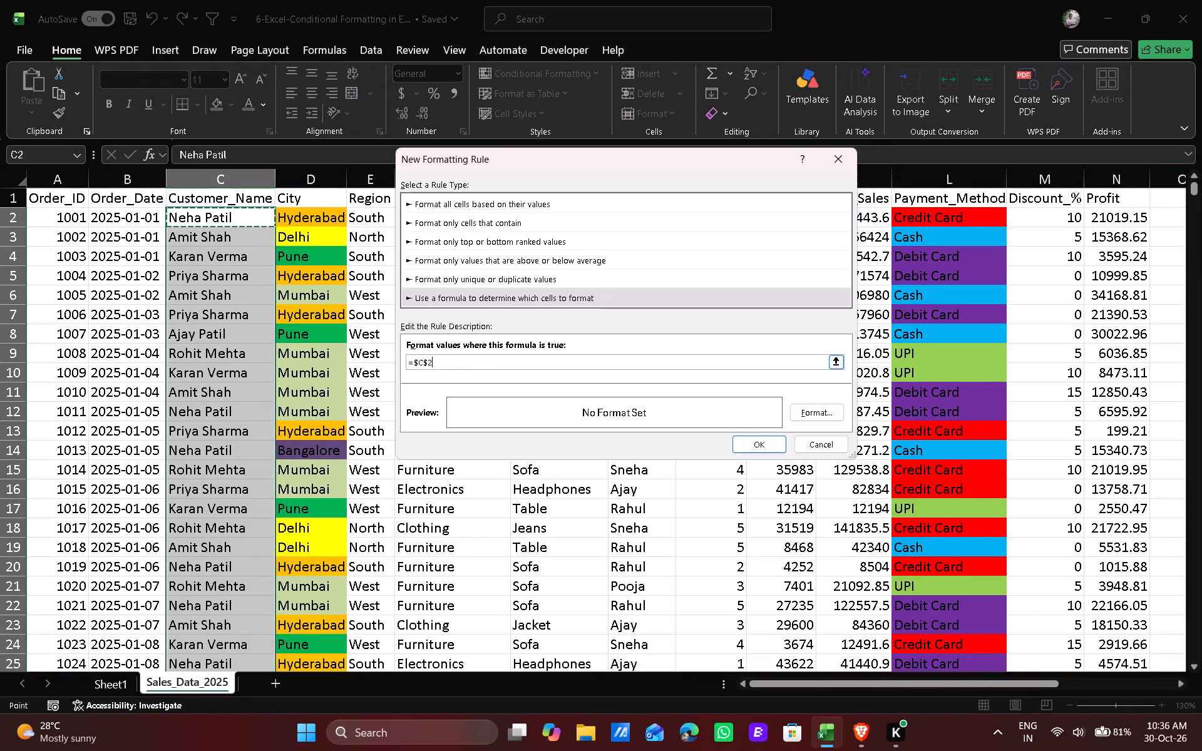
click(427, 362)
key(BackSpace)
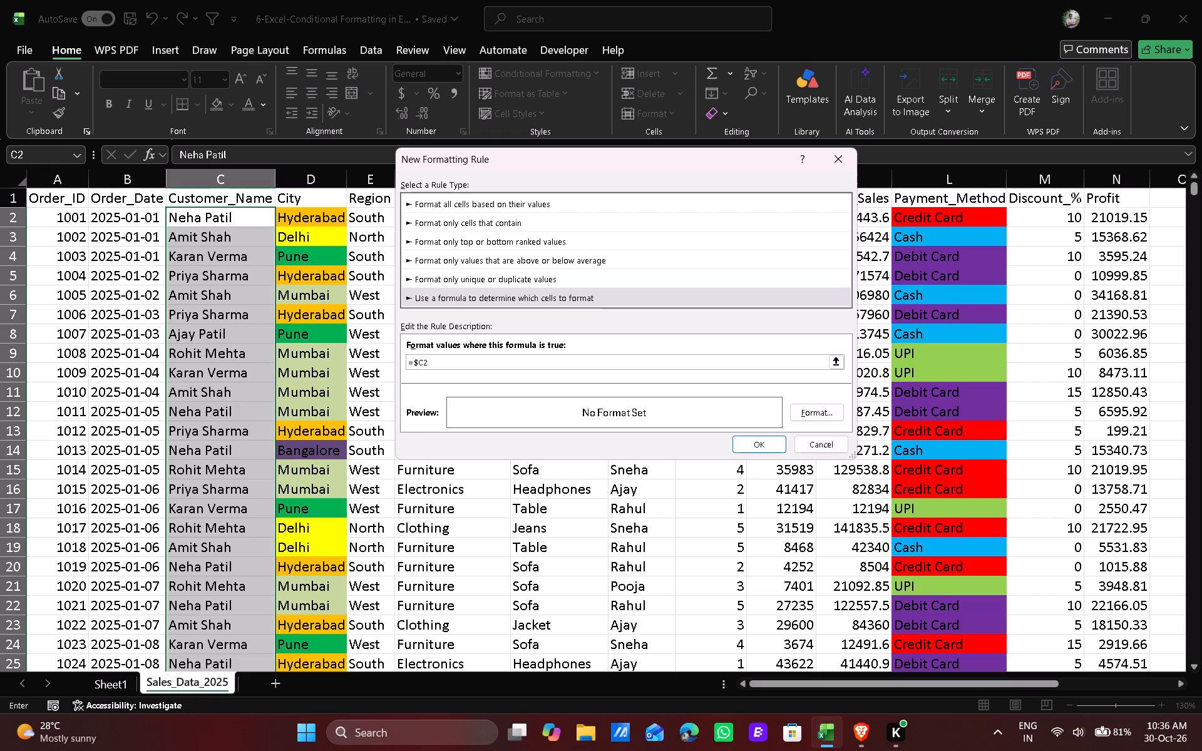
click(436, 364)
key(equal)
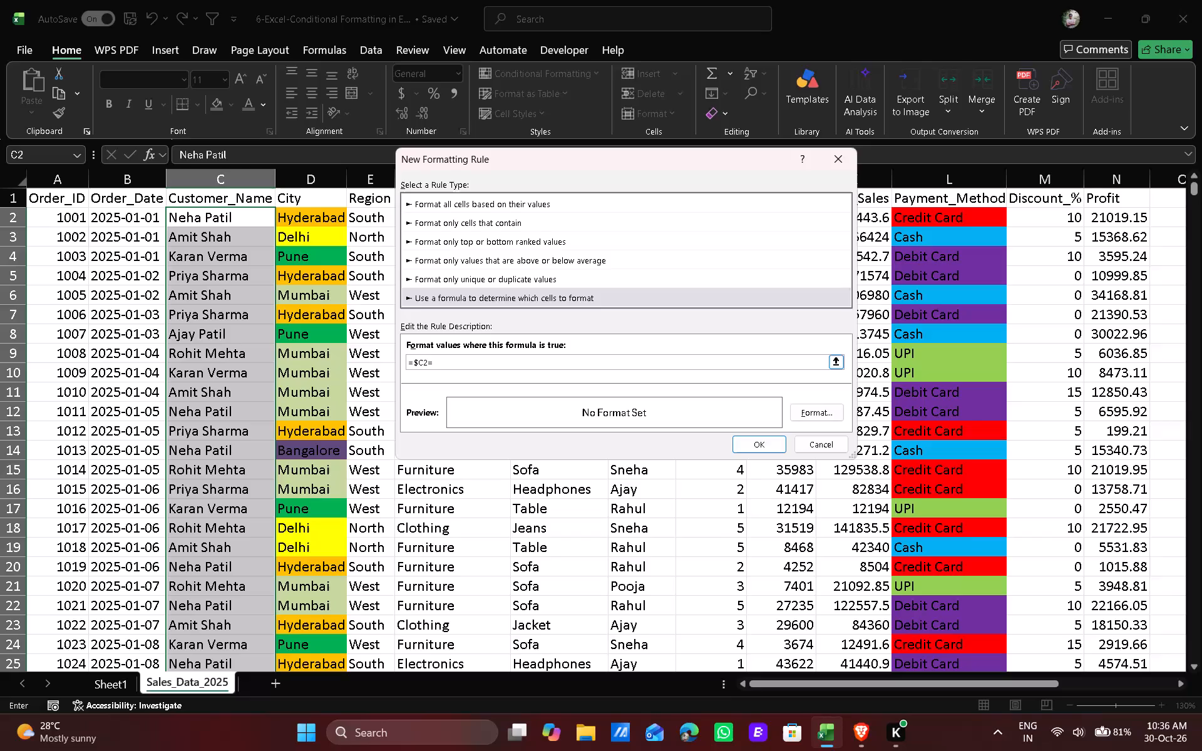
key(shift+quotedbl)
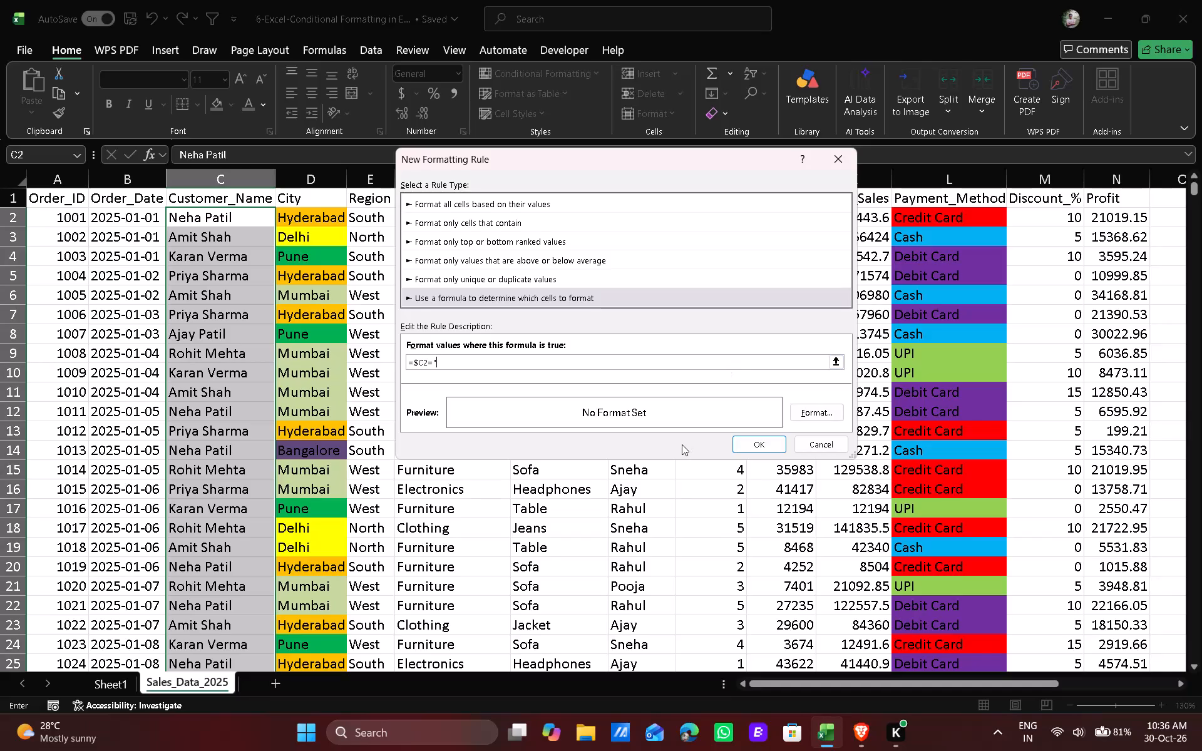
key(shift+p)
text(atil)
key(shift+quotedbl)
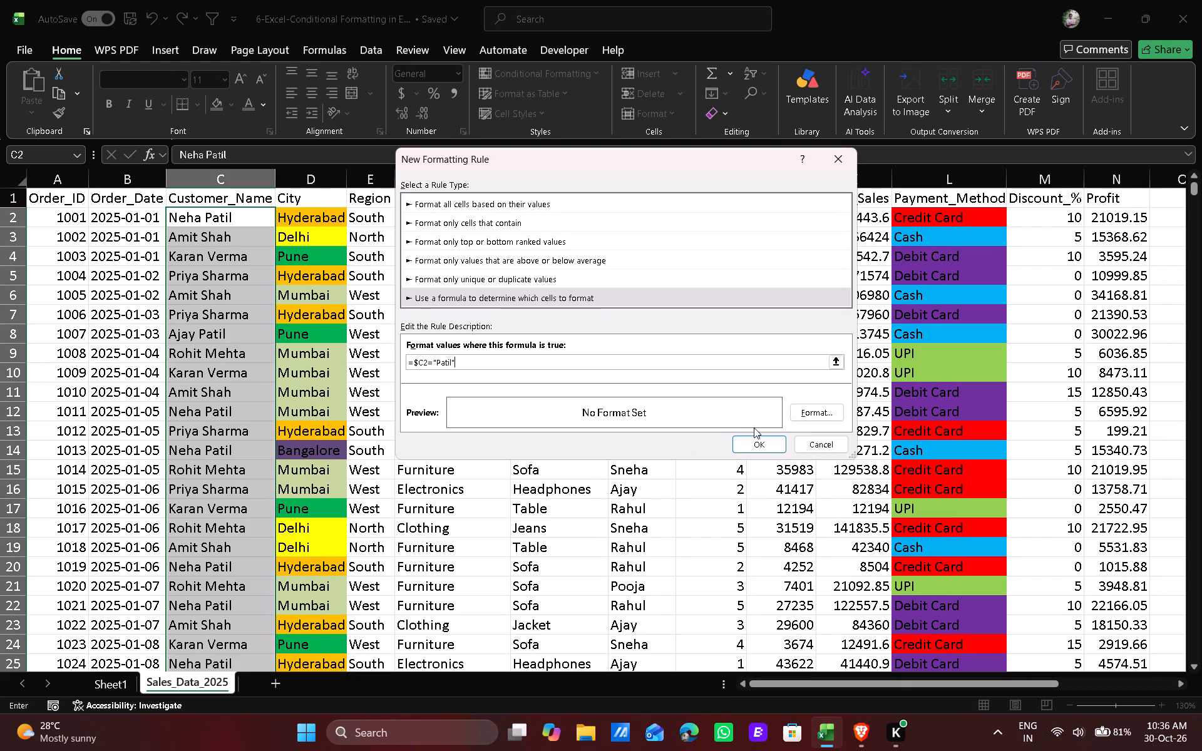
Give the =$C2="Patil" rule a light blue fill and save it for the Customer_Name data.
click(825, 409)
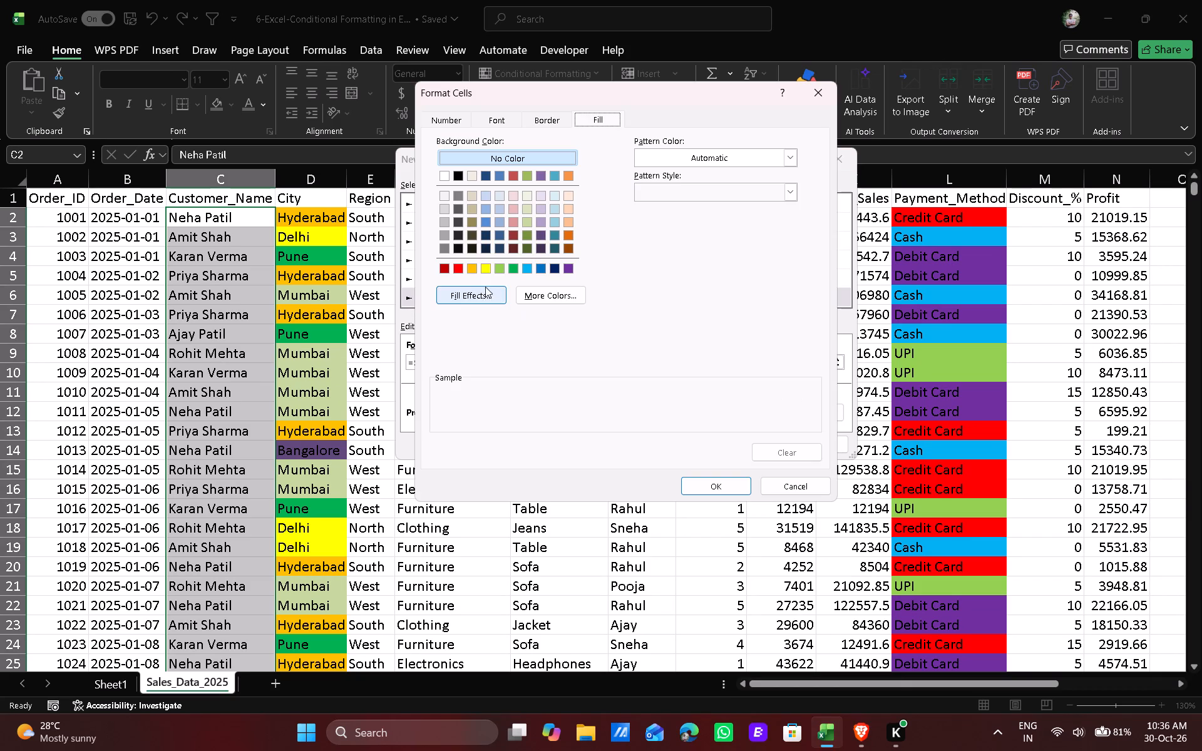
click(527, 270)
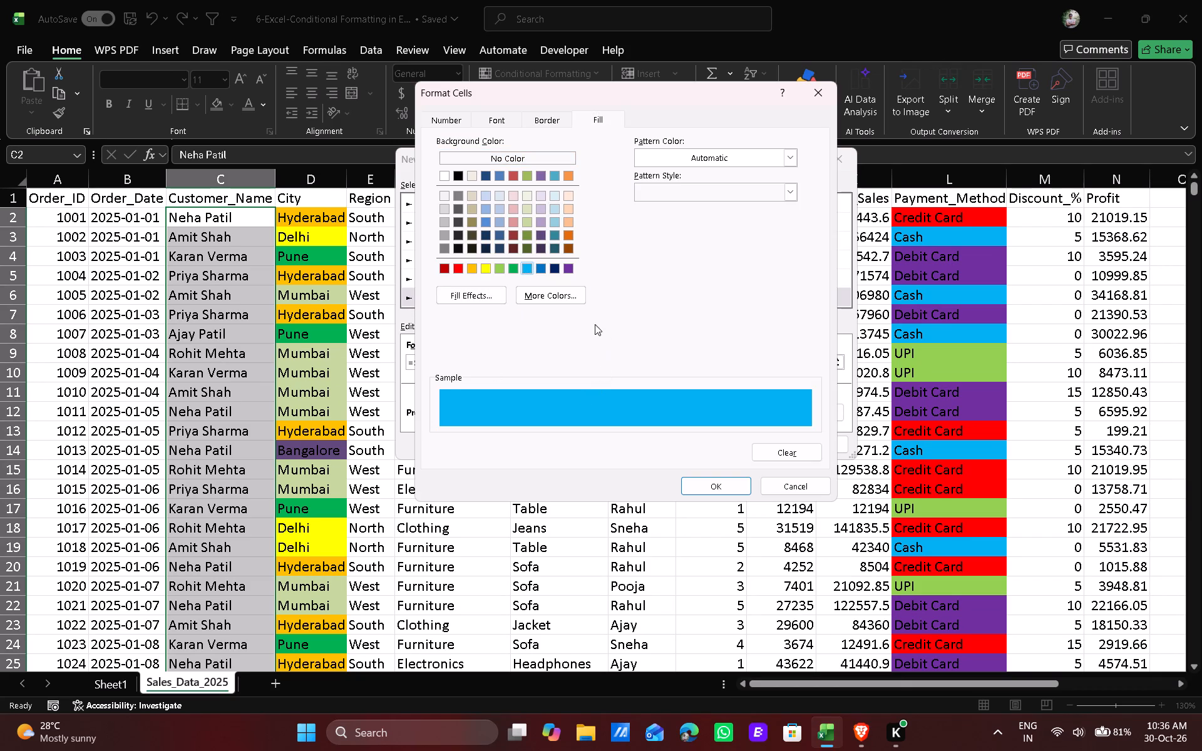
click(716, 483)
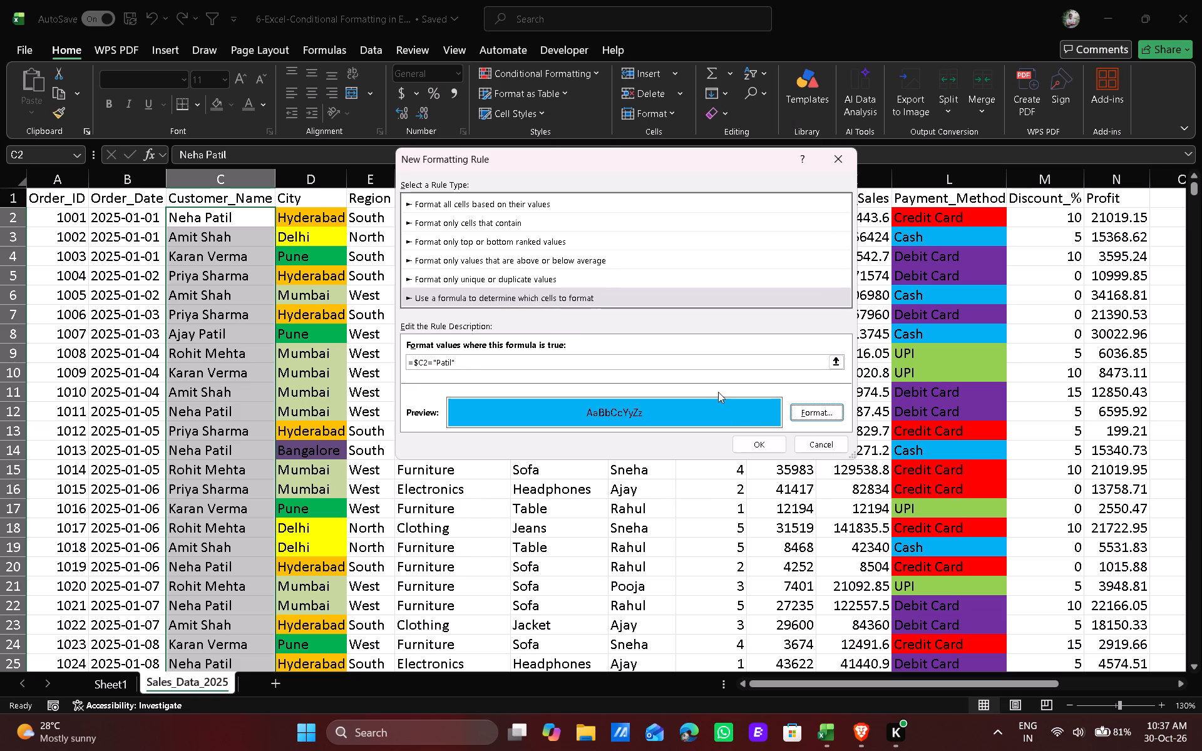
scroll(718, 392, down, 2)
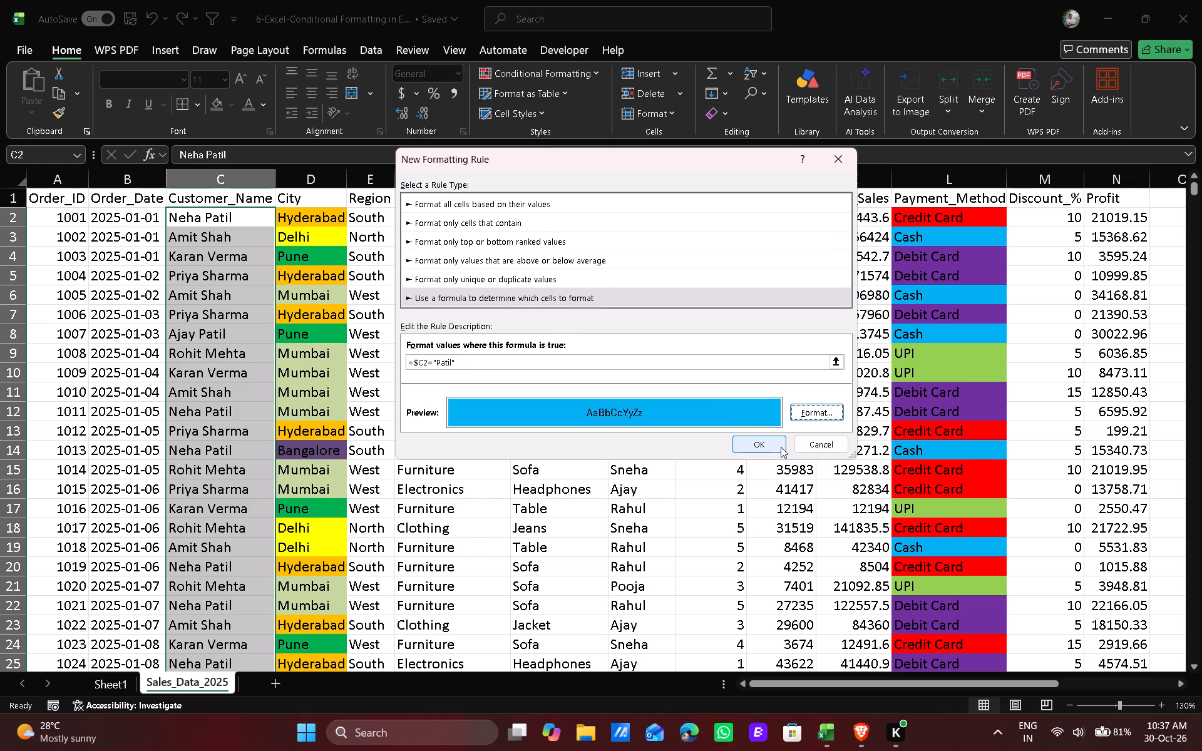
click(781, 447)
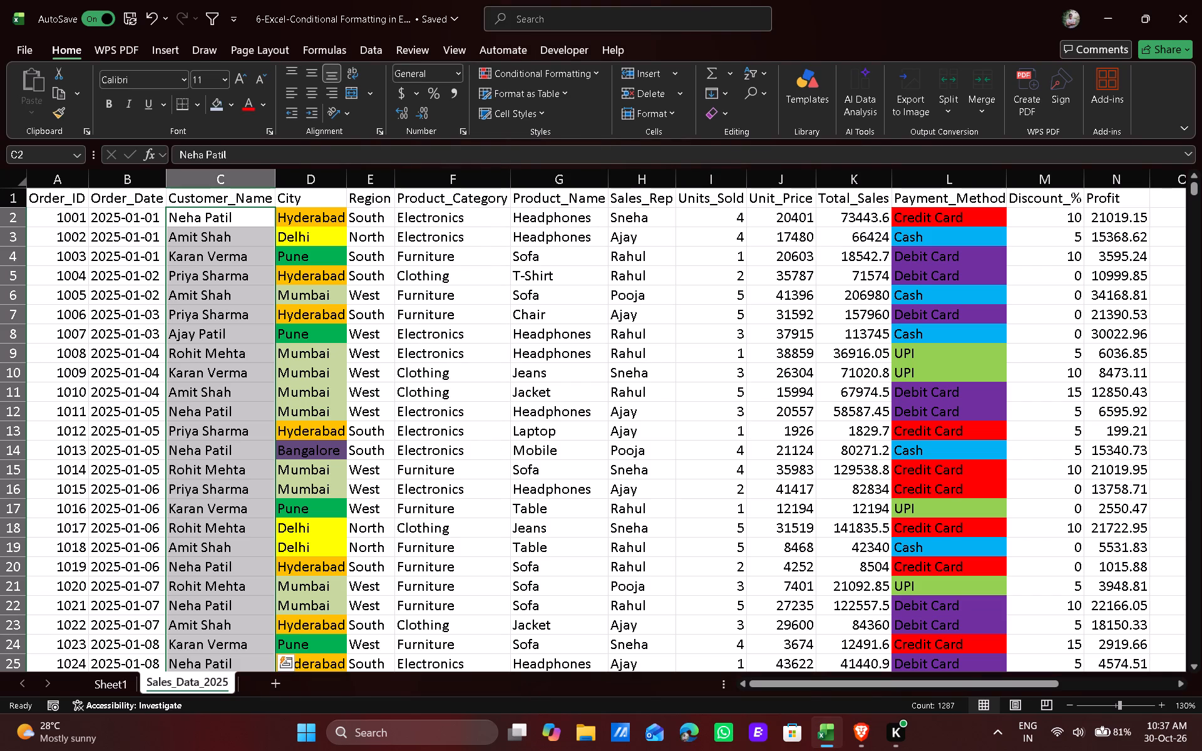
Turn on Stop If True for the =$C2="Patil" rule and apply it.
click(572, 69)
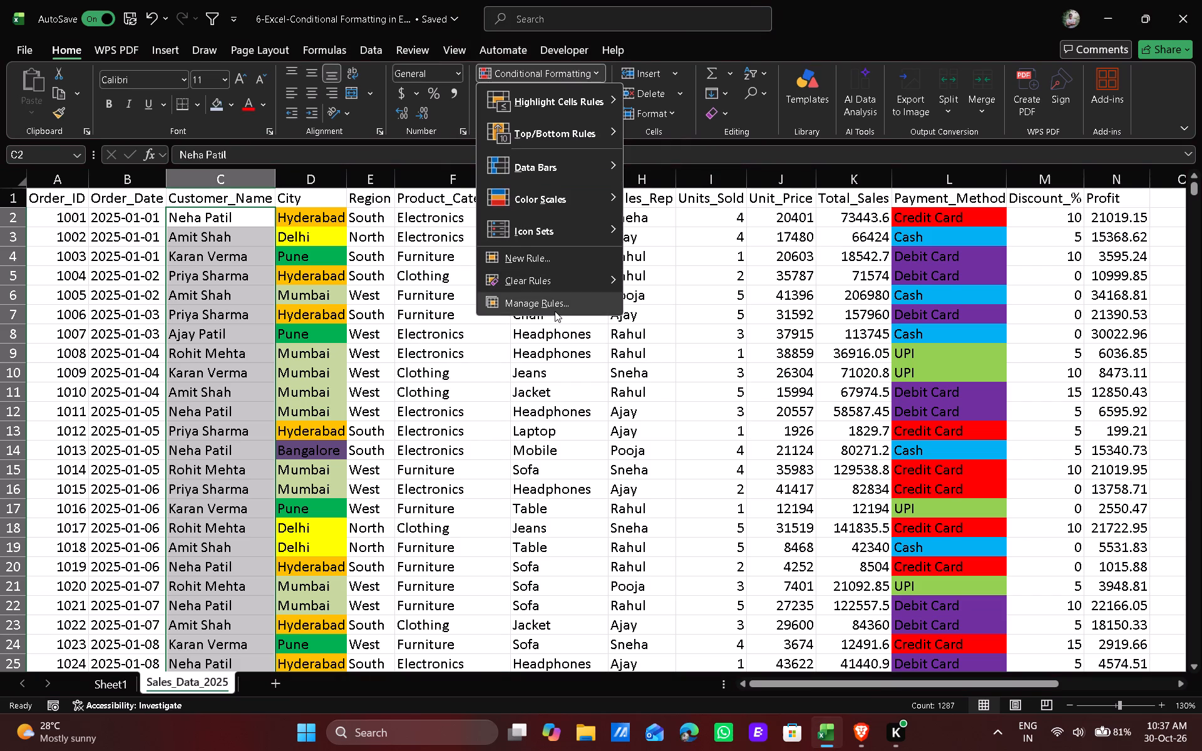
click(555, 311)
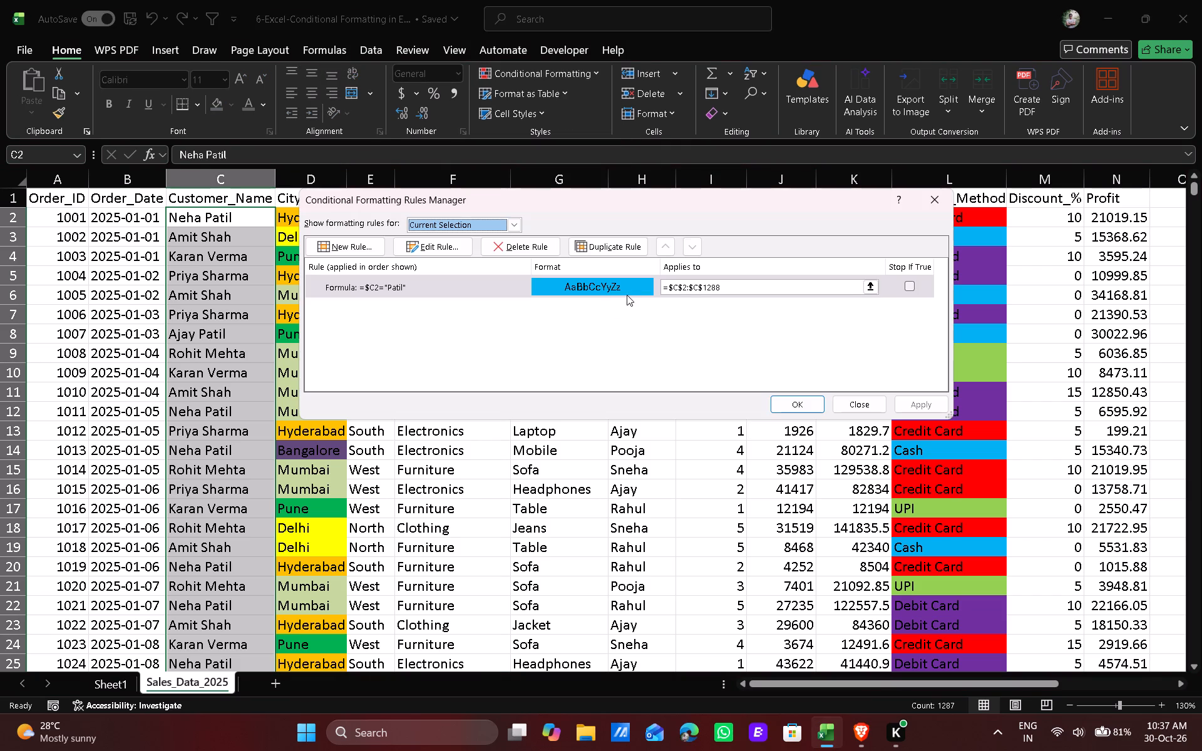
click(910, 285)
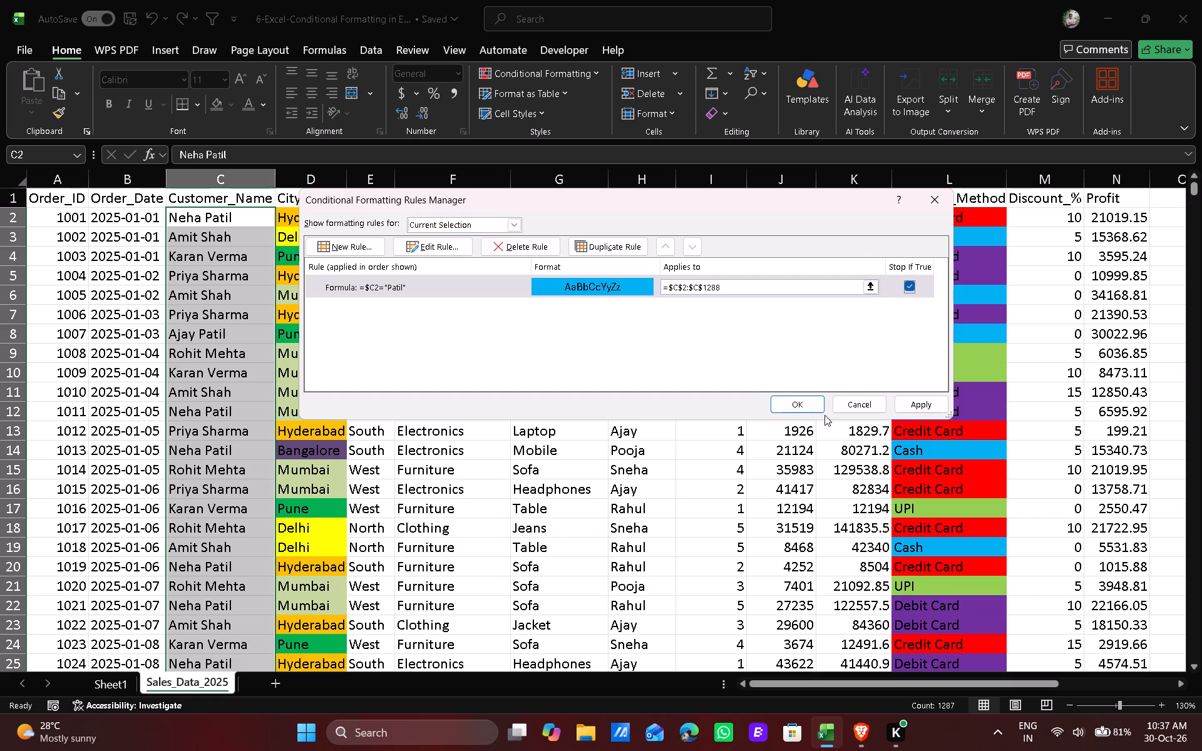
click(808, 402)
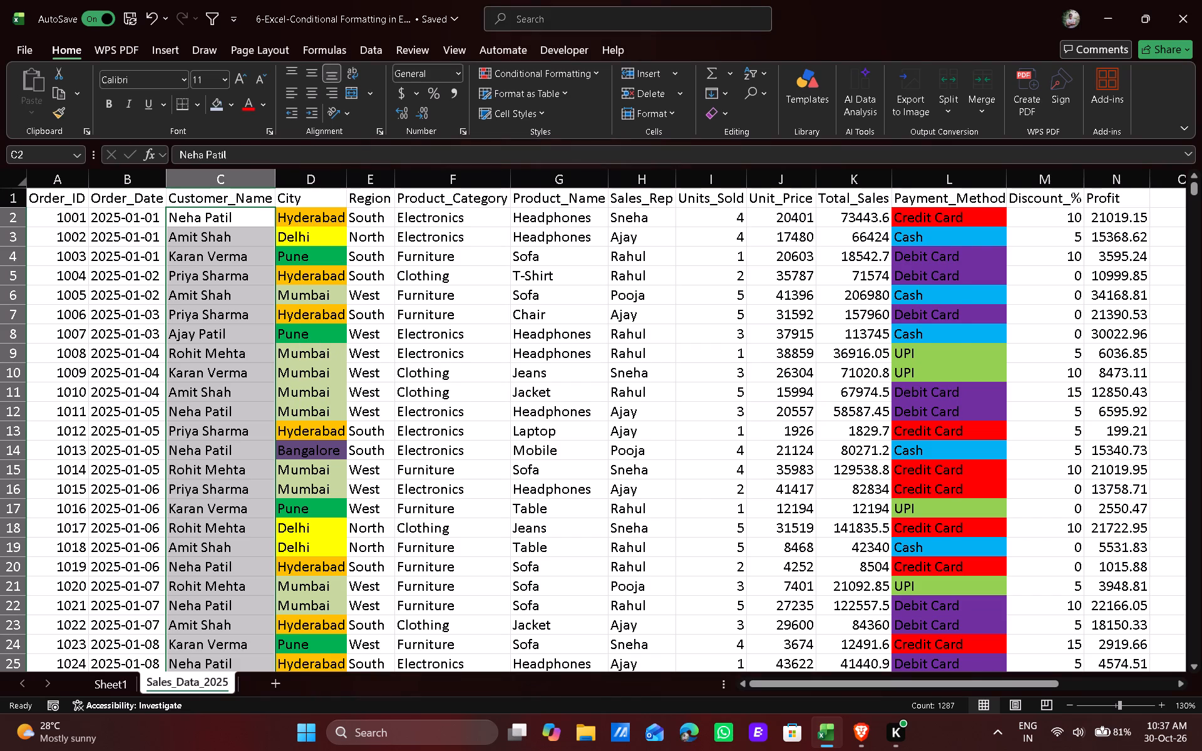
Turn off Stop If True for the Customer_Name rule, and change its formula to match the full customer name in C2.
click(576, 81)
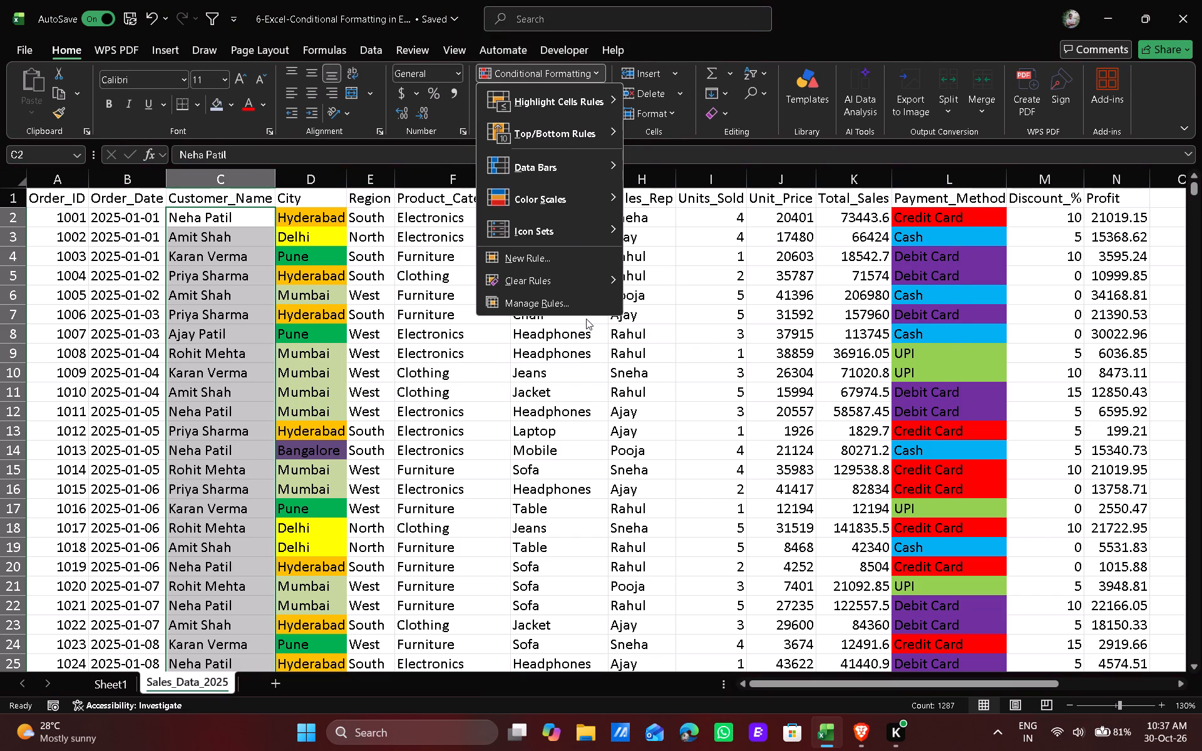
click(587, 305)
click(909, 287)
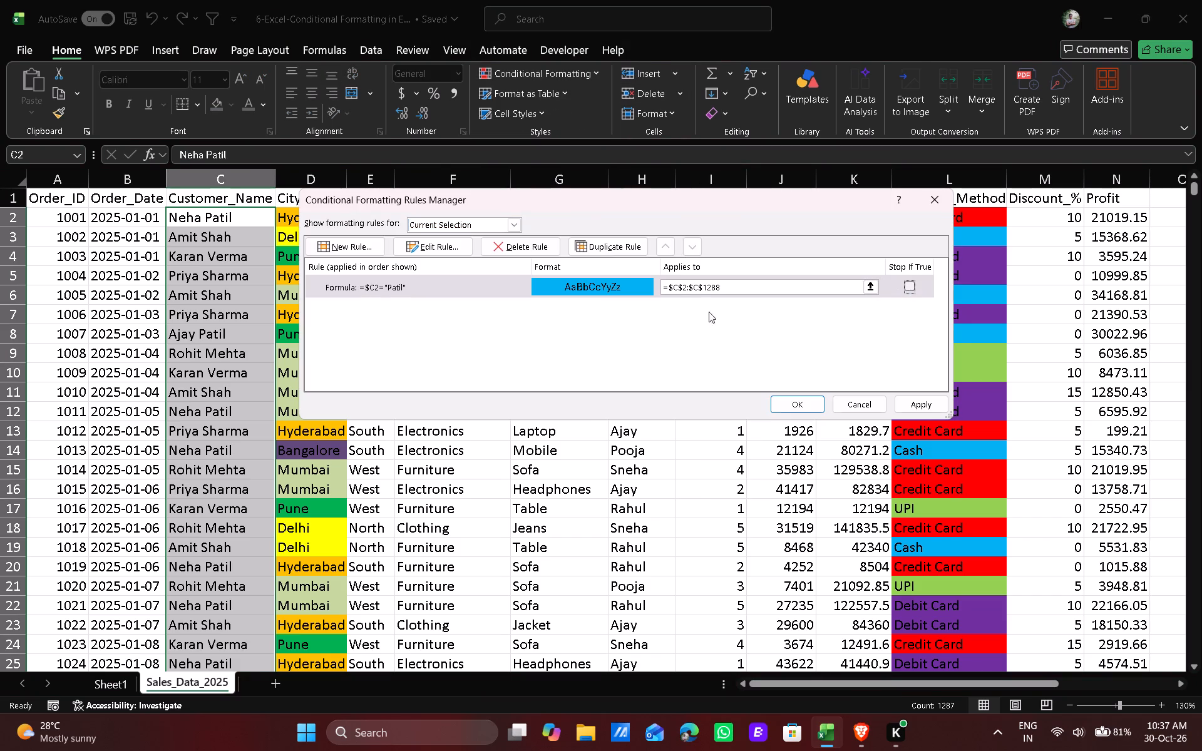
double_click(461, 278)
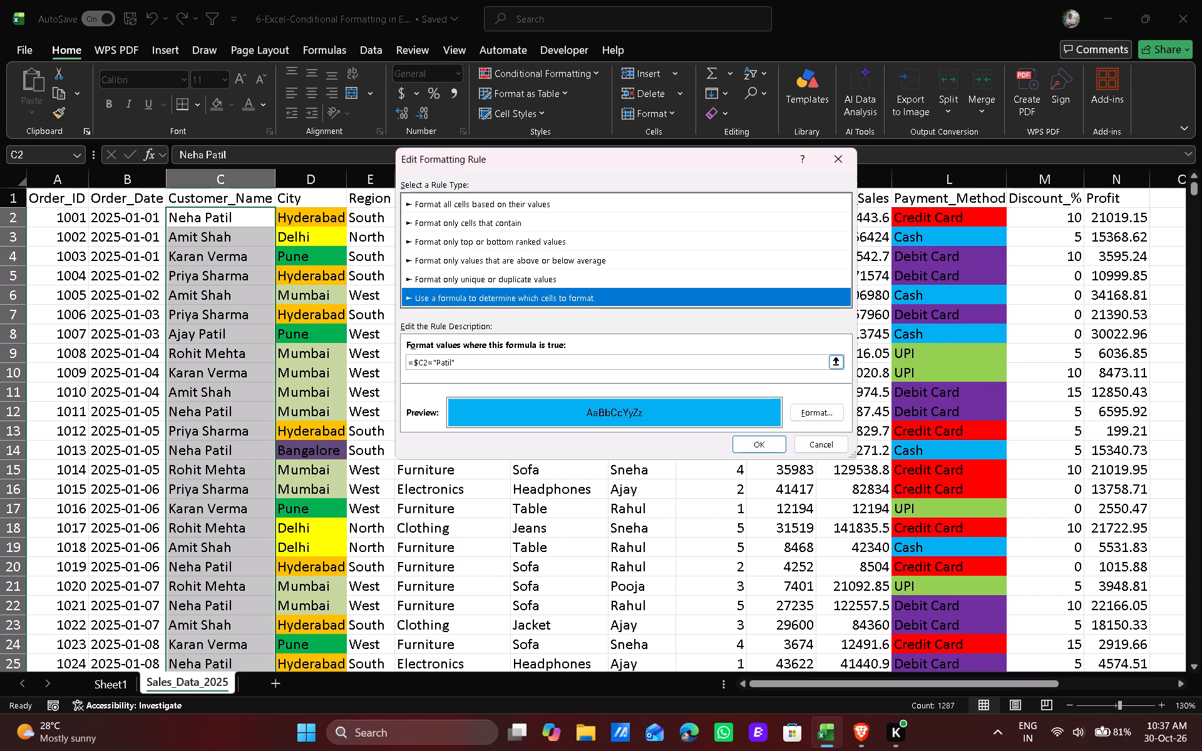
click(467, 364)
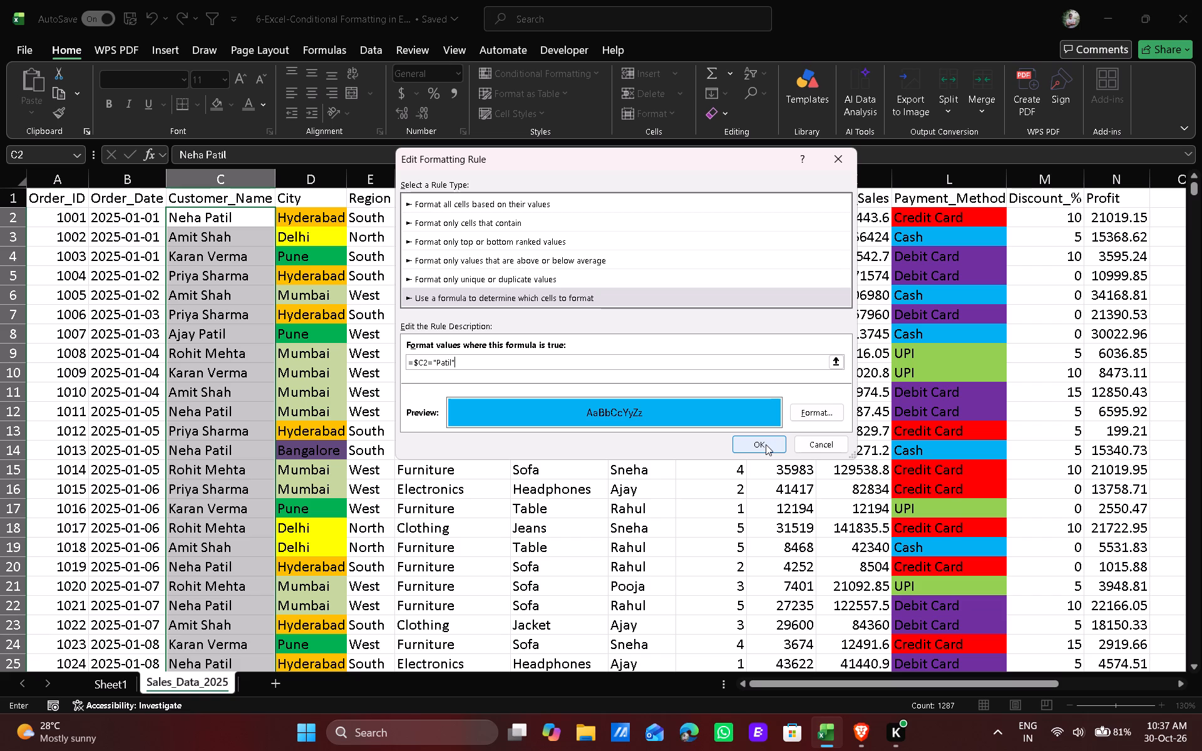
click(439, 360)
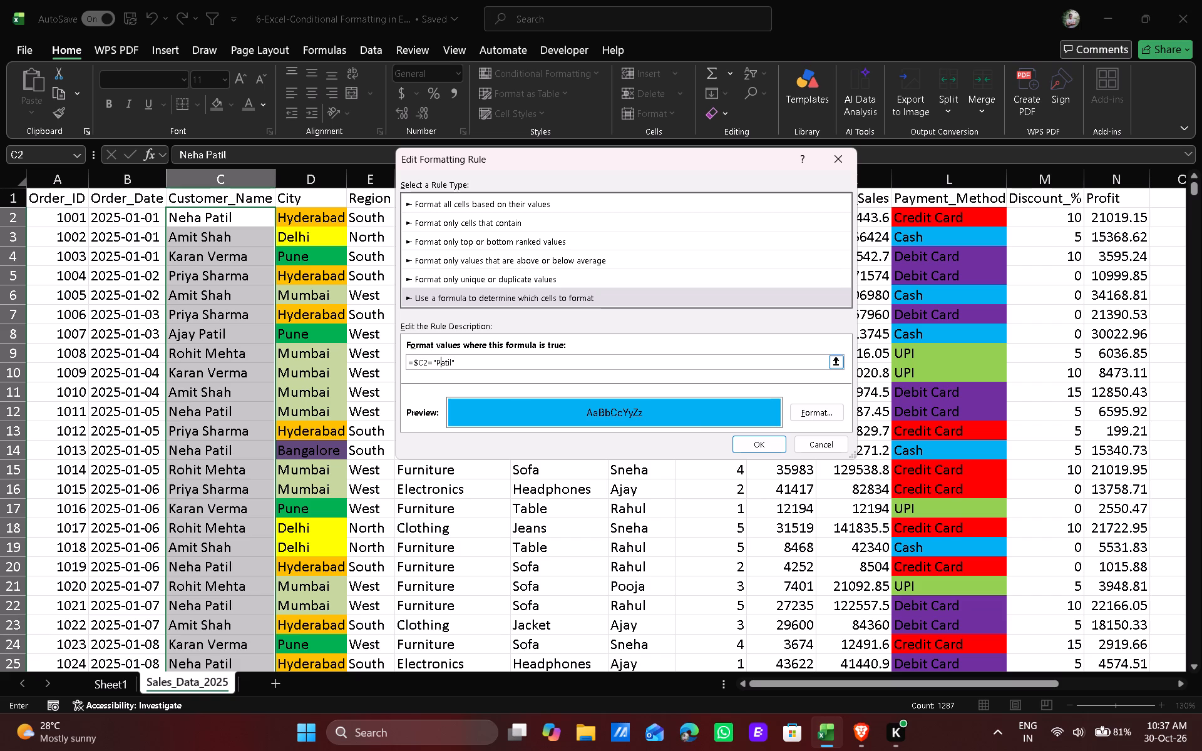
click(437, 359)
key(shift+n)
text(eha)
key(space)
scroll(458, 396, up, 1)
click(759, 449)
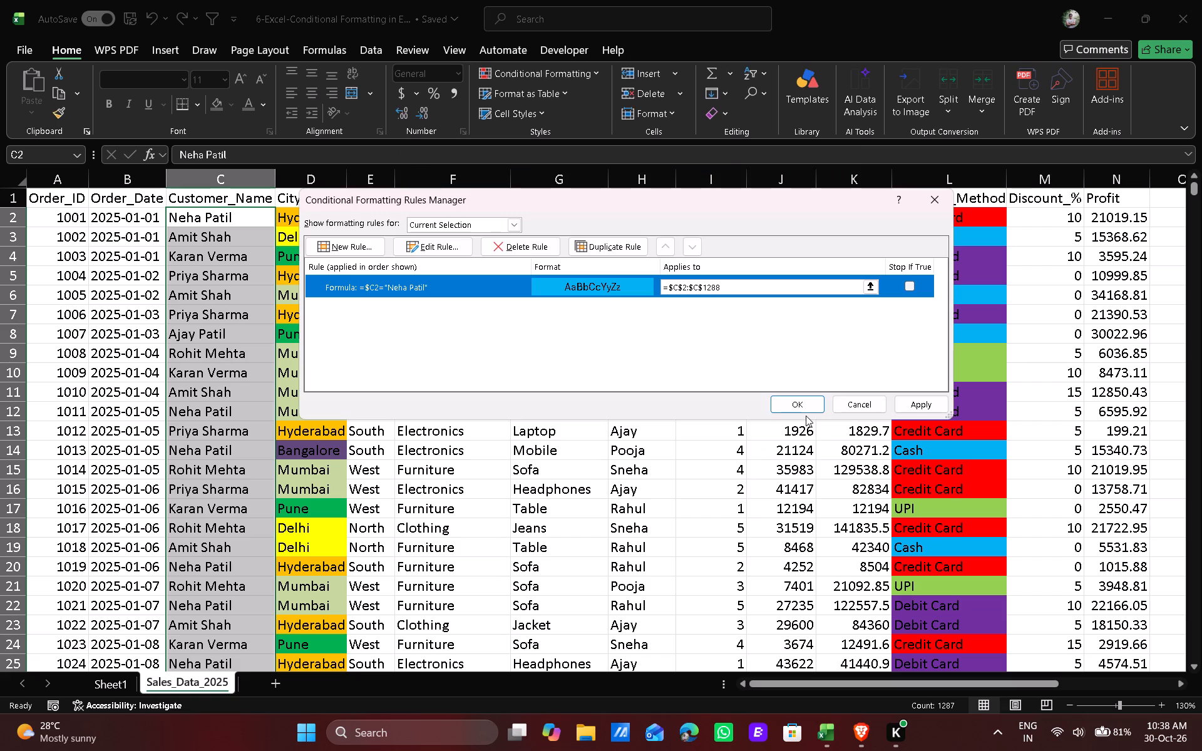
click(809, 406)
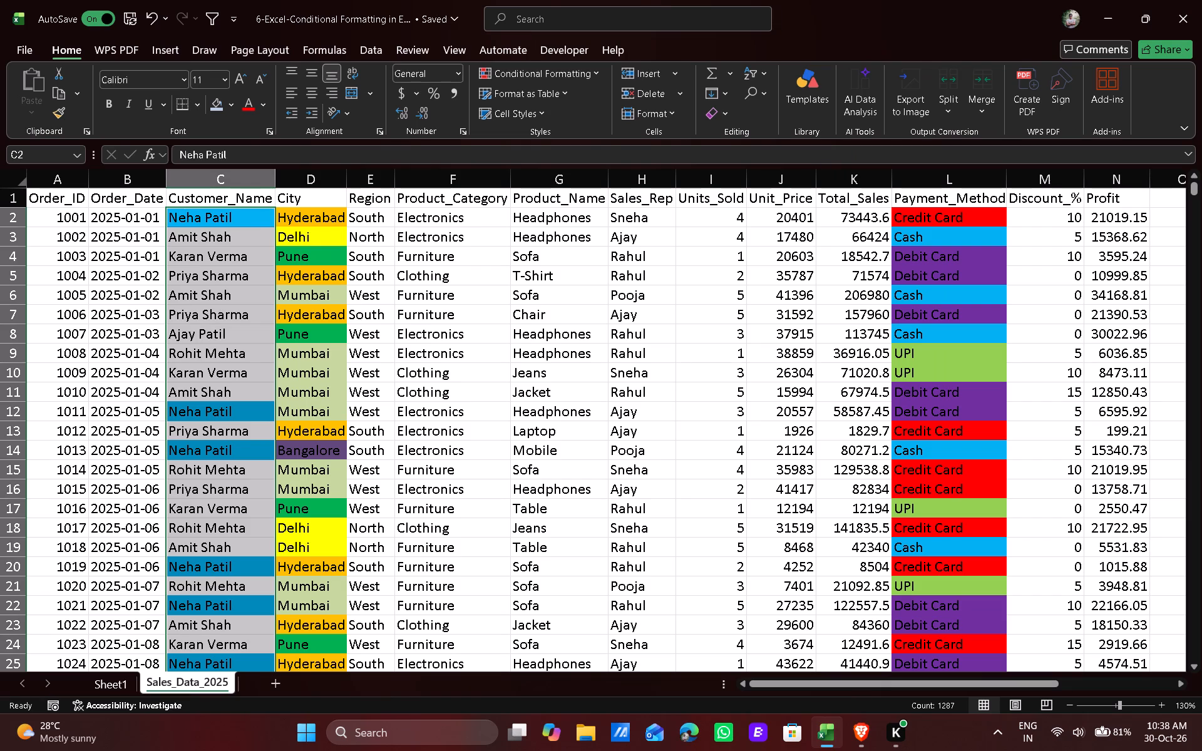
Try the Profit values from N2 down without decimals, and set them to show two decimal places.
click(1121, 222)
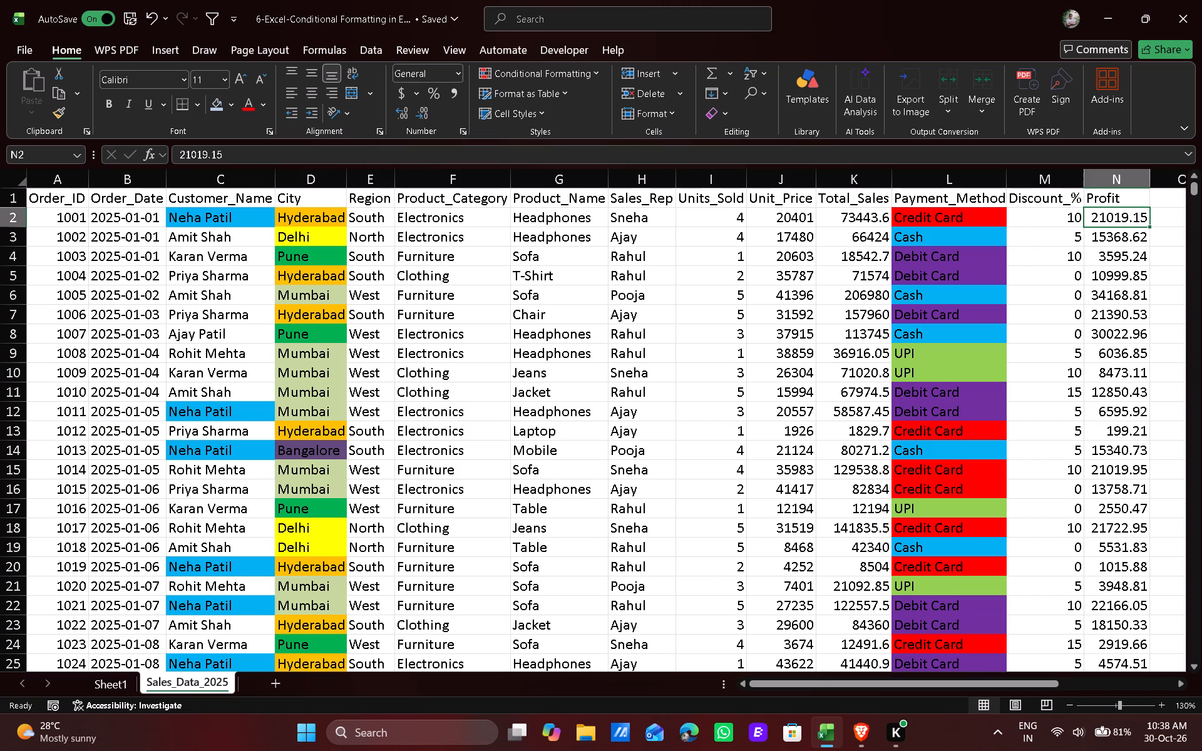
click(1130, 218)
key(ctrl+shift+Down)
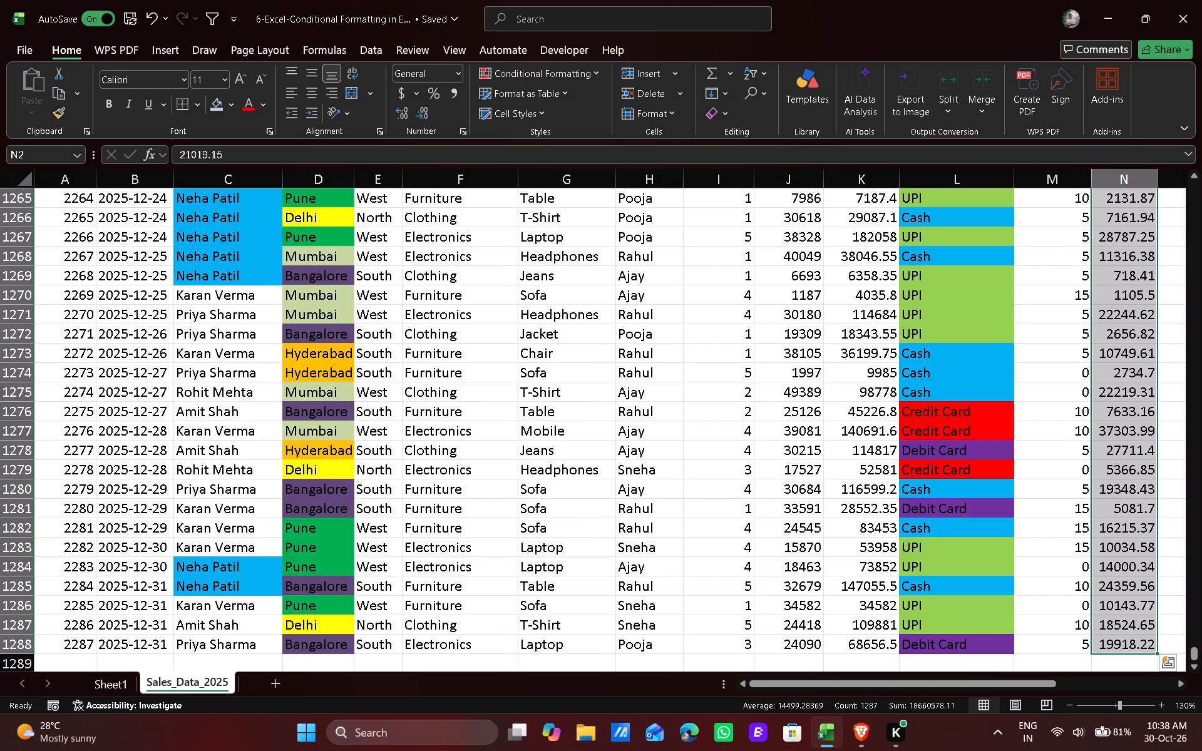
drag(1194, 653, 1201, 549)
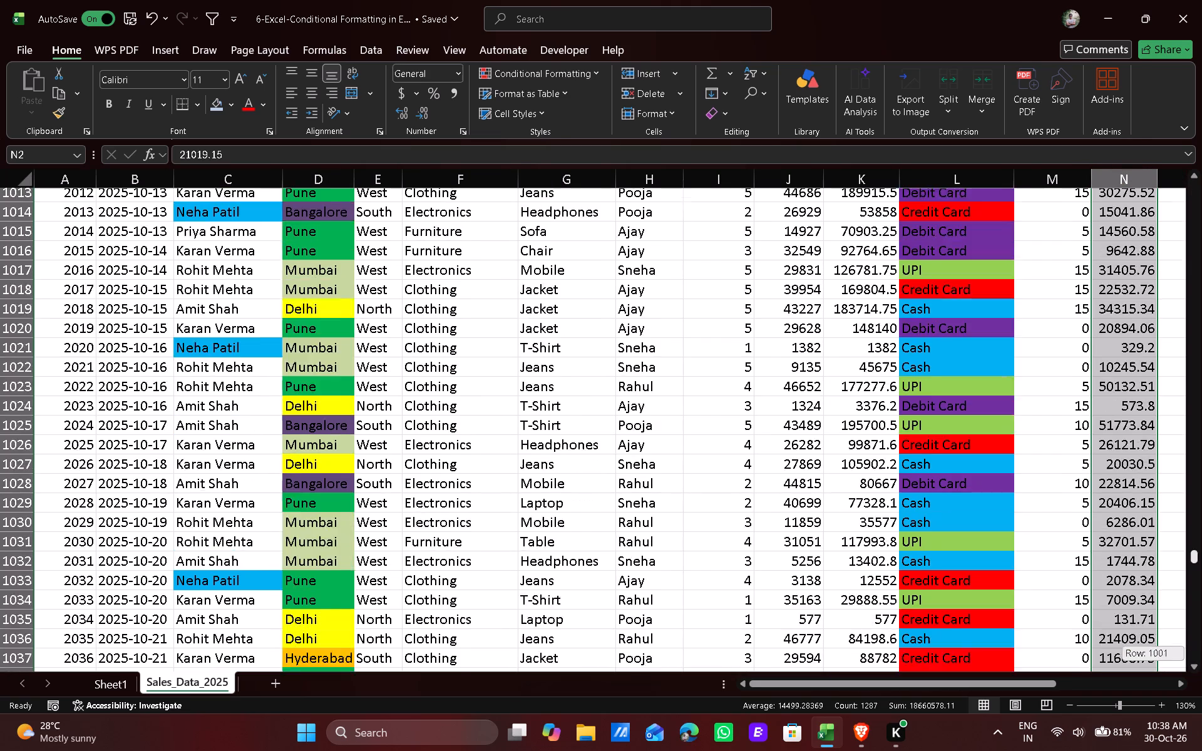
drag(1201, 549, 1198, 160)
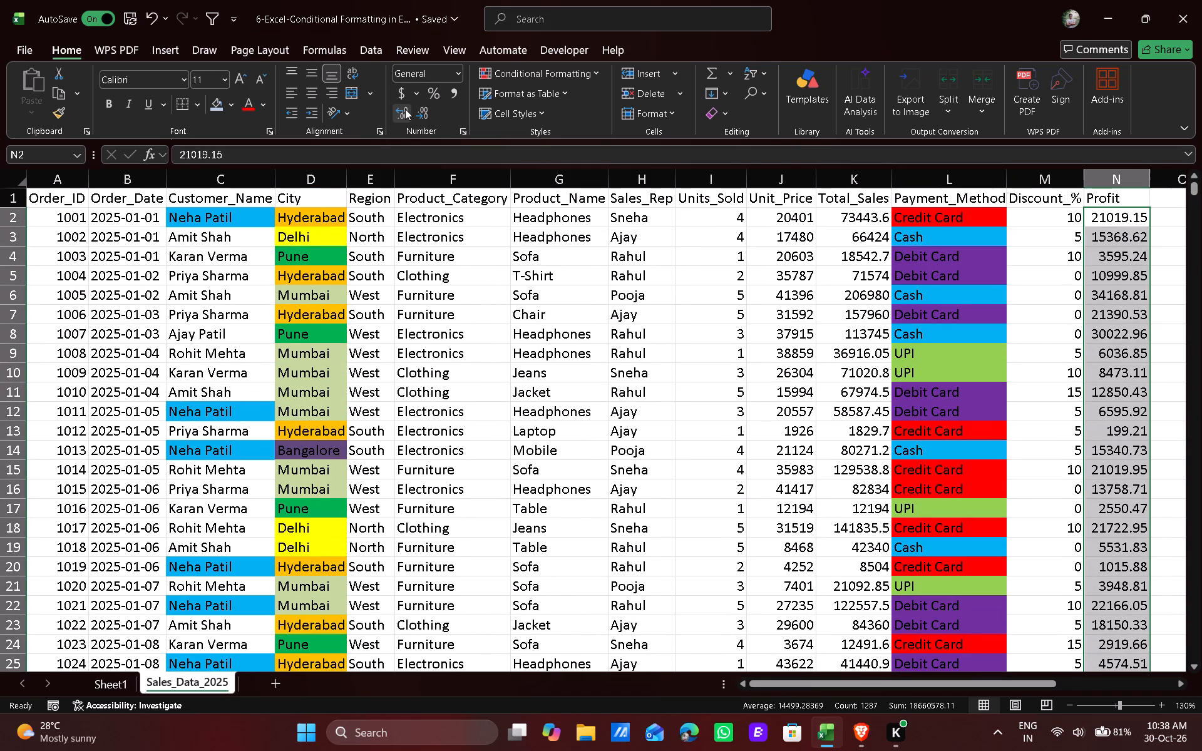
click(422, 106)
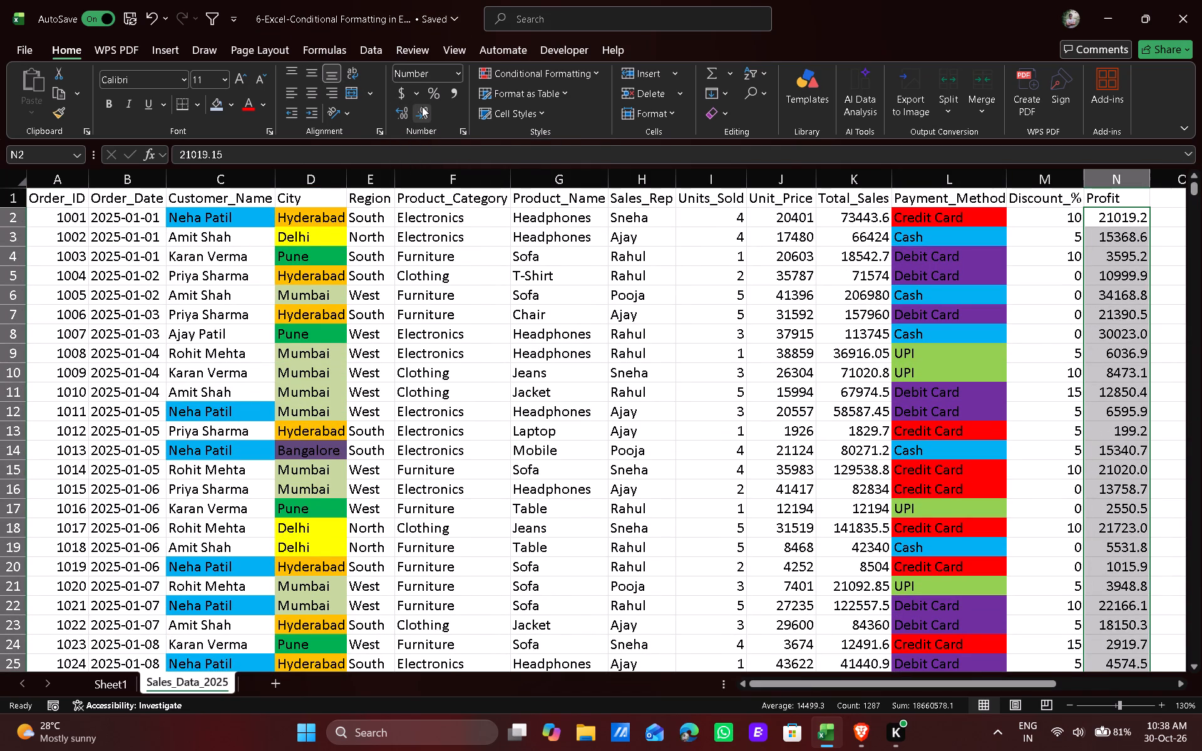
click(422, 106)
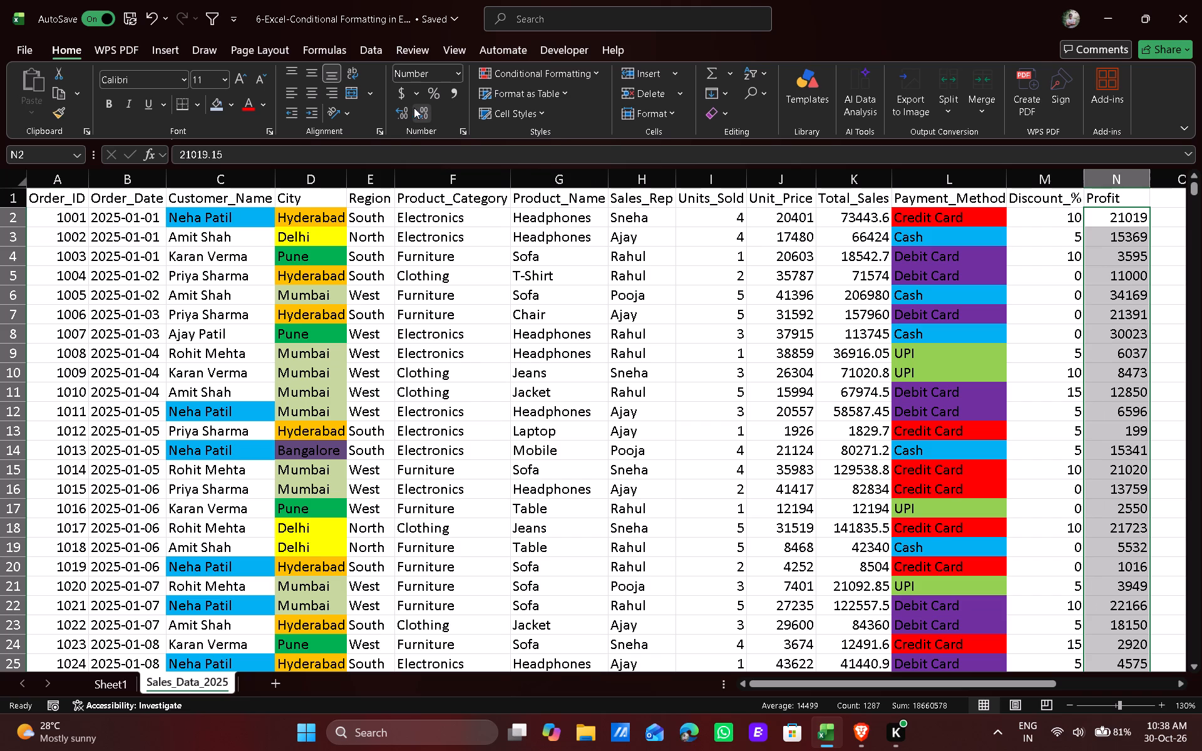
click(396, 115)
click(396, 115)
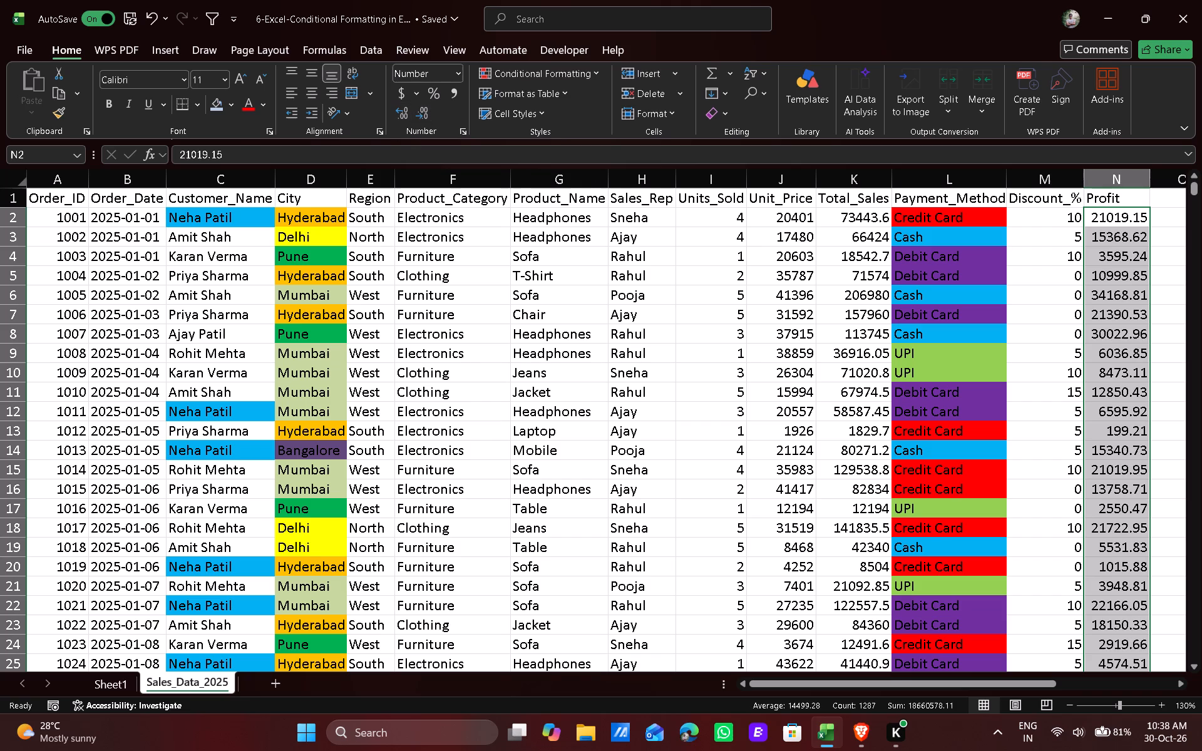
Examine the Customer_Name highlighting and the other coloured columns across the data rows.
click(1054, 374)
click(1077, 432)
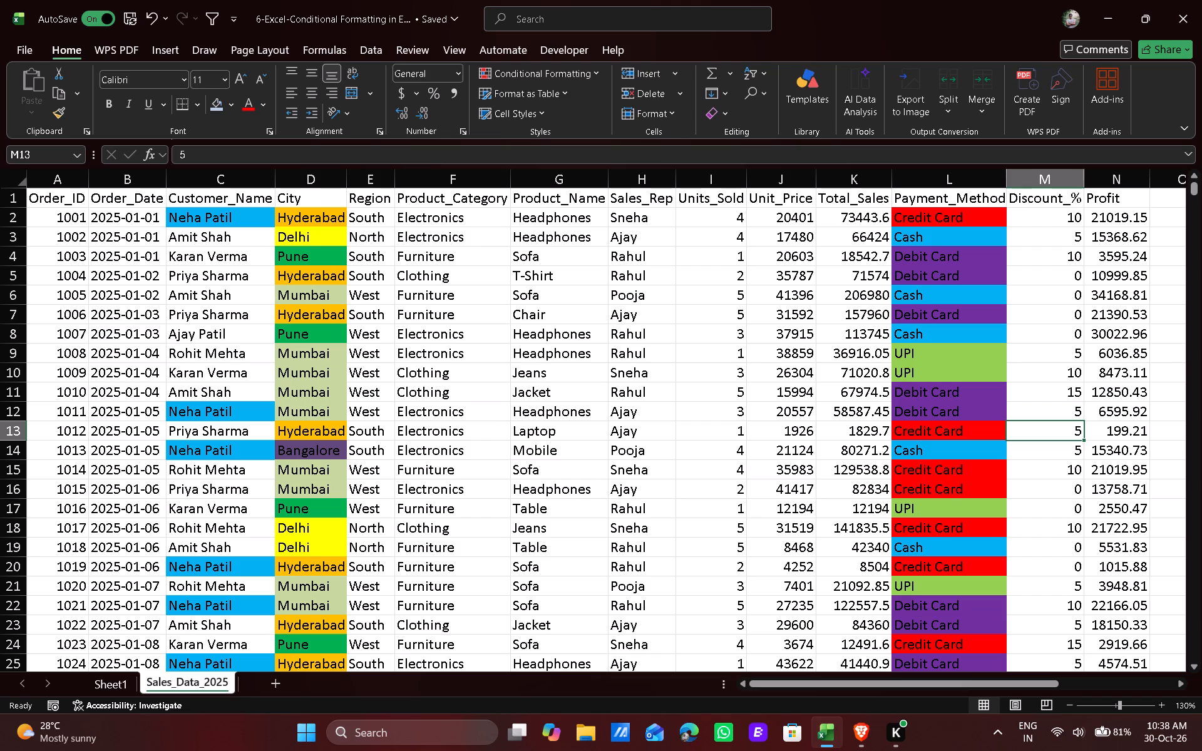
scroll(458, 381, down, 5)
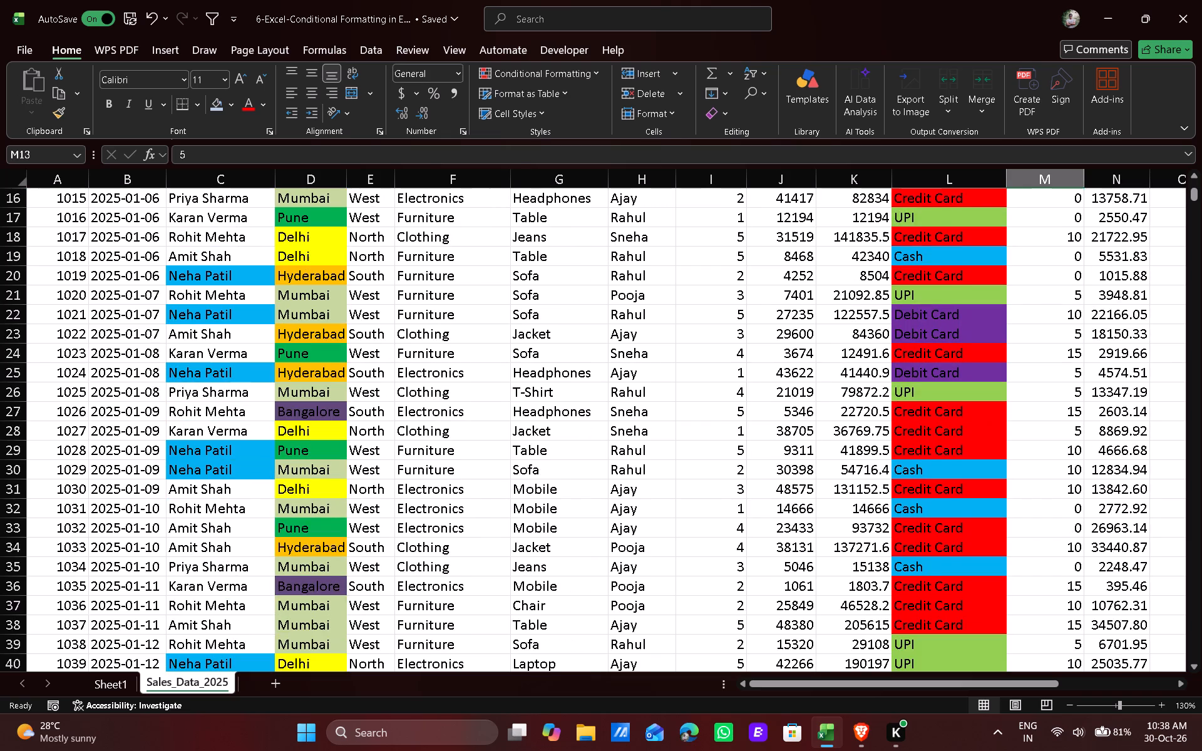
scroll(456, 384, up, 17)
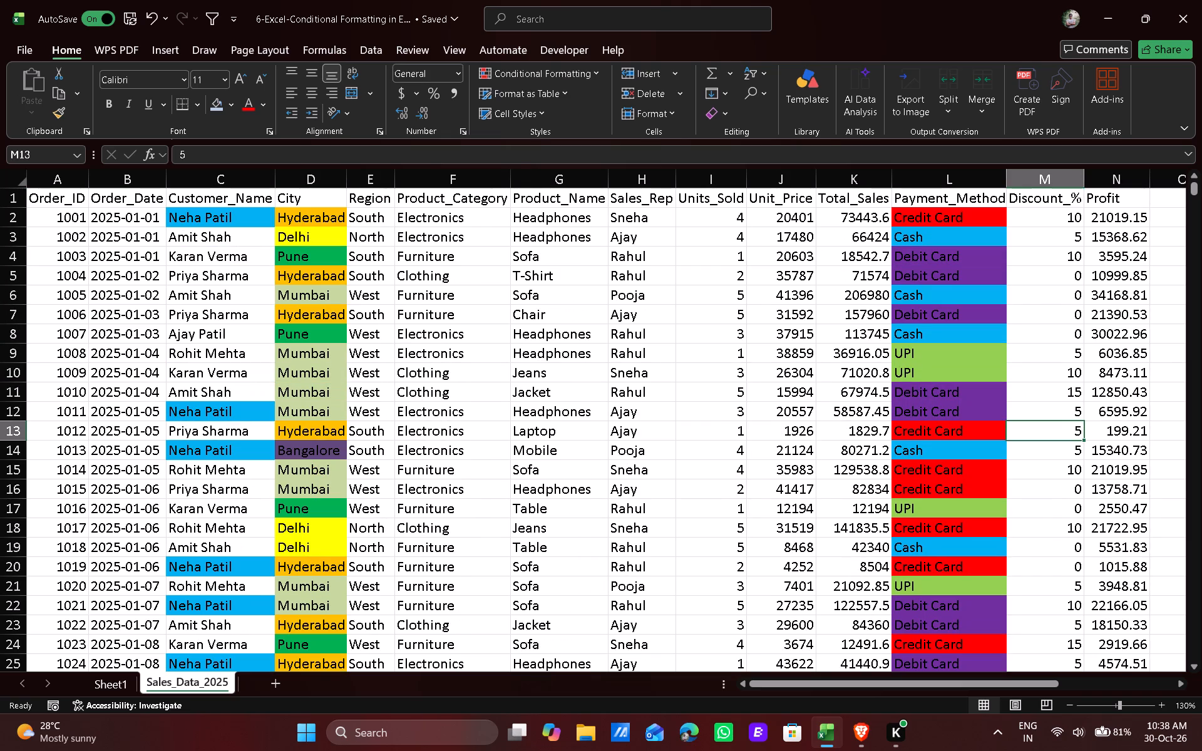
scroll(573, 353, down, 4)
scroll(573, 353, up, 2)
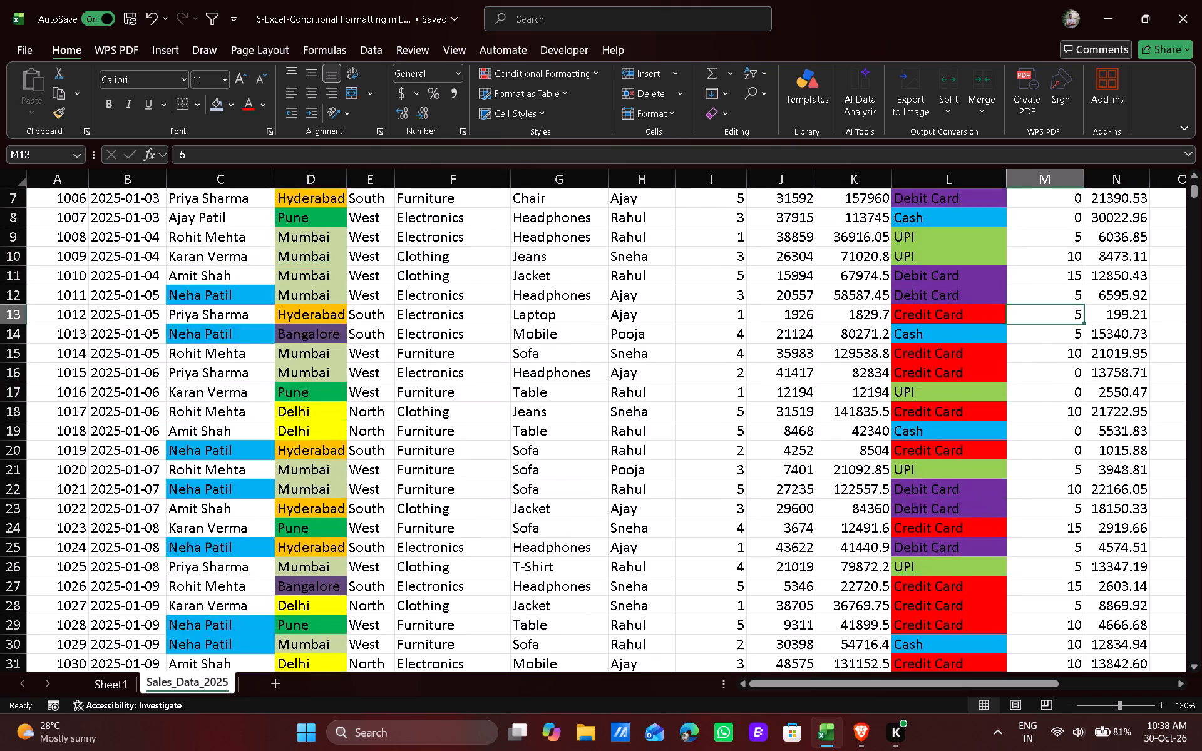
scroll(573, 353, up, 2)
scroll(573, 353, down, 7)
scroll(254, 496, down, 7)
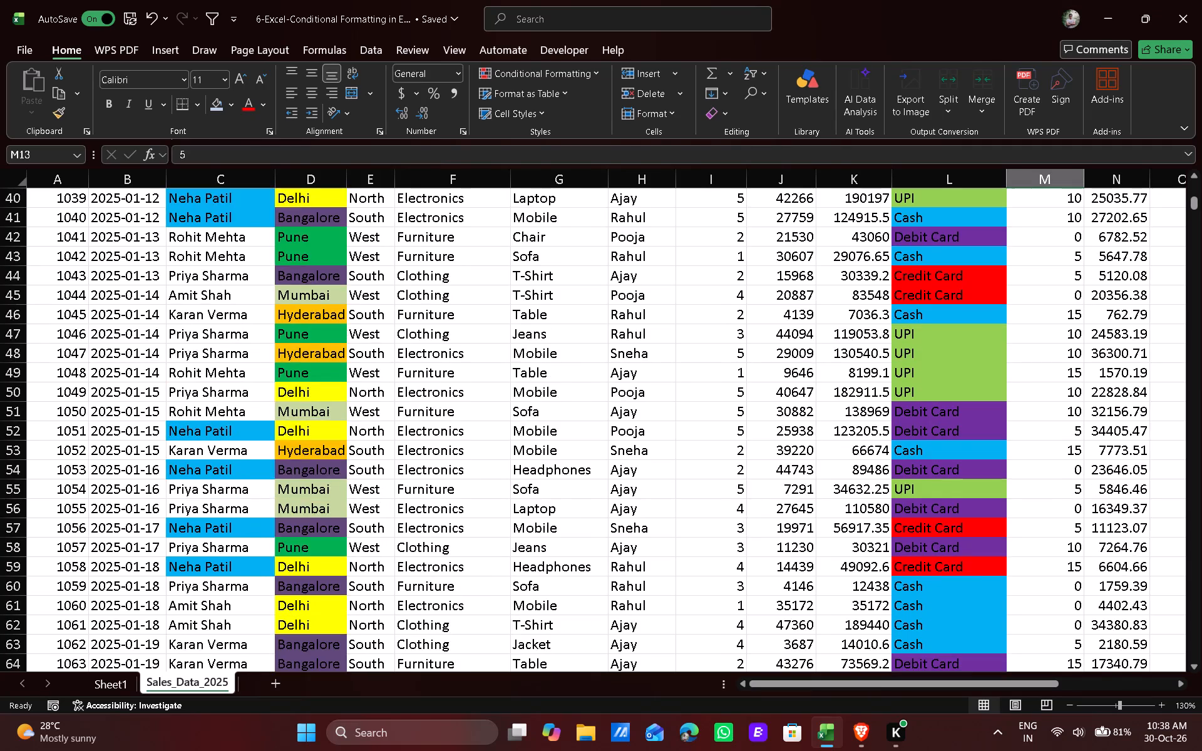
scroll(186, 518, down, 5)
scroll(243, 546, down, 2)
scroll(253, 553, up, 2)
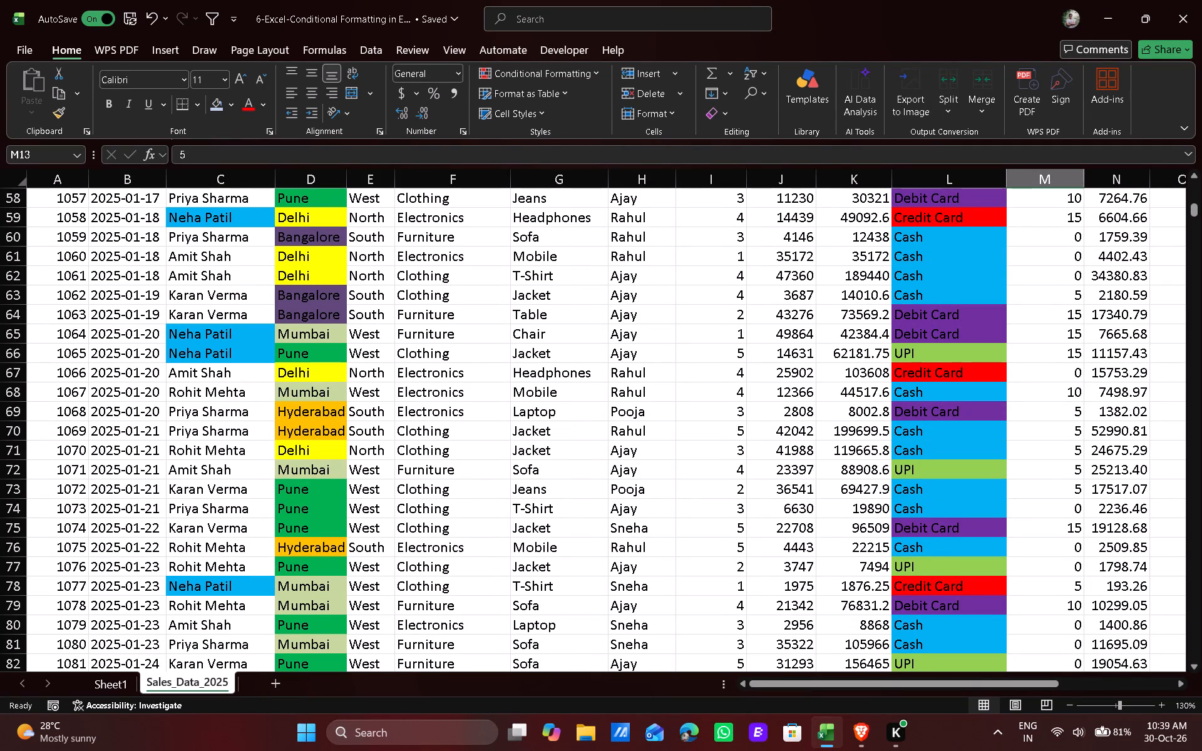
In the worksheet's conditional formatting rules, turn on Stop If True for the Bangalore, Pune, Hyderabad and Delhi rules.
click(573, 68)
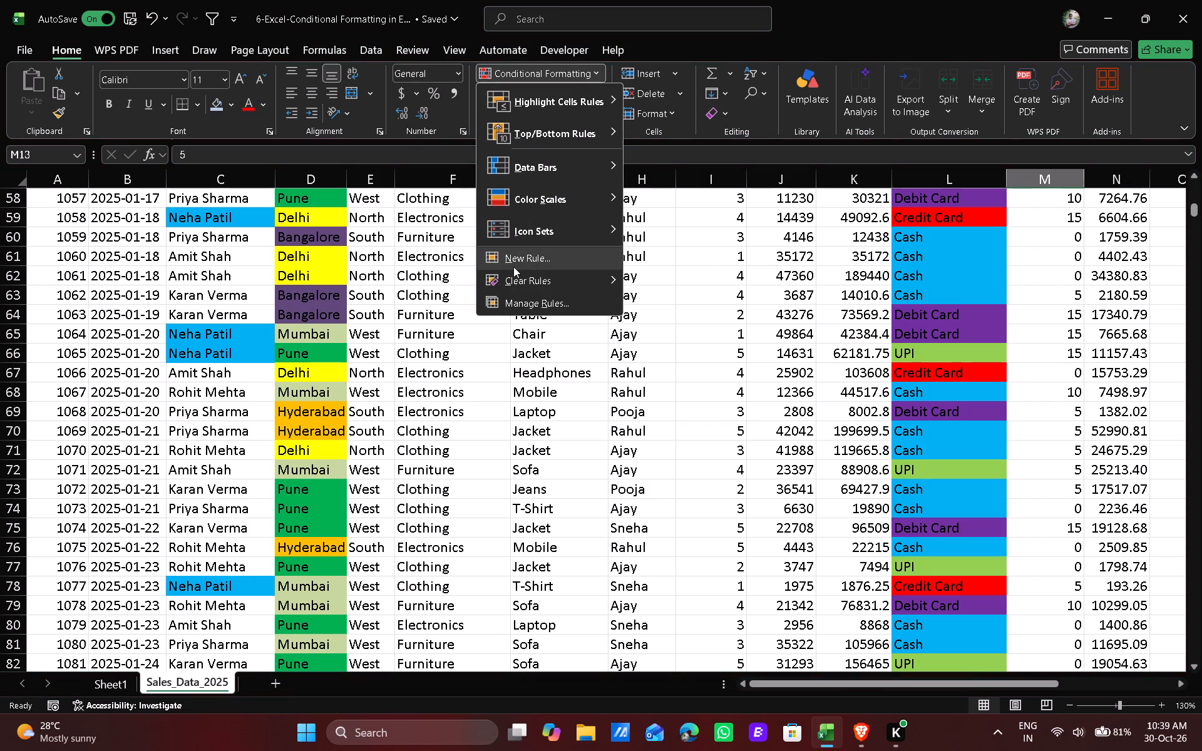
click(550, 295)
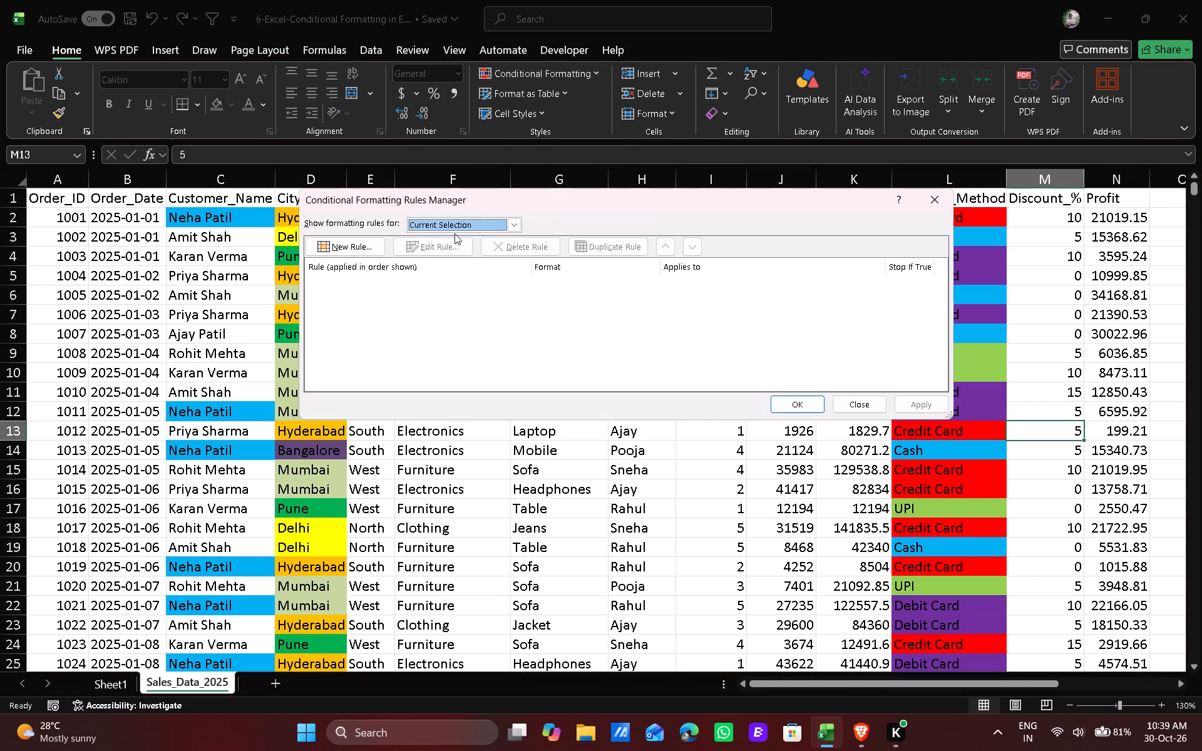
click(460, 224)
click(483, 247)
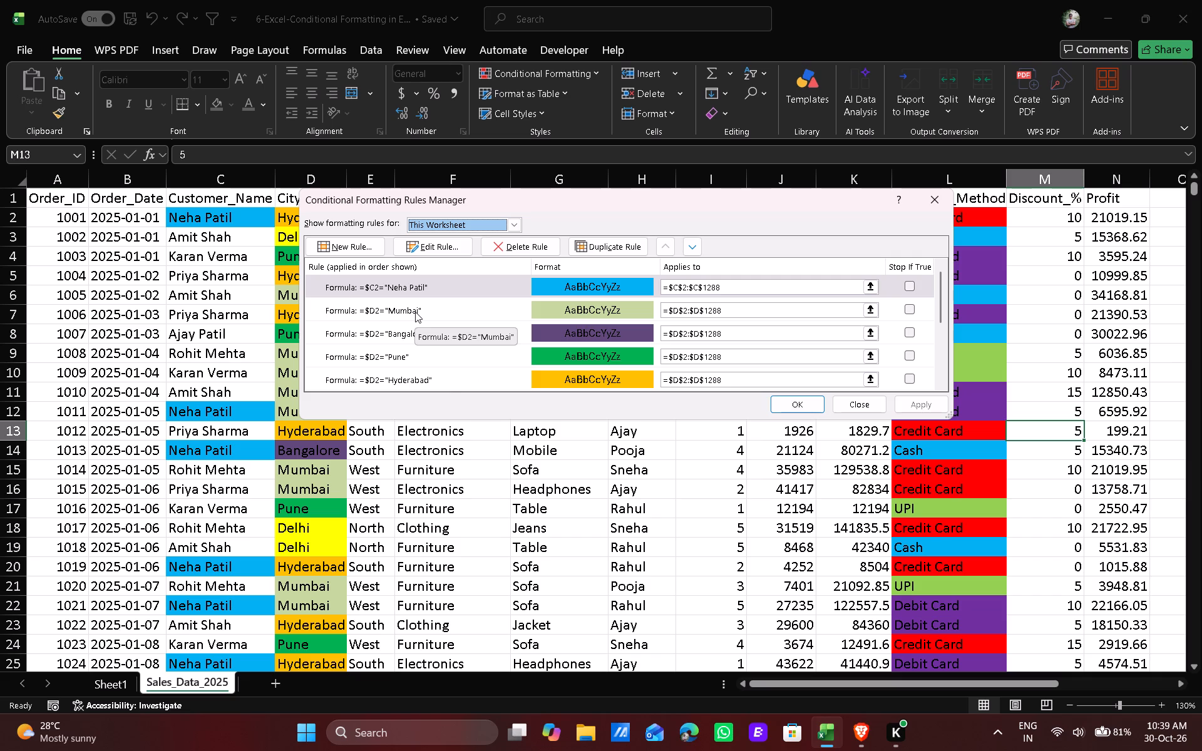
click(910, 330)
click(910, 362)
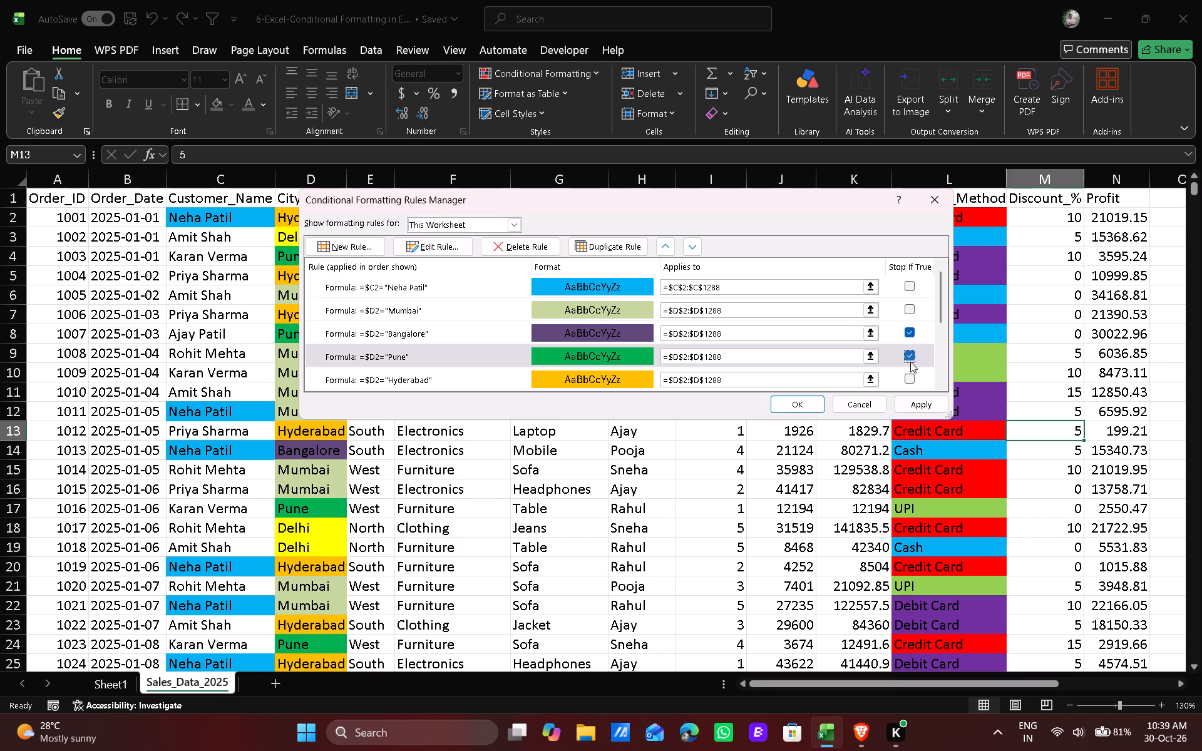
click(905, 382)
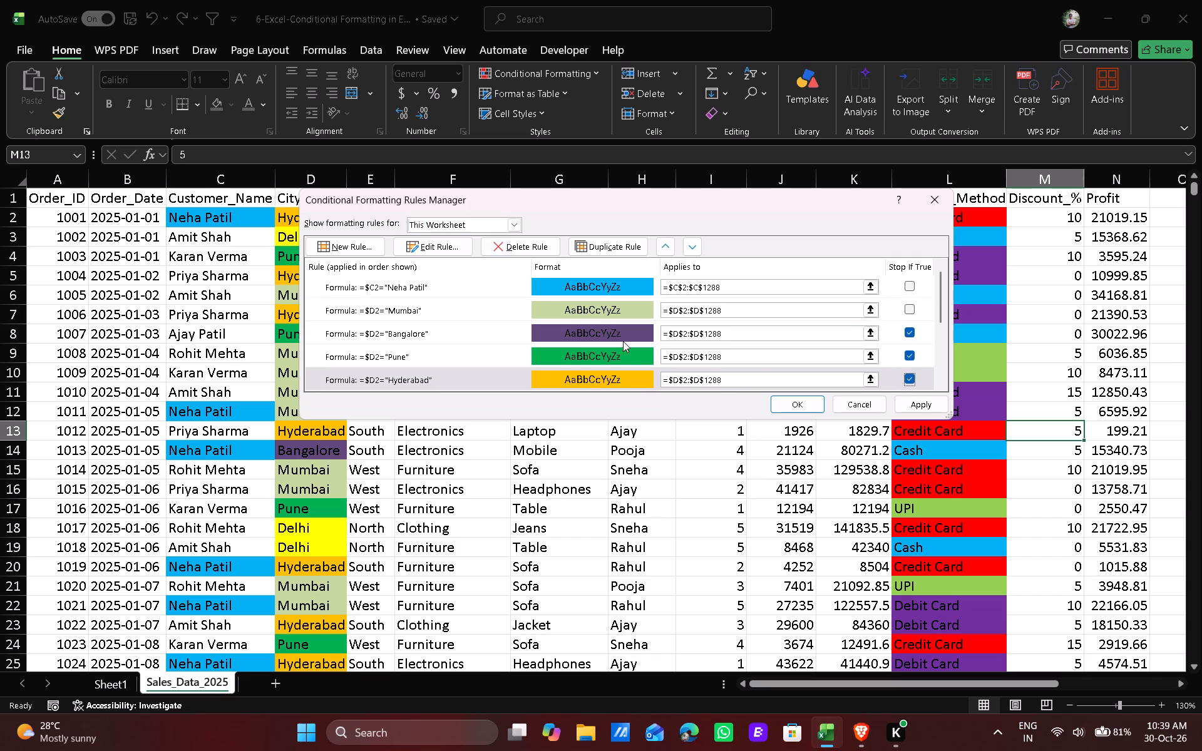
scroll(623, 341, down, 2)
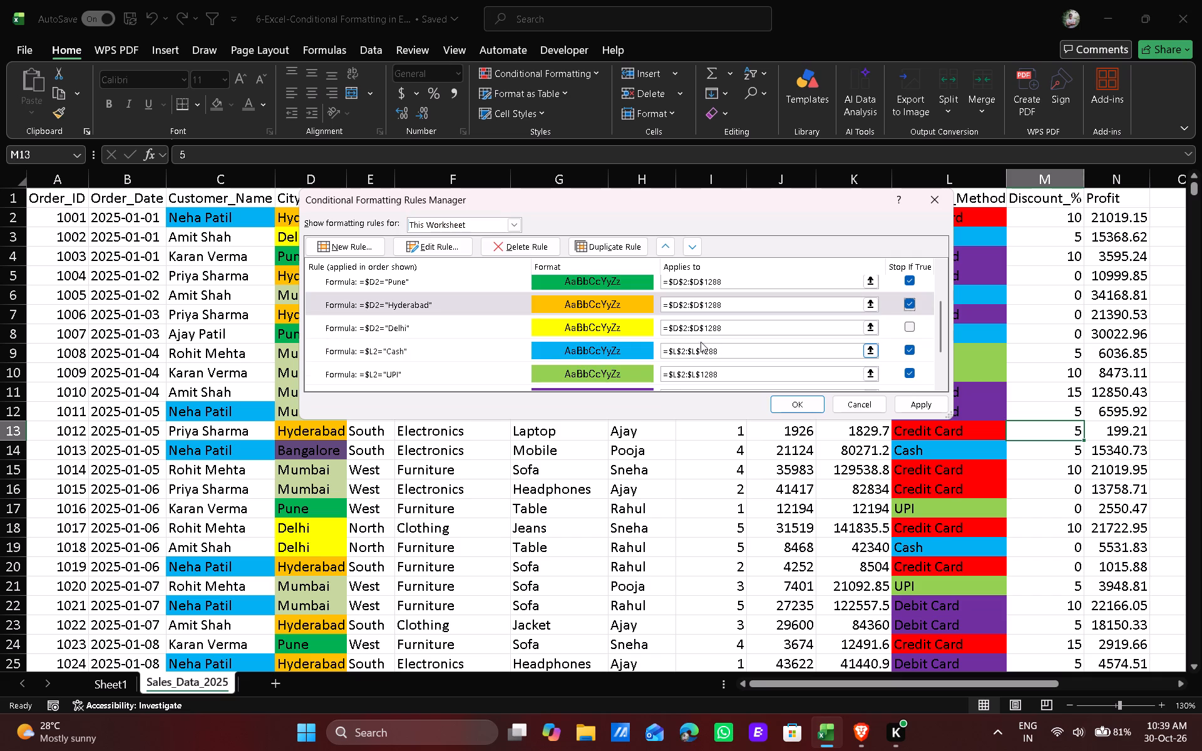
click(911, 330)
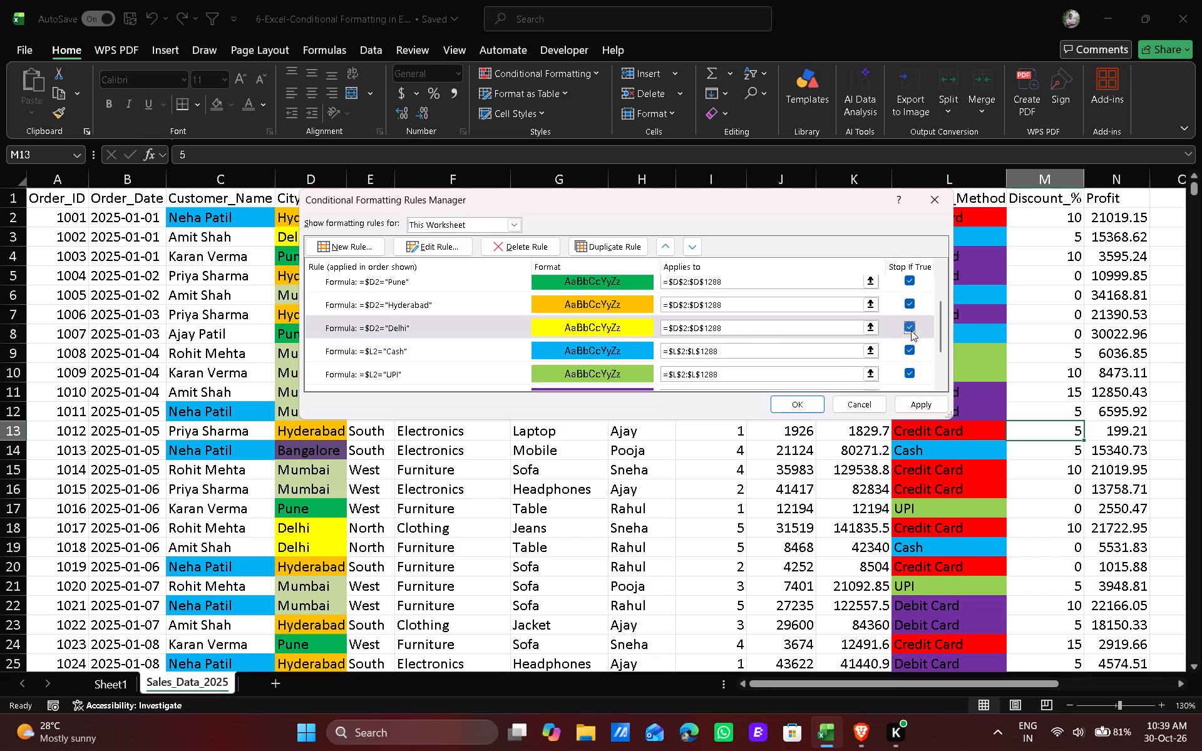
Turn off Stop If True for the Payment_Method Cash rule, check the rule list, and save the rule settings.
scroll(441, 346, down, 1)
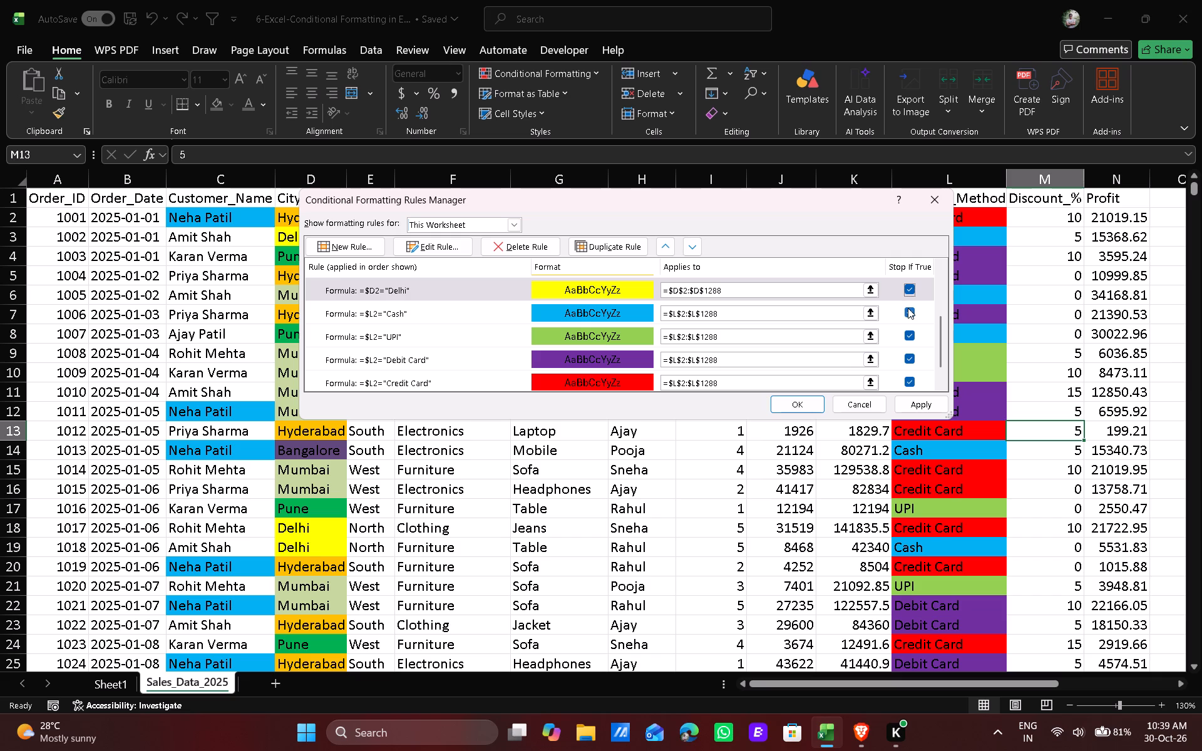
click(908, 308)
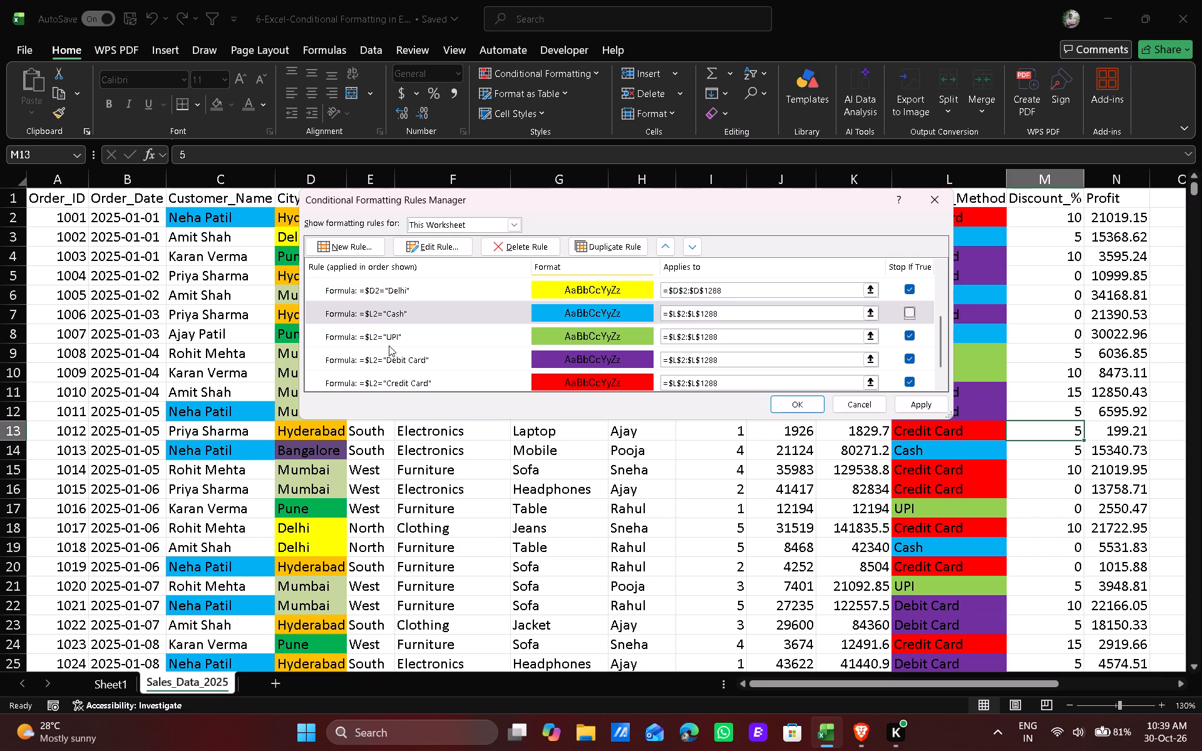
scroll(390, 345, down, 2)
scroll(390, 345, up, 1)
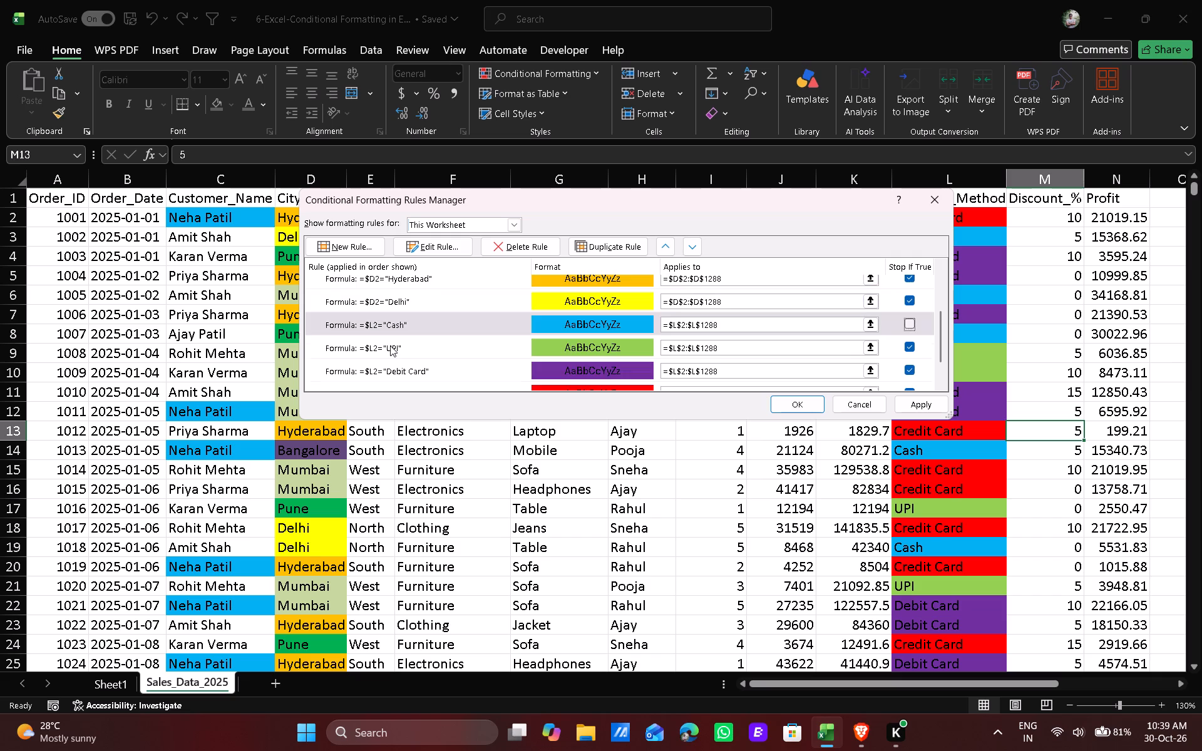
scroll(390, 344, up, 2)
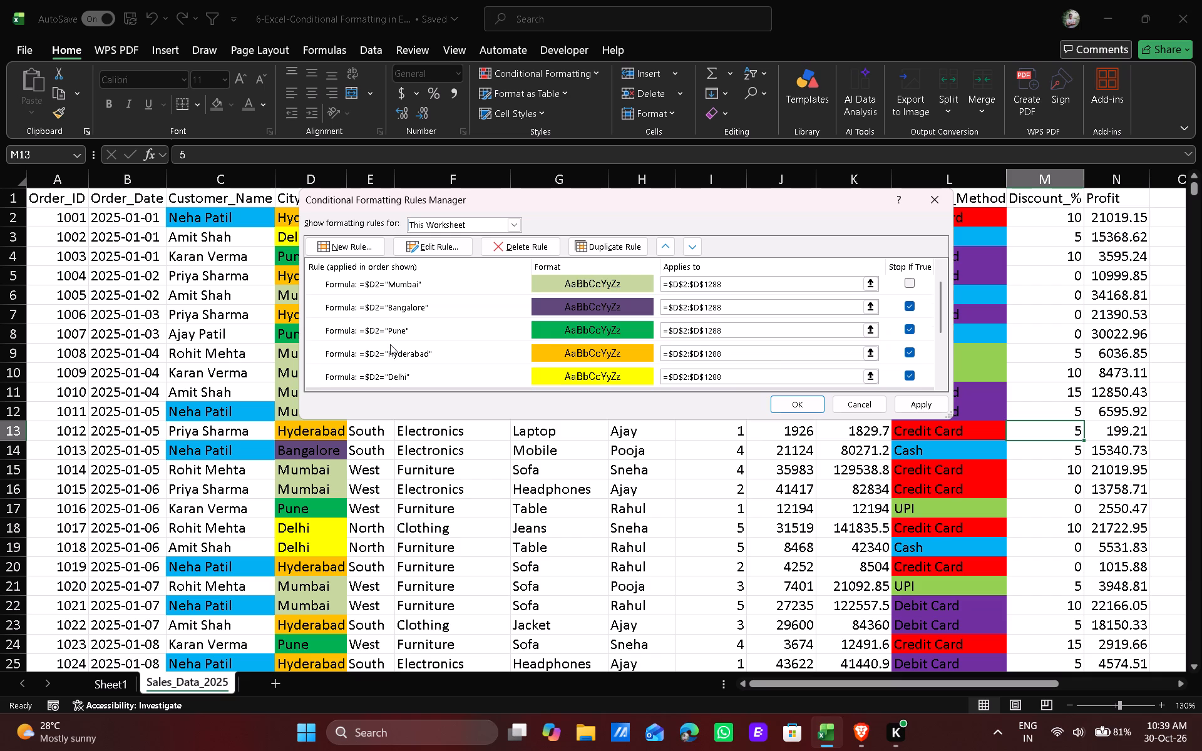
scroll(390, 344, up, 6)
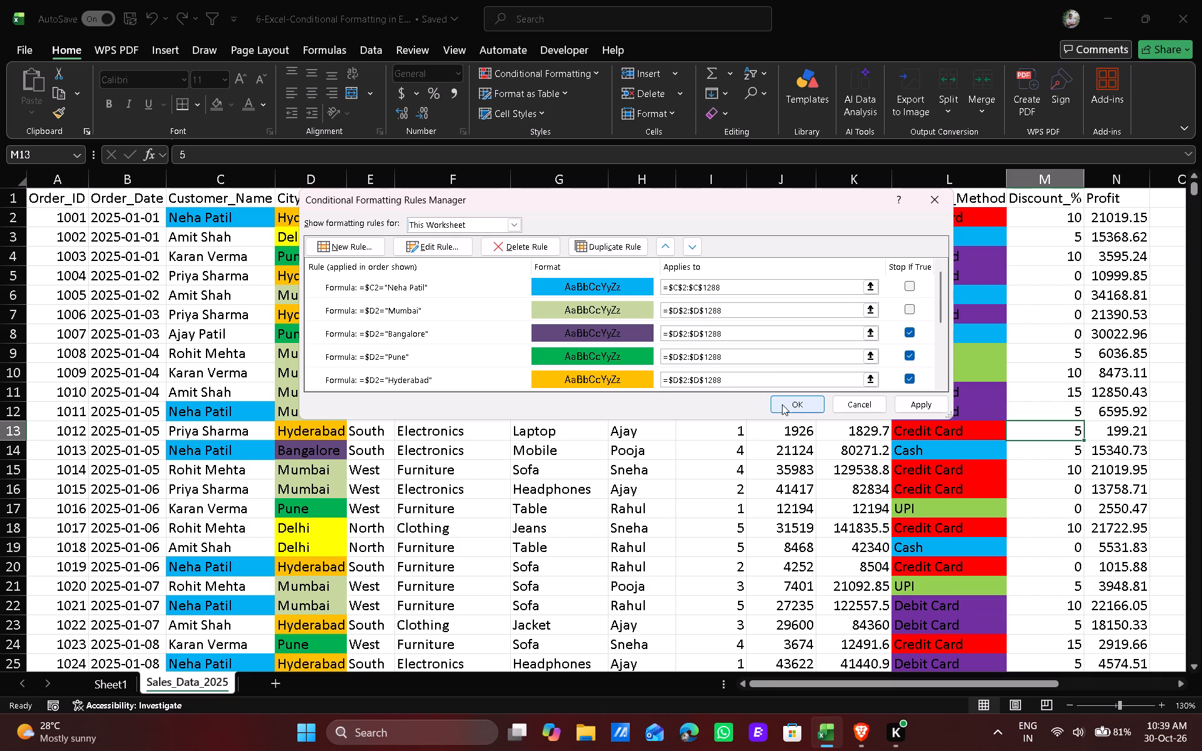
click(782, 404)
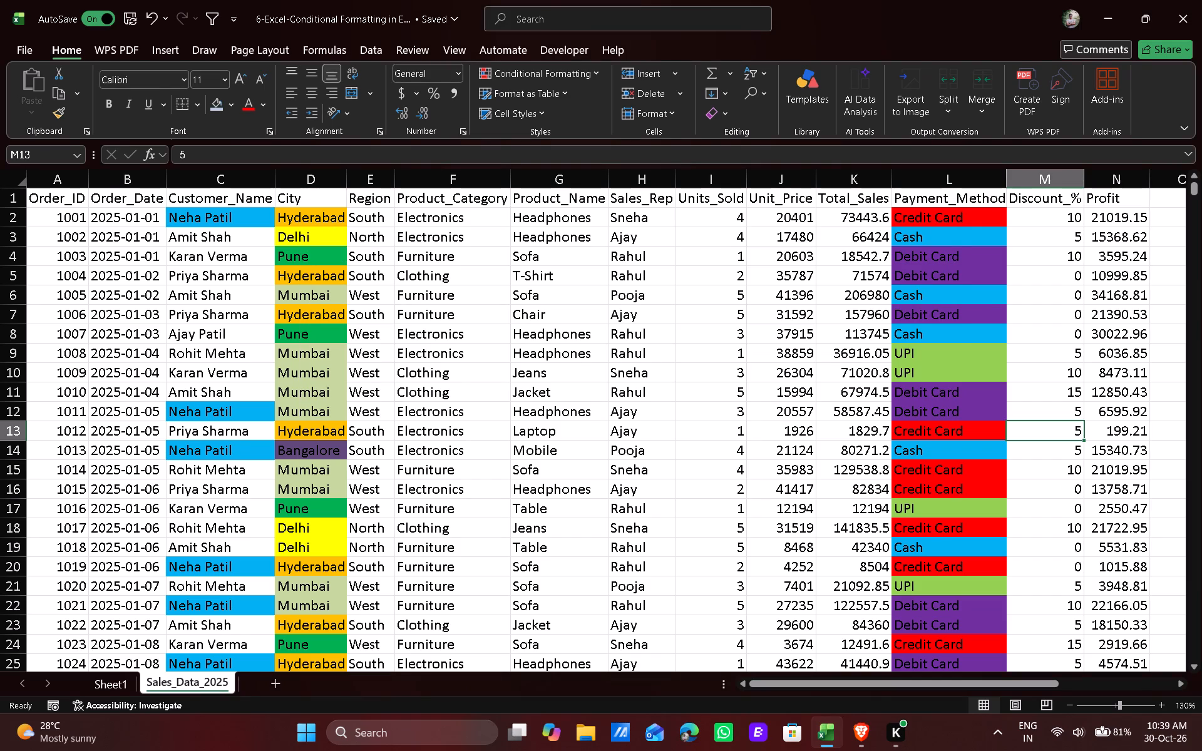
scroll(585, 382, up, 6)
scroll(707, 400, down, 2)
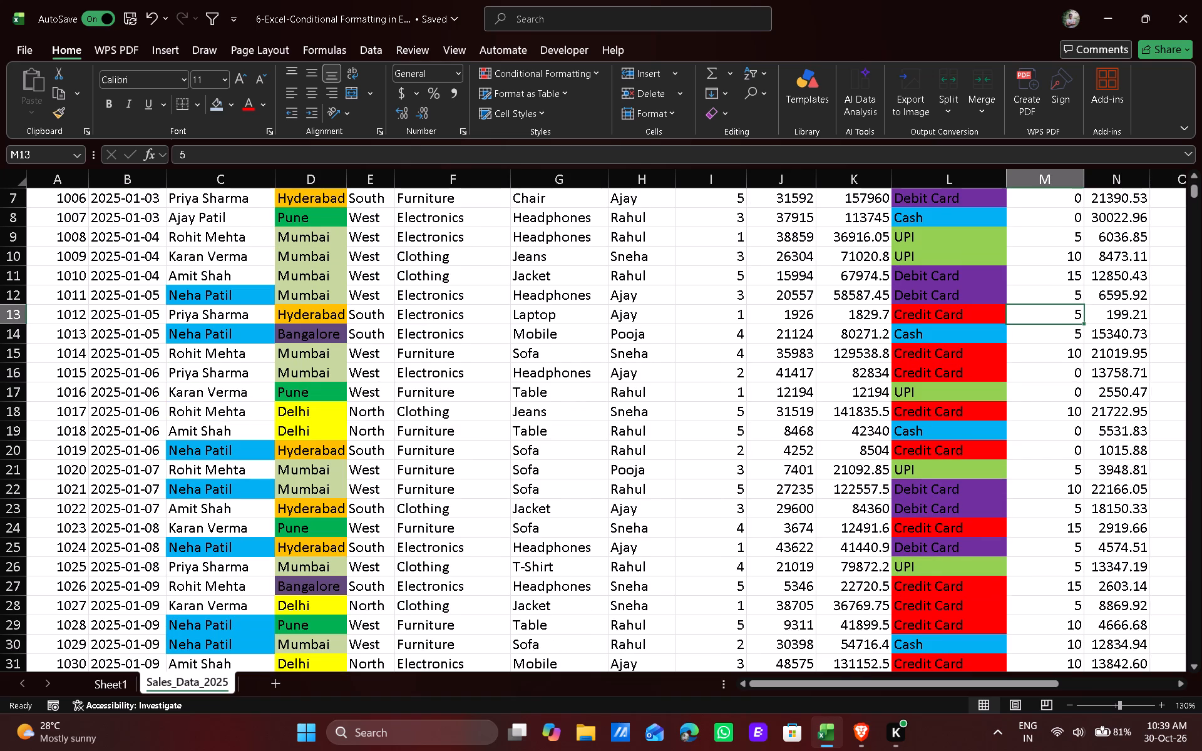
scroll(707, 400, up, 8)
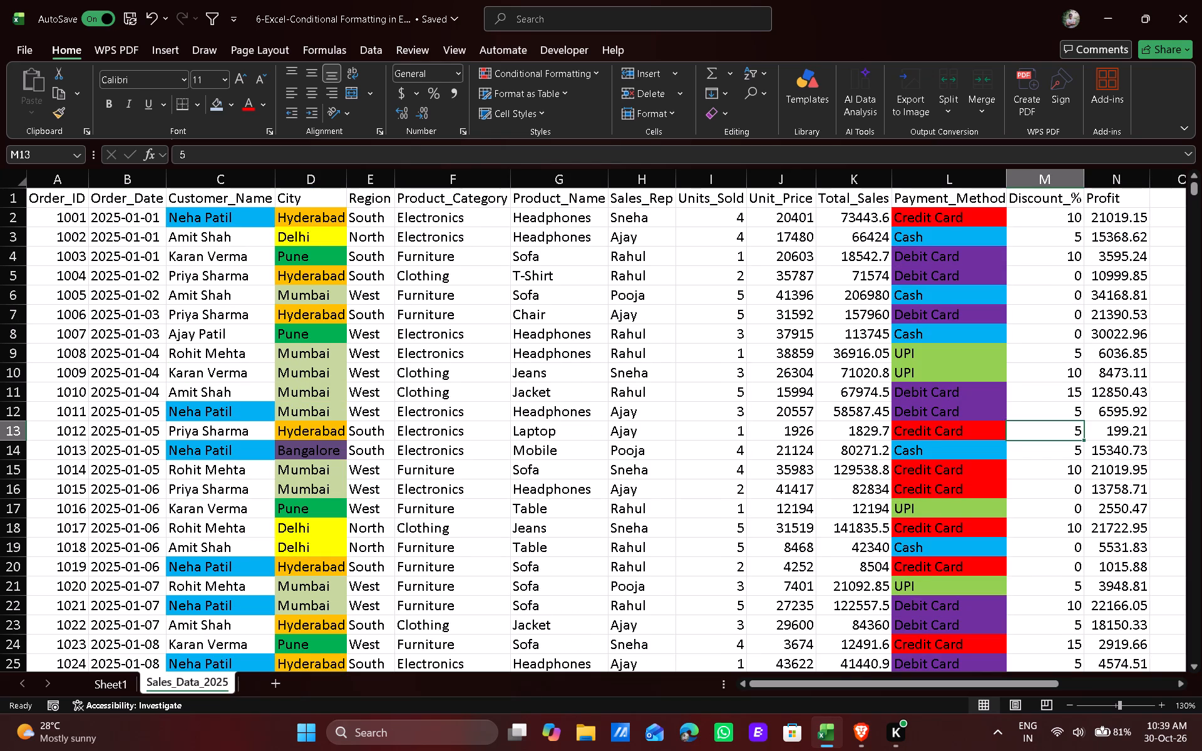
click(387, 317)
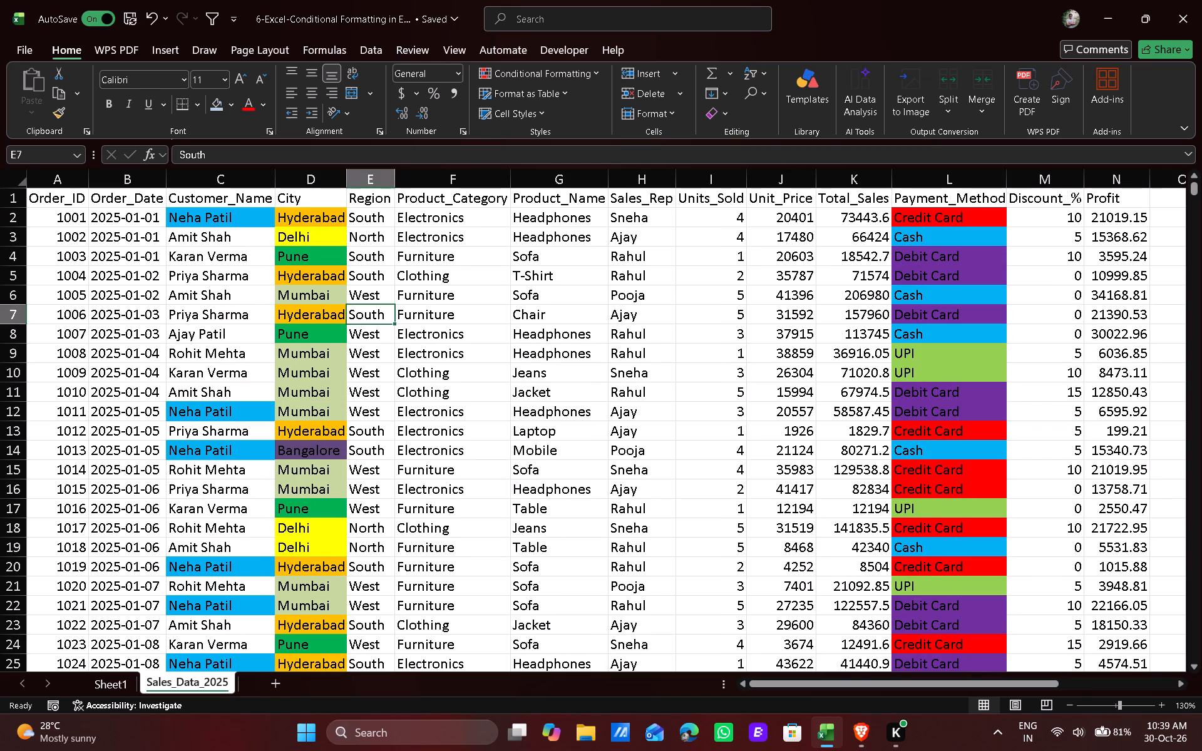
Select all data rows from A2 down and review the Stop If True settings of their conditional formatting rules.
click(66, 217)
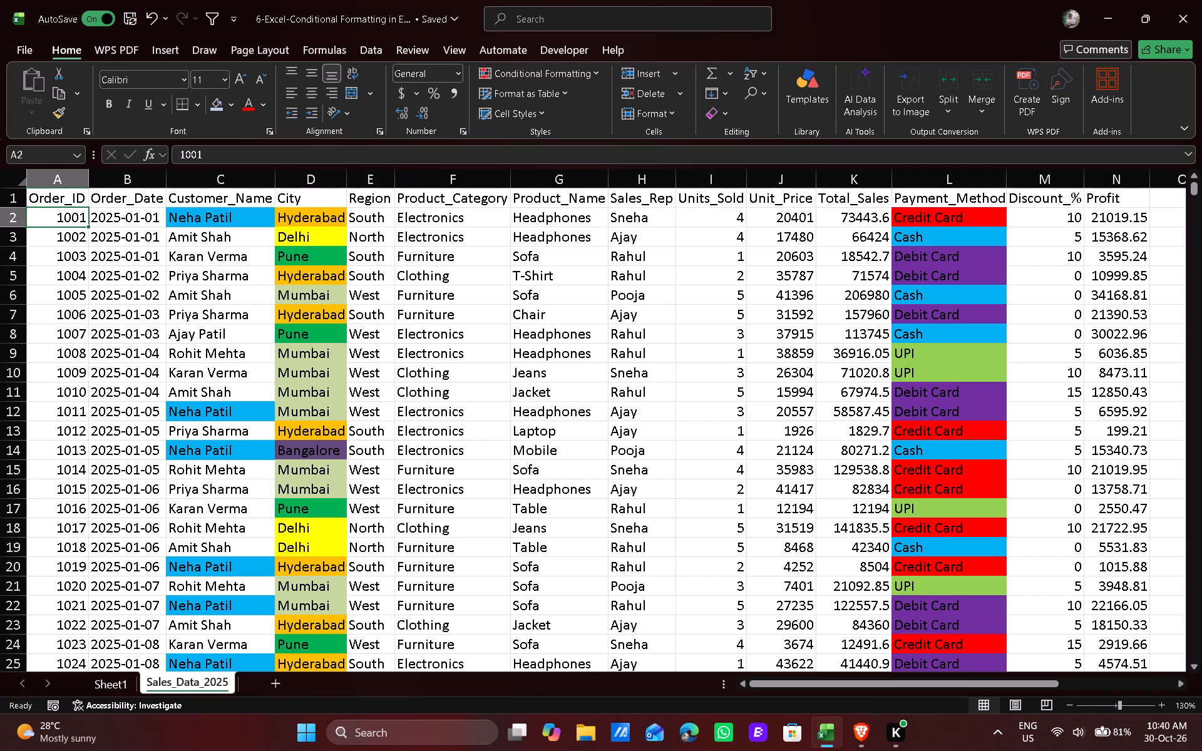
key(ctrl+shift+Right)
key(ctrl+shift+Right)
key(ctrl+shift+Down)
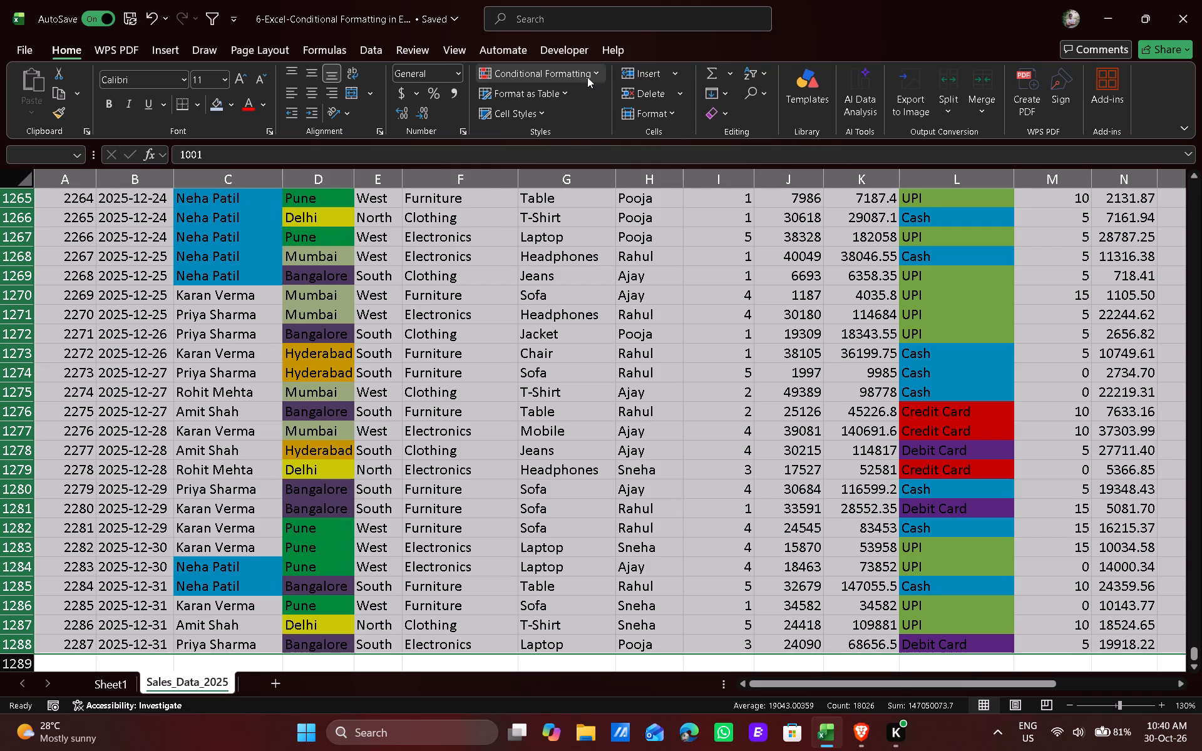
click(587, 77)
click(565, 306)
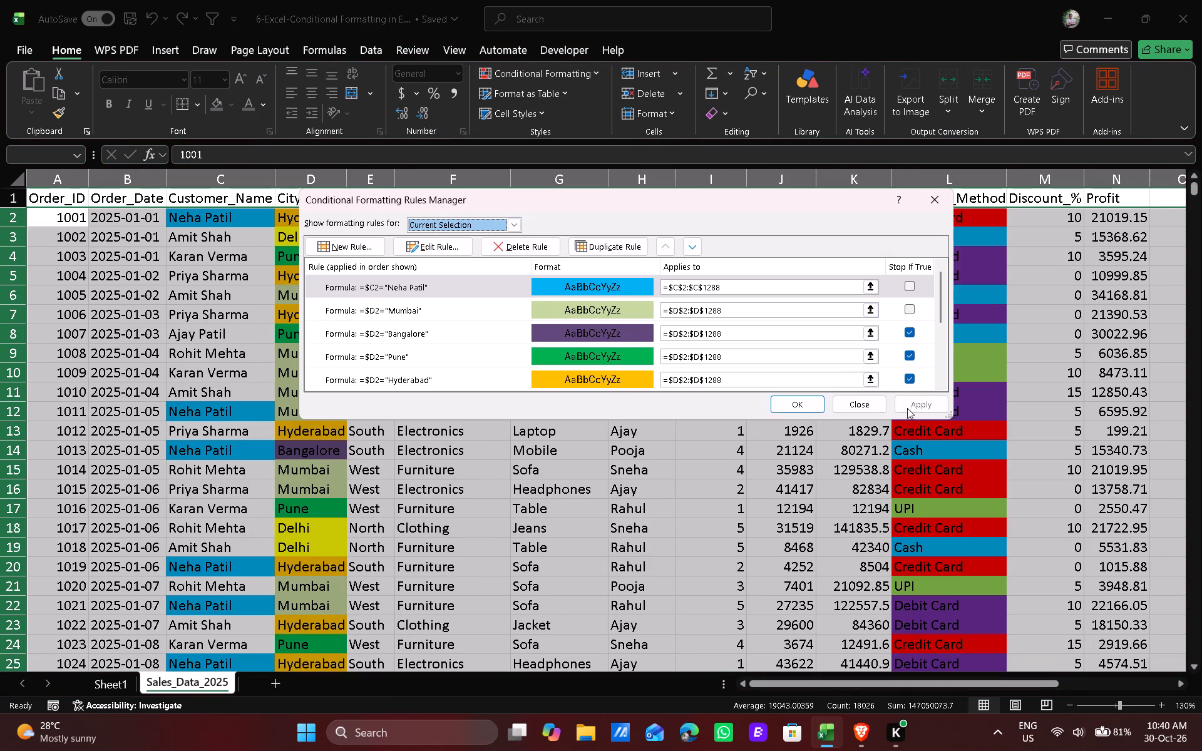
scroll(667, 331, down, 2)
scroll(761, 355, down, 1)
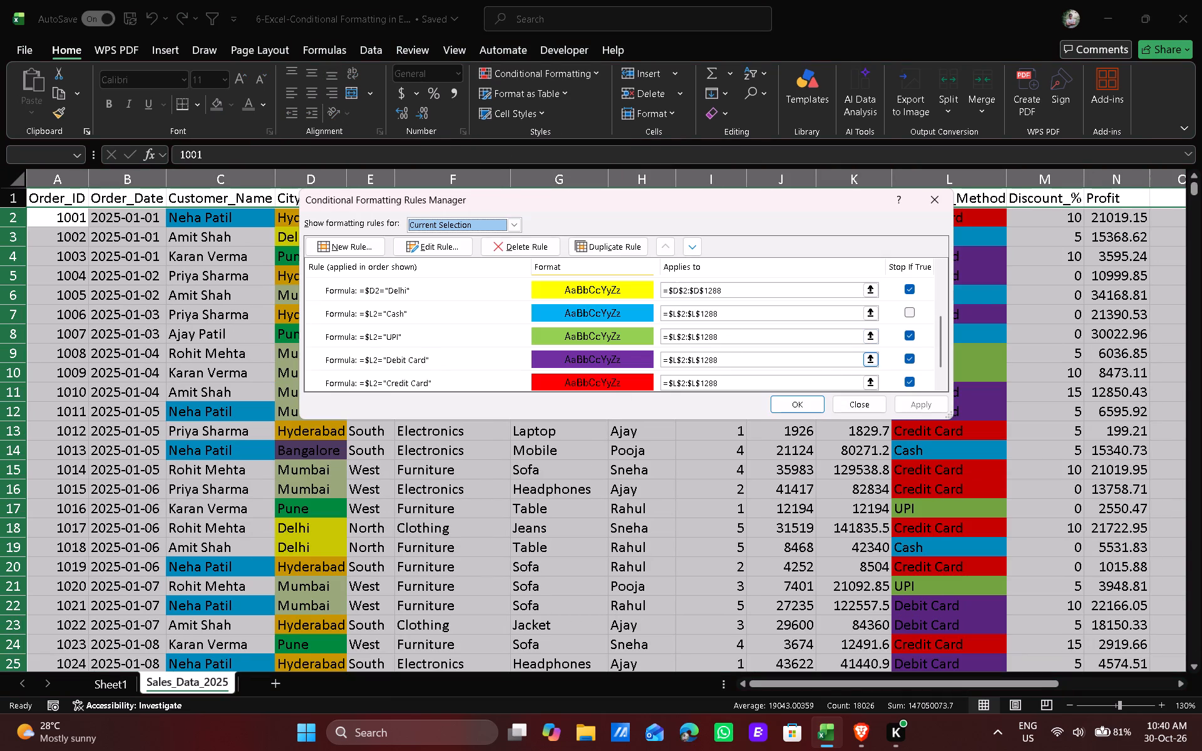
scroll(798, 360, down, 2)
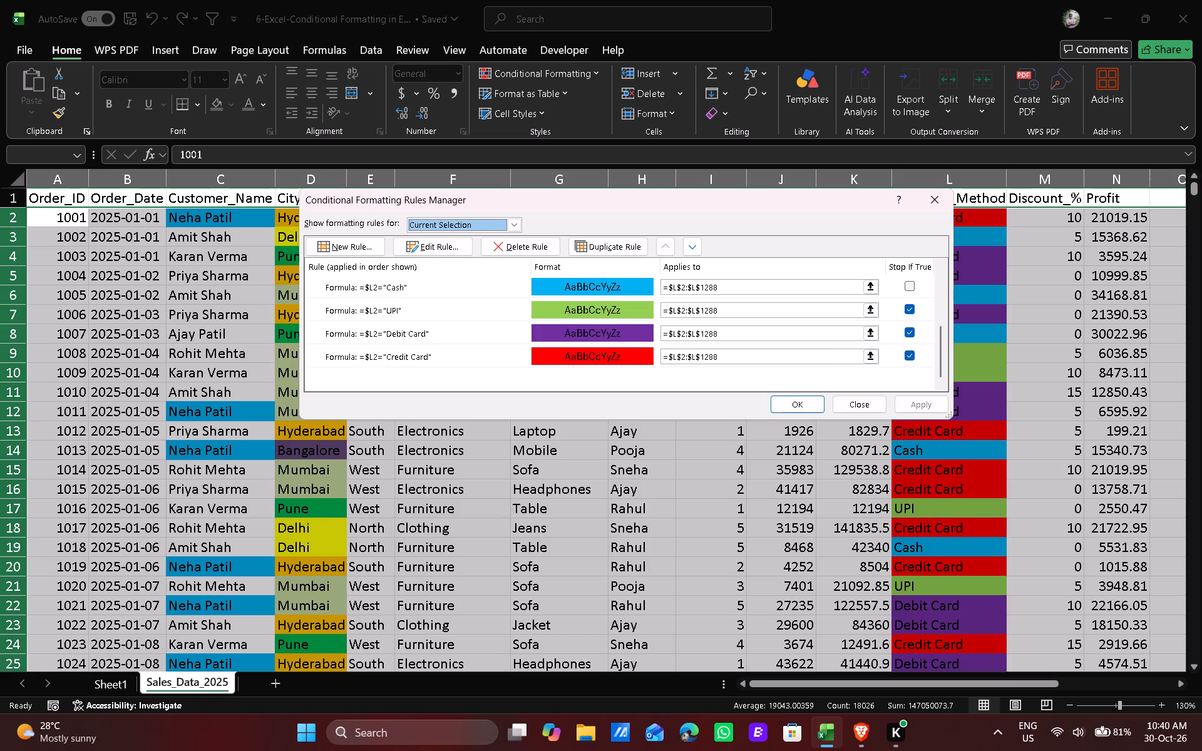
scroll(799, 342, up, 5)
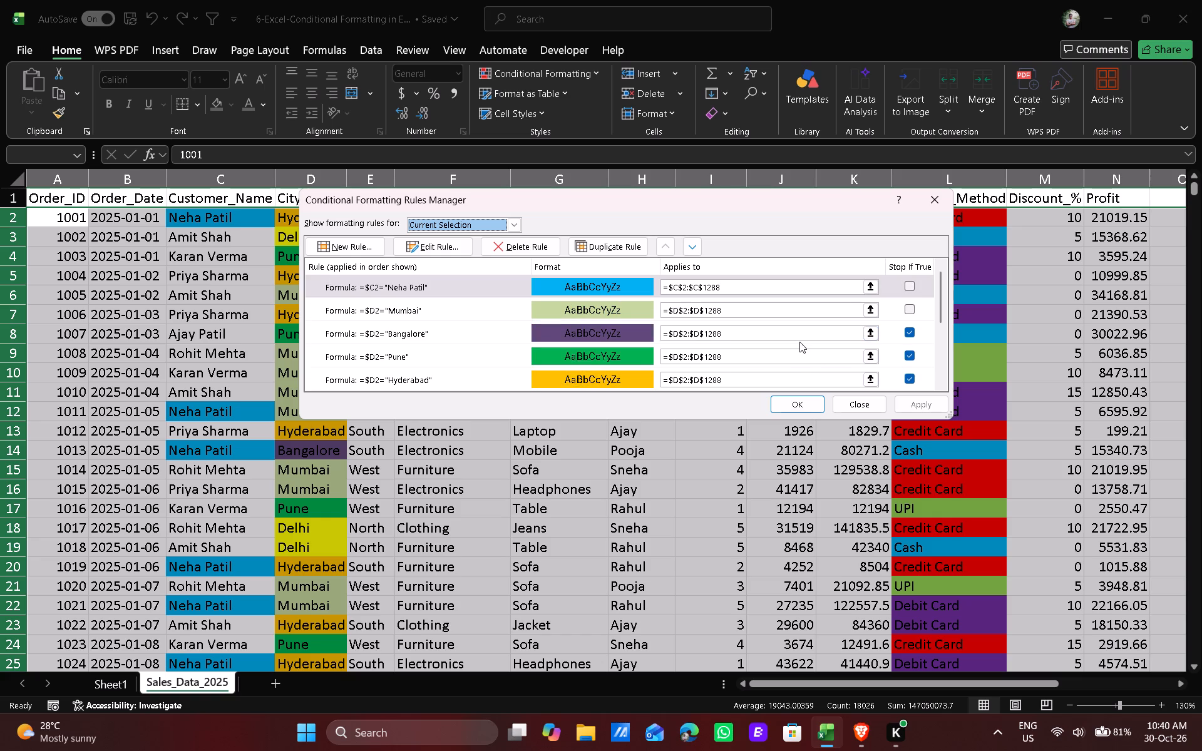
scroll(799, 342, up, 3)
click(914, 406)
click(788, 404)
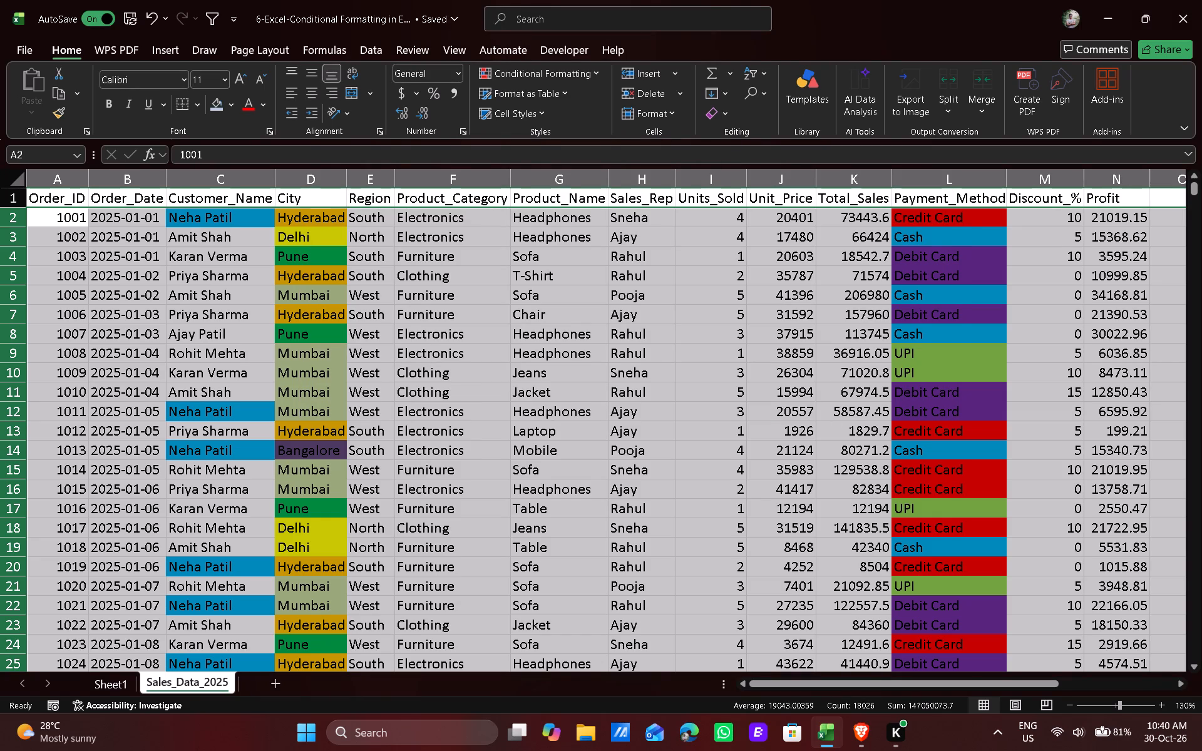
Turn on Stop If True for the Mumbai, Customer_Name and Cash rules of the selected data, and apply the changes.
click(565, 76)
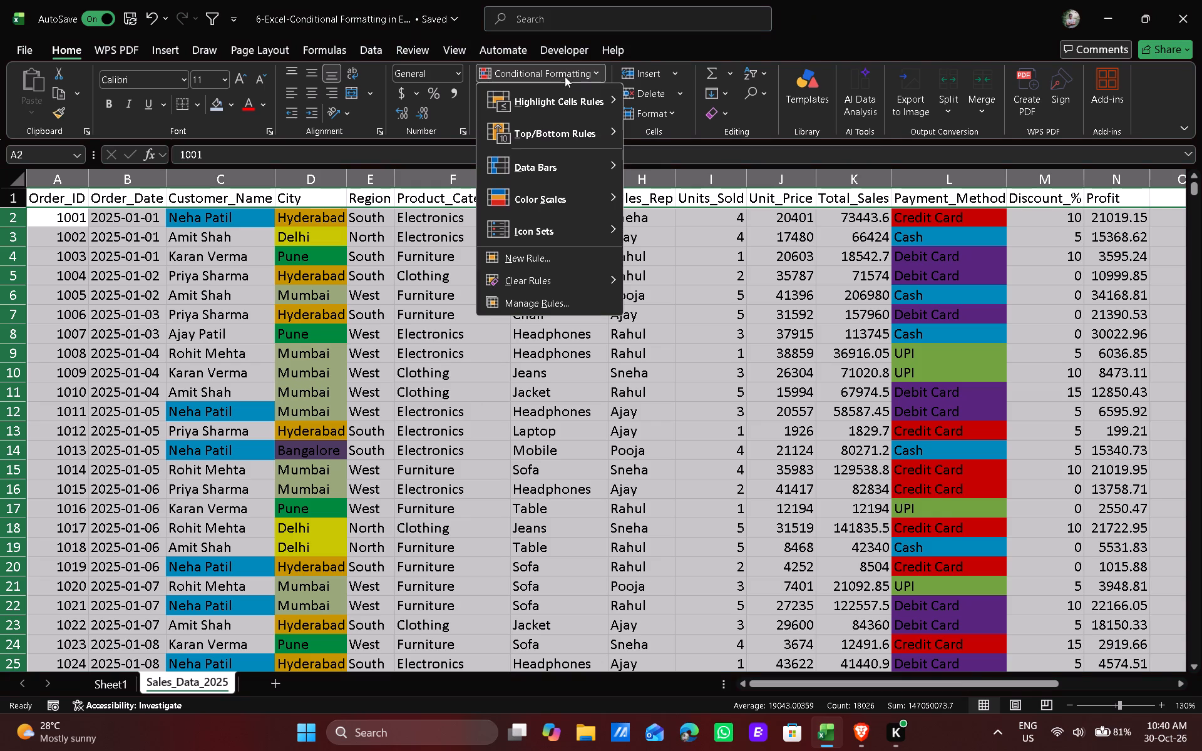
click(557, 300)
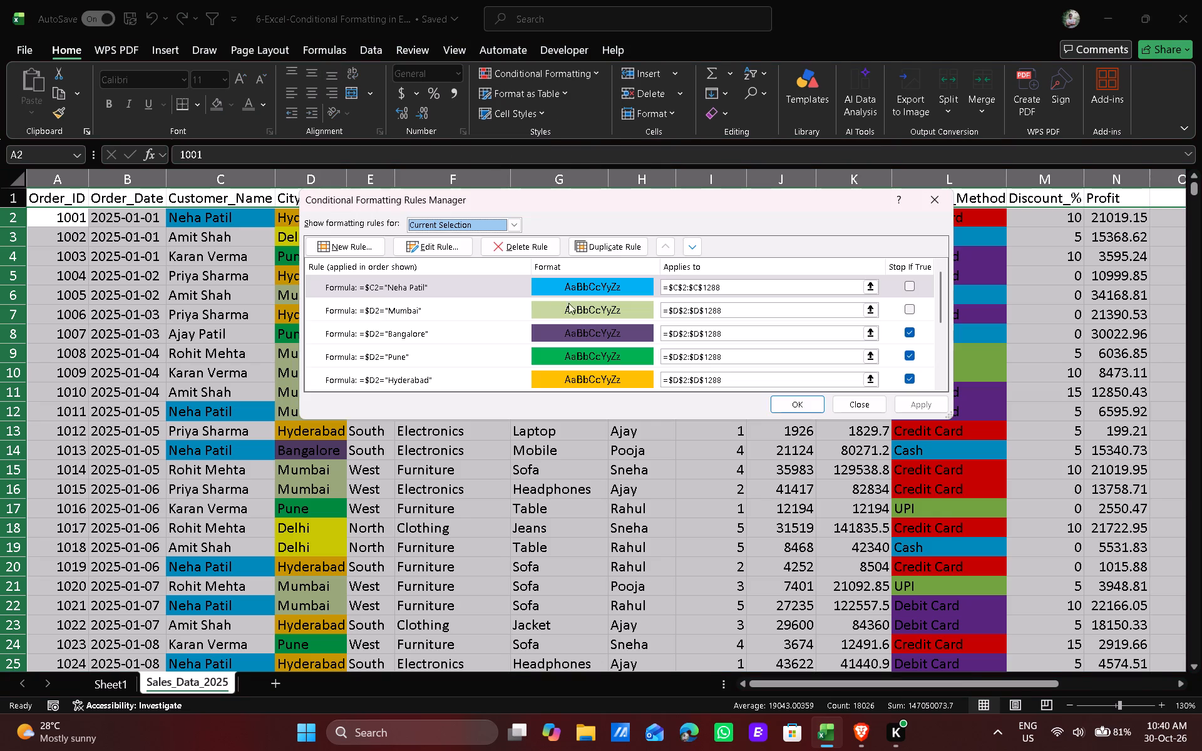
click(905, 311)
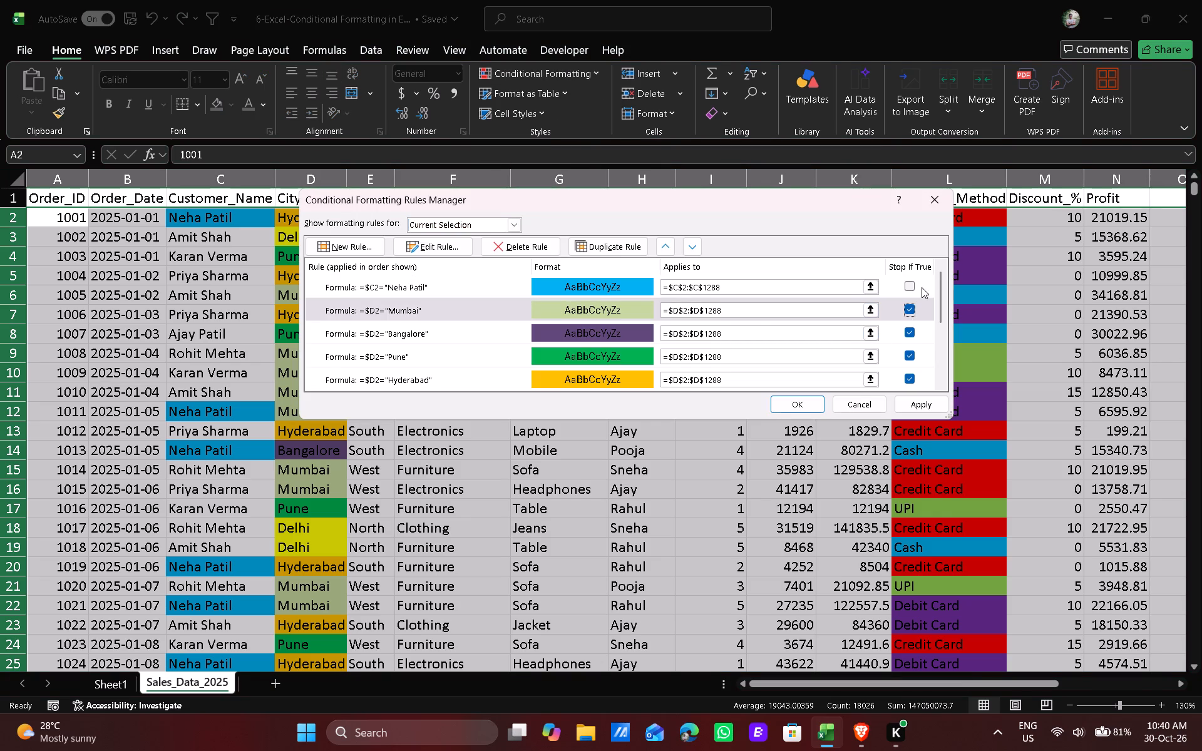
click(909, 284)
scroll(849, 343, down, 4)
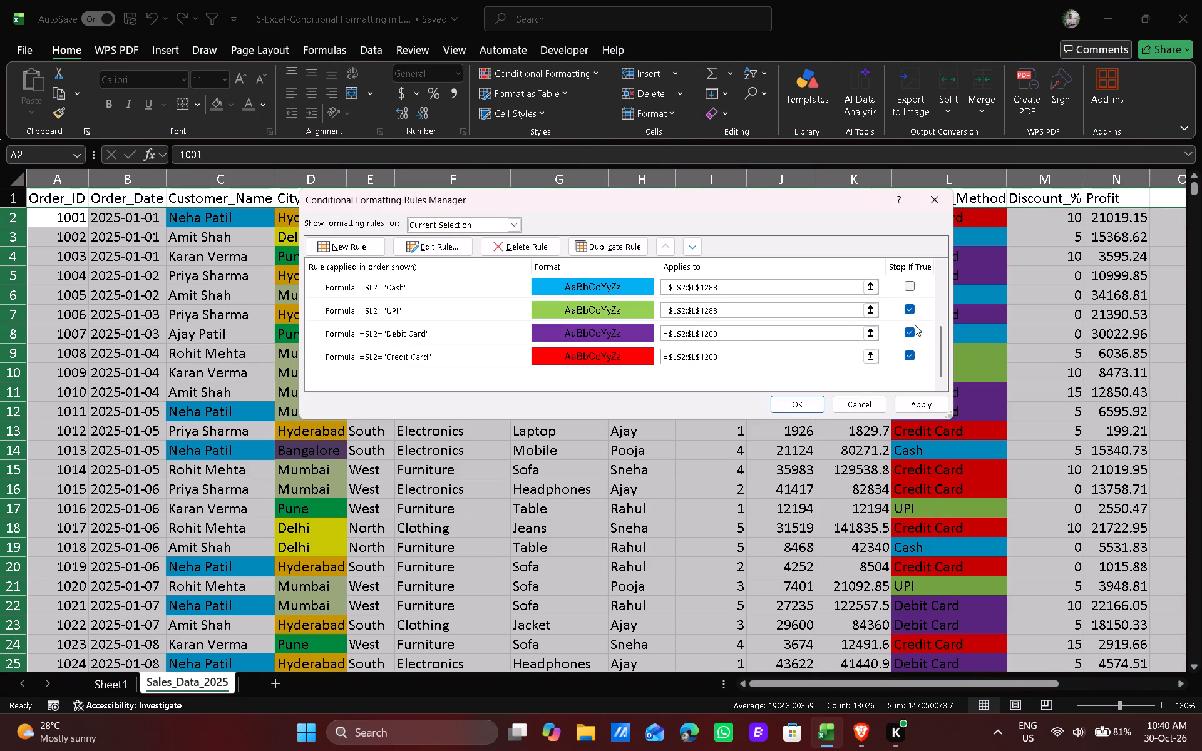
click(910, 287)
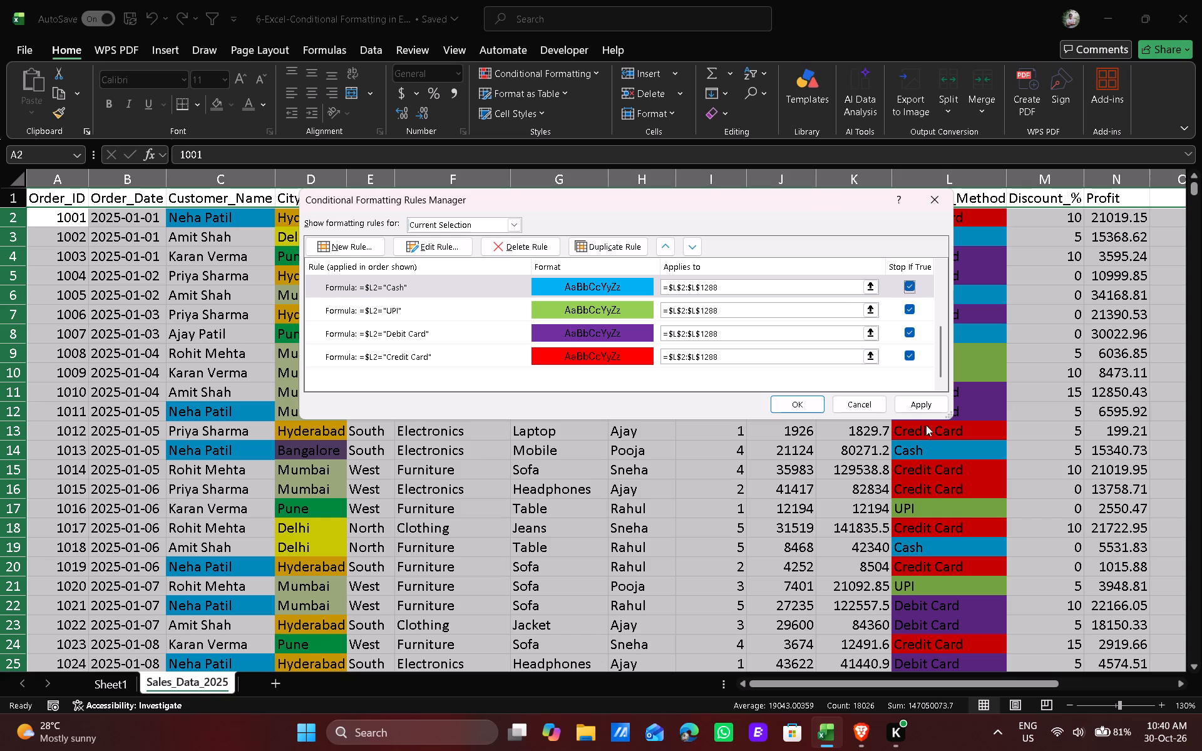
click(931, 403)
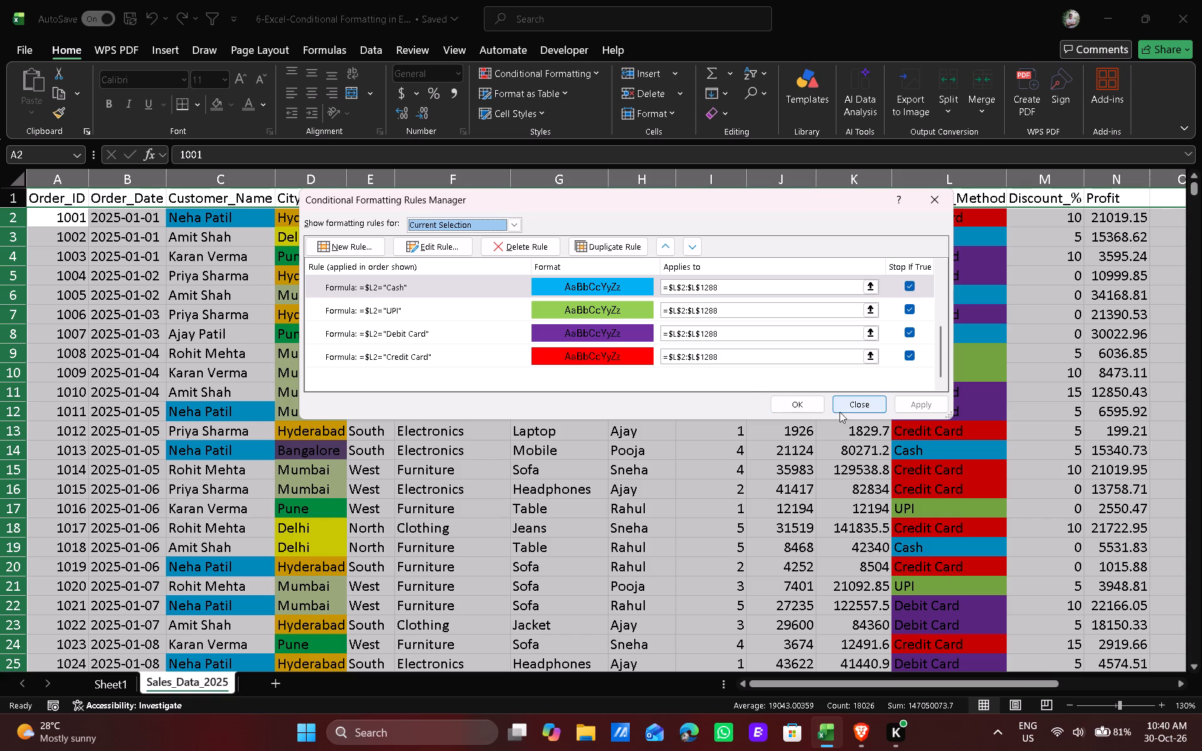
click(804, 406)
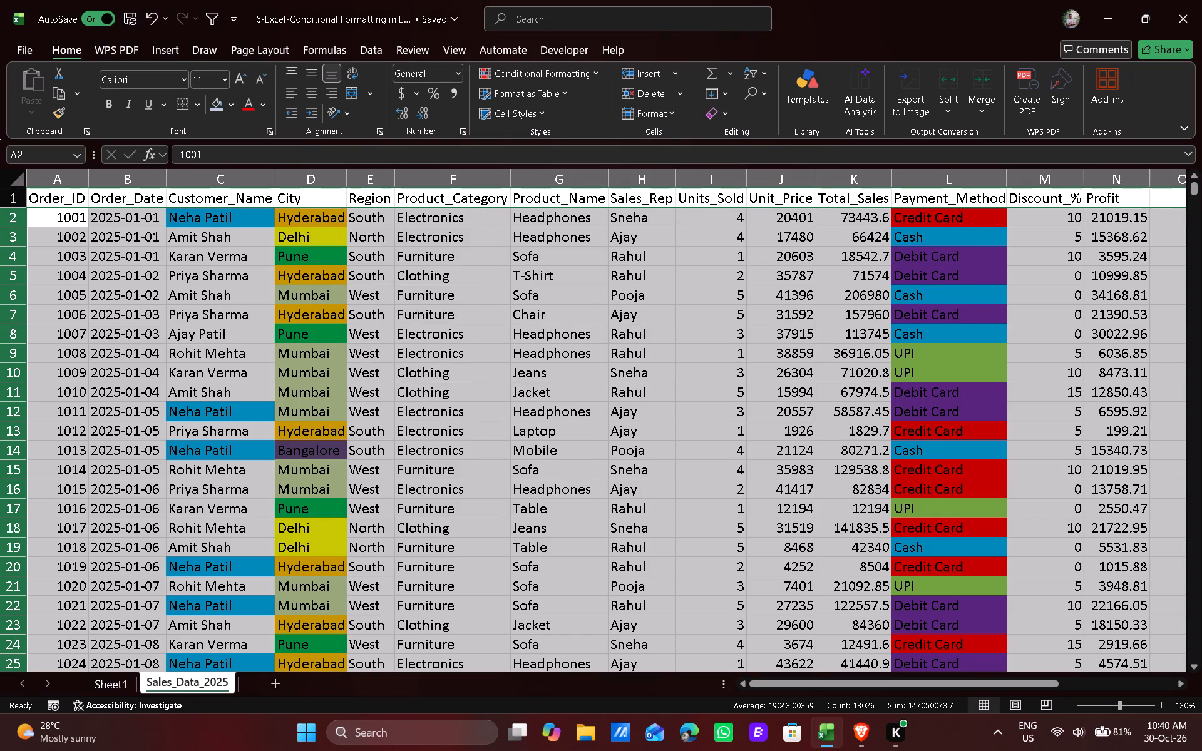
Examine the colouring of Customer_Name, City and Payment_Method across the data rows.
click(443, 245)
scroll(517, 295, down, 4)
scroll(327, 412, down, 4)
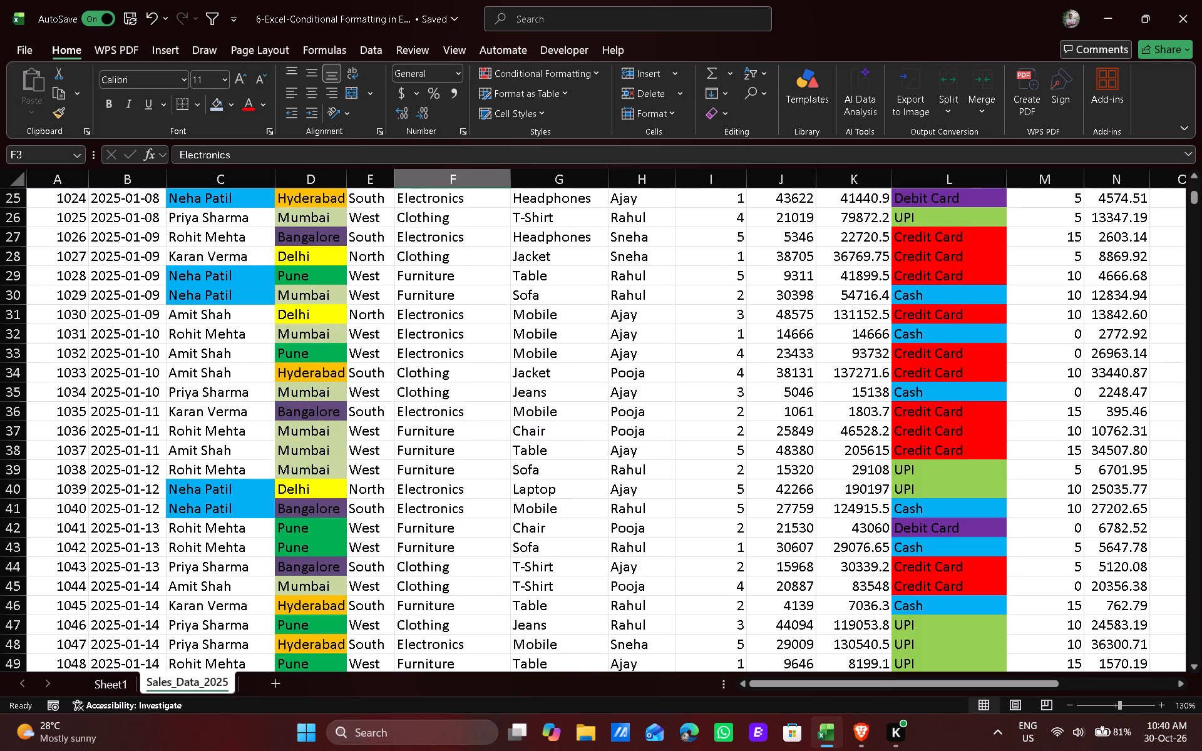
scroll(500, 391, down, 6)
scroll(513, 394, down, 20)
scroll(513, 394, down, 1)
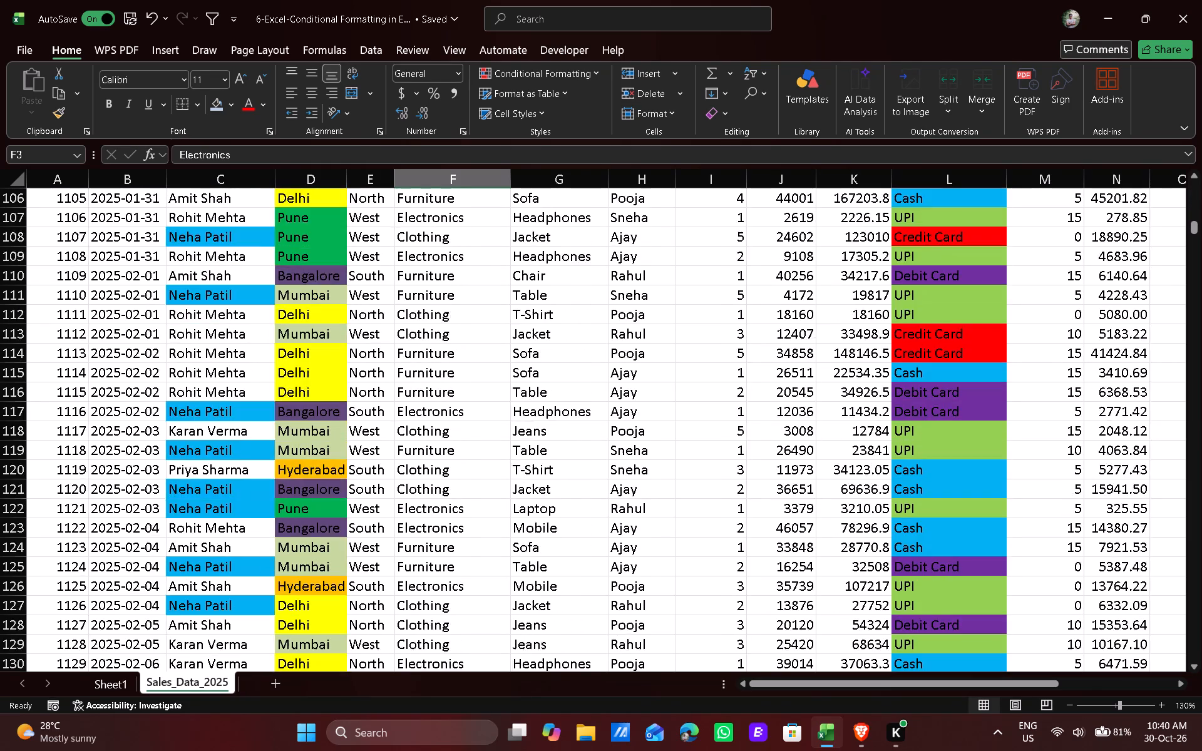
scroll(515, 394, up, 10)
scroll(515, 393, up, 19)
scroll(515, 392, up, 3)
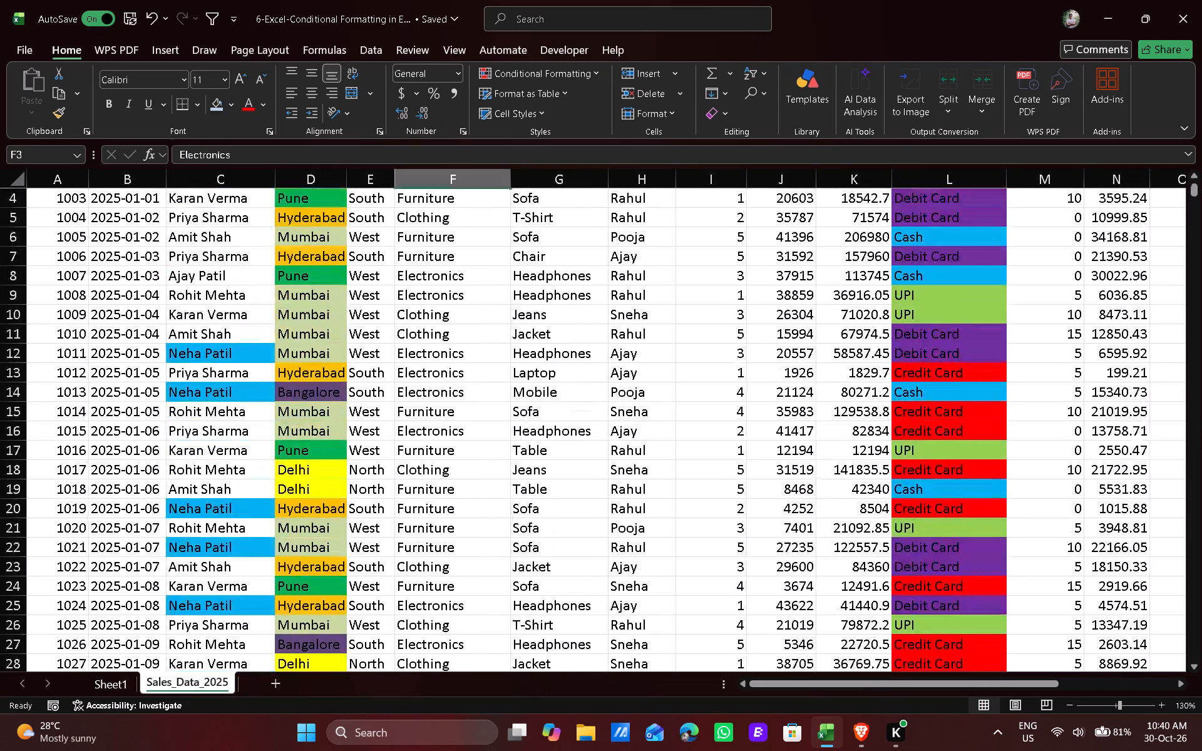
scroll(515, 392, up, 6)
scroll(515, 392, down, 1)
scroll(515, 392, up, 13)
scroll(512, 421, down, 3)
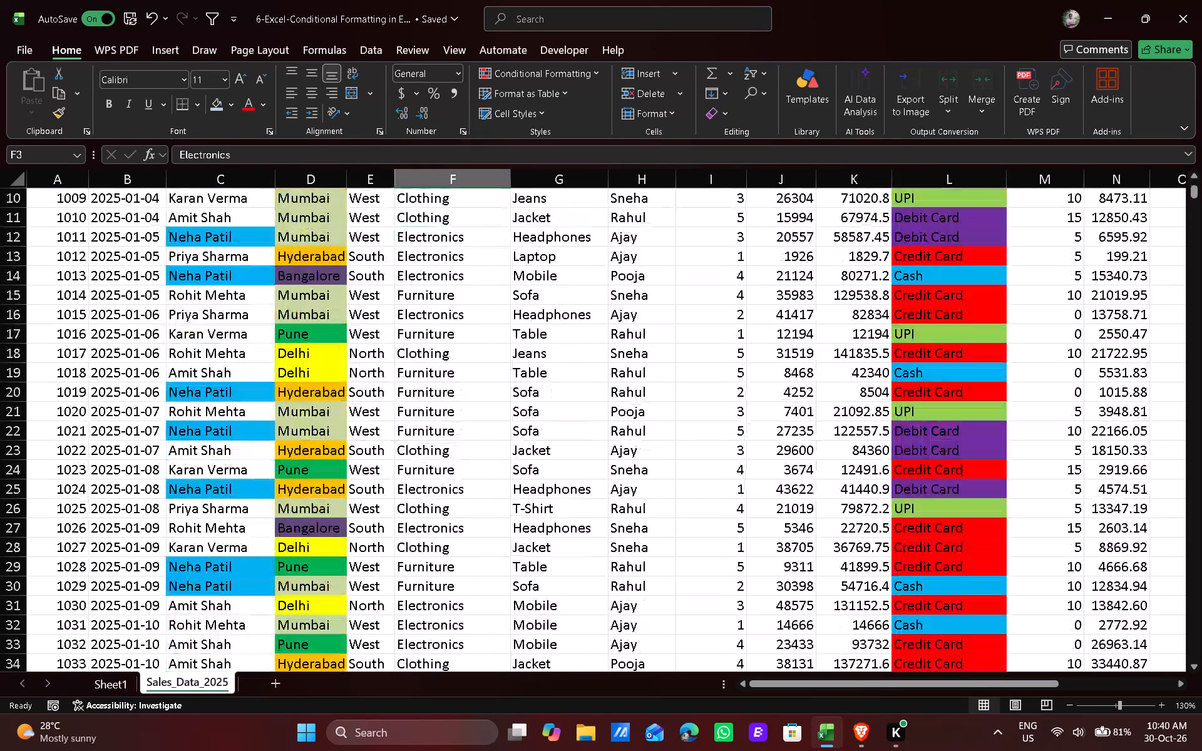
click(123, 259)
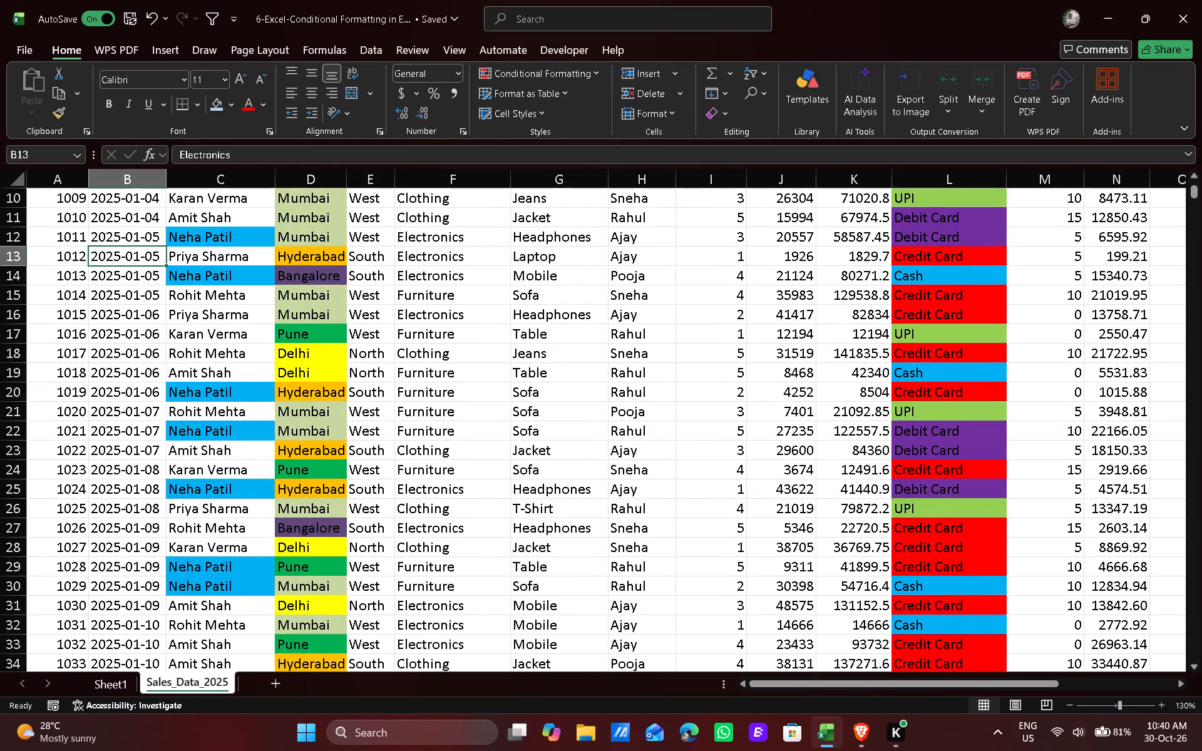
click(584, 277)
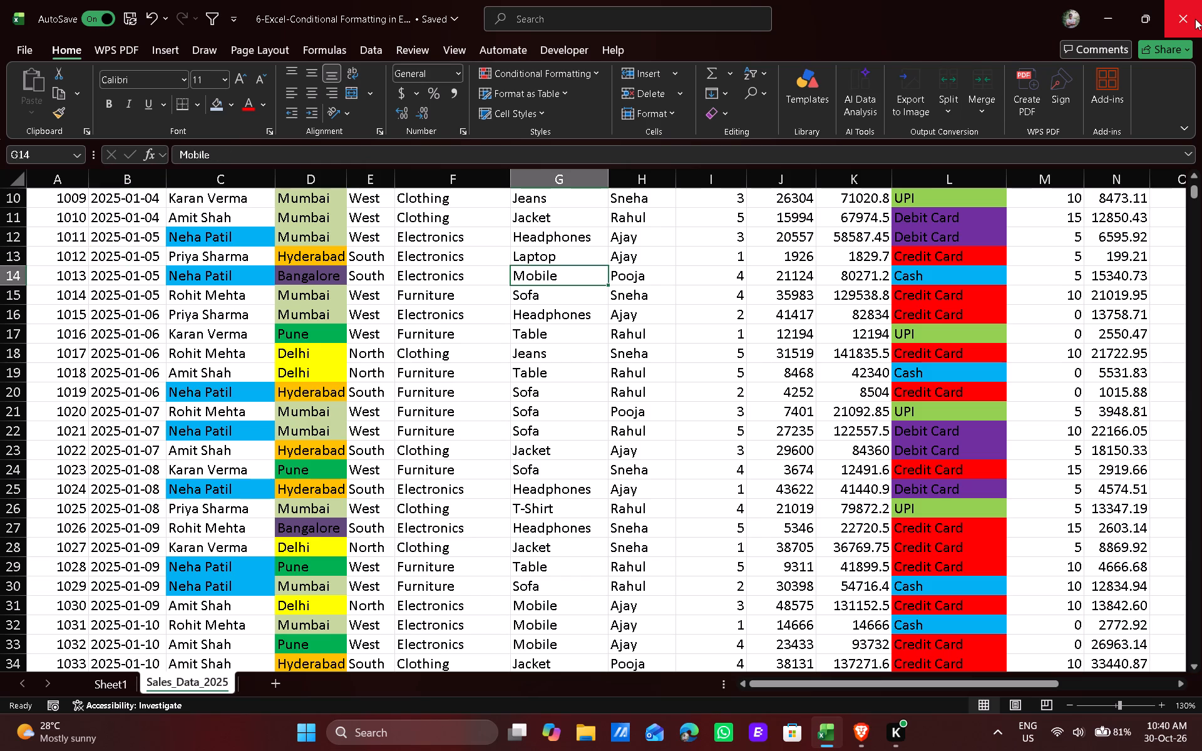
click(732, 260)
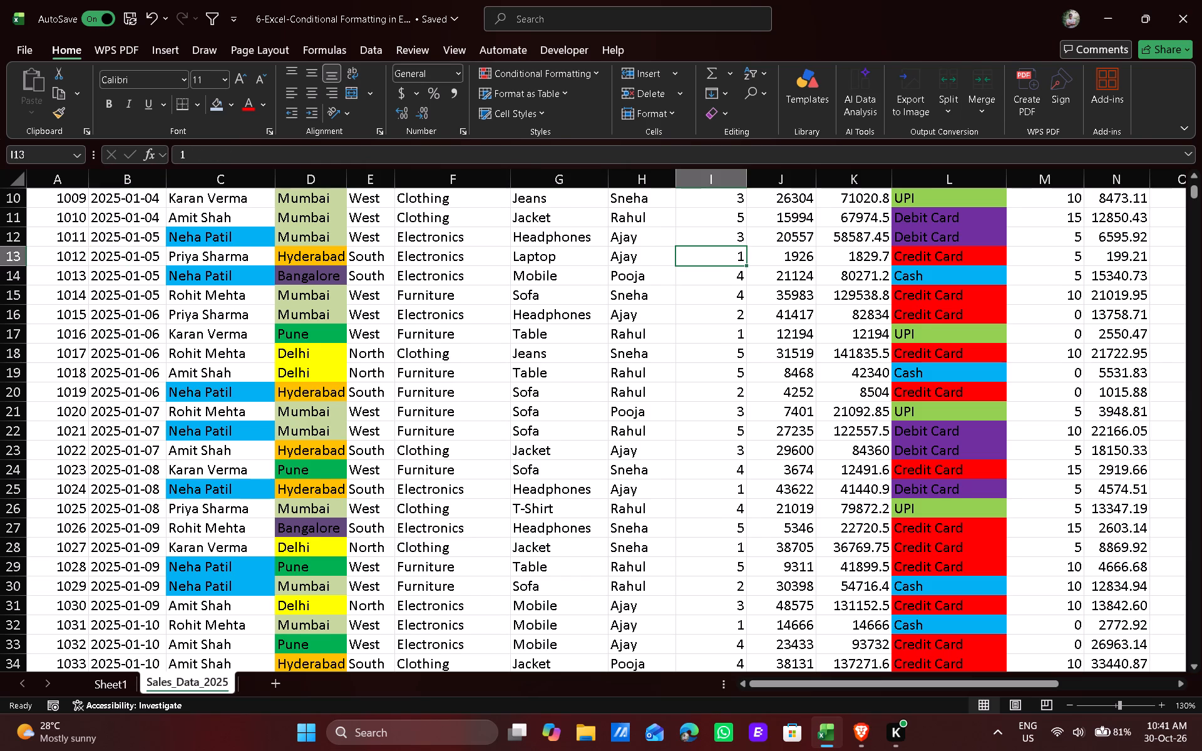
scroll(419, 257, up, 4)
Open the Backstage view with the file commands and recent workbooks.
click(28, 44)
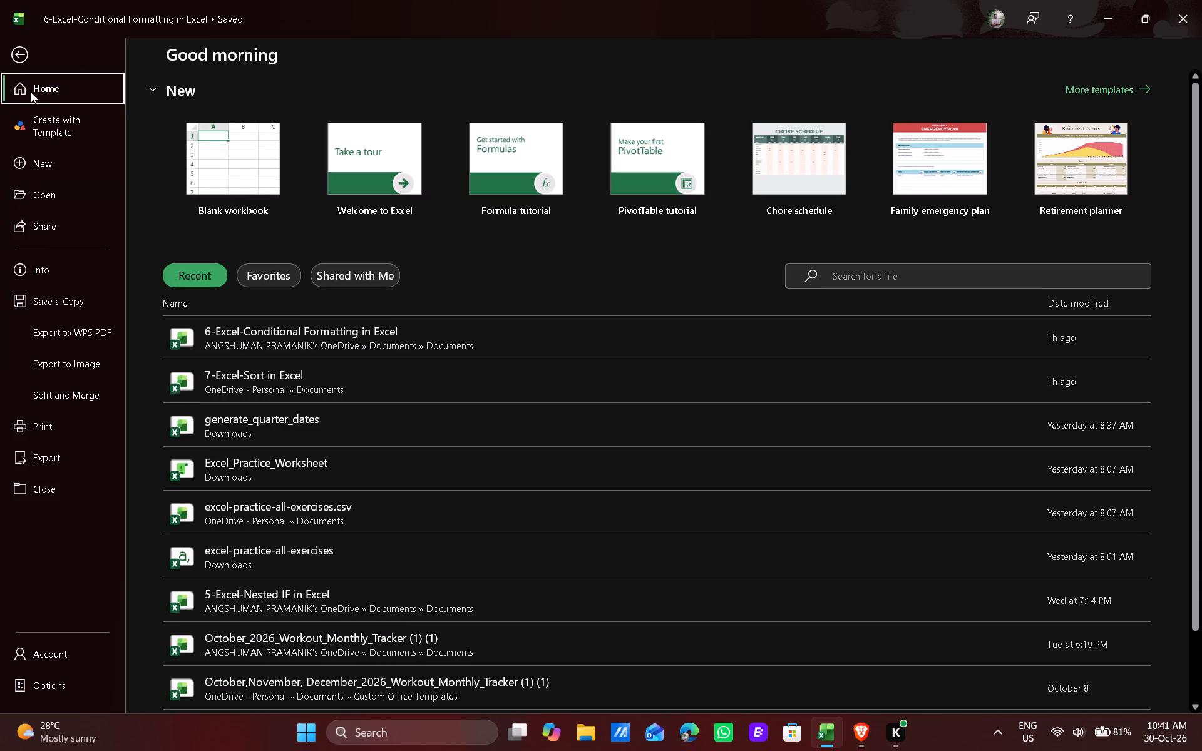